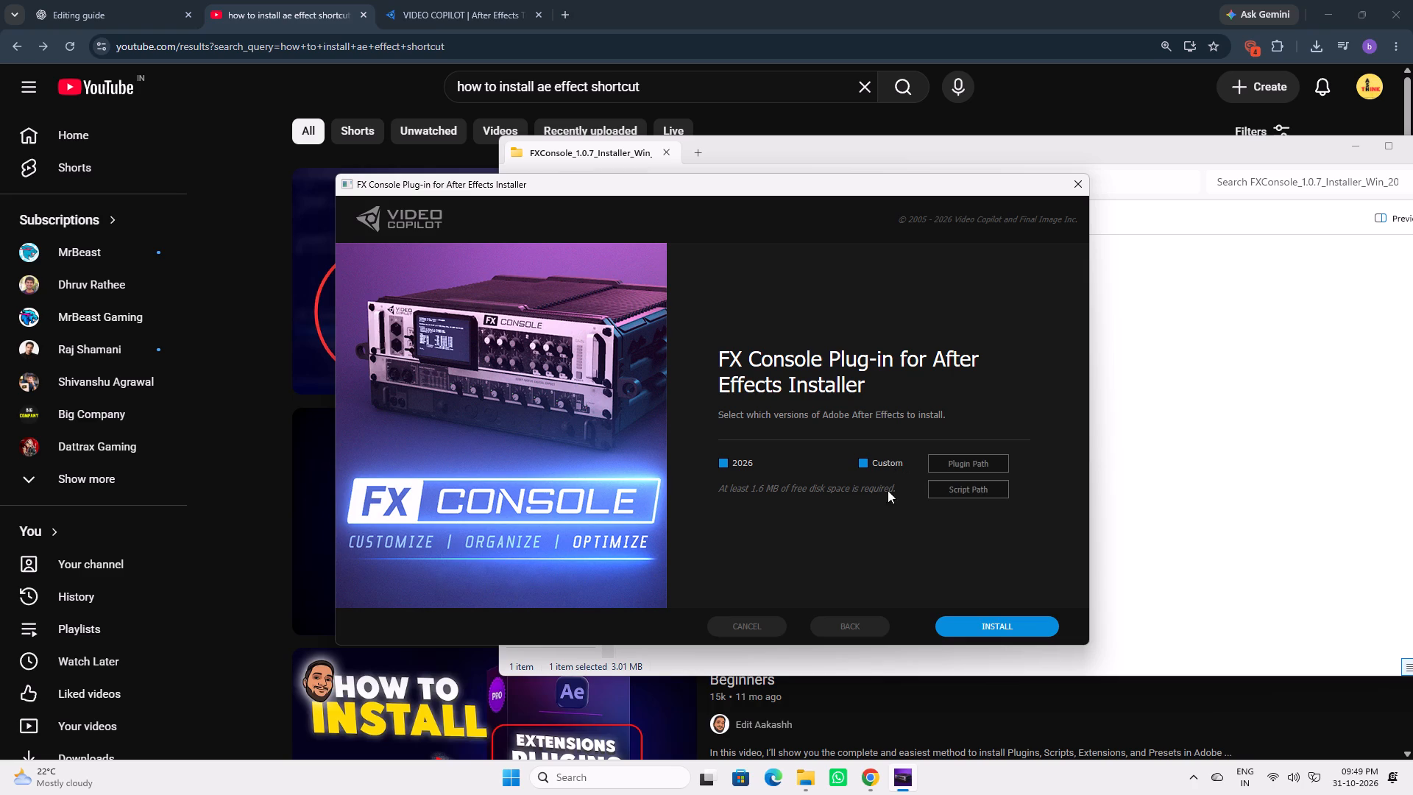
# Switch to Chrome and browse the YouTube results for After Effects installation tutorials, previewing the plugins-and-scripts guide and the Flow video with sound.
pyautogui.click(866, 784)
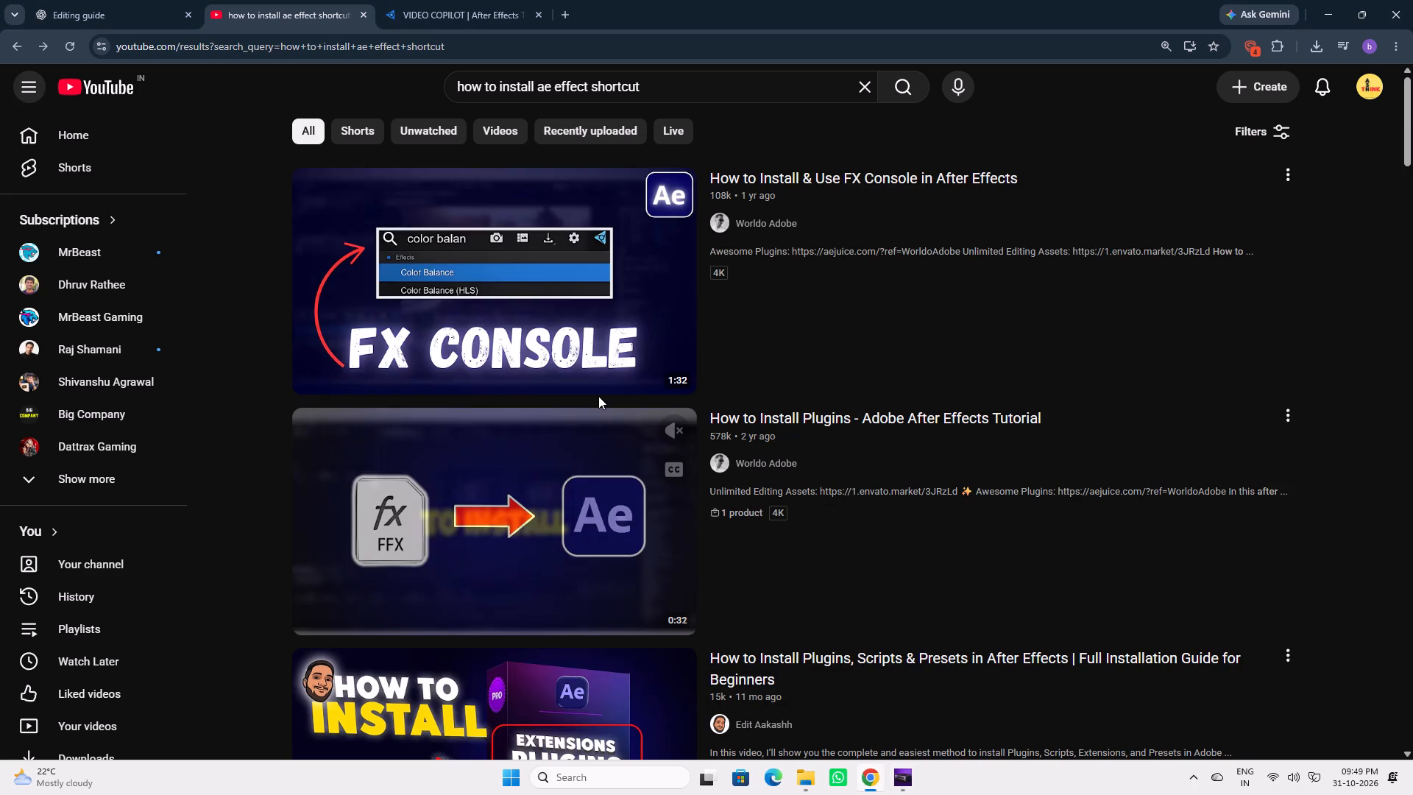
pyautogui.scroll(-4, 598, 396)
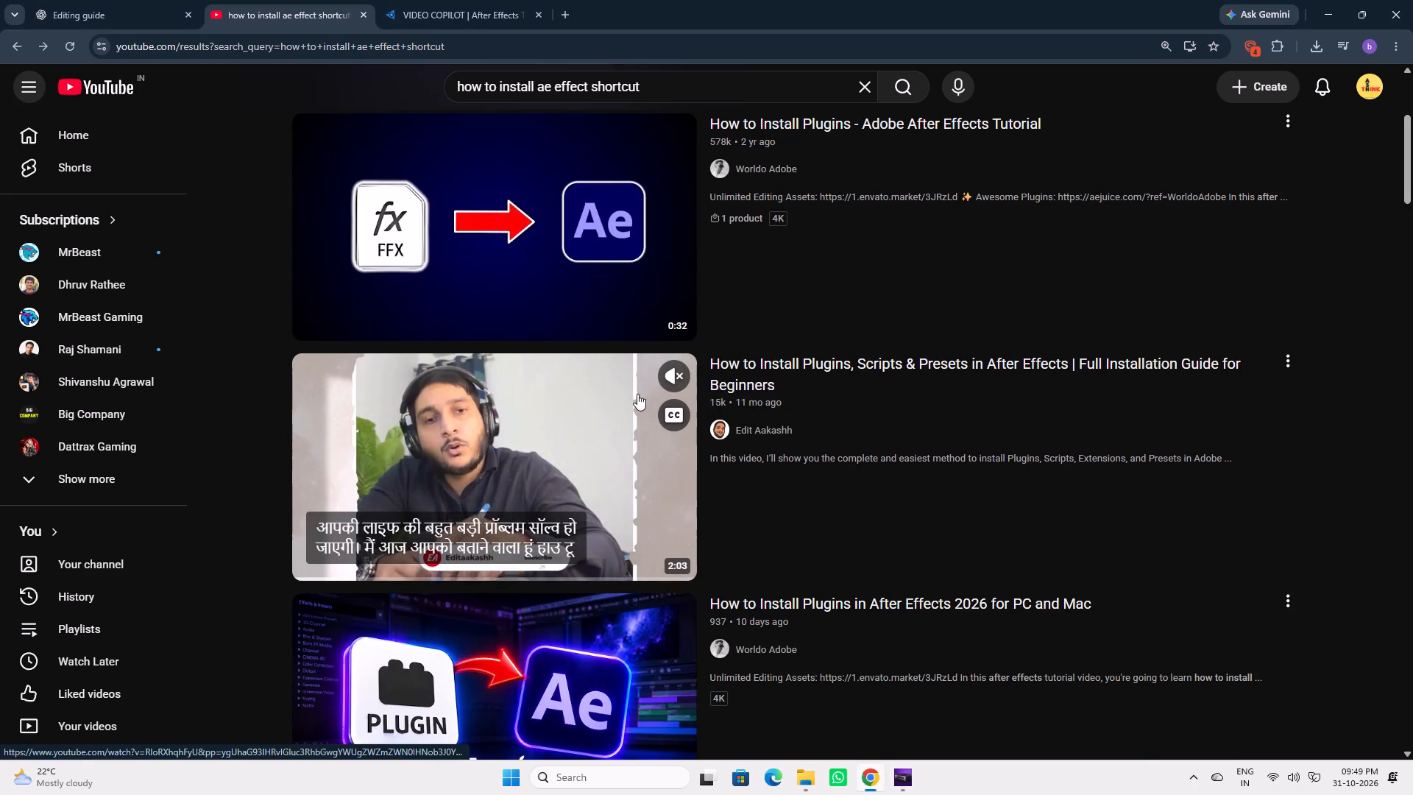
pyautogui.click(665, 373)
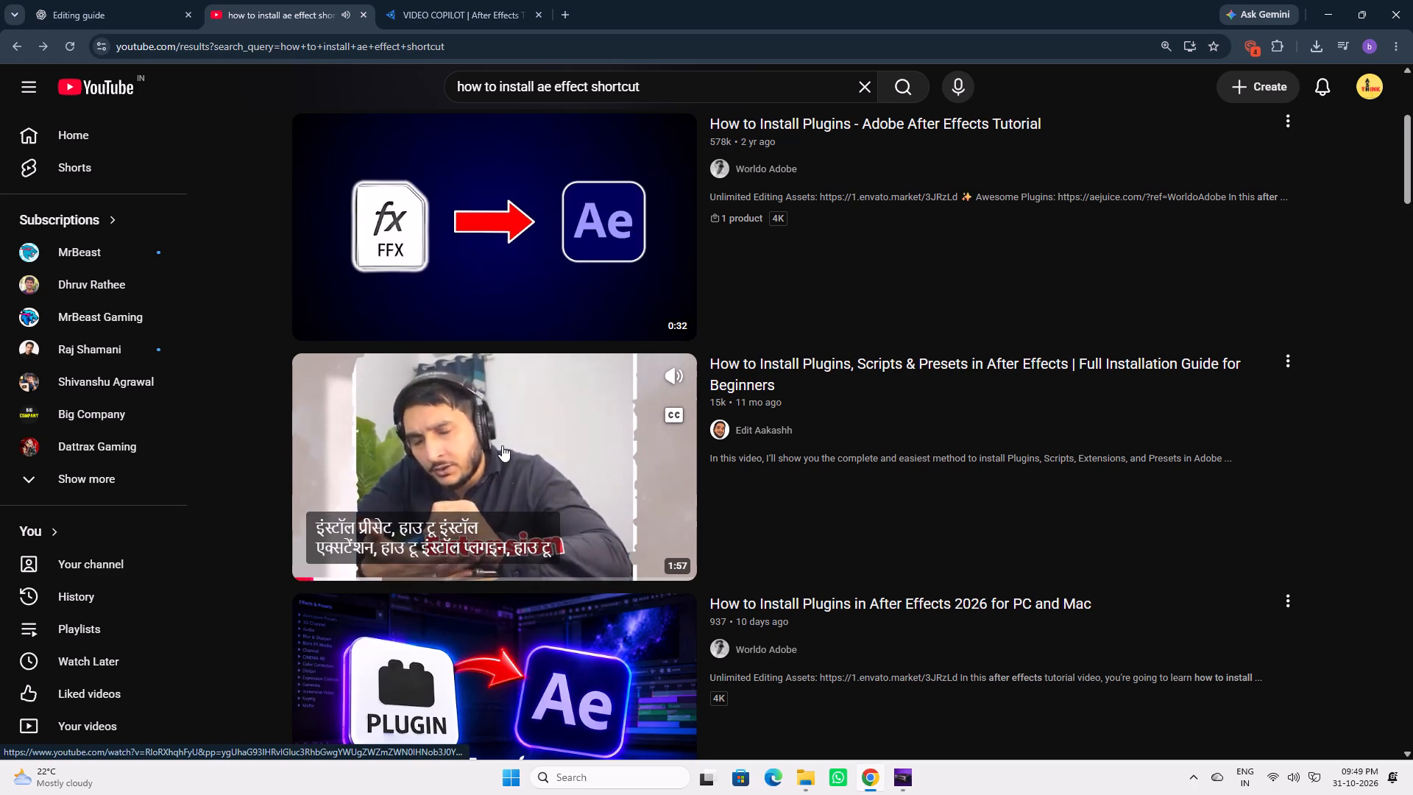
pyautogui.scroll(-1, 502, 445)
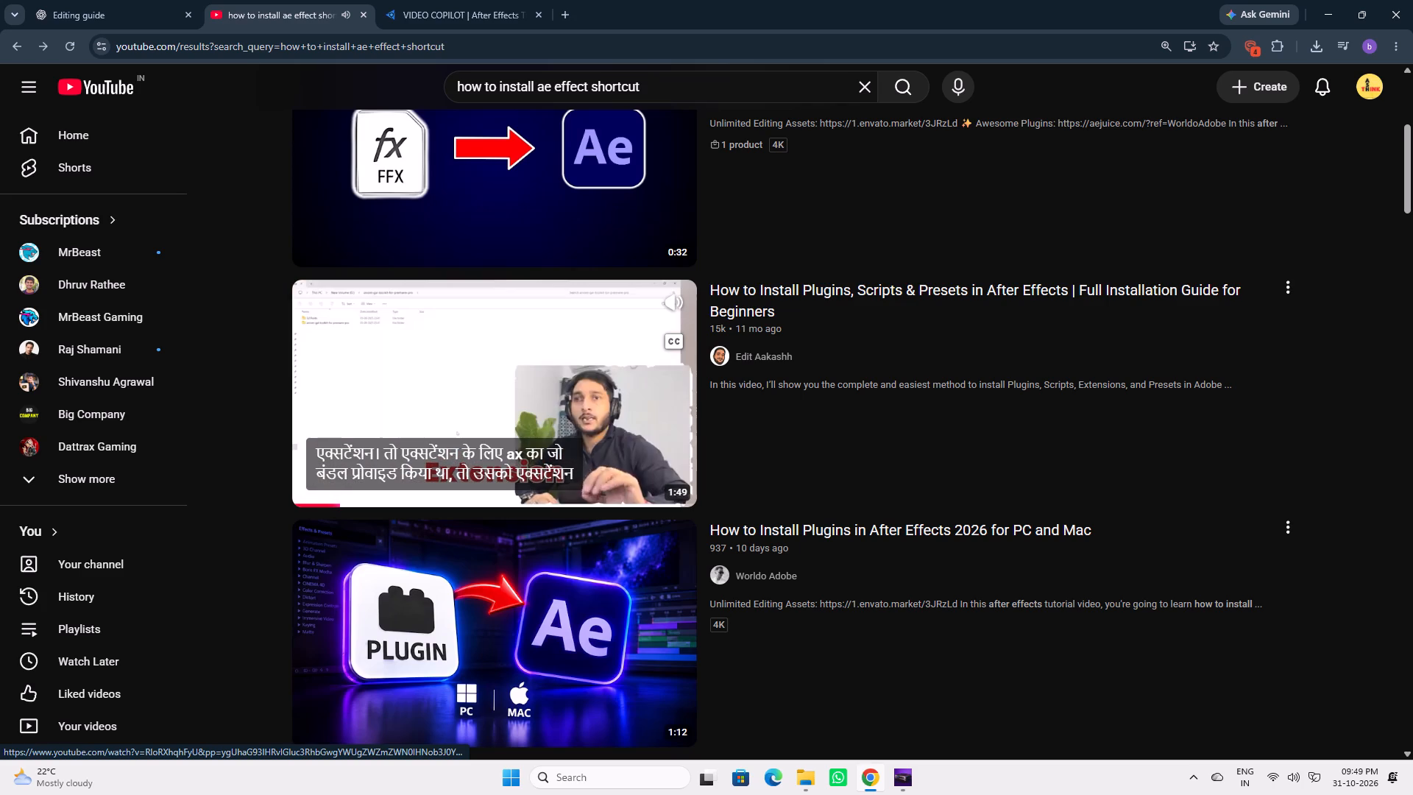
pyautogui.scroll(-1, 523, 413)
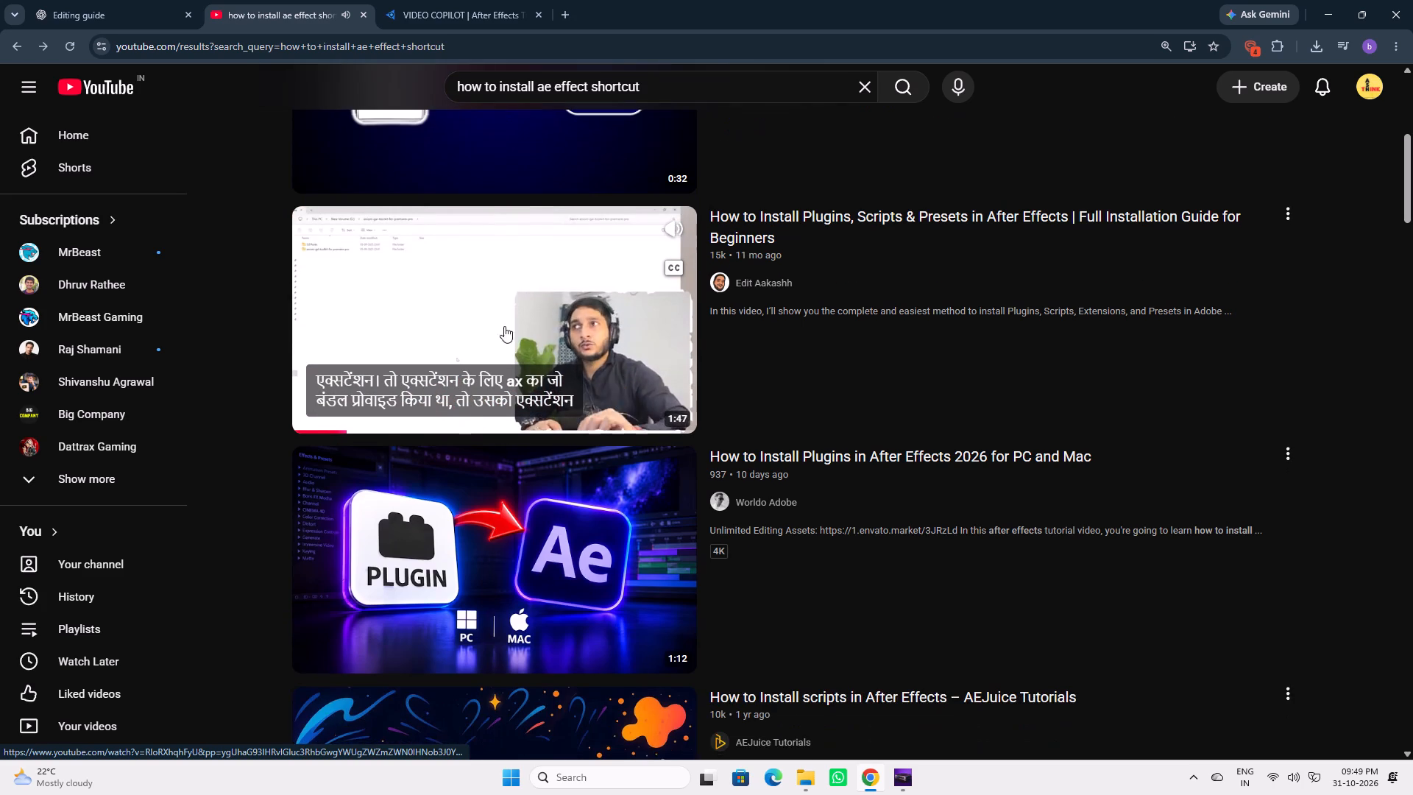
pyautogui.scroll(-6, 502, 306)
pyautogui.scroll(-3, 527, 463)
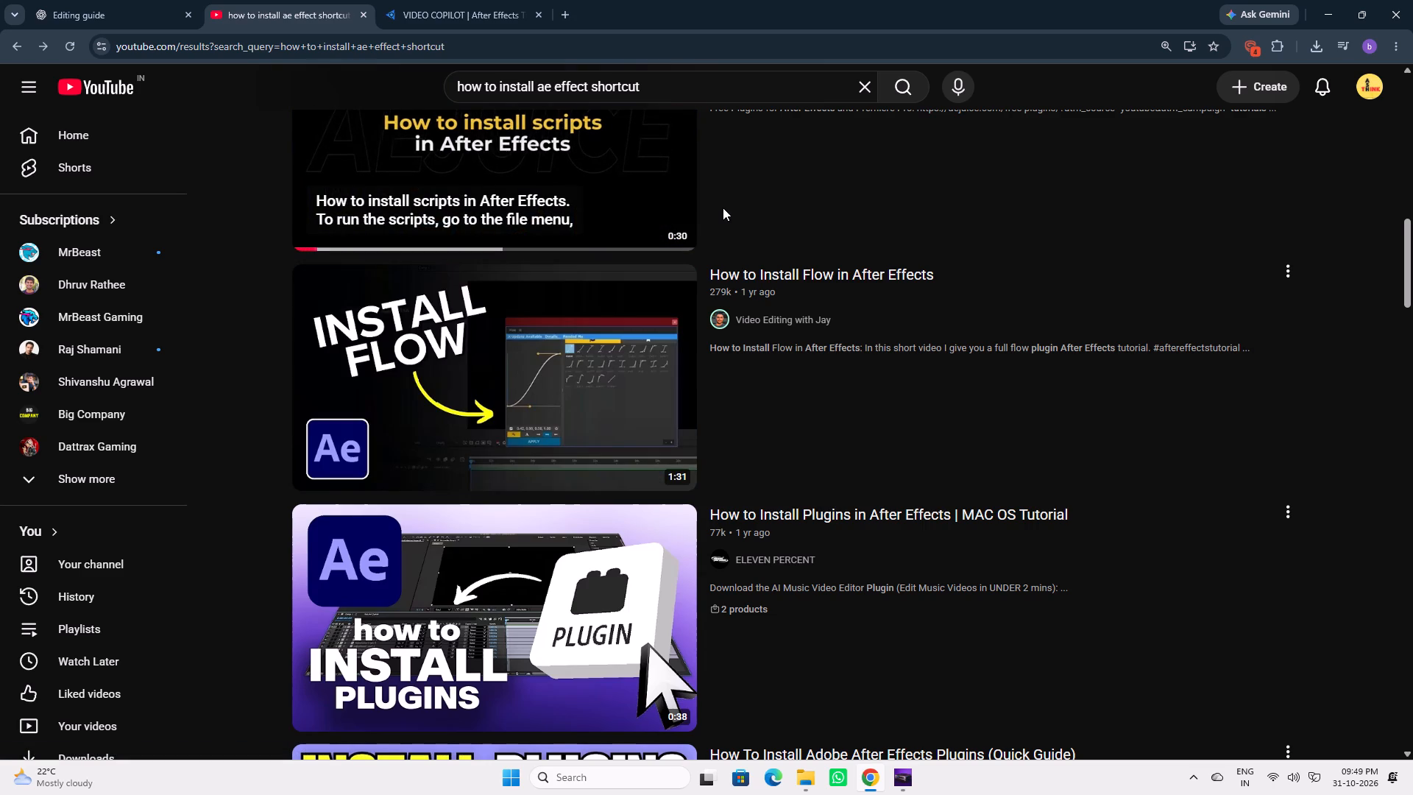
pyautogui.click(676, 286)
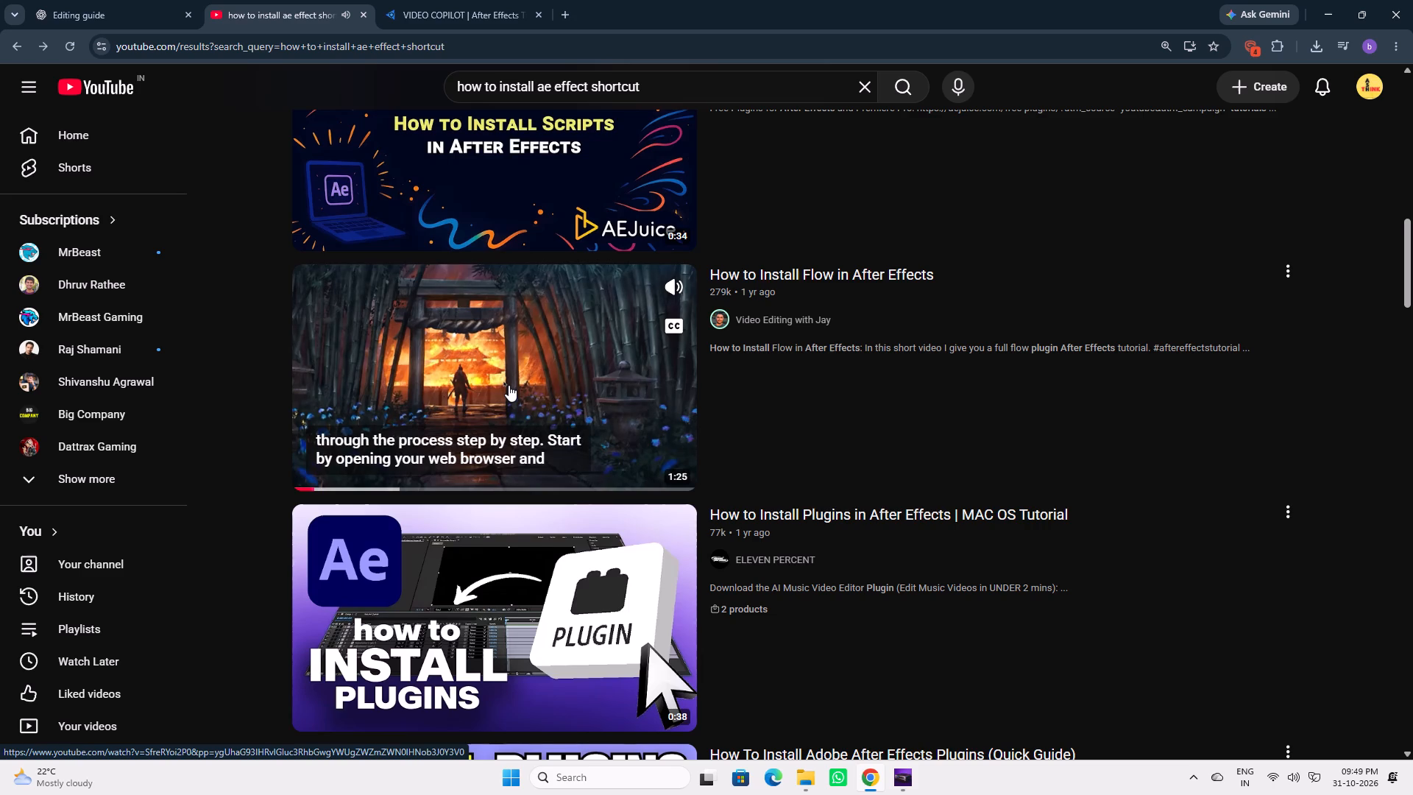
pyautogui.scroll(-1, 509, 385)
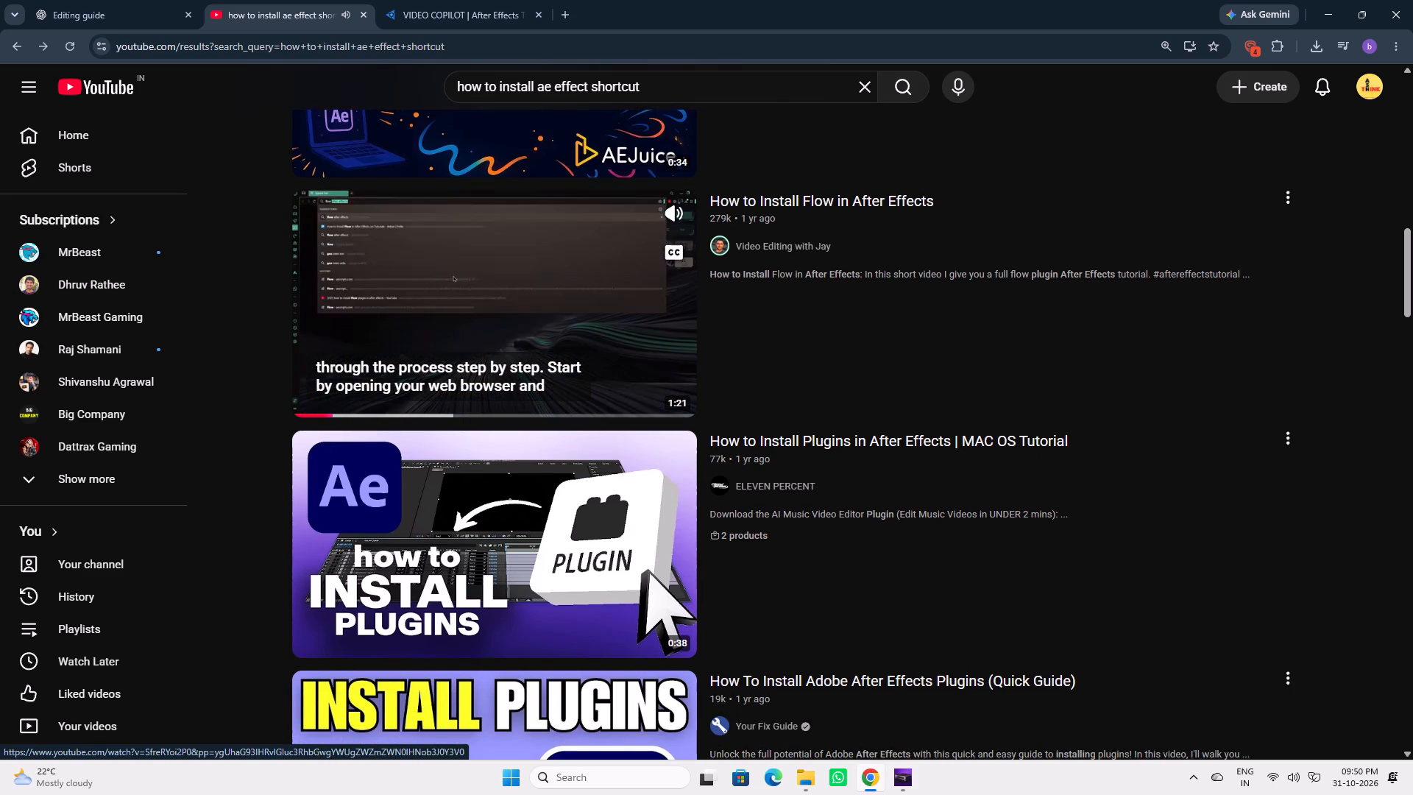
pyautogui.scroll(11, 509, 392)
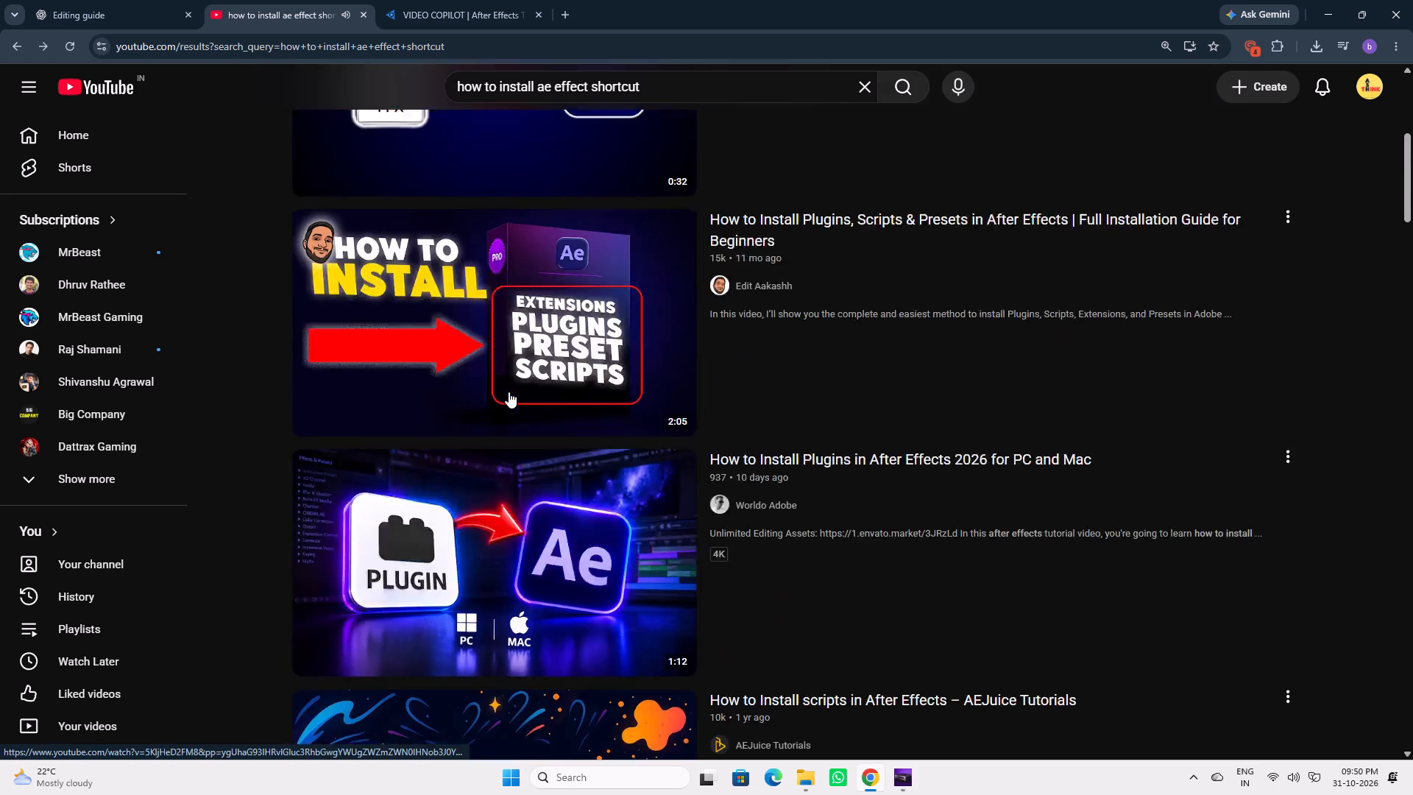
pyautogui.scroll(14, 509, 392)
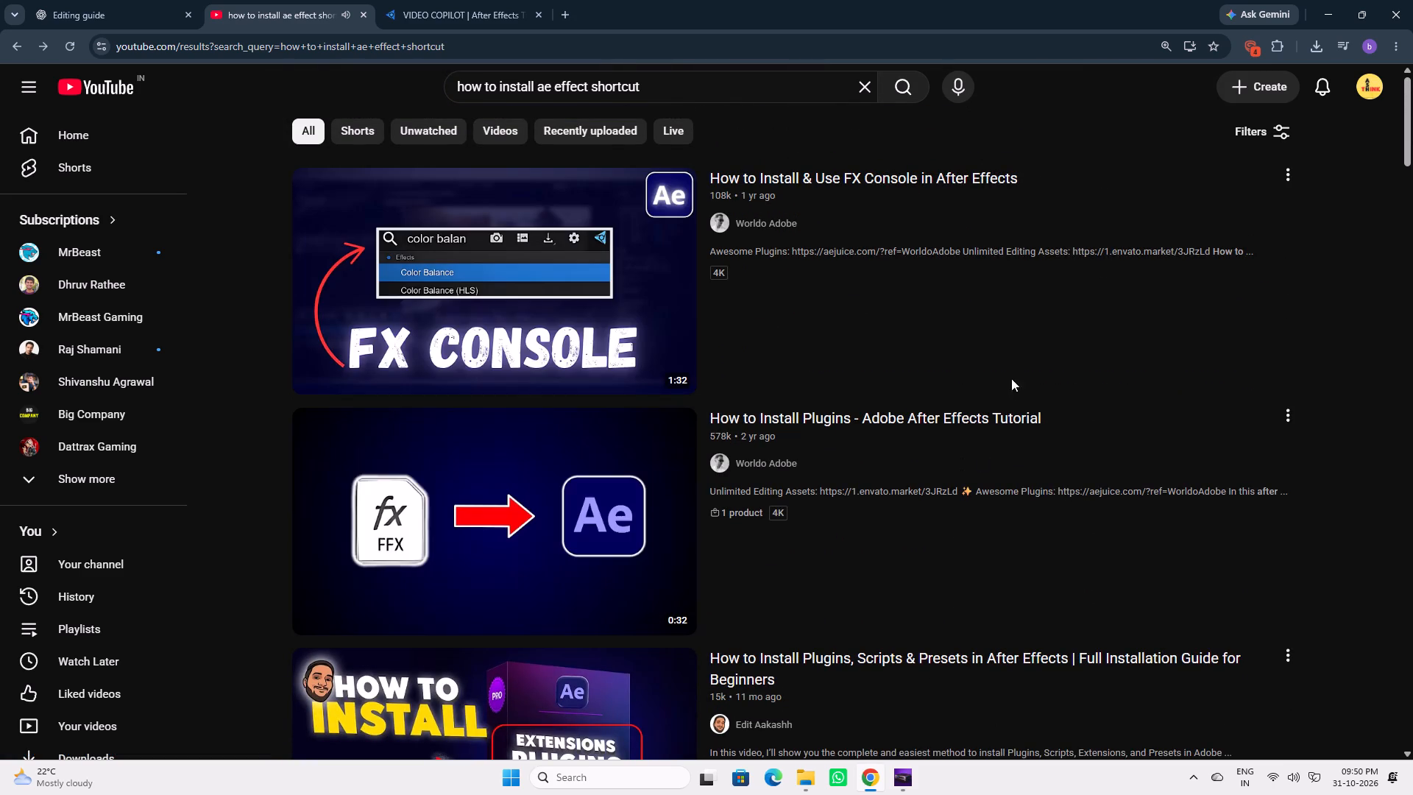
# Search YouTube for "how to install fx console in after effects".
pyautogui.moveTo(672, 88); pyautogui.dragTo(539, 87)
pyautogui.write('fx')
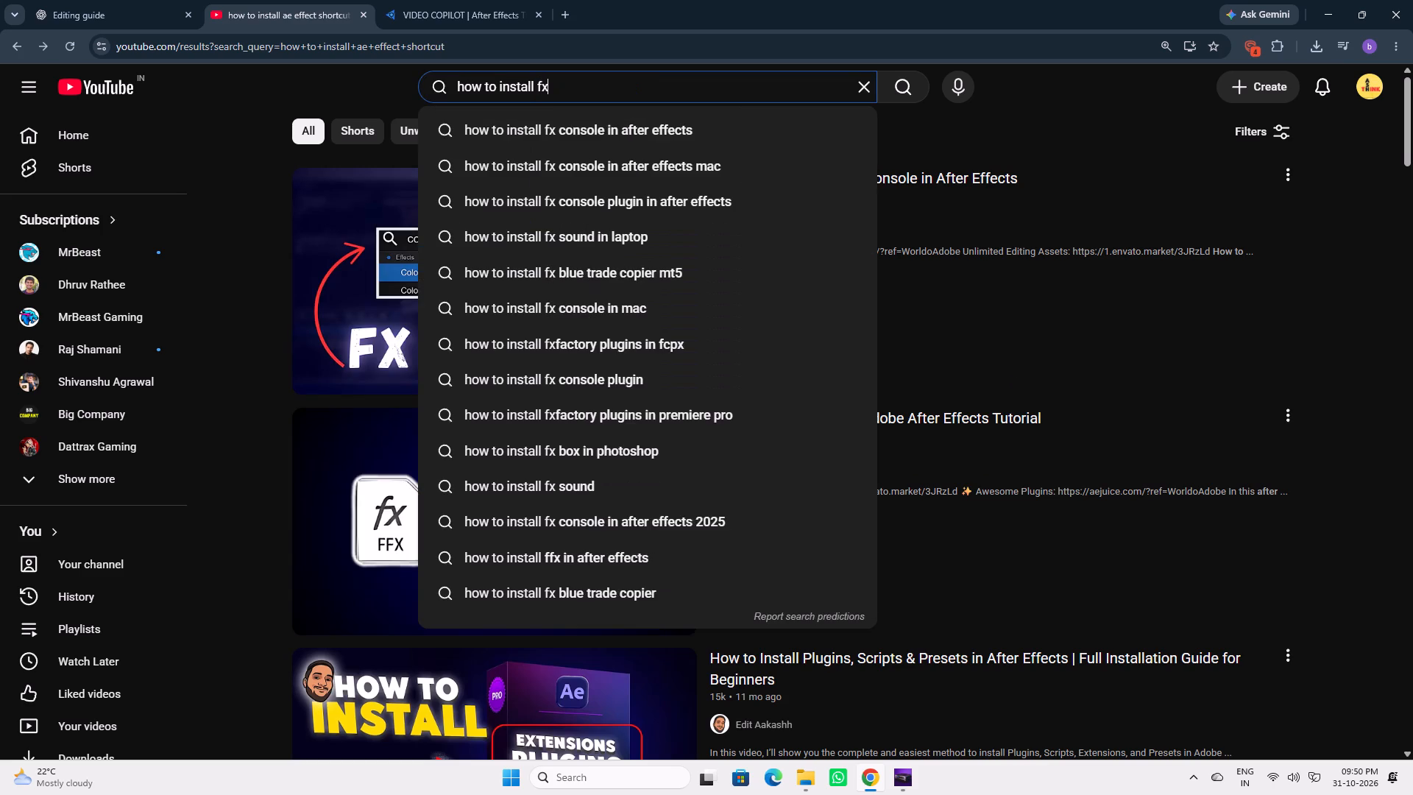
pyautogui.press('space')
pyautogui.press('Down')
pyautogui.press('Return')
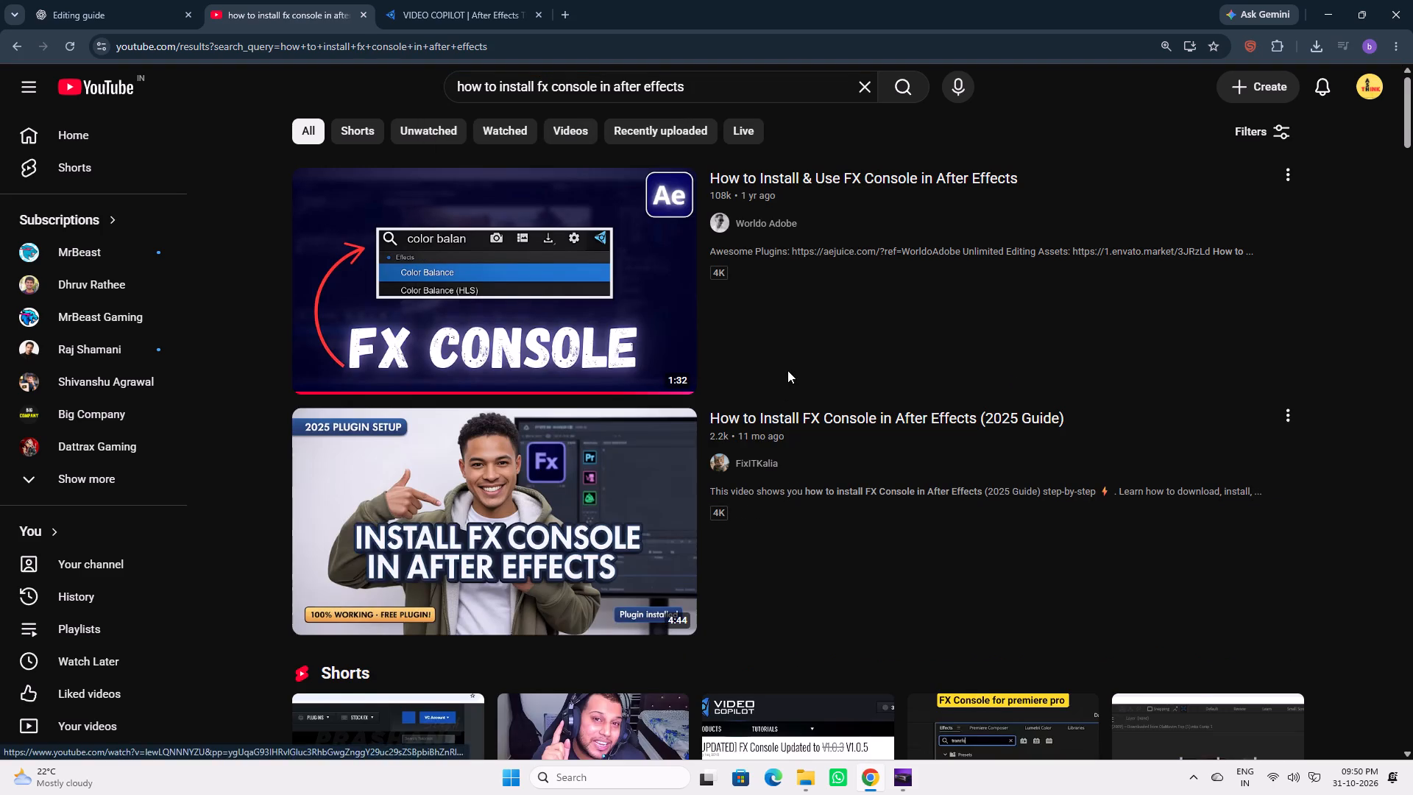
# Watch part of the "FX Console For Mac" Short, like it, and return to the search results.
pyautogui.scroll(-7, 787, 370)
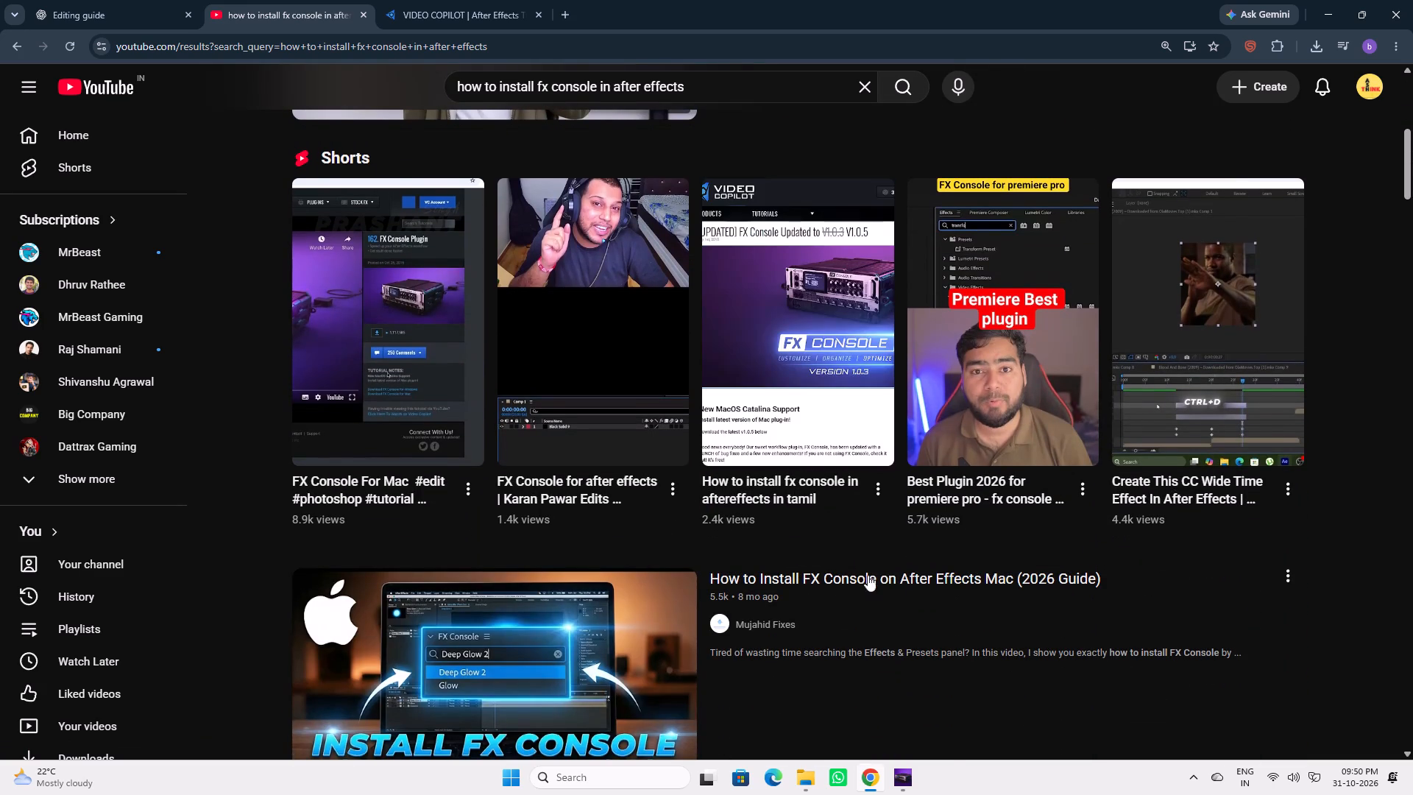
pyautogui.click(392, 336)
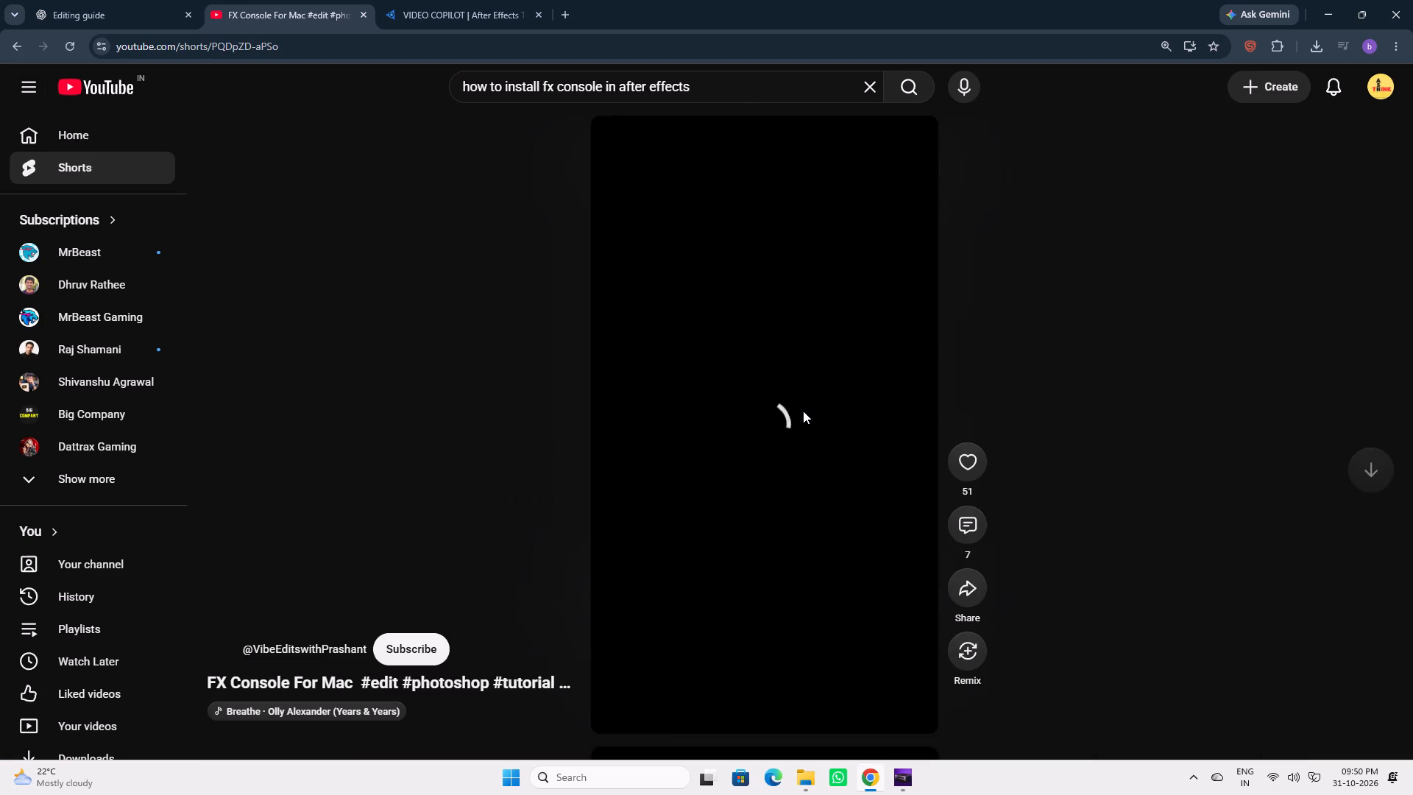
pyautogui.click(966, 468)
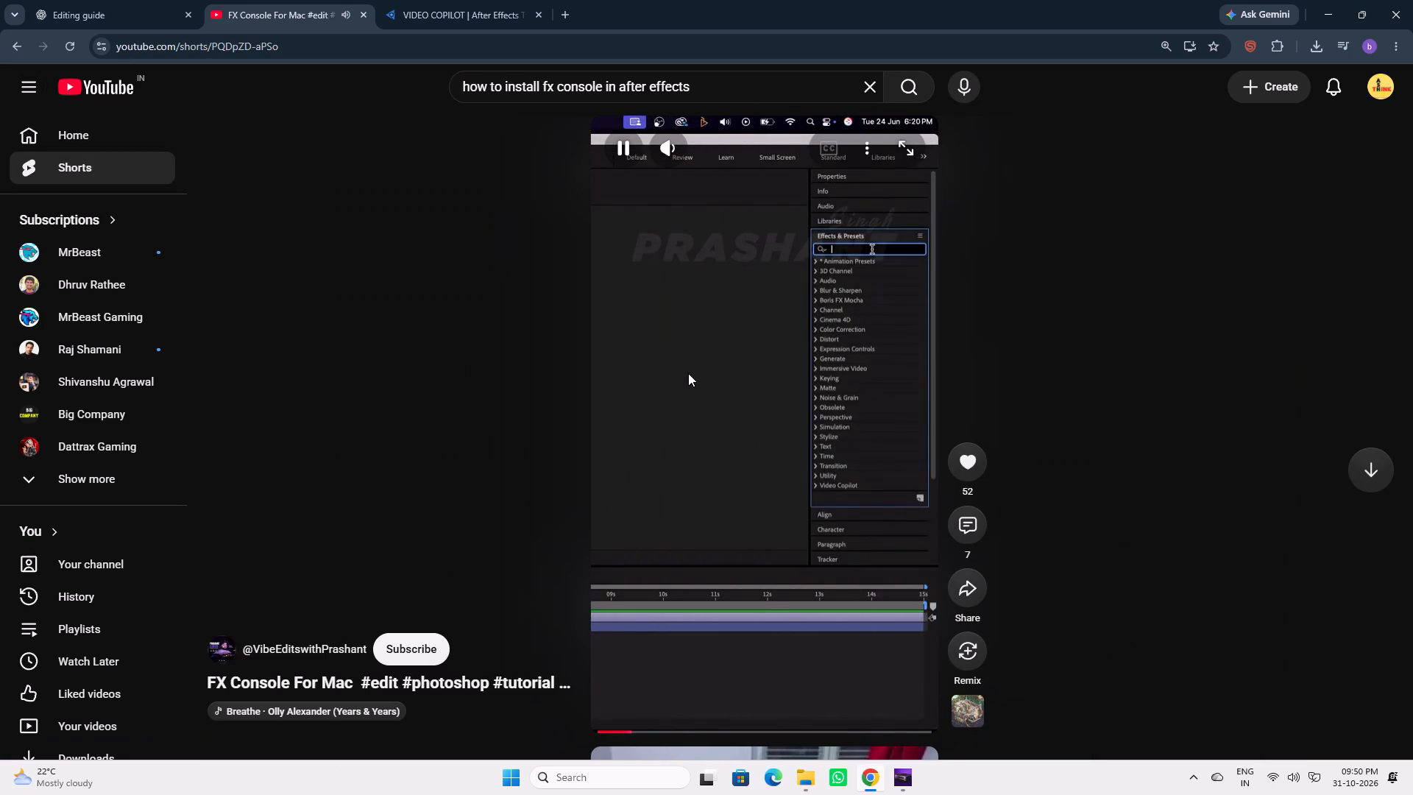
pyautogui.press('Right')
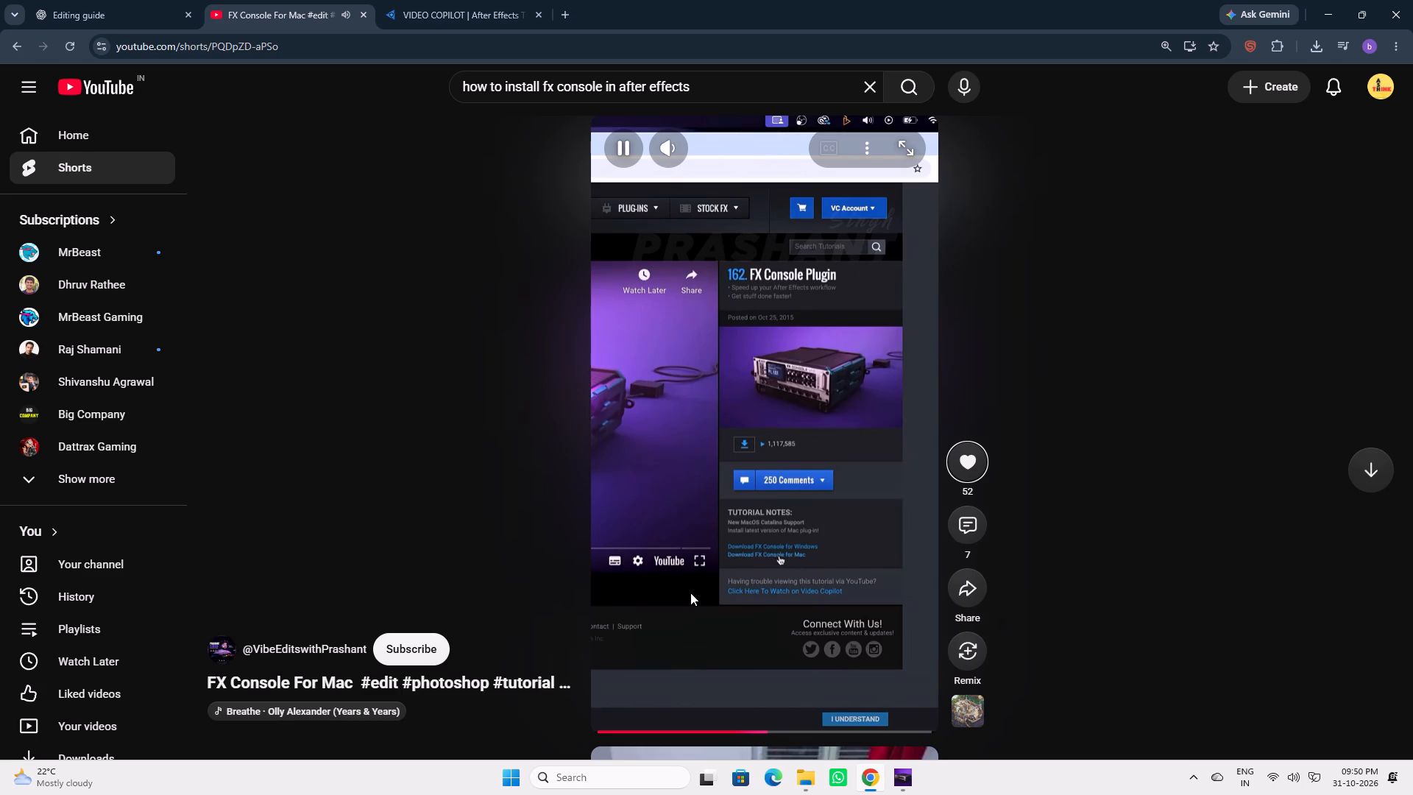
pyautogui.click(24, 35)
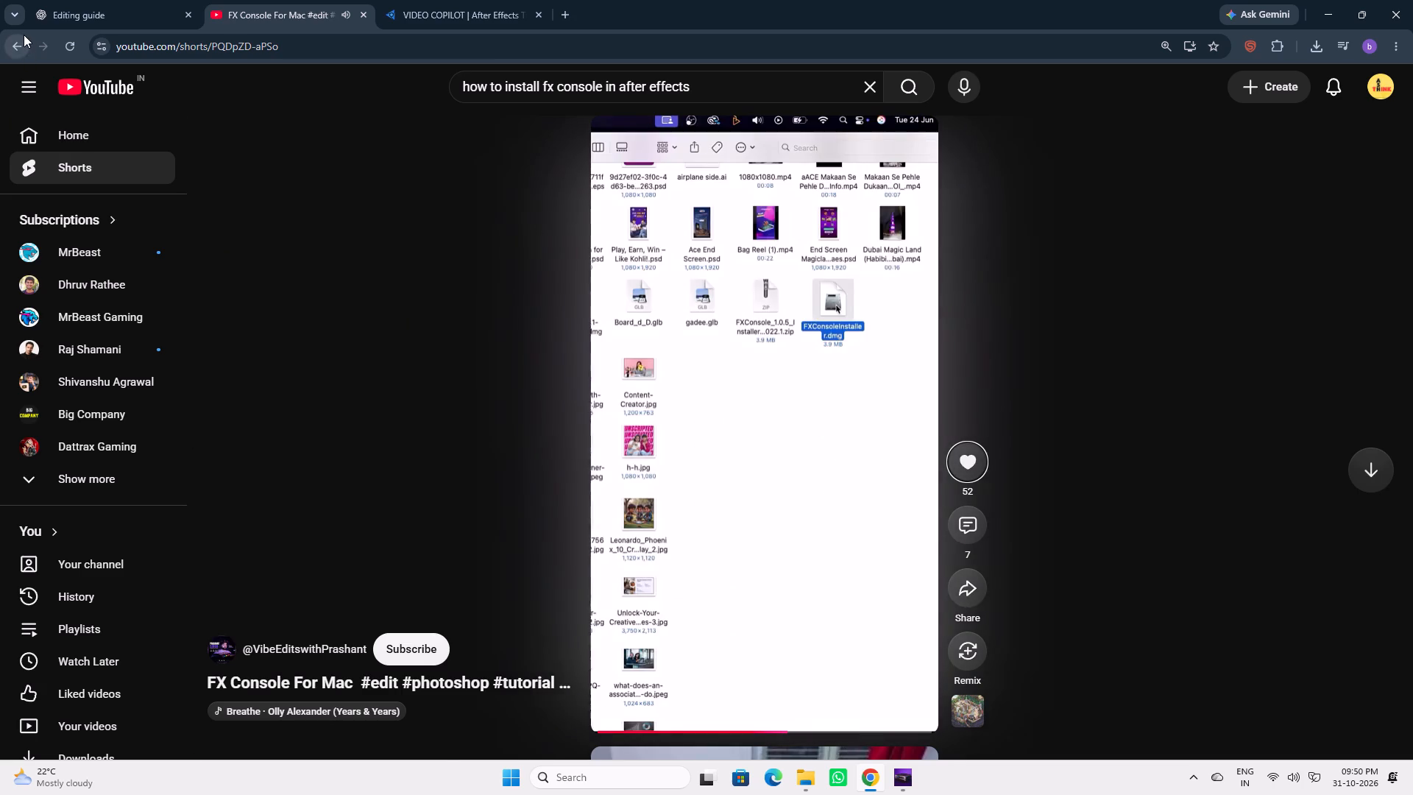
# Watch part of the "Best Plugin 2026 for premiere pro" FX Console Short, like it, and return to the results.
pyautogui.scroll(-1, 801, 436)
pyautogui.click(954, 323)
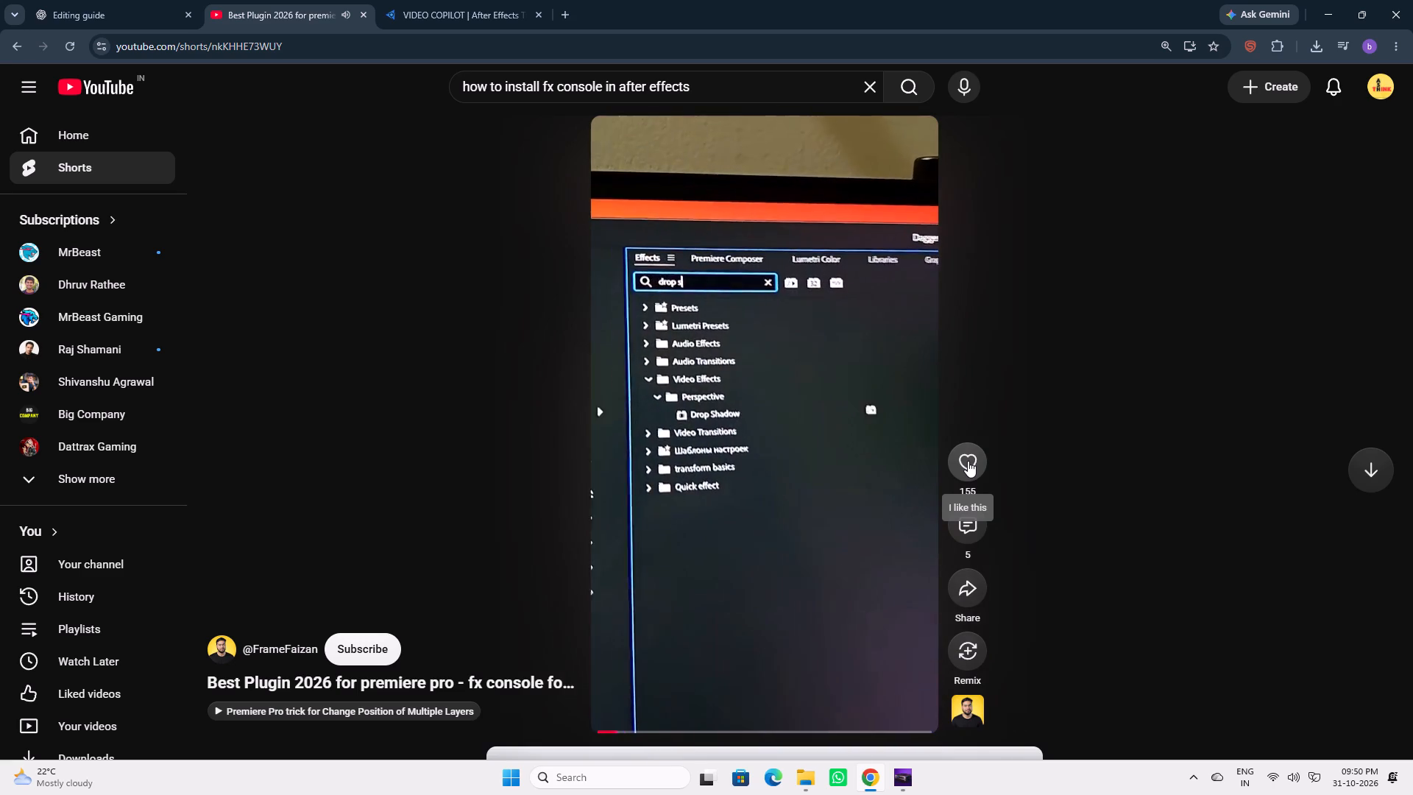
pyautogui.click(965, 462)
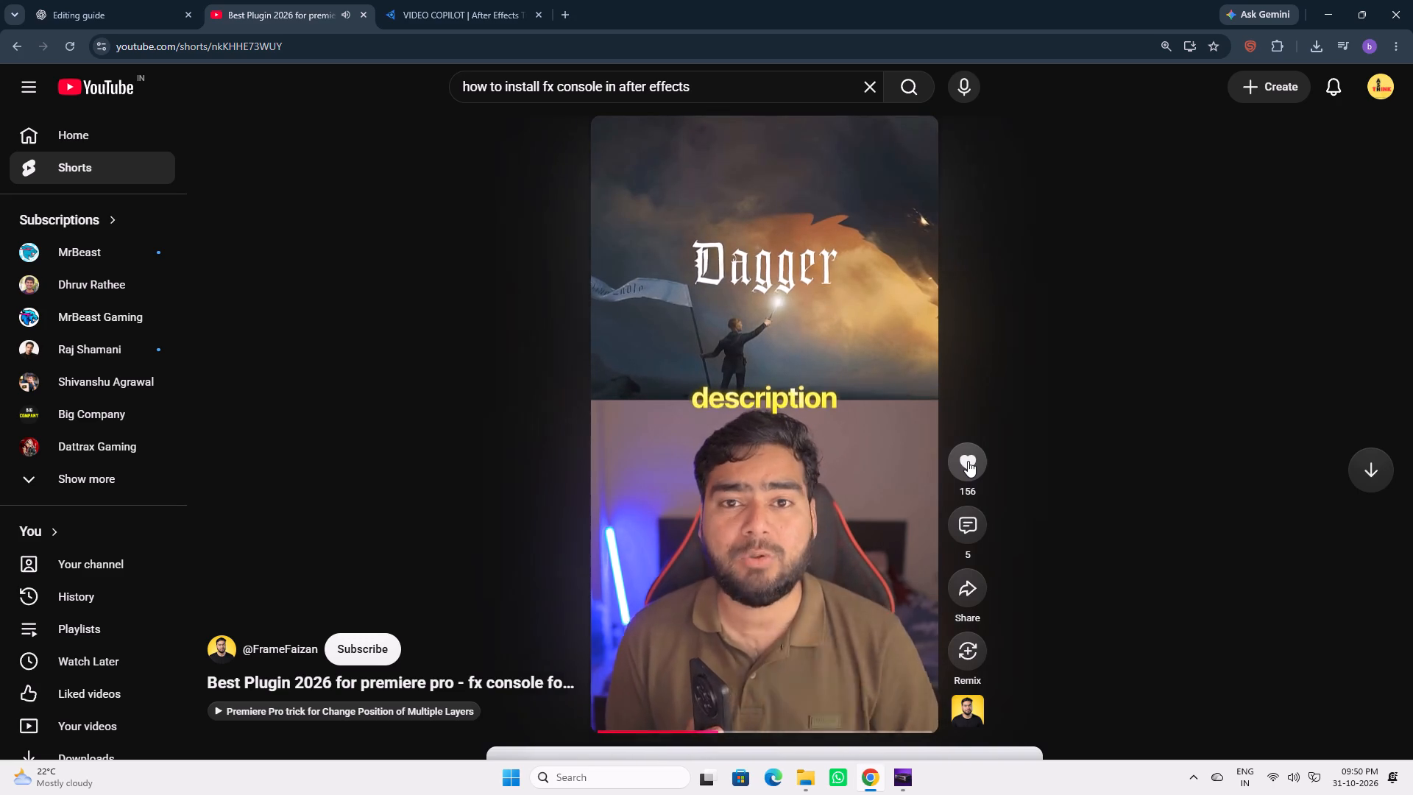
pyautogui.click(5, 50)
# Preview and open the "How to install & Use FX Console After Affects" video, pause it at the archive extraction part, and minimise the browser.
pyautogui.scroll(-3, 615, 551)
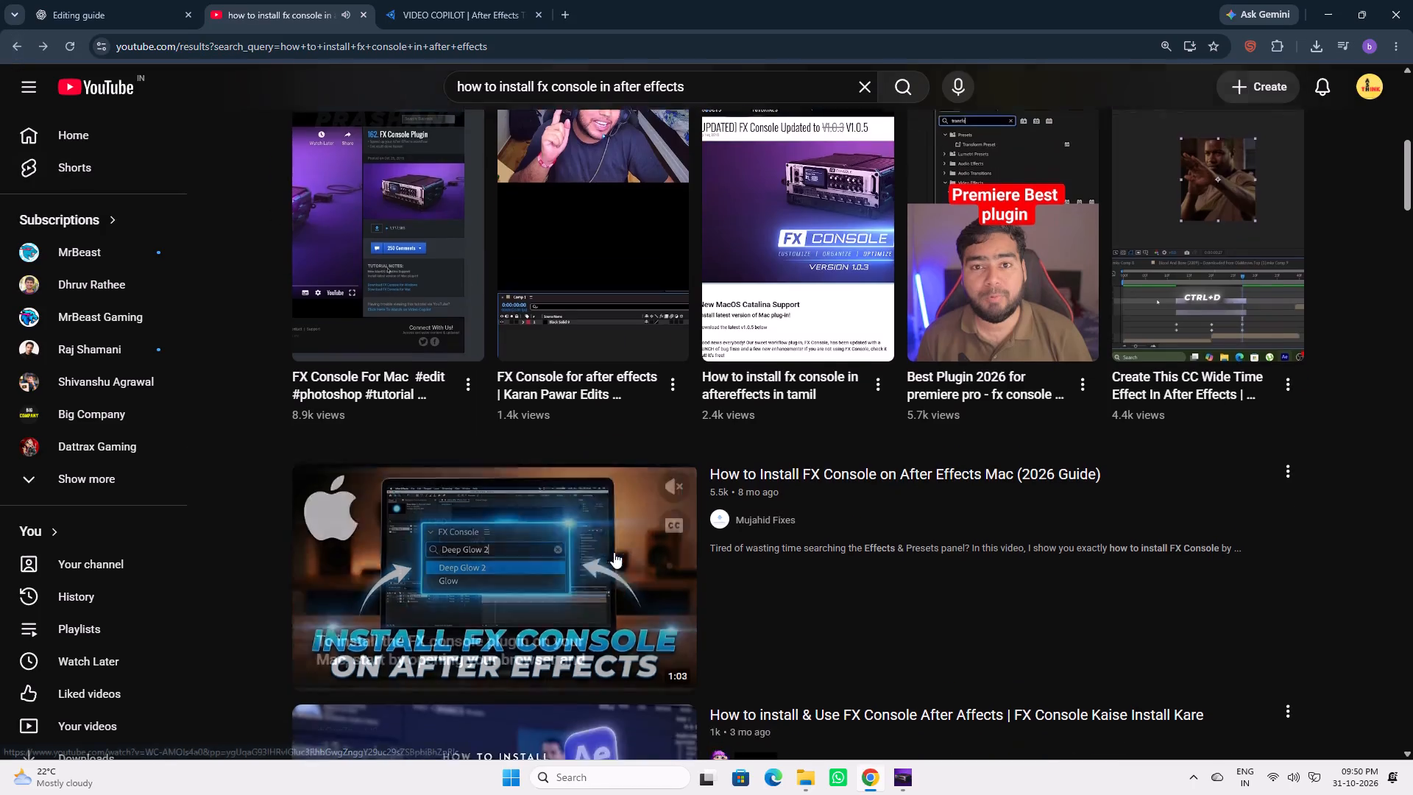
pyautogui.scroll(-4, 614, 552)
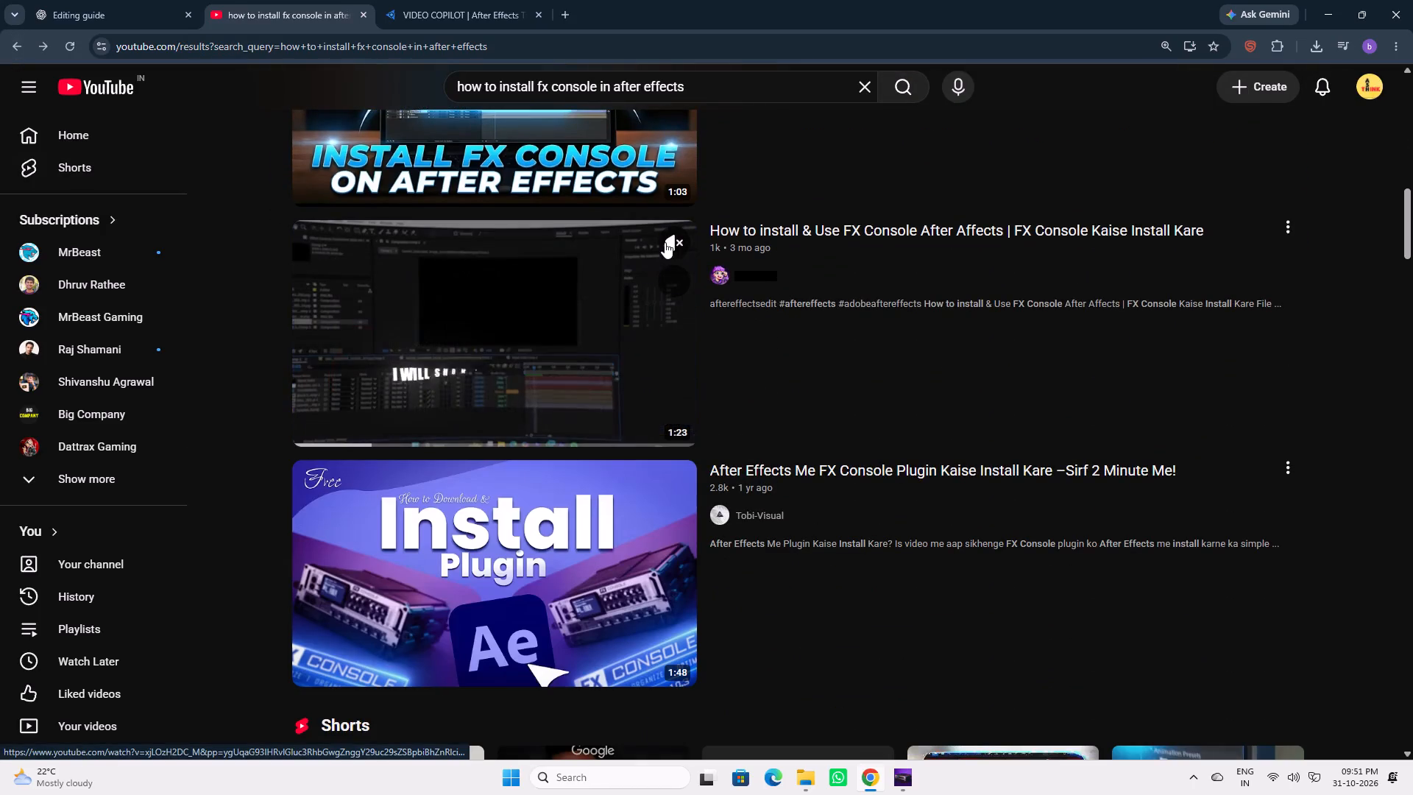
pyautogui.click(667, 241)
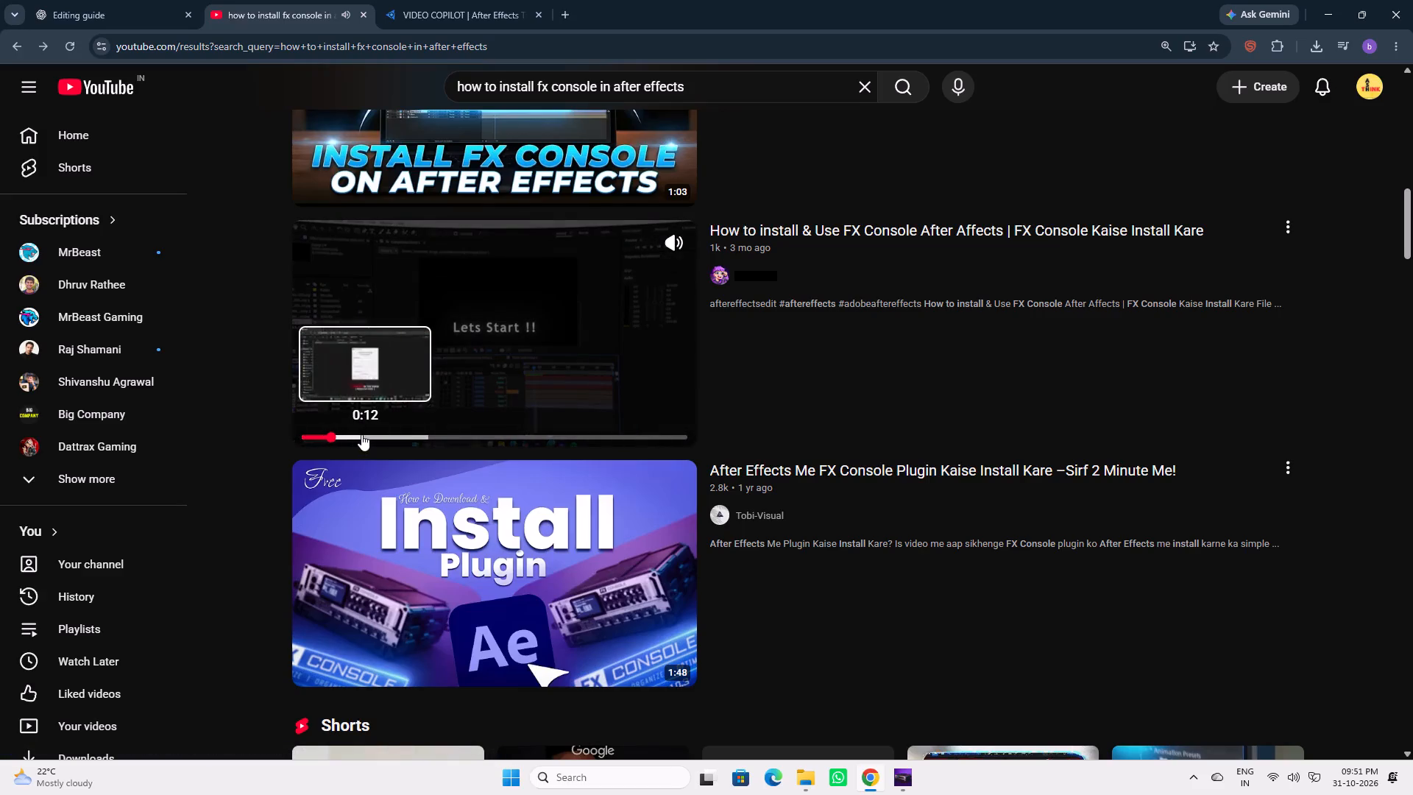
pyautogui.click(361, 434)
pyautogui.click(509, 353)
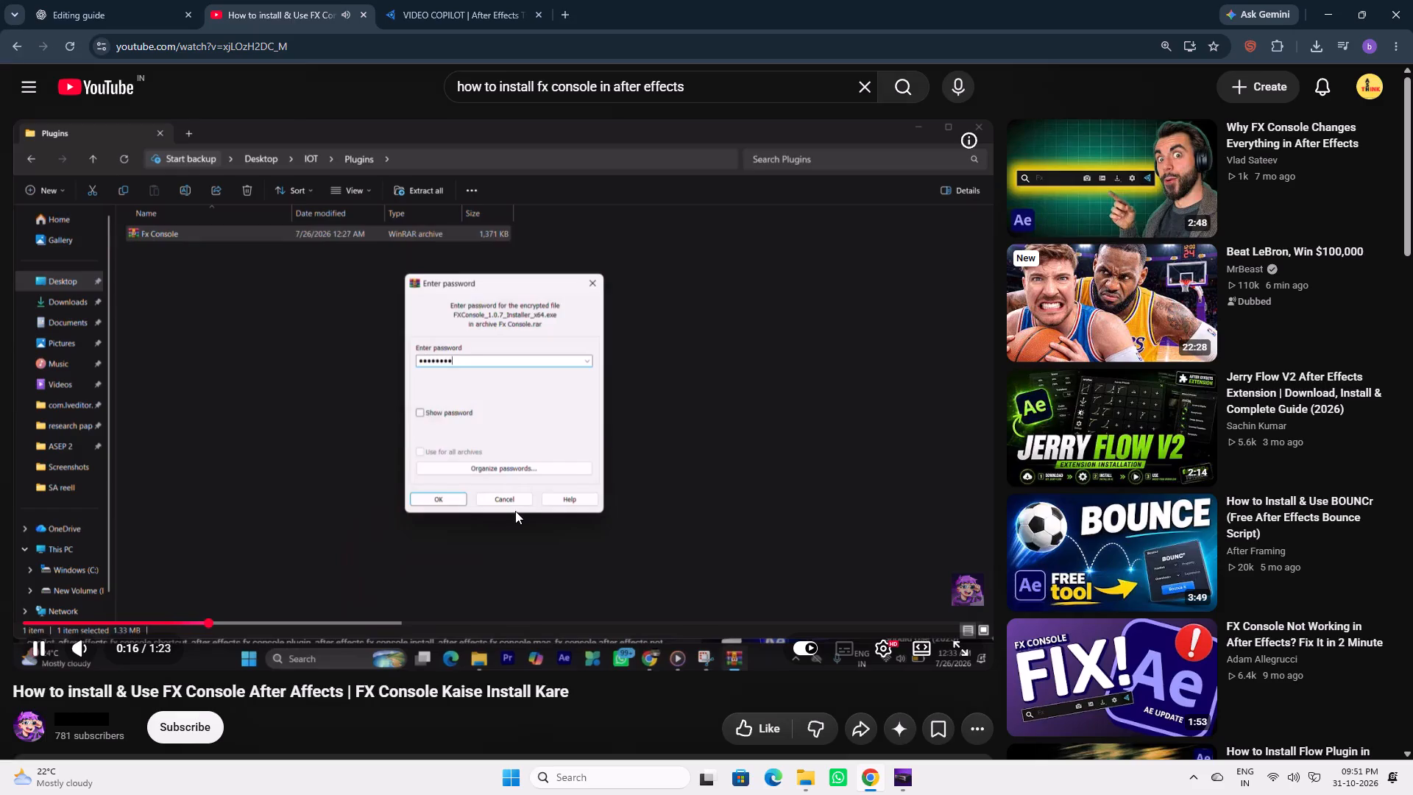
pyautogui.click(727, 361)
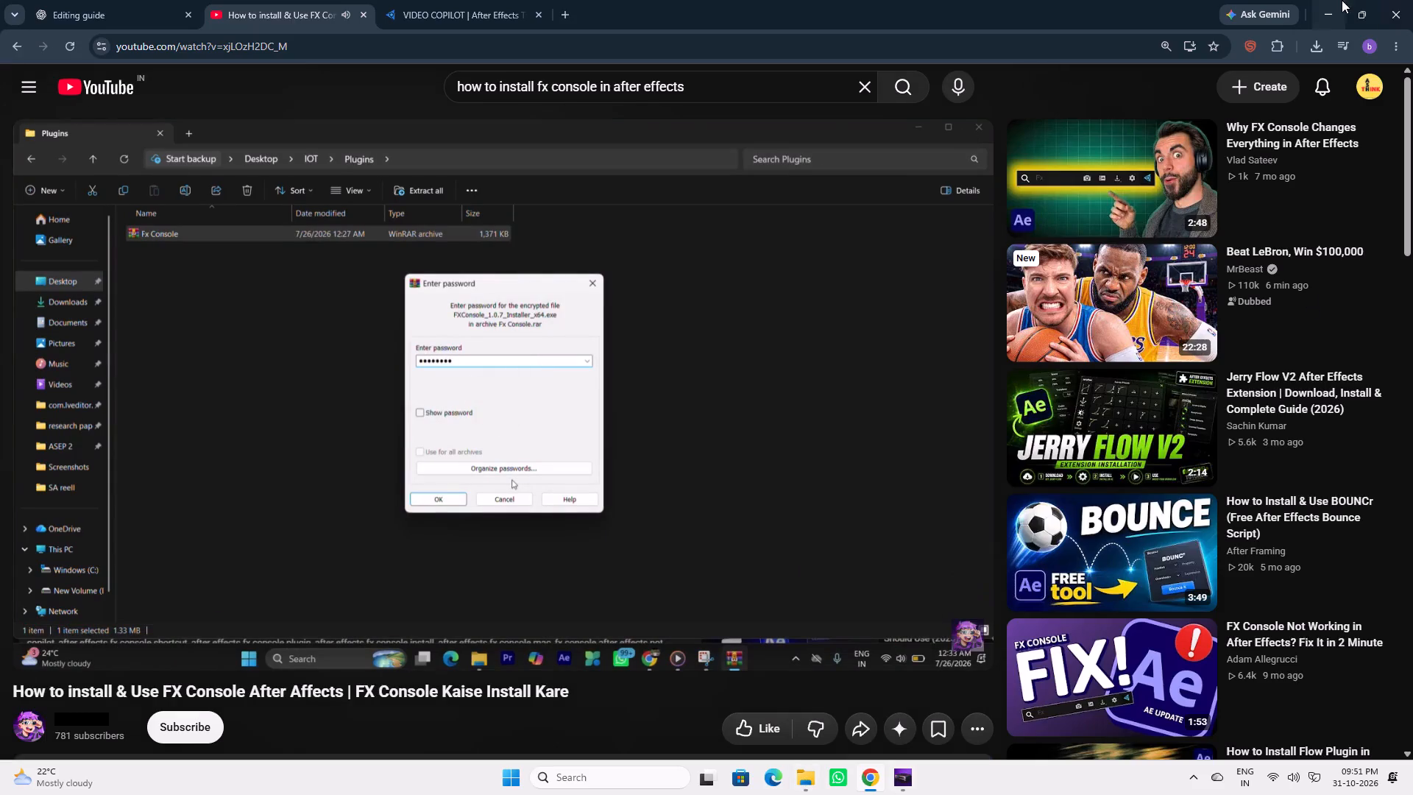
pyautogui.click(1320, 18)
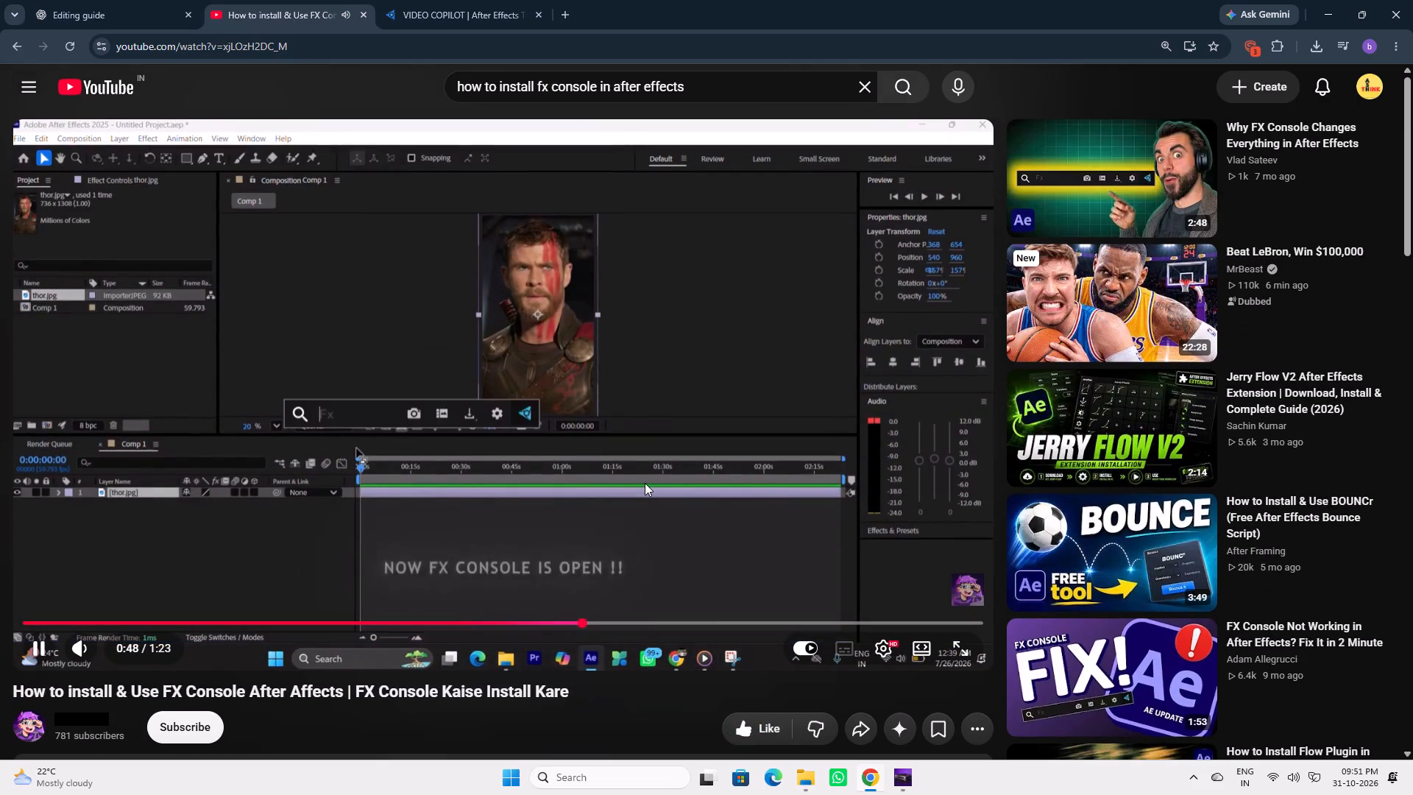
# Rewind the tutorial to the installer's After Effects version selection, and switch to the FX Console installer.
pyautogui.press('Left')
pyautogui.press('Left')
pyautogui.press('Left')
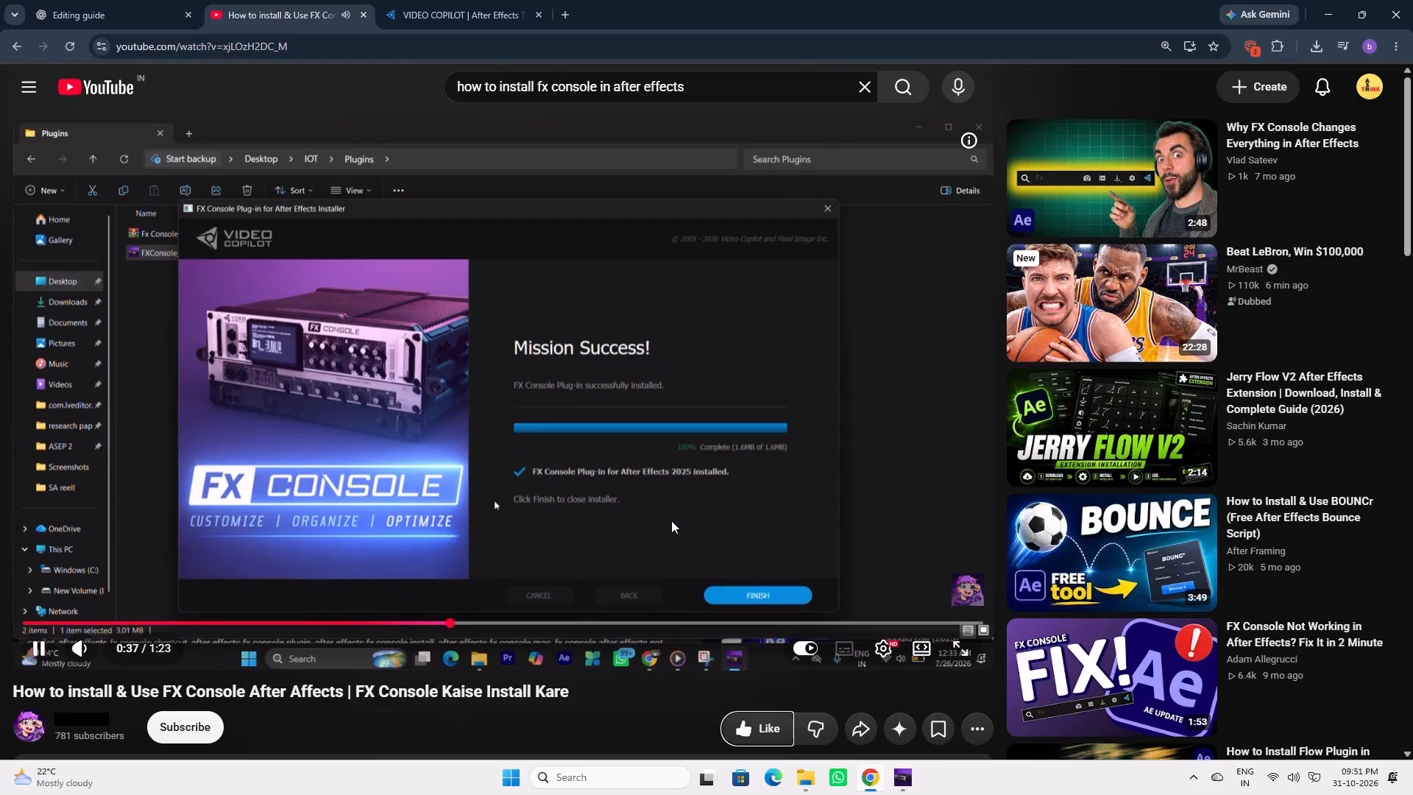
pyautogui.press('Left')
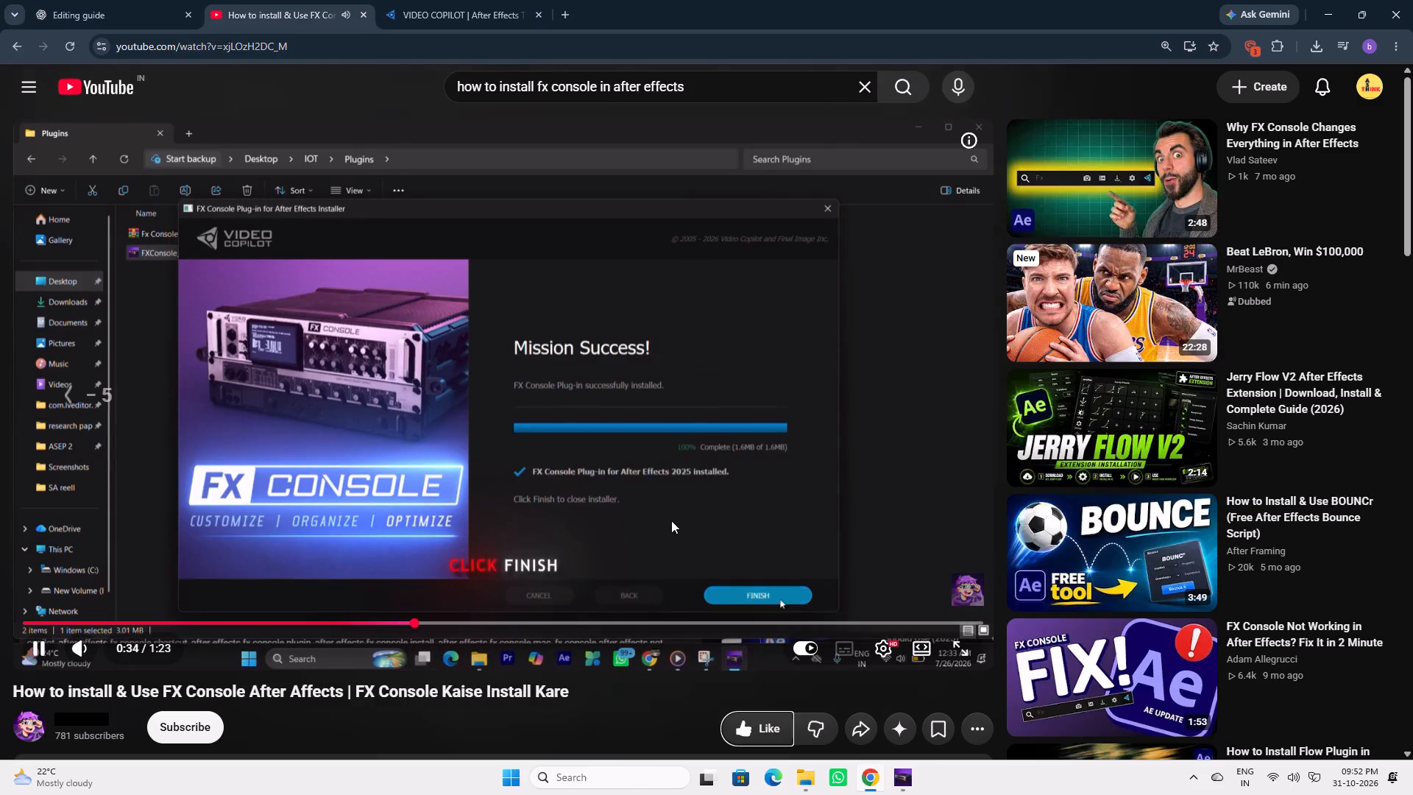
pyautogui.press('Left')
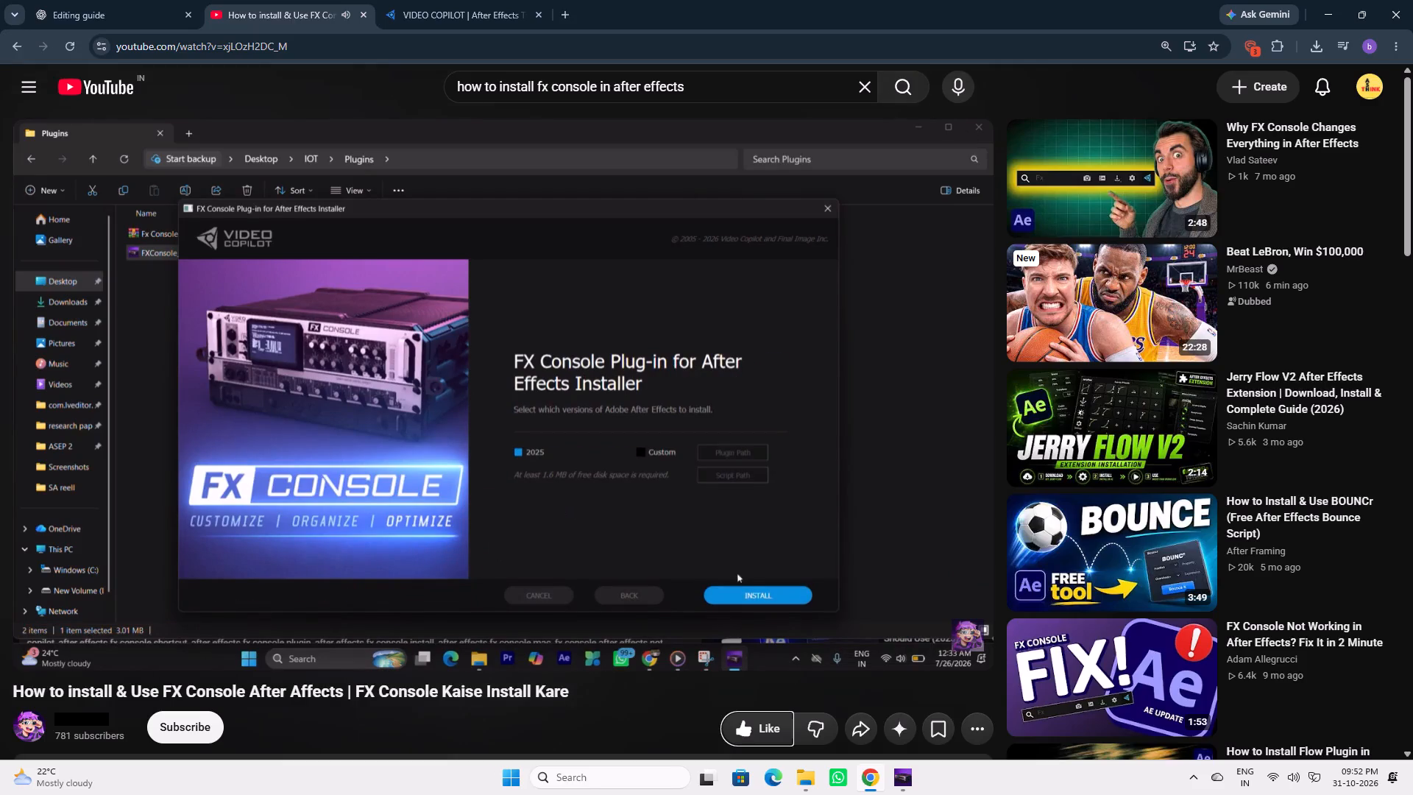
pyautogui.click(901, 780)
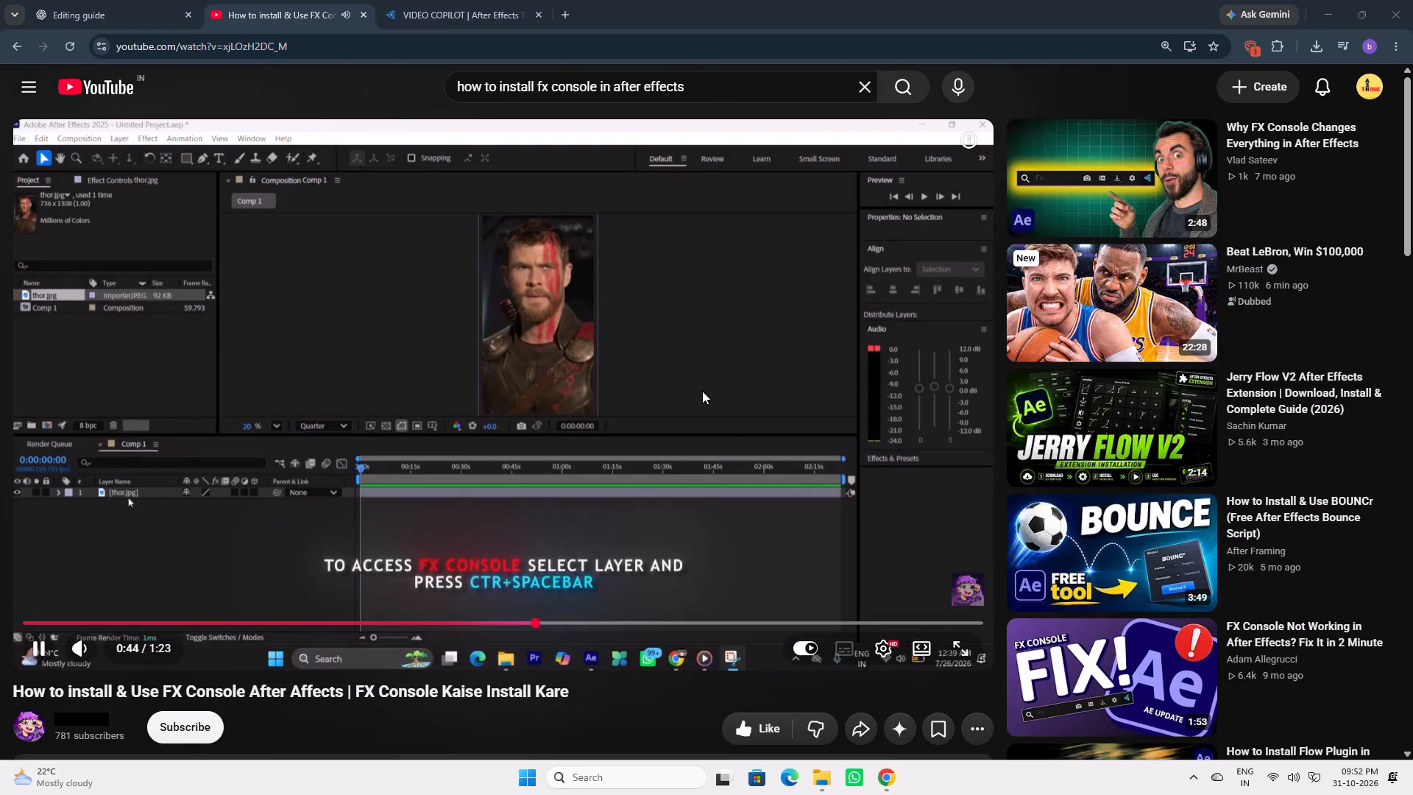
# Watch the rest of the tutorial, pausing and resuming around opening FX Console and saving favourite effects.
pyautogui.click(696, 399)
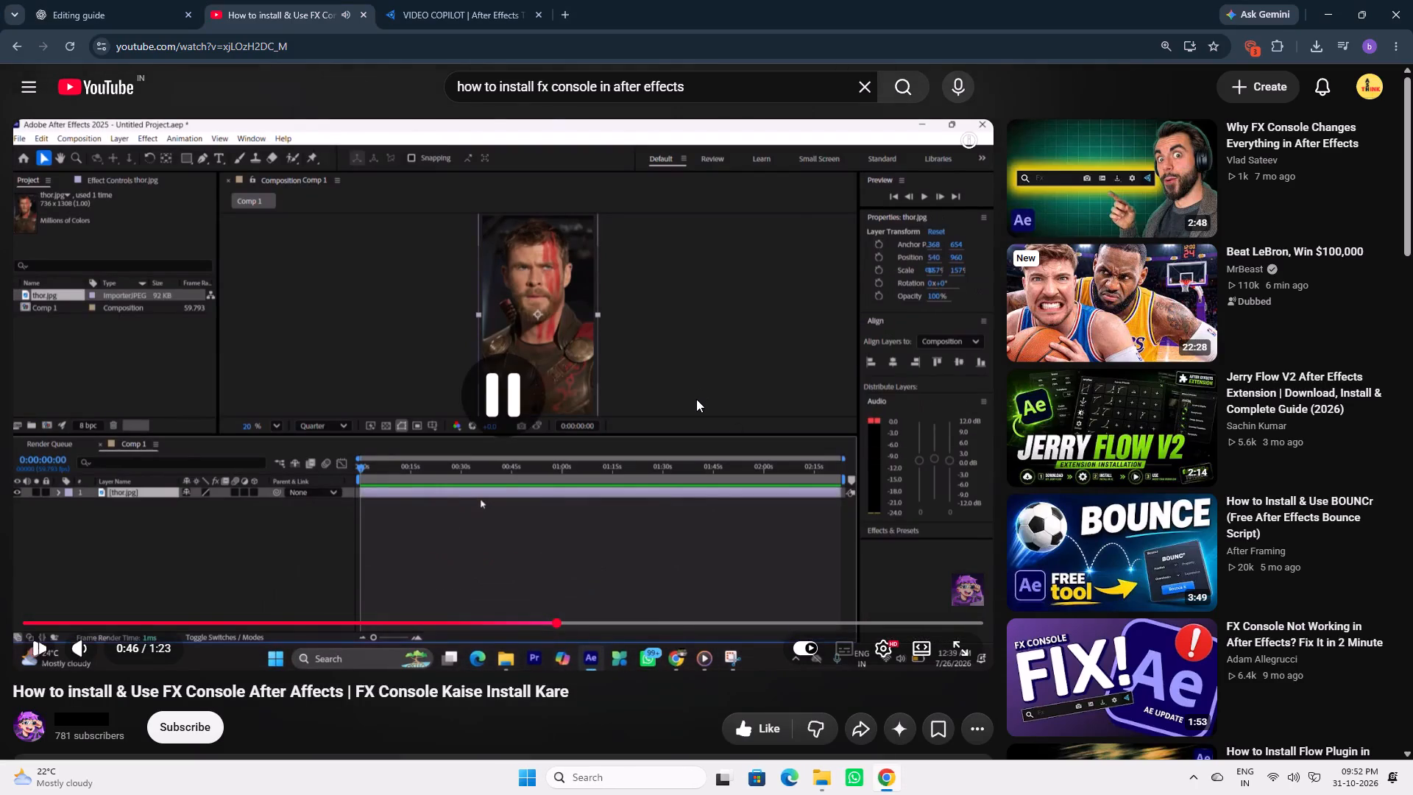
pyautogui.click(696, 399)
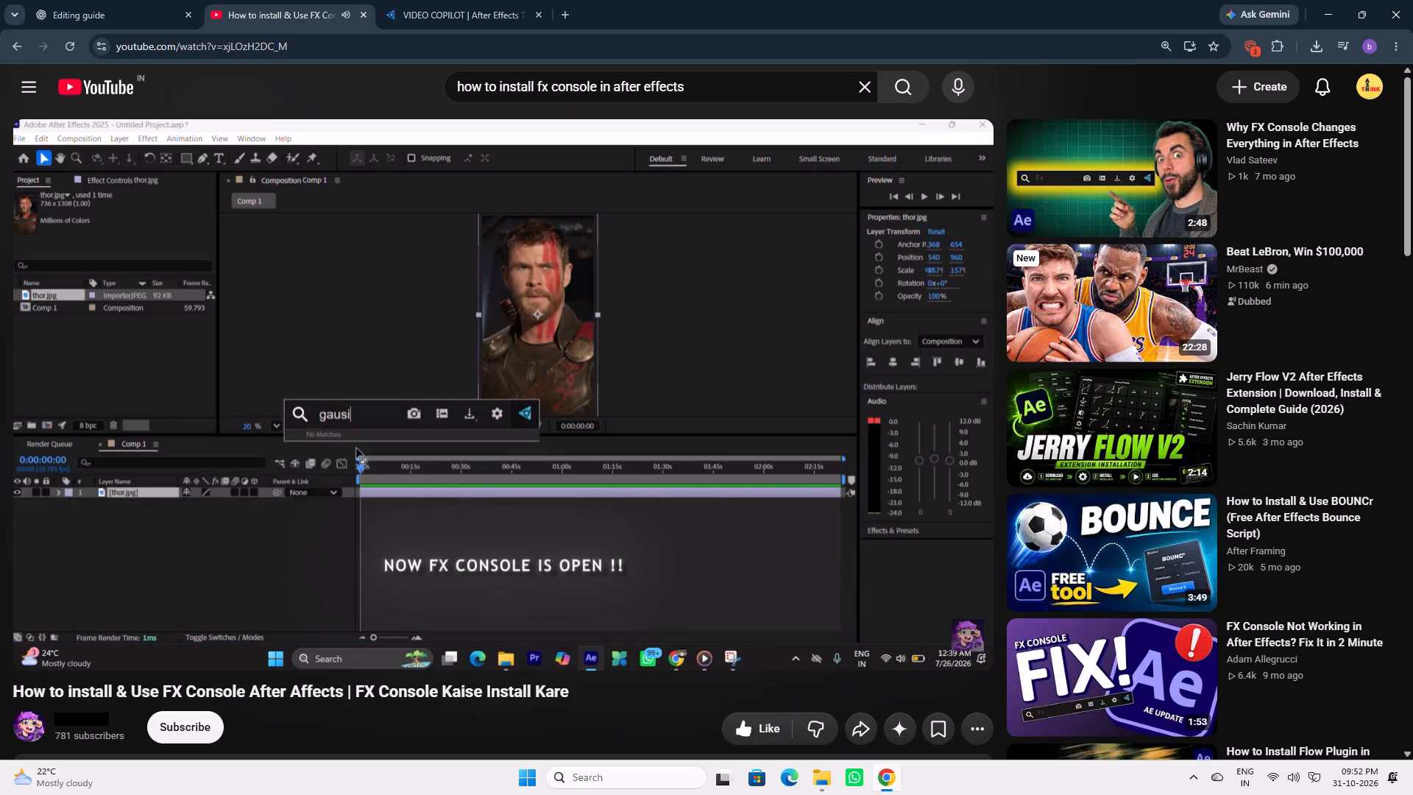
pyautogui.click(696, 399)
pyautogui.click(696, 399)
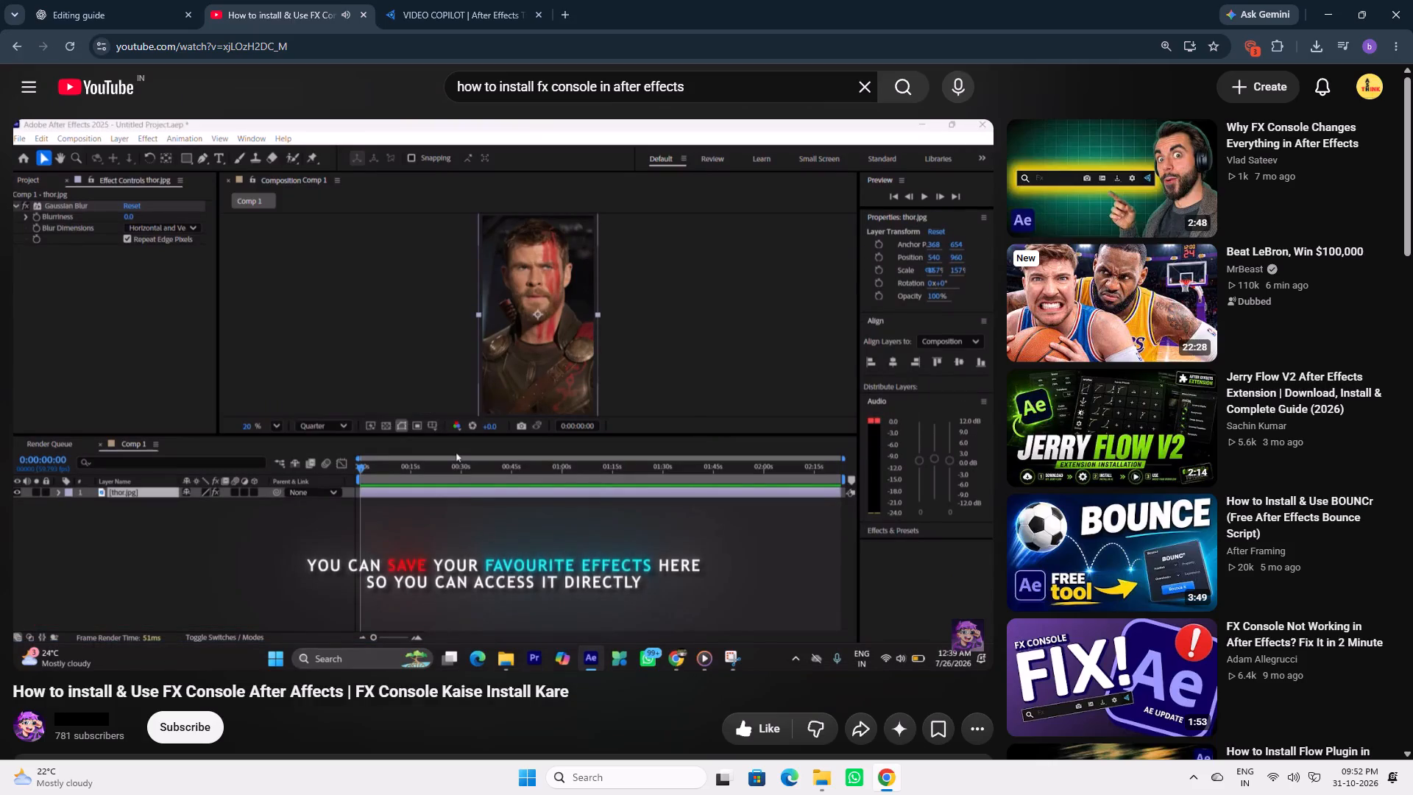
pyautogui.click(701, 432)
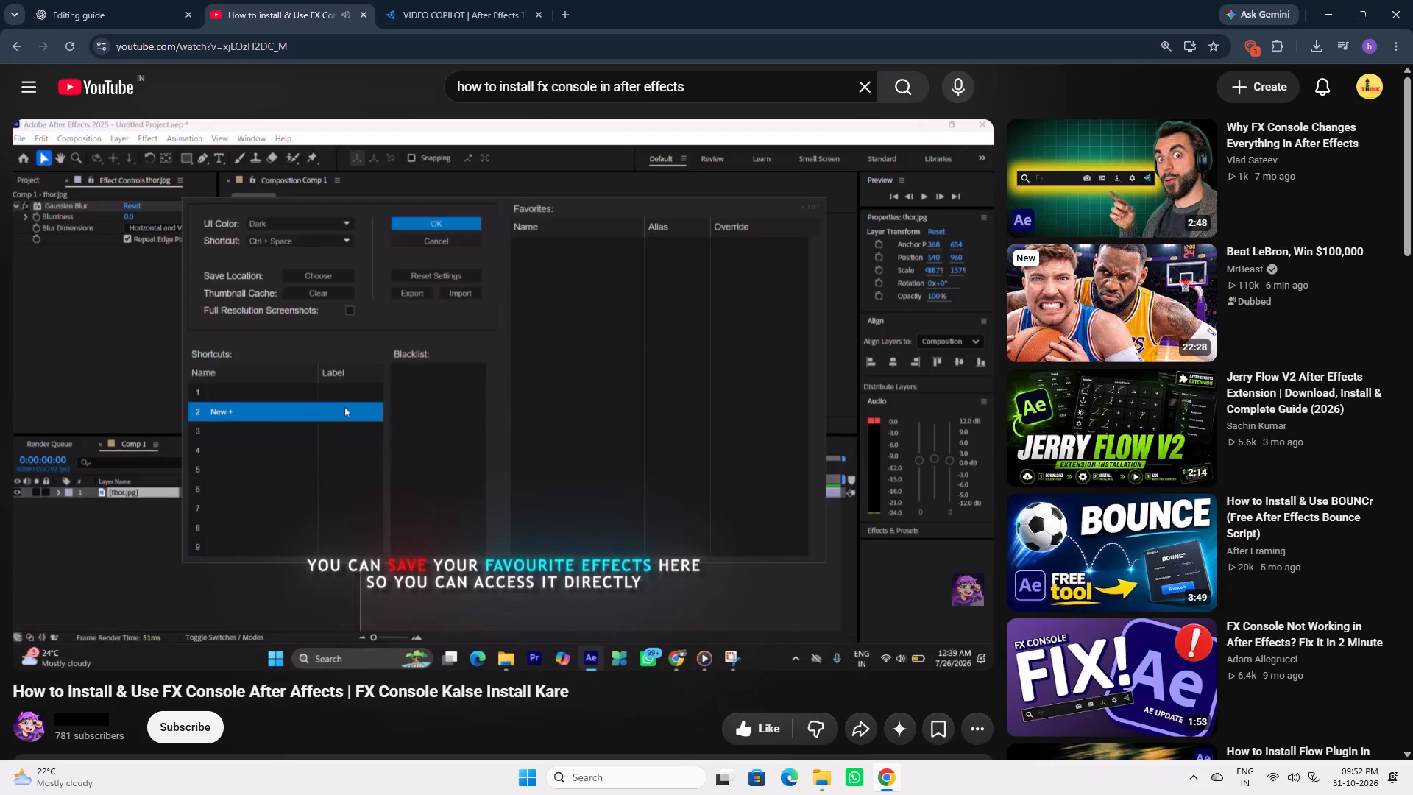
pyautogui.click(664, 449)
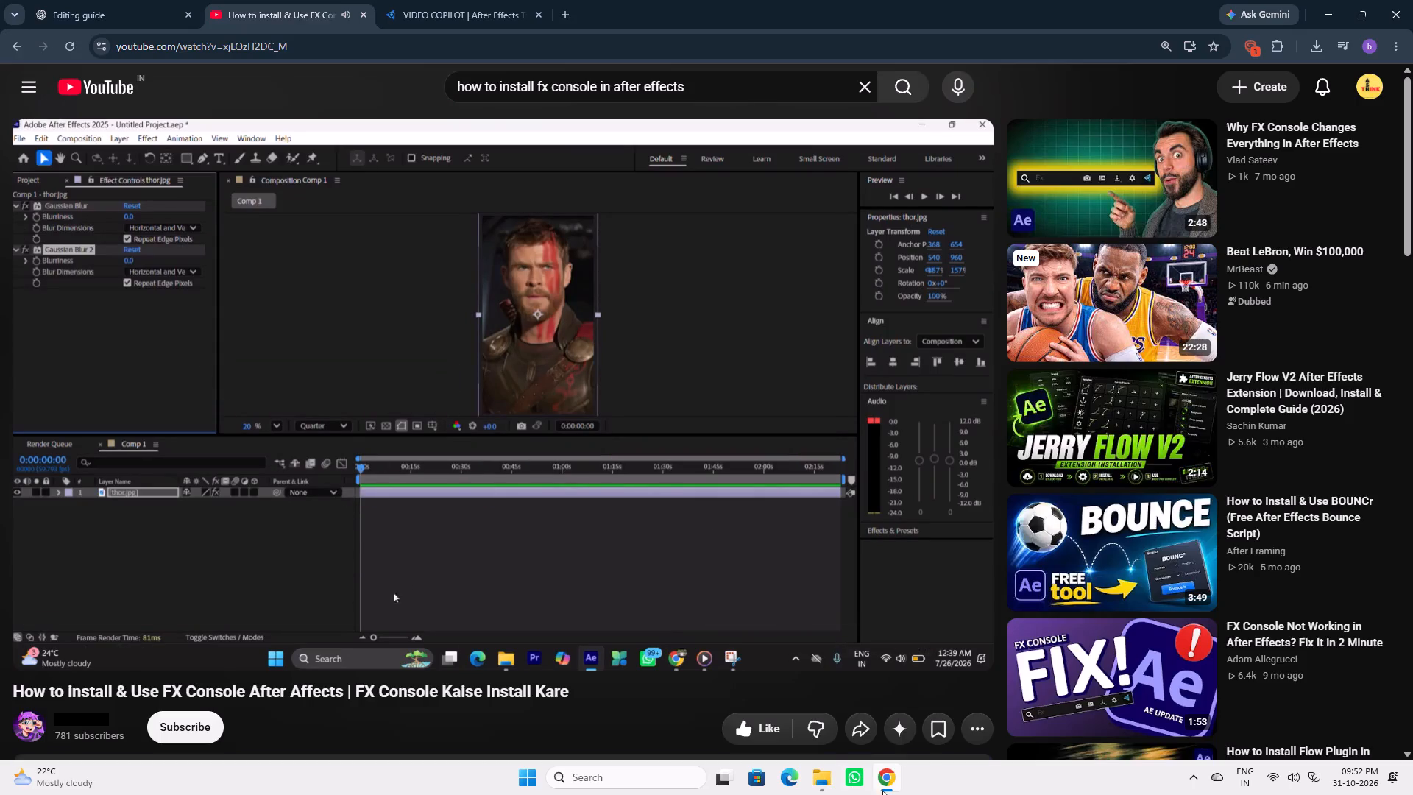
# Switch to the file manager, view and refresh the drives in This PC, and put the window away.
pyautogui.click(824, 767)
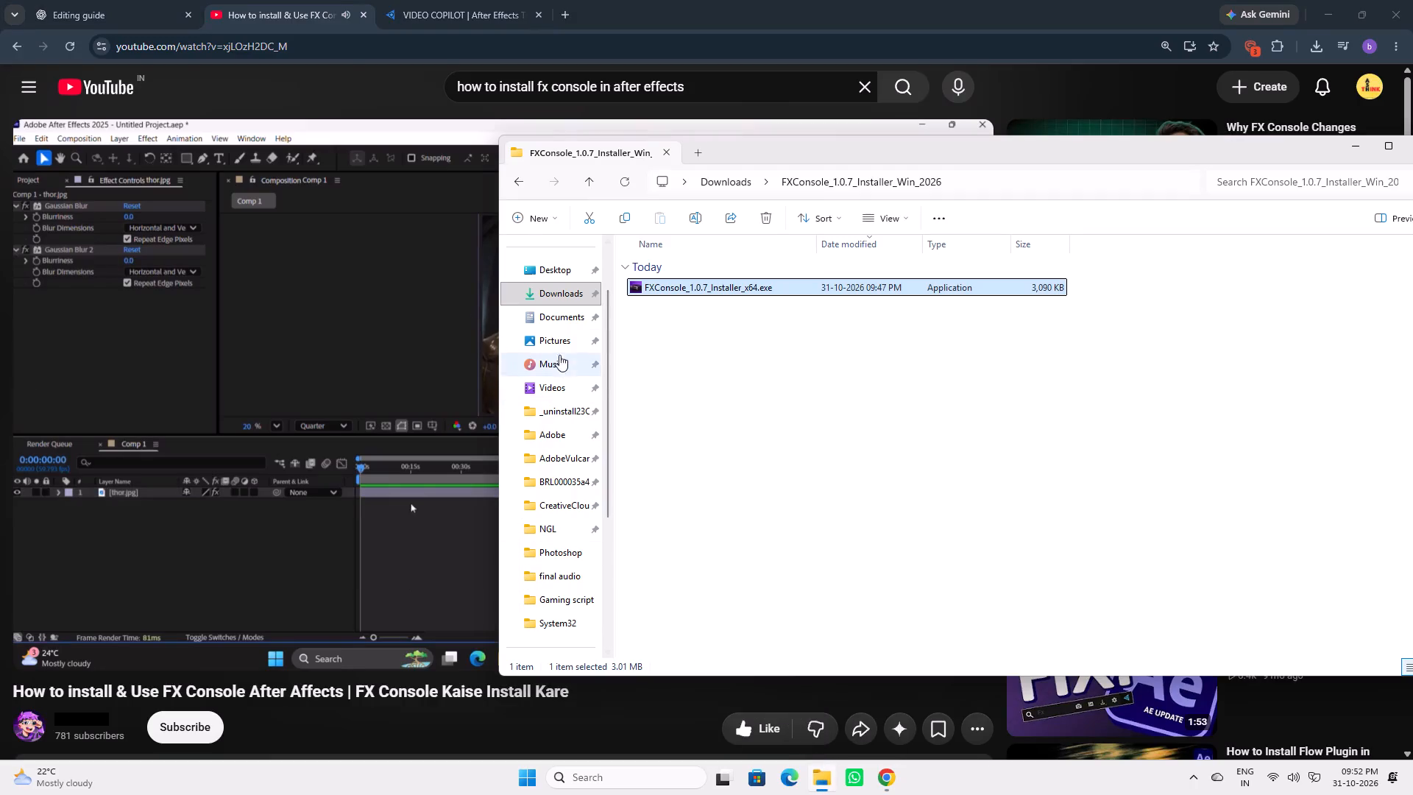
pyautogui.scroll(-1, 580, 525)
pyautogui.click(563, 599)
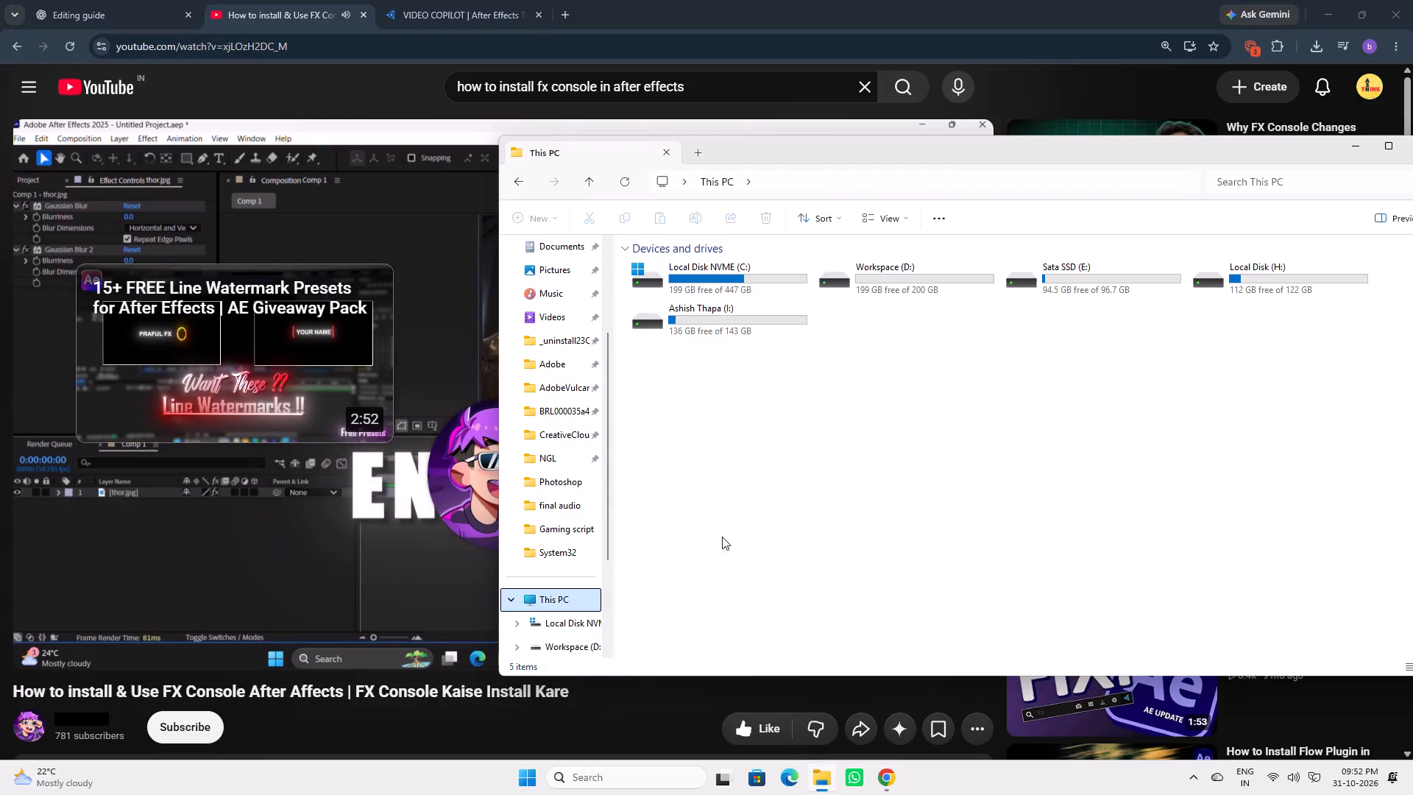
pyautogui.click(876, 461)
pyautogui.click(875, 475)
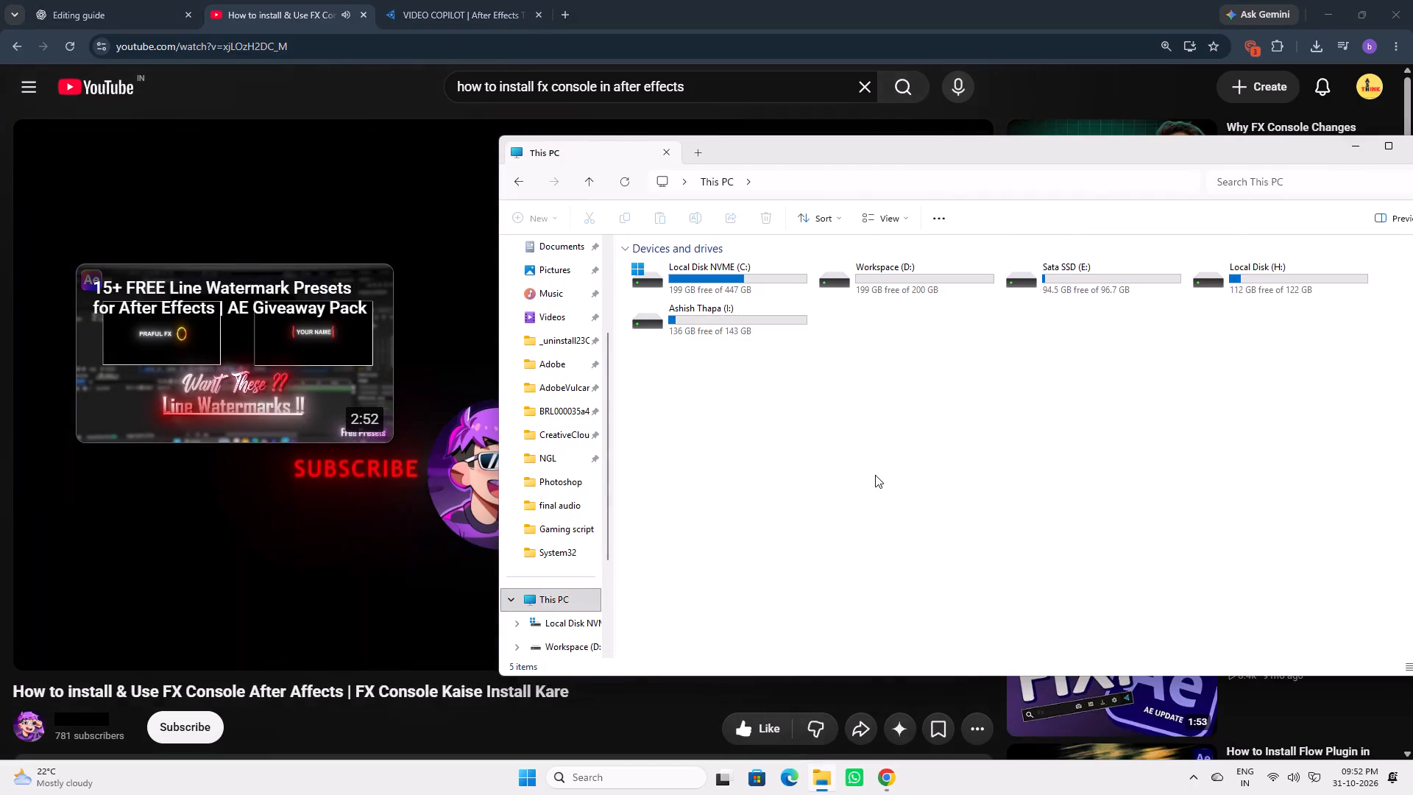
pyautogui.press('F5')
pyautogui.press('F5')
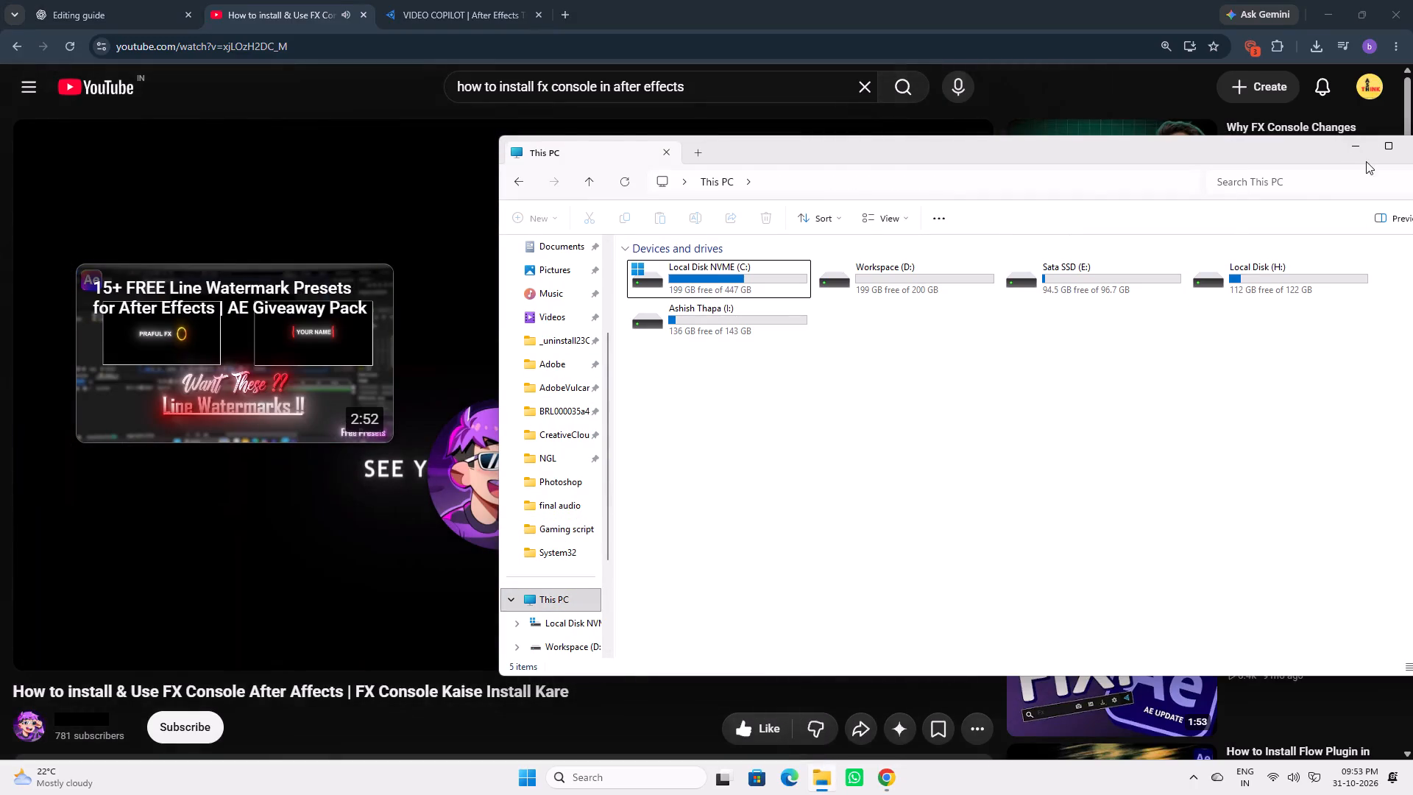
pyautogui.moveTo(1303, 148); pyautogui.dragTo(1203, 156)
pyautogui.click(1320, 155)
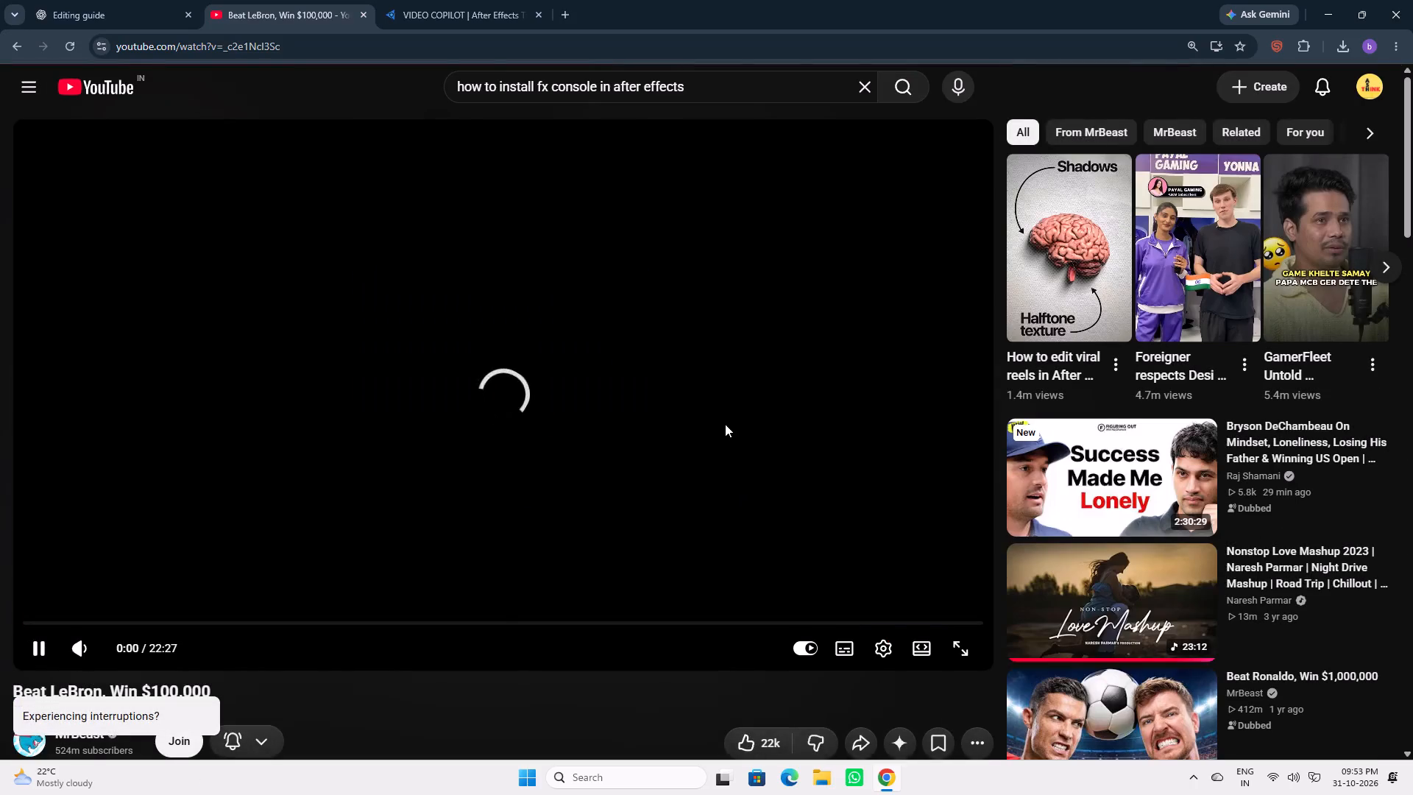
# Go back from the "Beat LeBron, Win $100,000" video to the "how to install fx console in after effects" search results.
pyautogui.scroll(-4, 721, 416)
pyautogui.scroll(4, 690, 431)
pyautogui.click(20, 39)
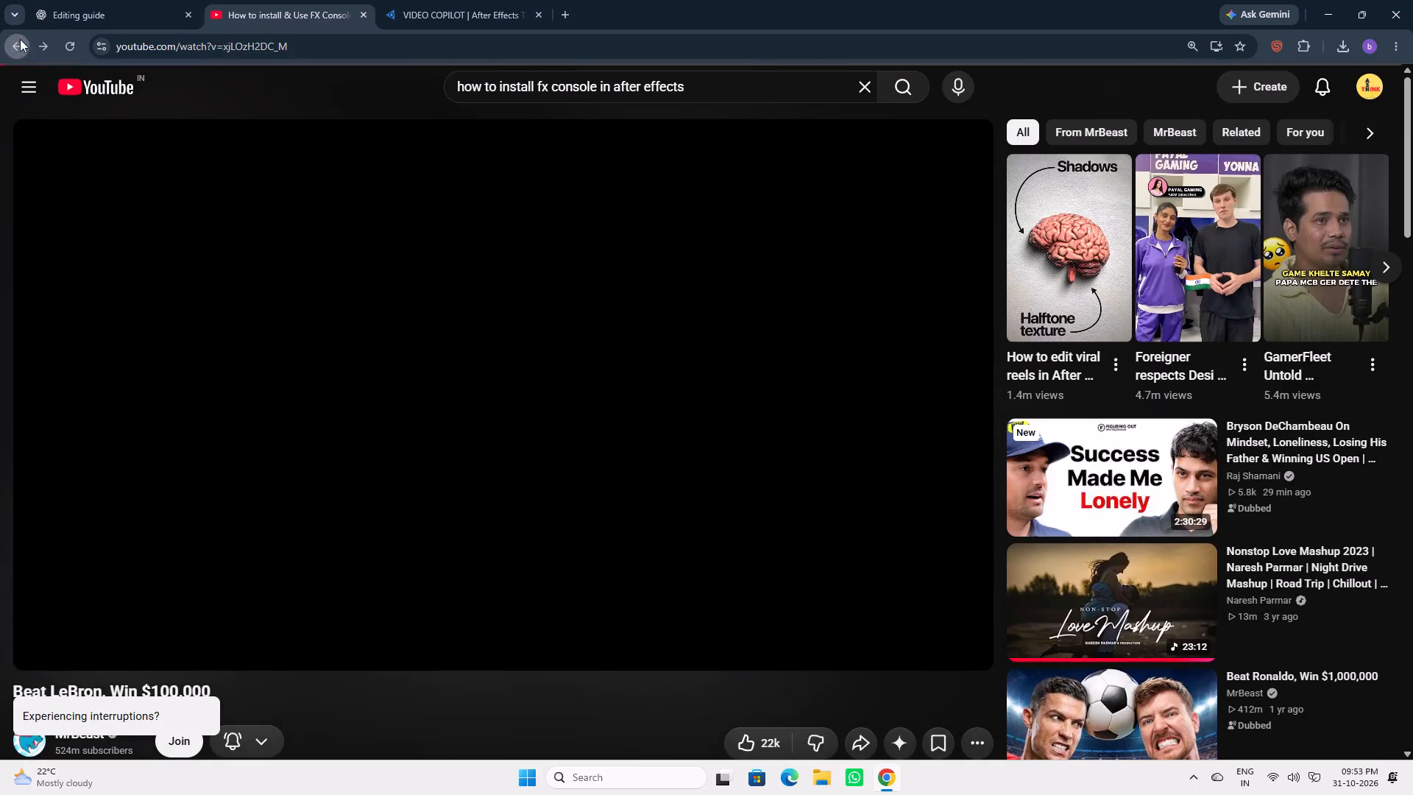
pyautogui.click(15, 46)
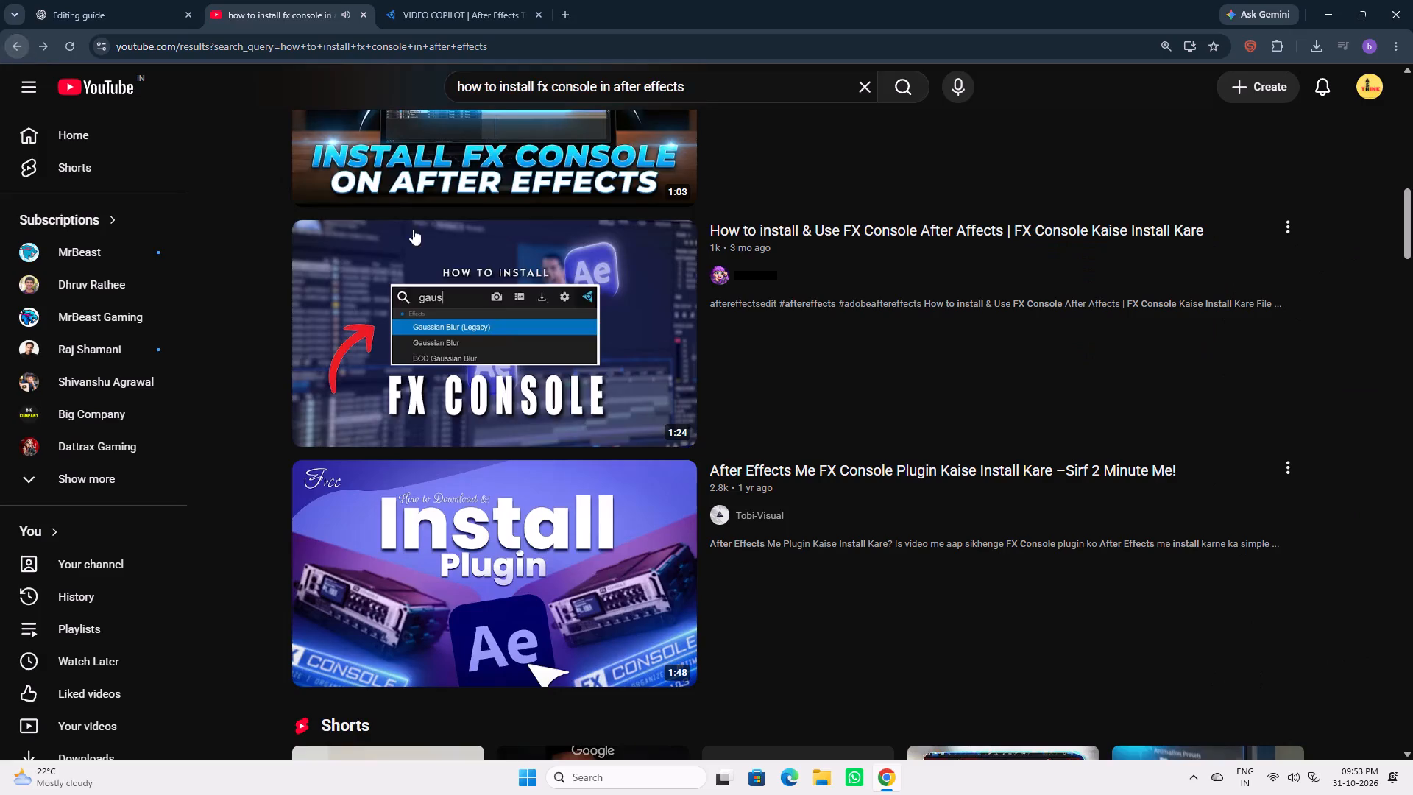
# Look through the FX Console search results for another installation tutorial for After Effects 2026.
pyautogui.scroll(-8, 789, 411)
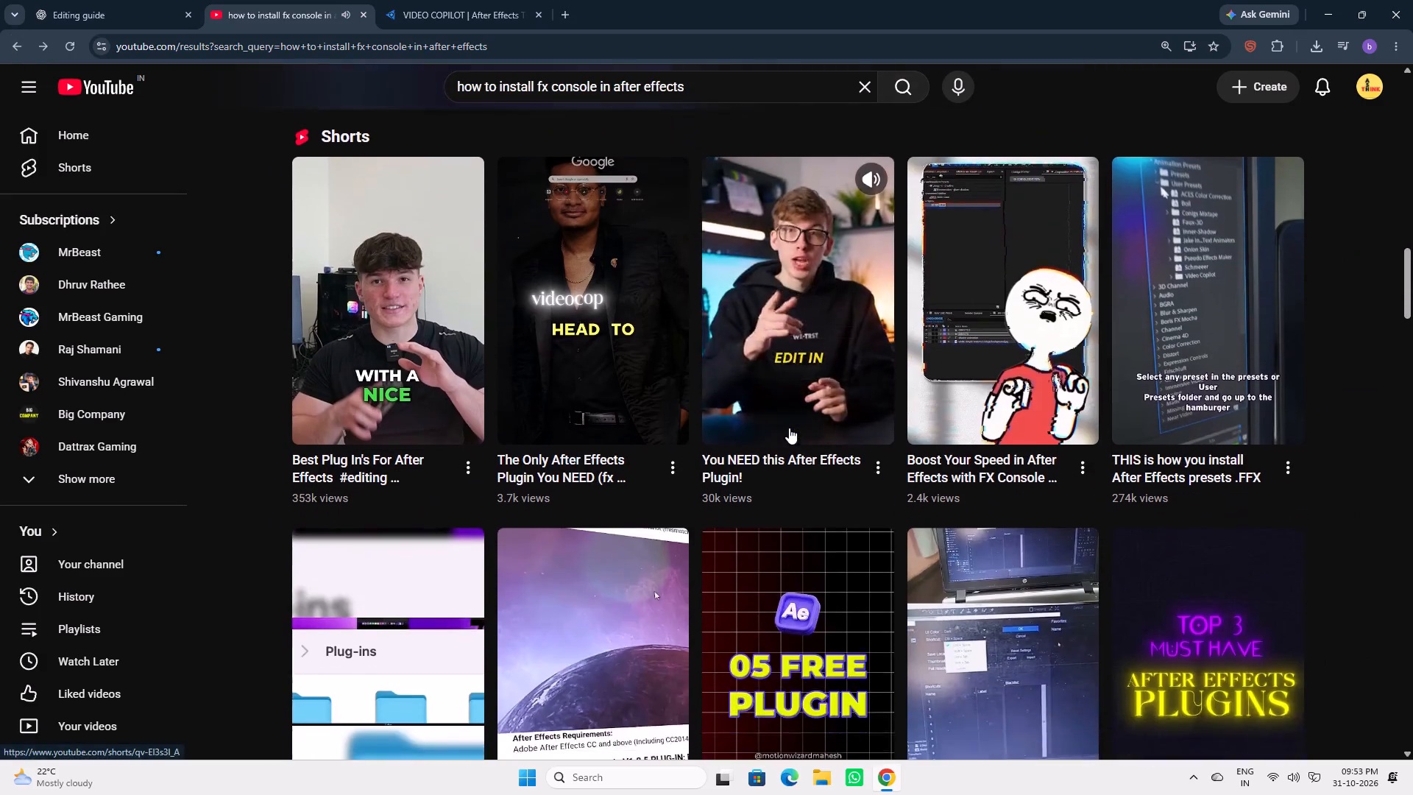
pyautogui.scroll(-11, 789, 428)
pyautogui.scroll(8, 789, 431)
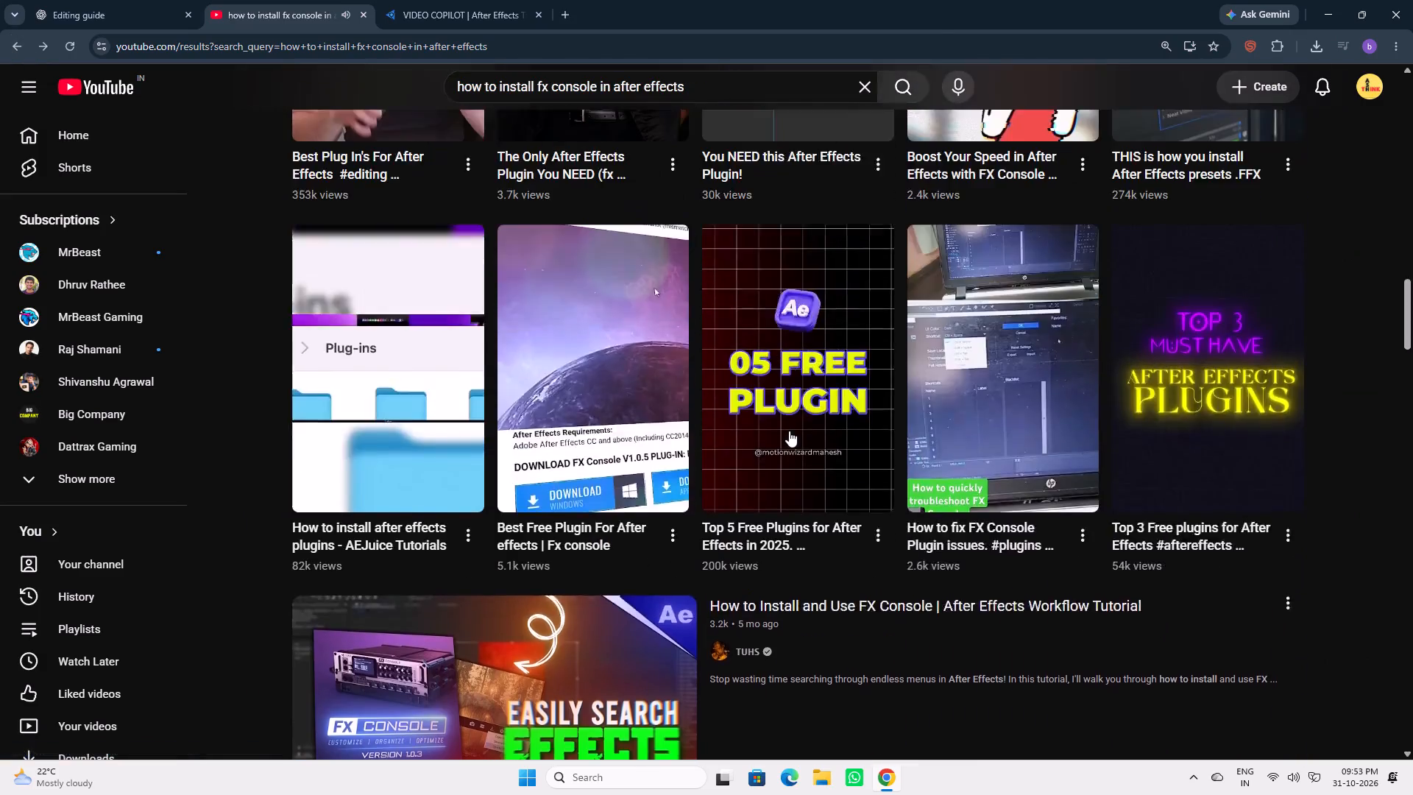
pyautogui.scroll(-15, 789, 431)
pyautogui.scroll(1, 787, 442)
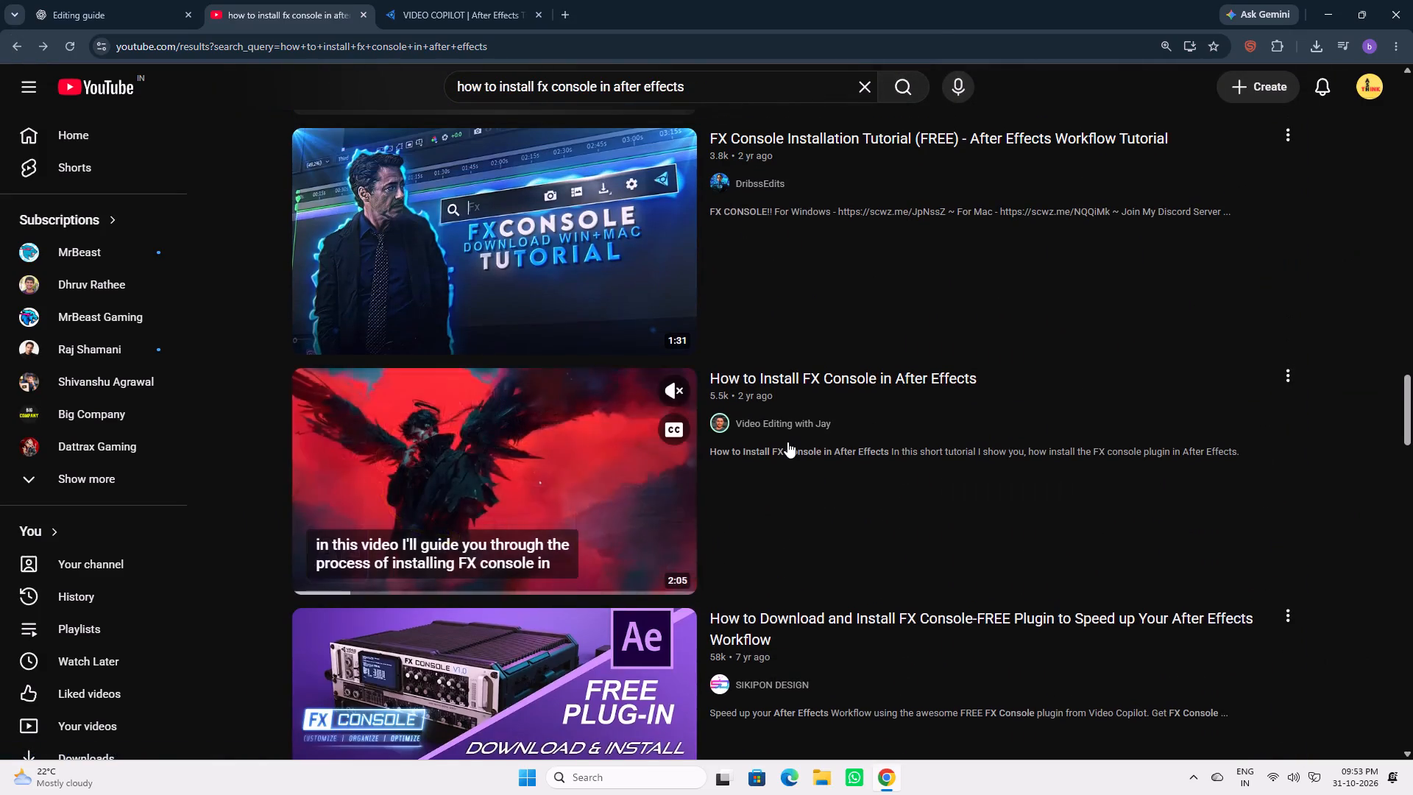
pyautogui.scroll(-6, 787, 442)
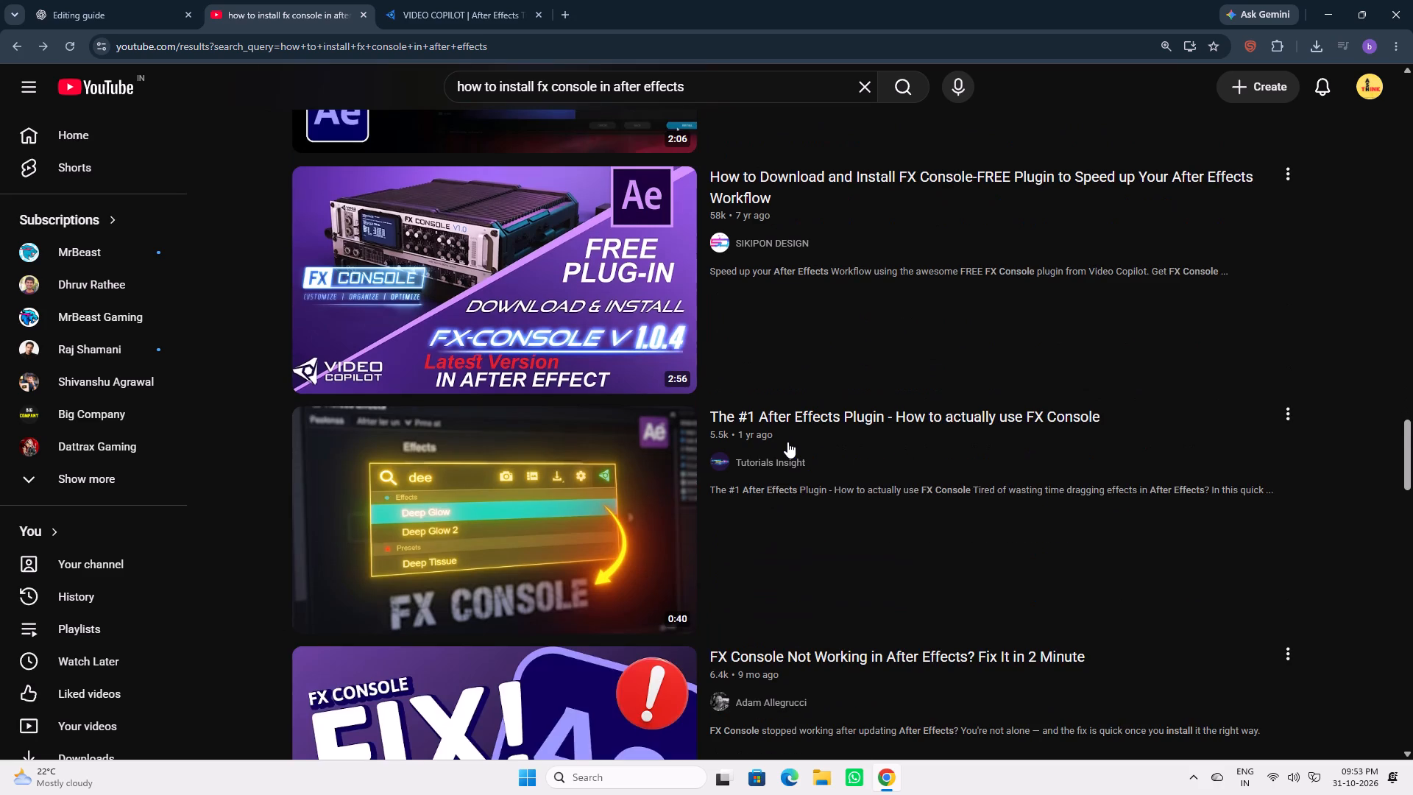
pyautogui.scroll(-7, 787, 442)
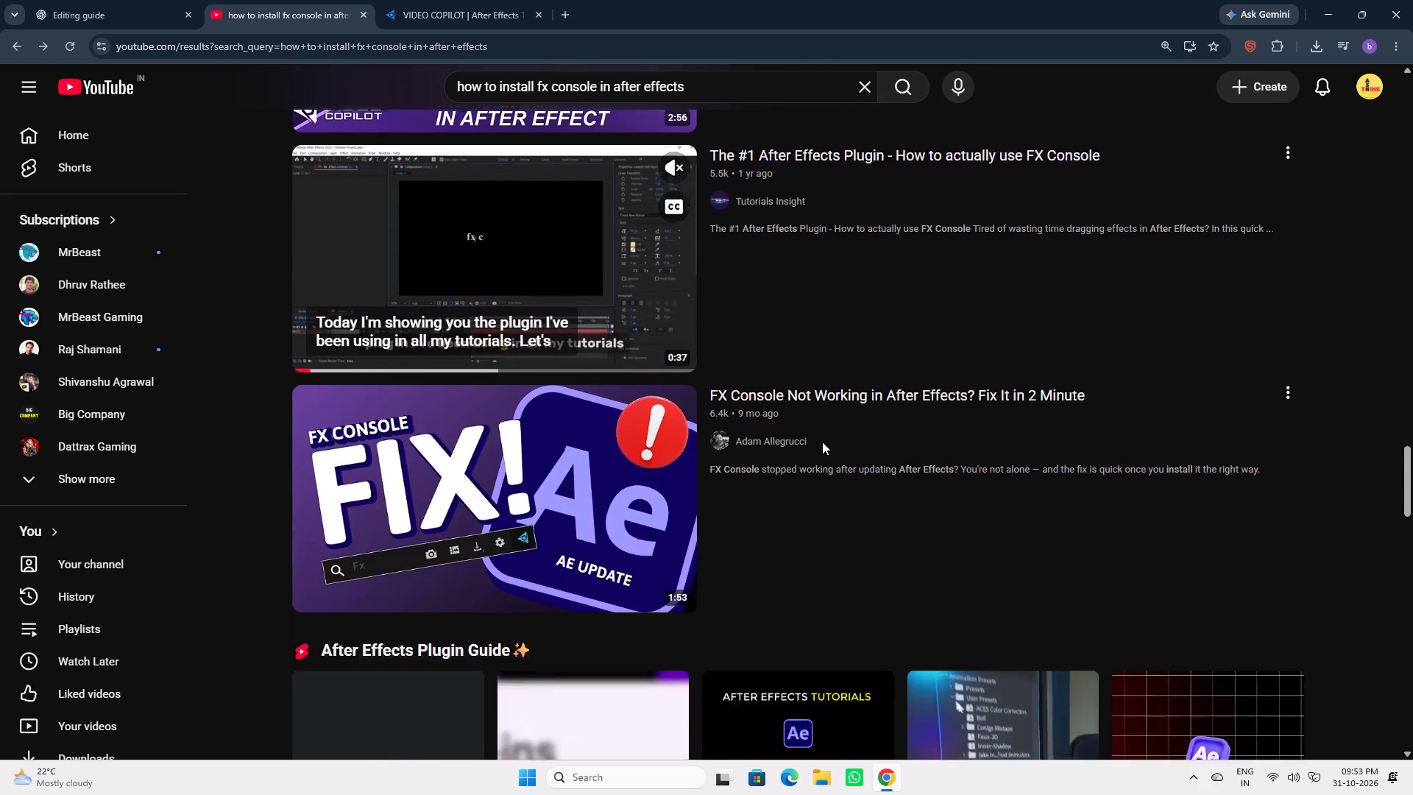
pyautogui.scroll(-10, 822, 442)
pyautogui.scroll(2, 822, 442)
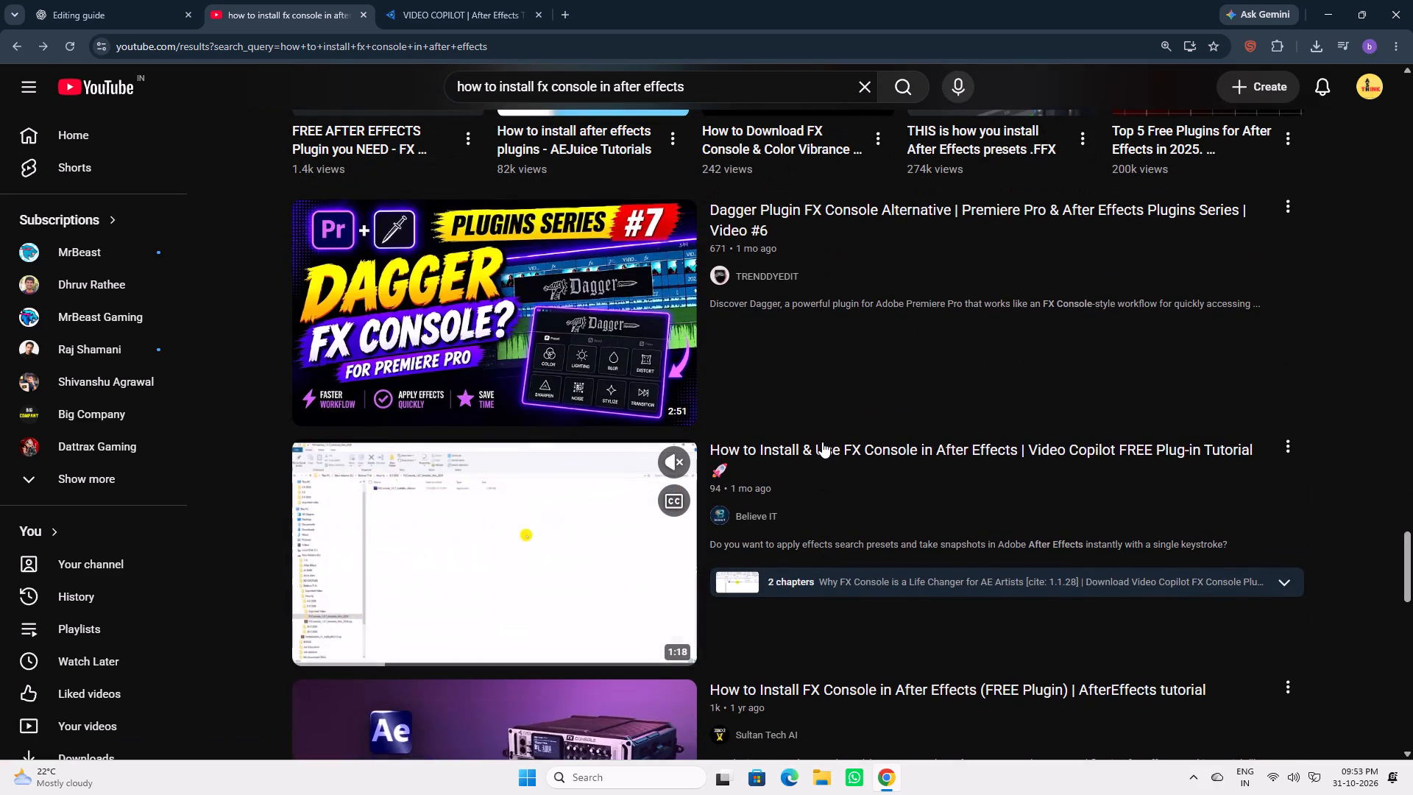
pyautogui.scroll(4, 822, 442)
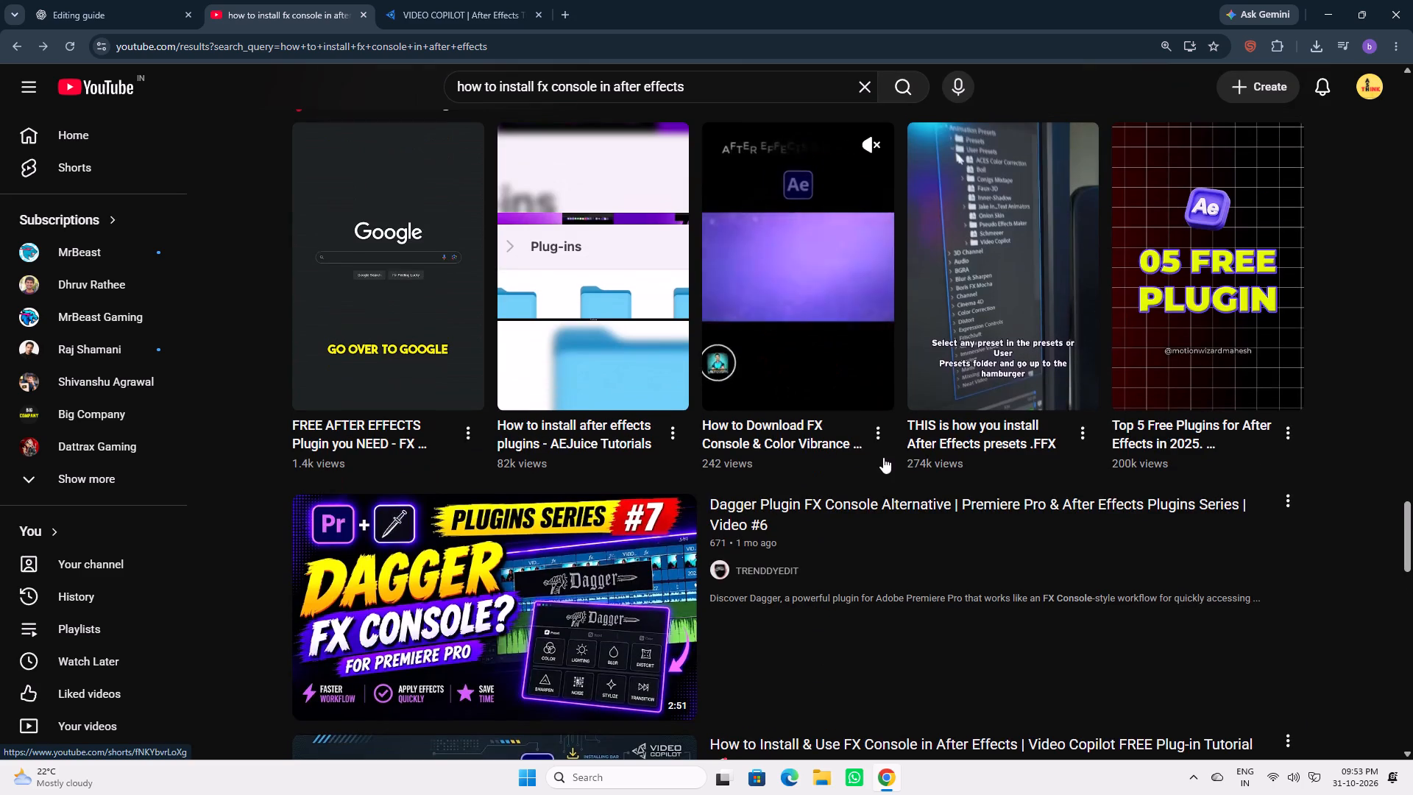
pyautogui.scroll(-14, 867, 495)
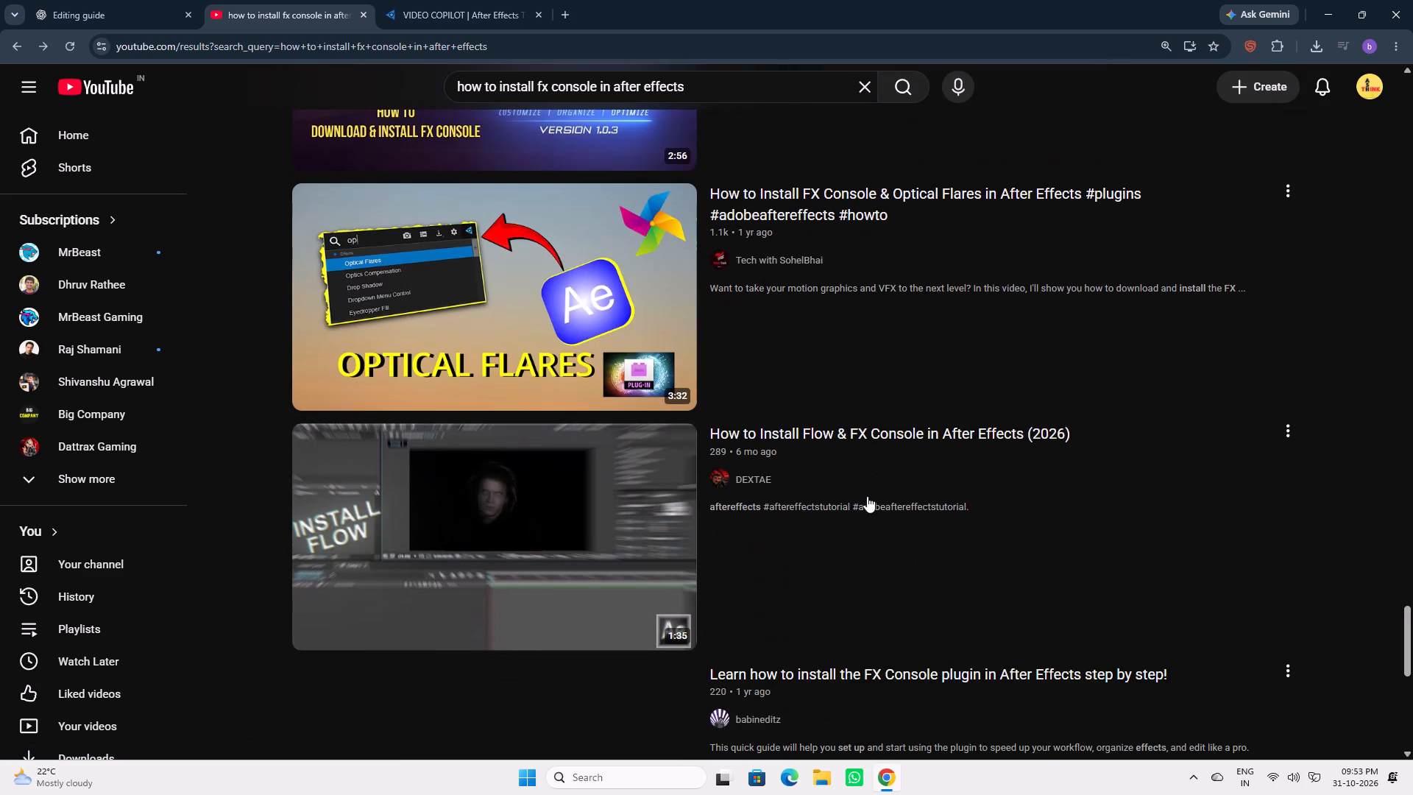
pyautogui.scroll(-8, 867, 496)
pyautogui.scroll(7, 867, 497)
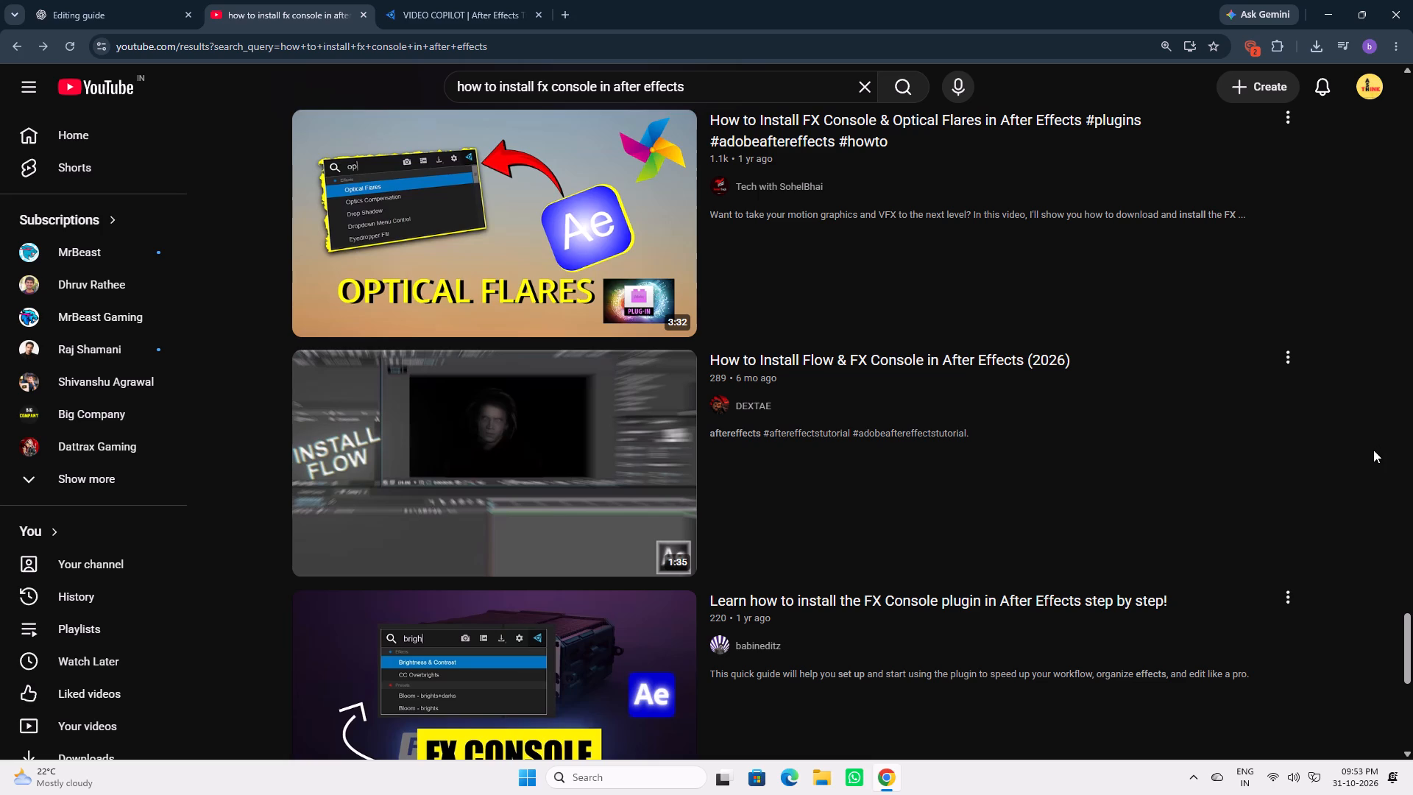
# Preview the "How to Install Flow & FX Console in After Effects (2026)" video with sound, skipping ahead through it.
pyautogui.click(669, 375)
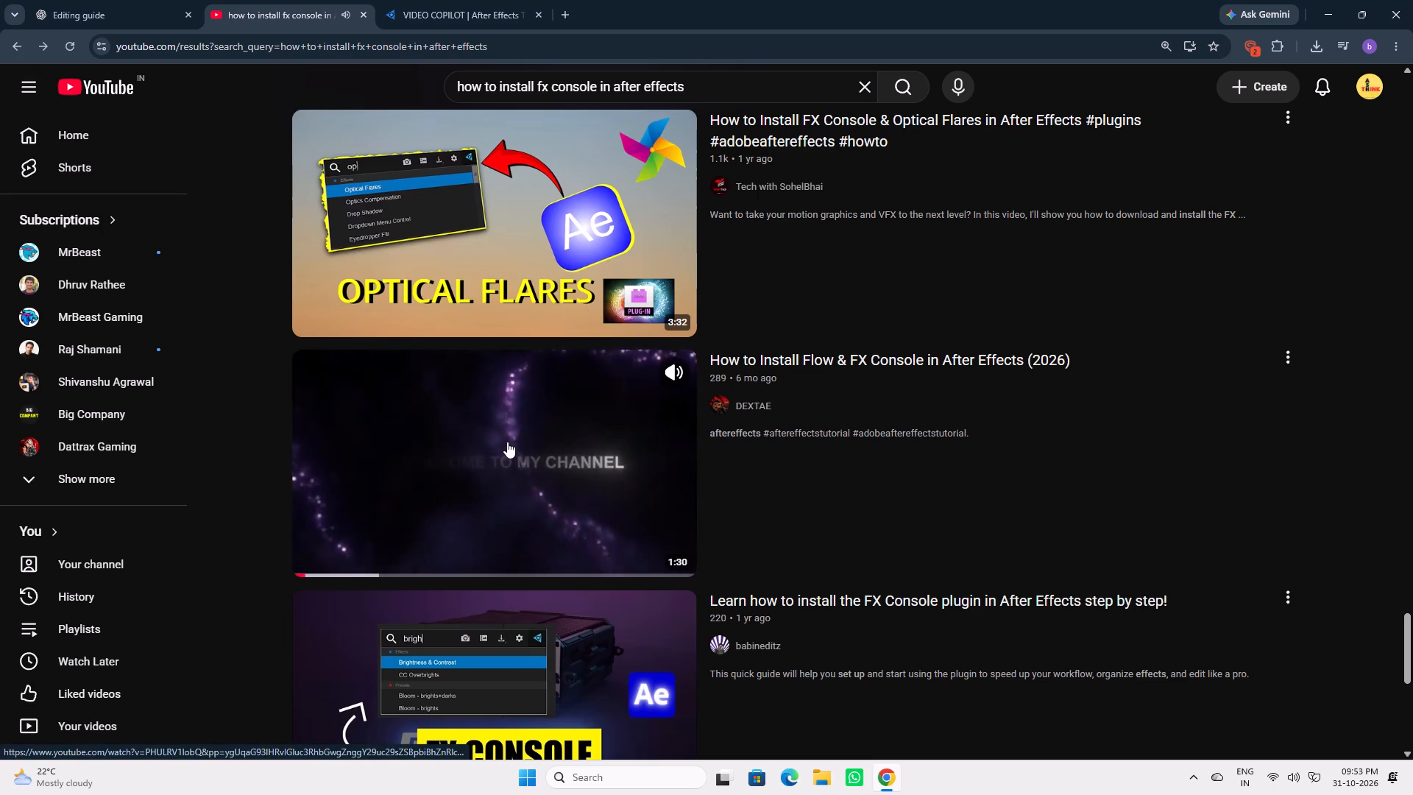
pyautogui.scroll(-1, 503, 442)
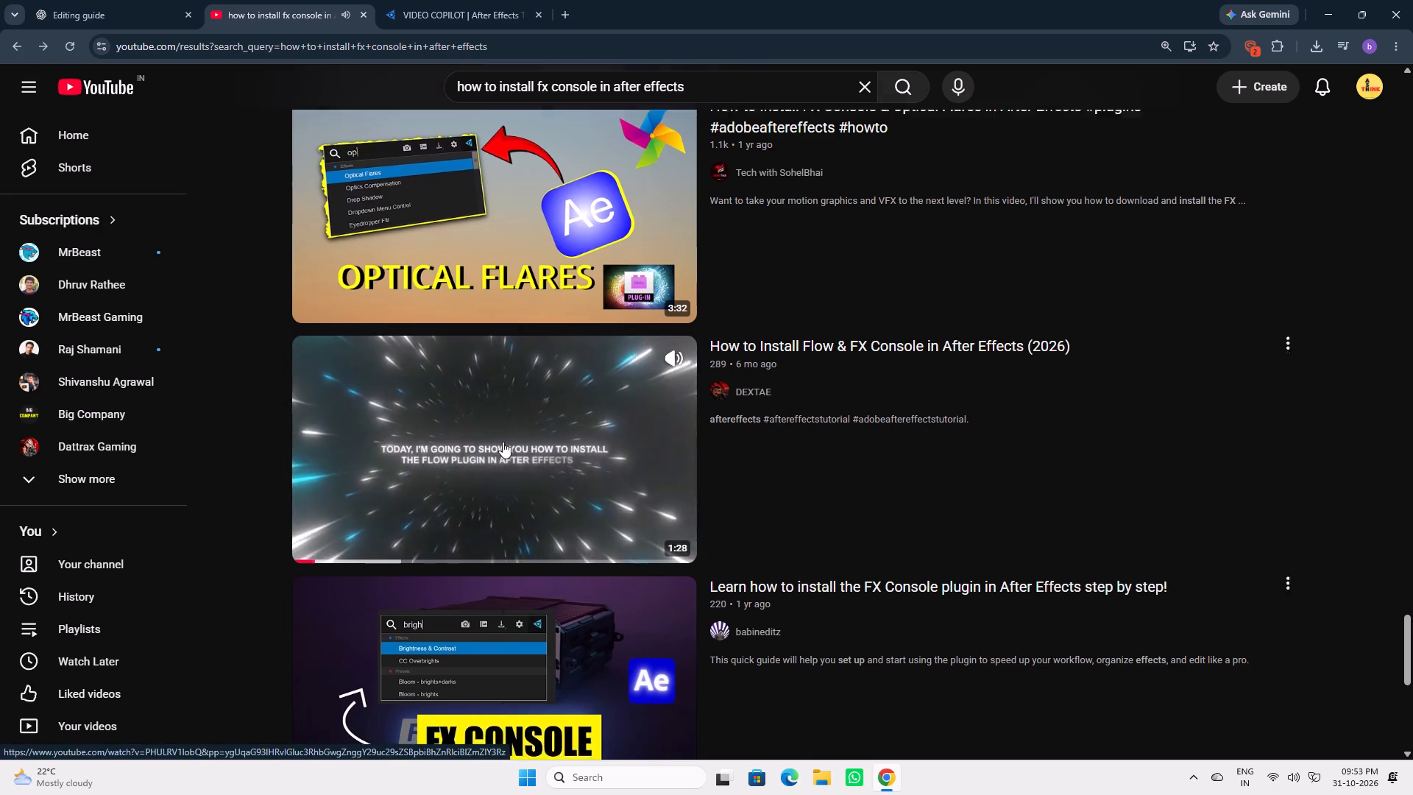
pyautogui.scroll(-1, 503, 442)
pyautogui.click(435, 420)
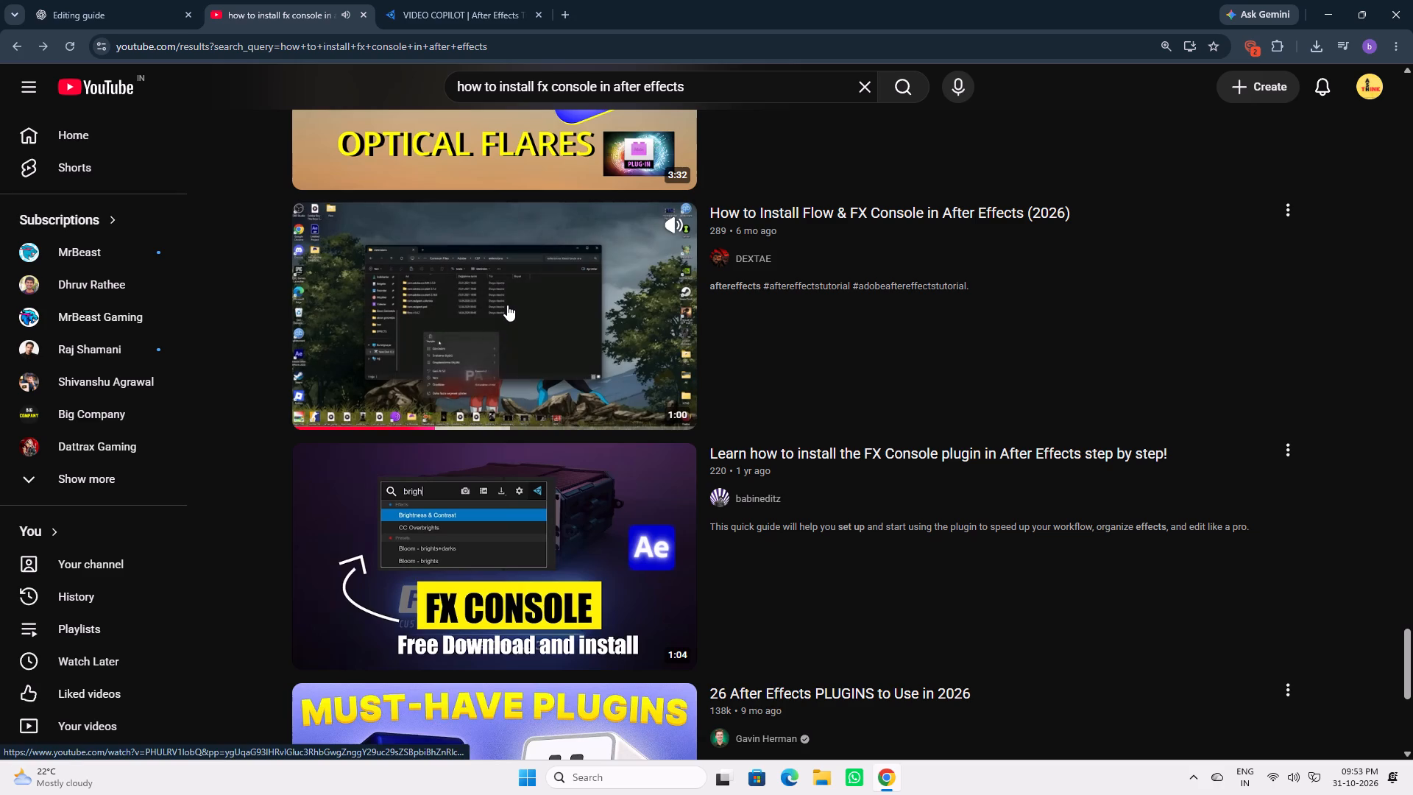
pyautogui.click(533, 419)
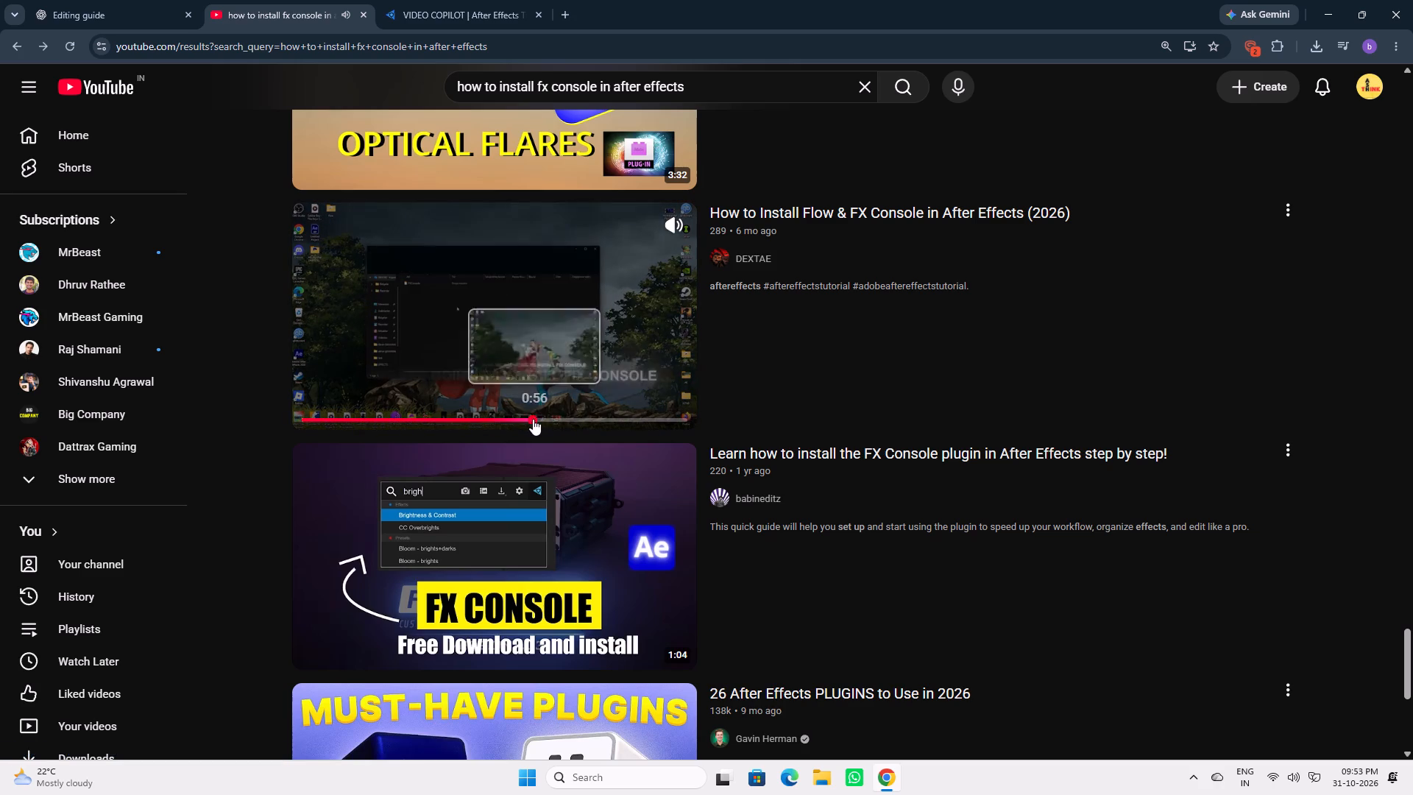
pyautogui.click(584, 420)
# Look through the remaining FX Console results and back over the earlier ones up to the start of the list.
pyautogui.scroll(-8, 630, 352)
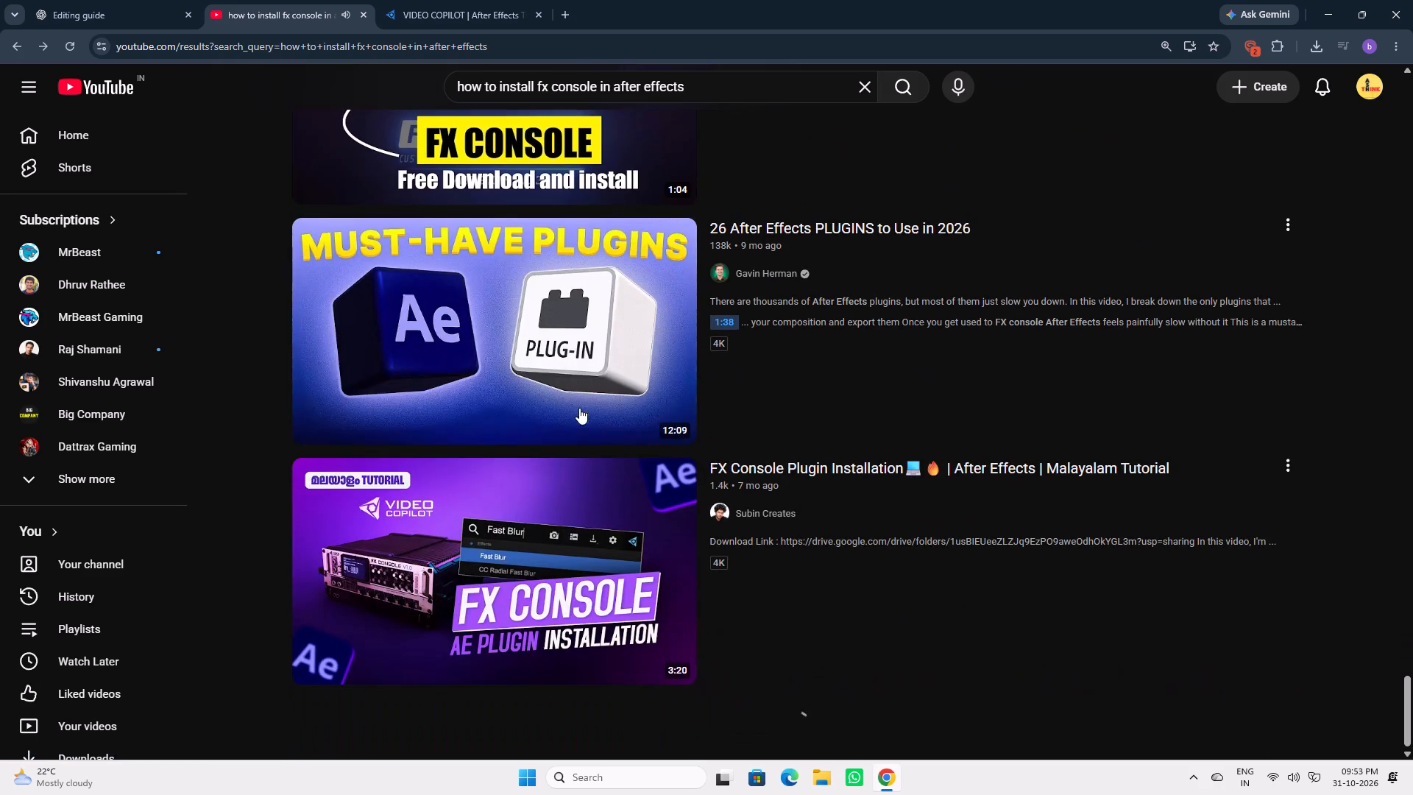
pyautogui.scroll(-5, 995, 456)
pyautogui.scroll(8, 996, 457)
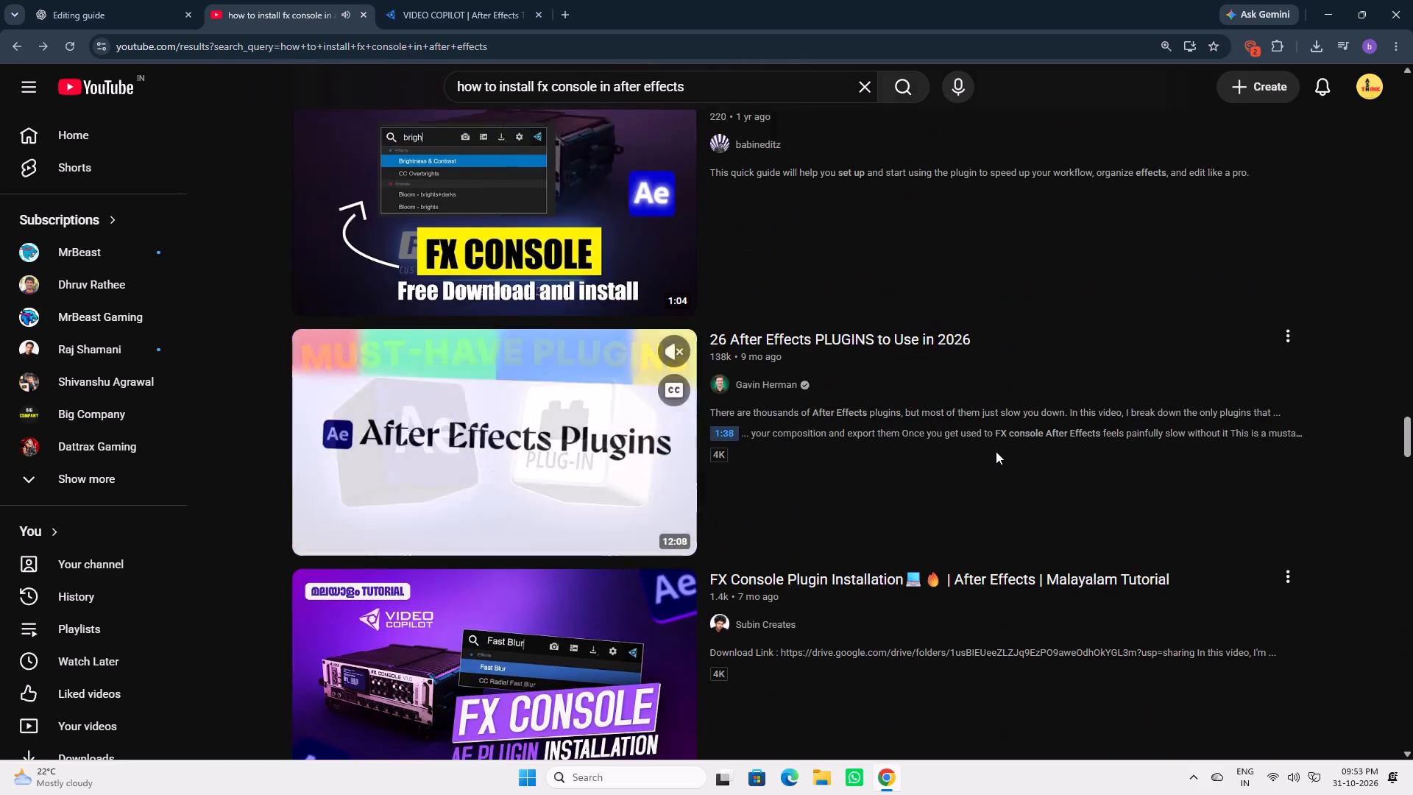
pyautogui.scroll(20, 996, 451)
pyautogui.scroll(16, 996, 451)
pyautogui.scroll(8, 996, 451)
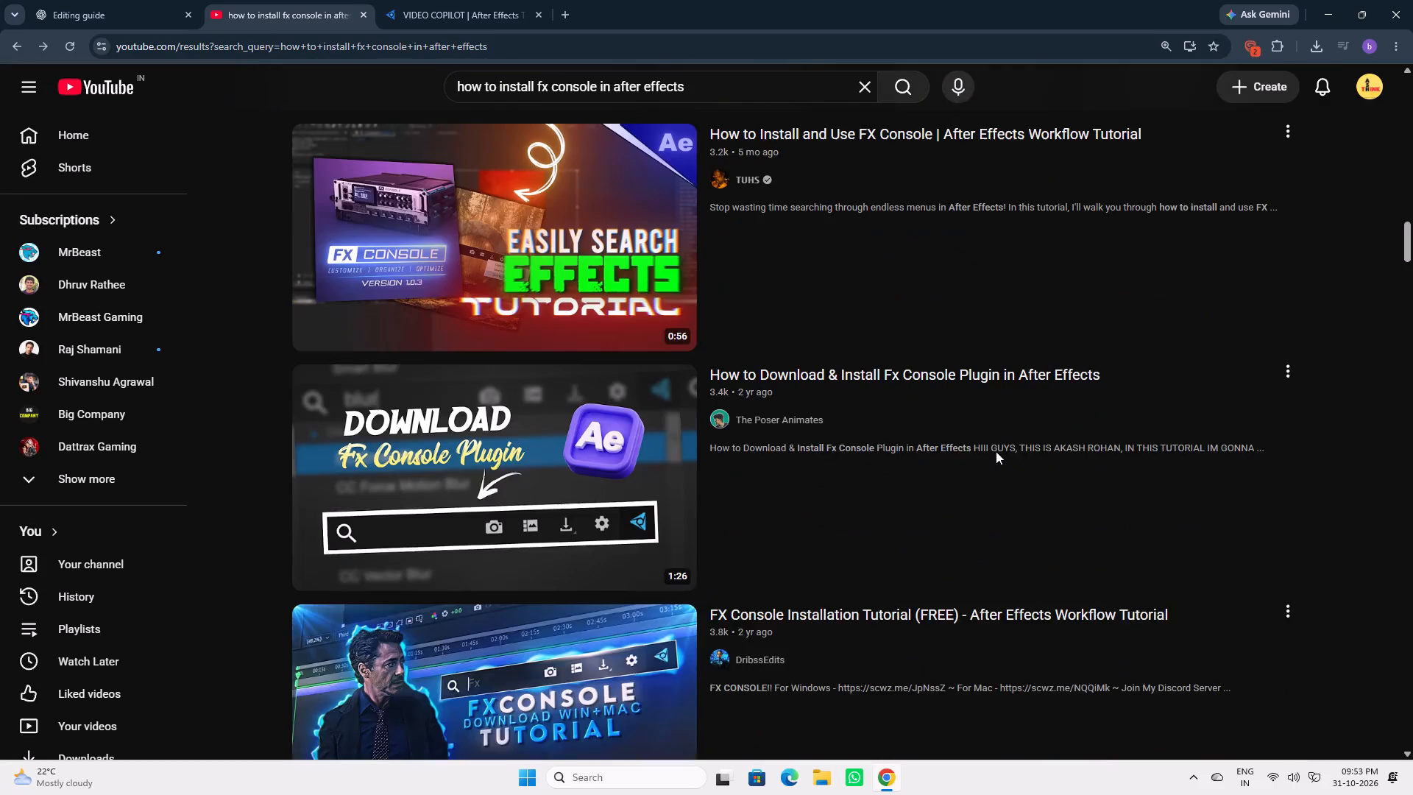
pyautogui.scroll(13, 996, 451)
pyautogui.scroll(-1, 996, 451)
pyautogui.scroll(7, 996, 451)
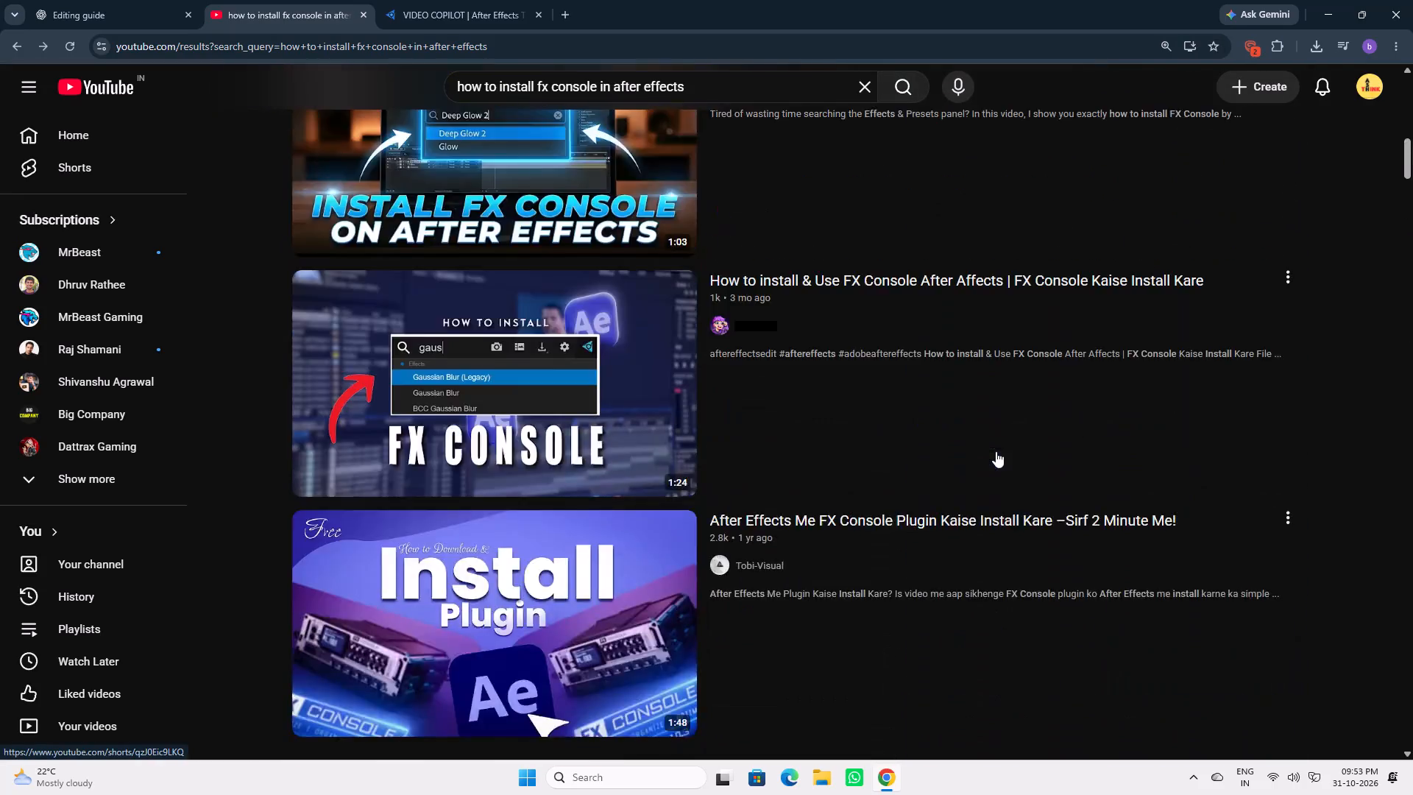
pyautogui.scroll(13, 996, 451)
pyautogui.scroll(-8, 996, 451)
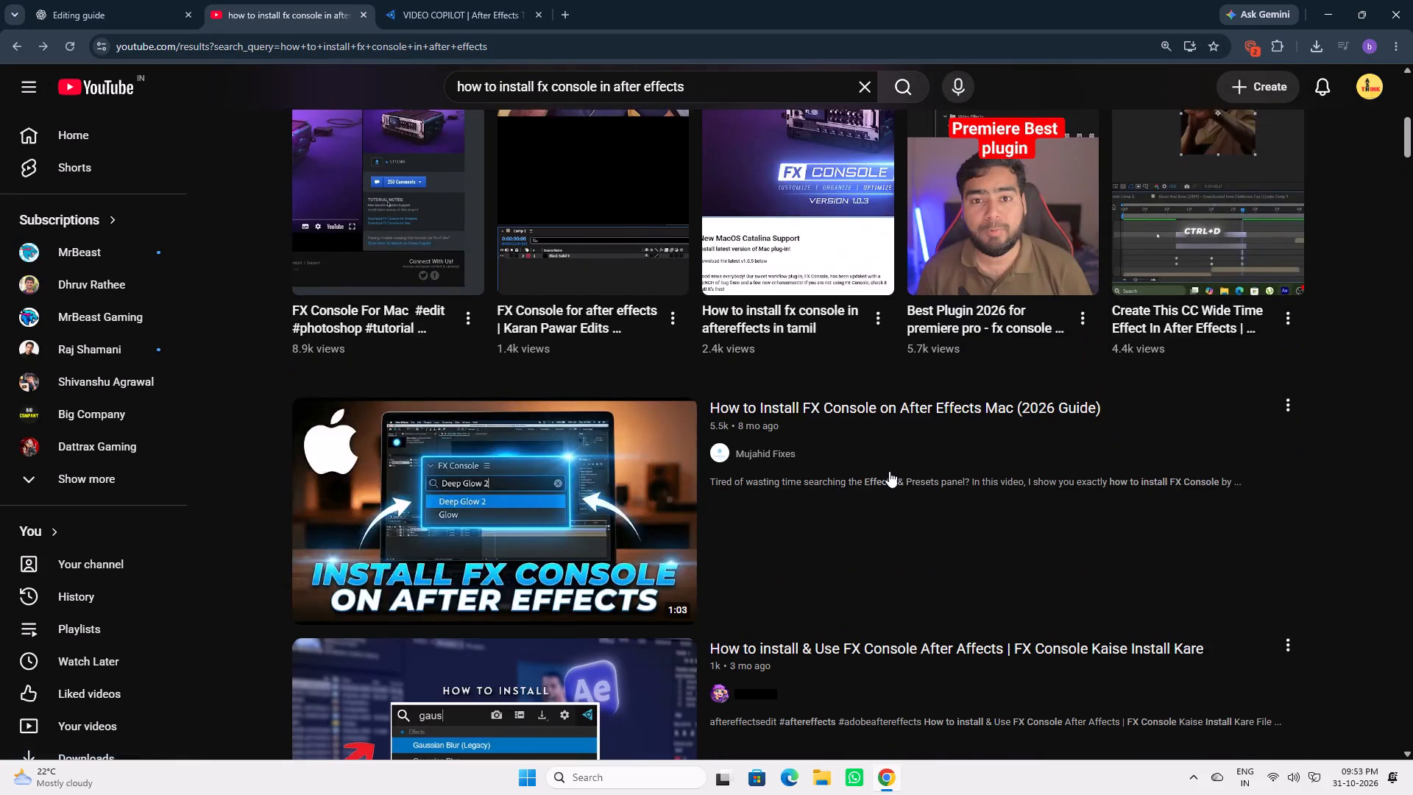
pyautogui.scroll(-7, 1172, 458)
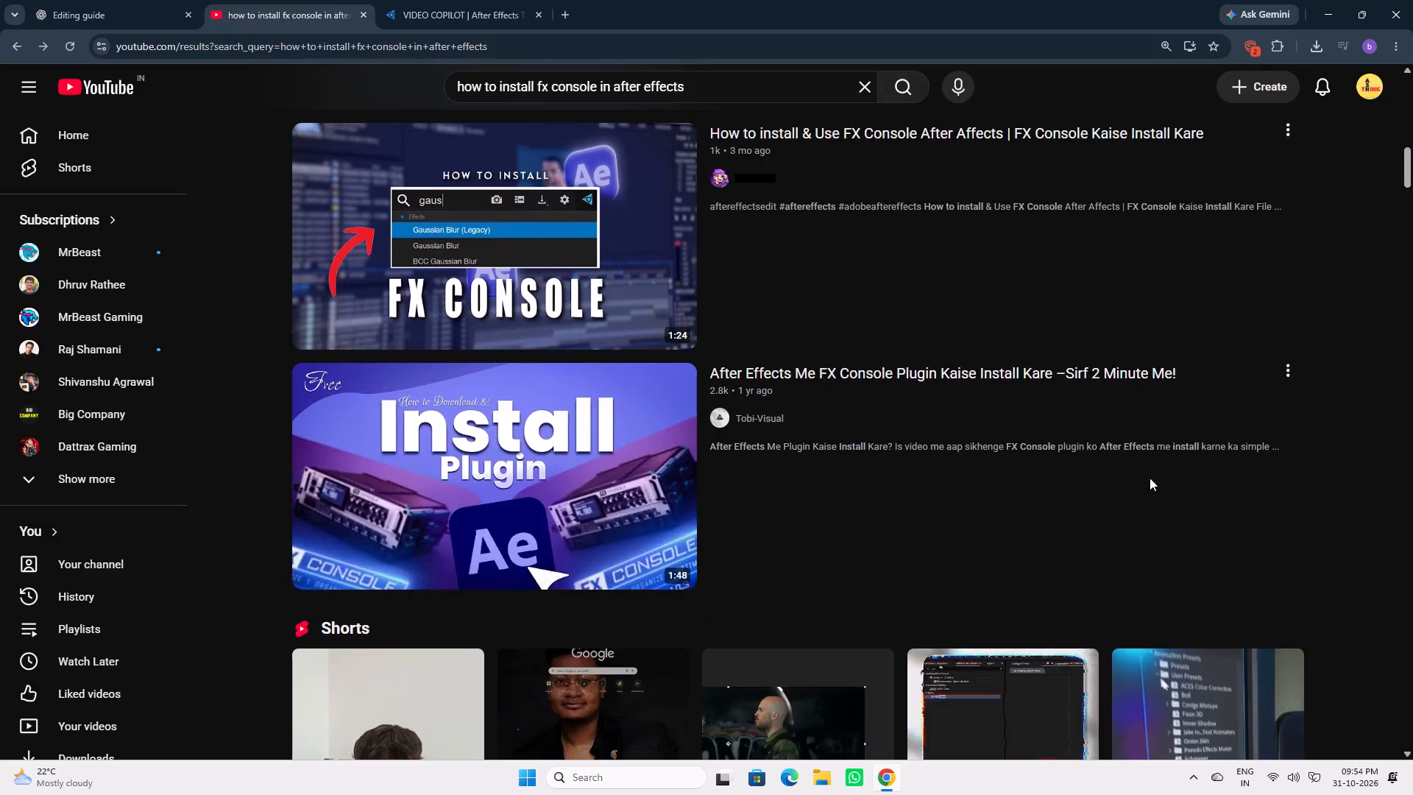
pyautogui.scroll(1, 1002, 467)
pyautogui.scroll(-16, 1002, 467)
pyautogui.scroll(19, 1002, 467)
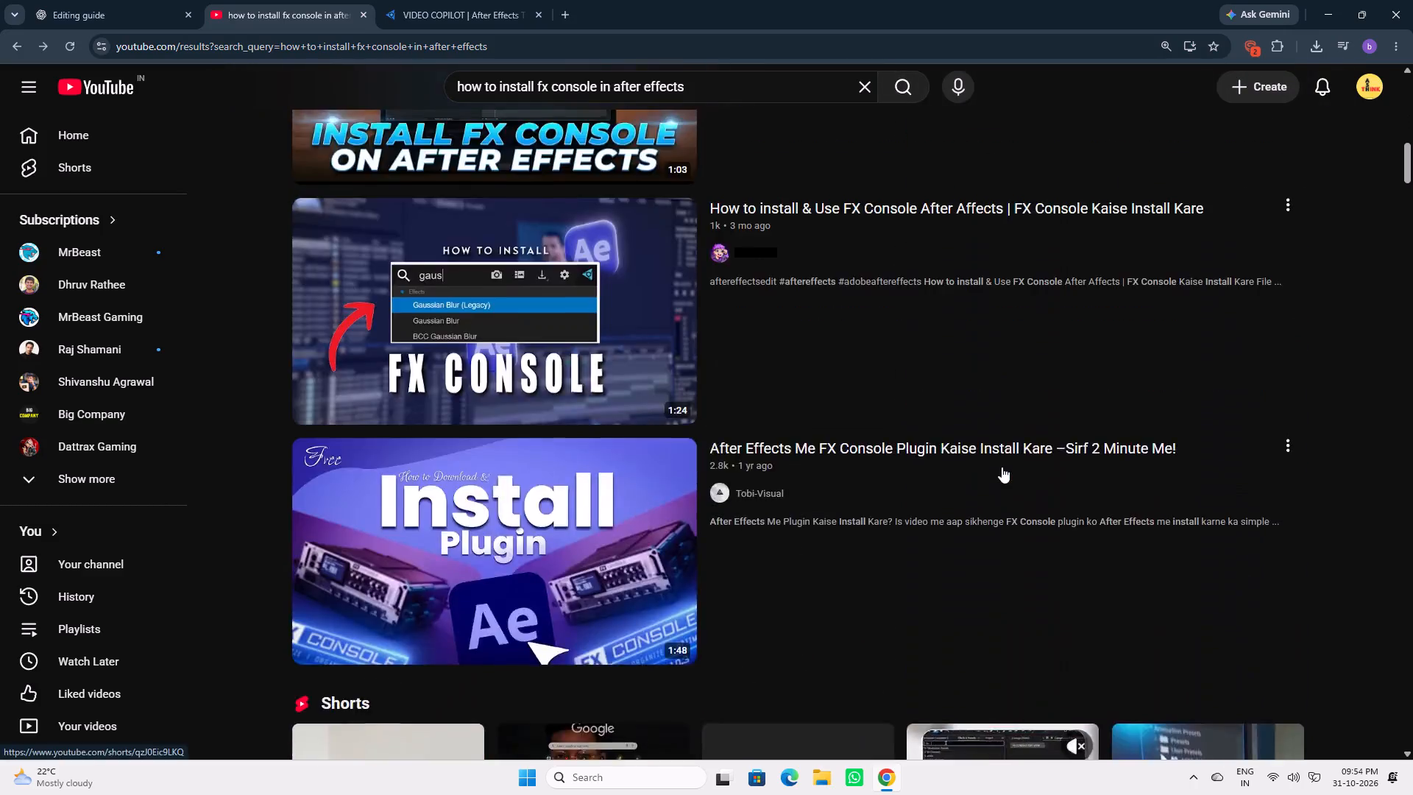
pyautogui.scroll(17, 1002, 467)
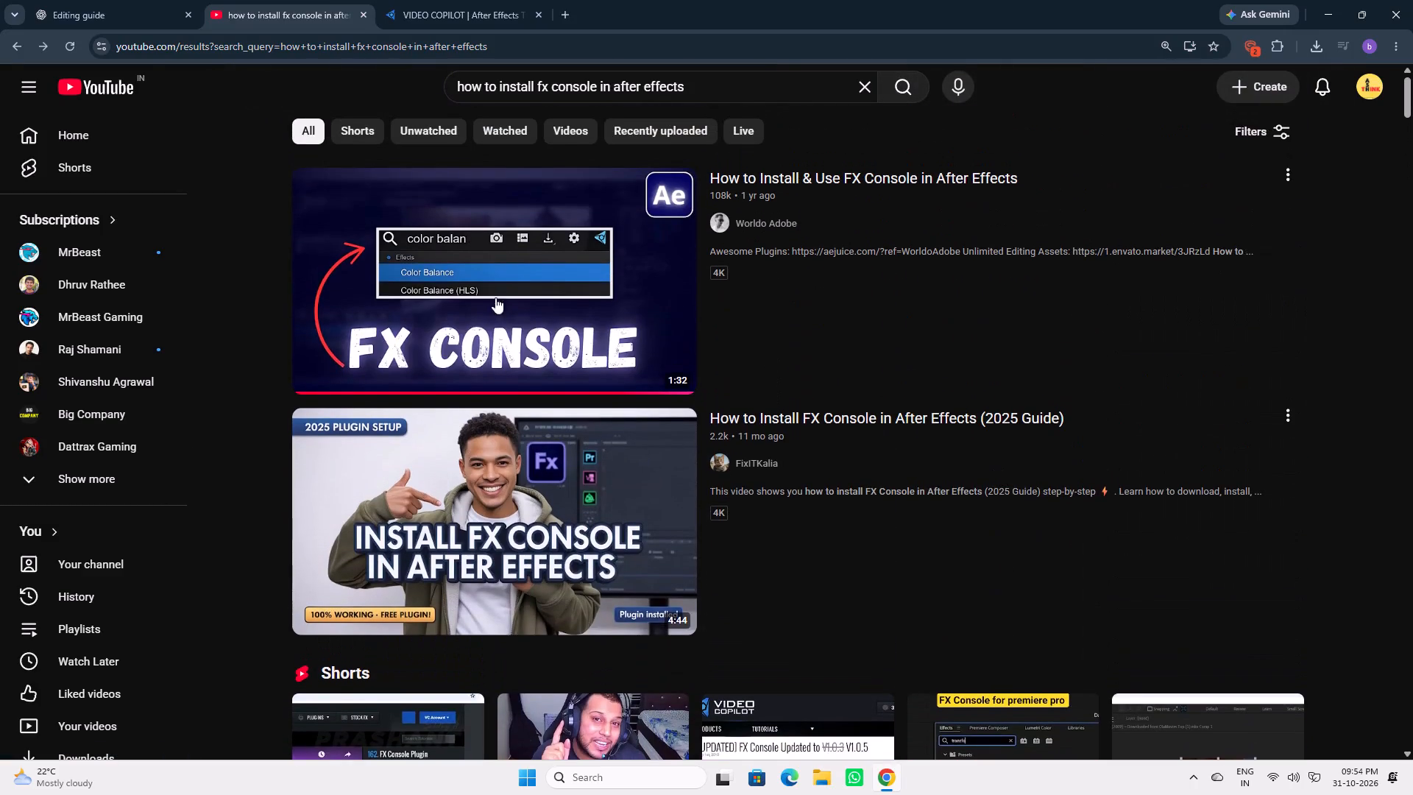
# Return to the "how to install ae effect shortcut" results, browse them, and open the "How to Install Flow in After Effects" video.
pyautogui.click(12, 49)
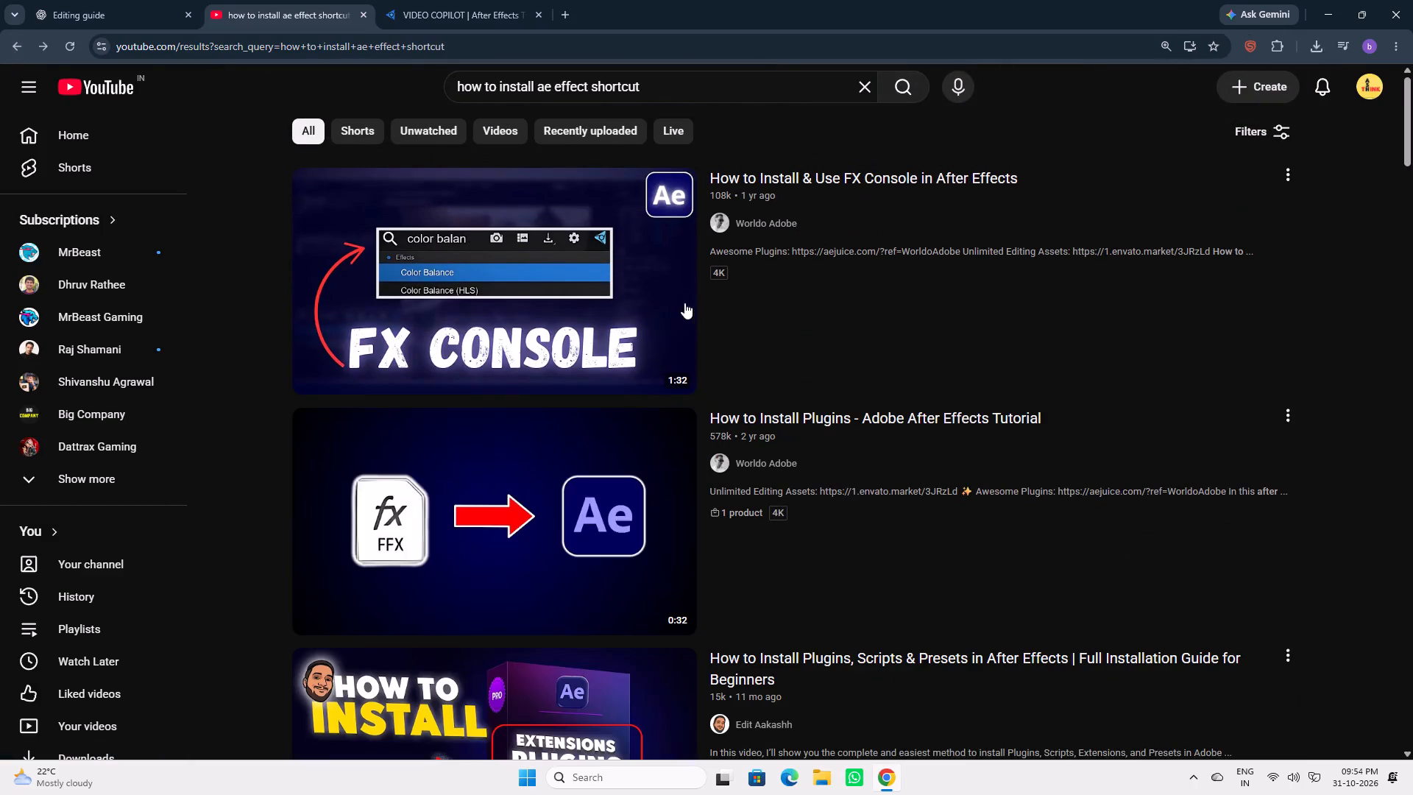
pyautogui.moveTo(721, 330); pyautogui.dragTo(731, 331)
pyautogui.click(751, 361)
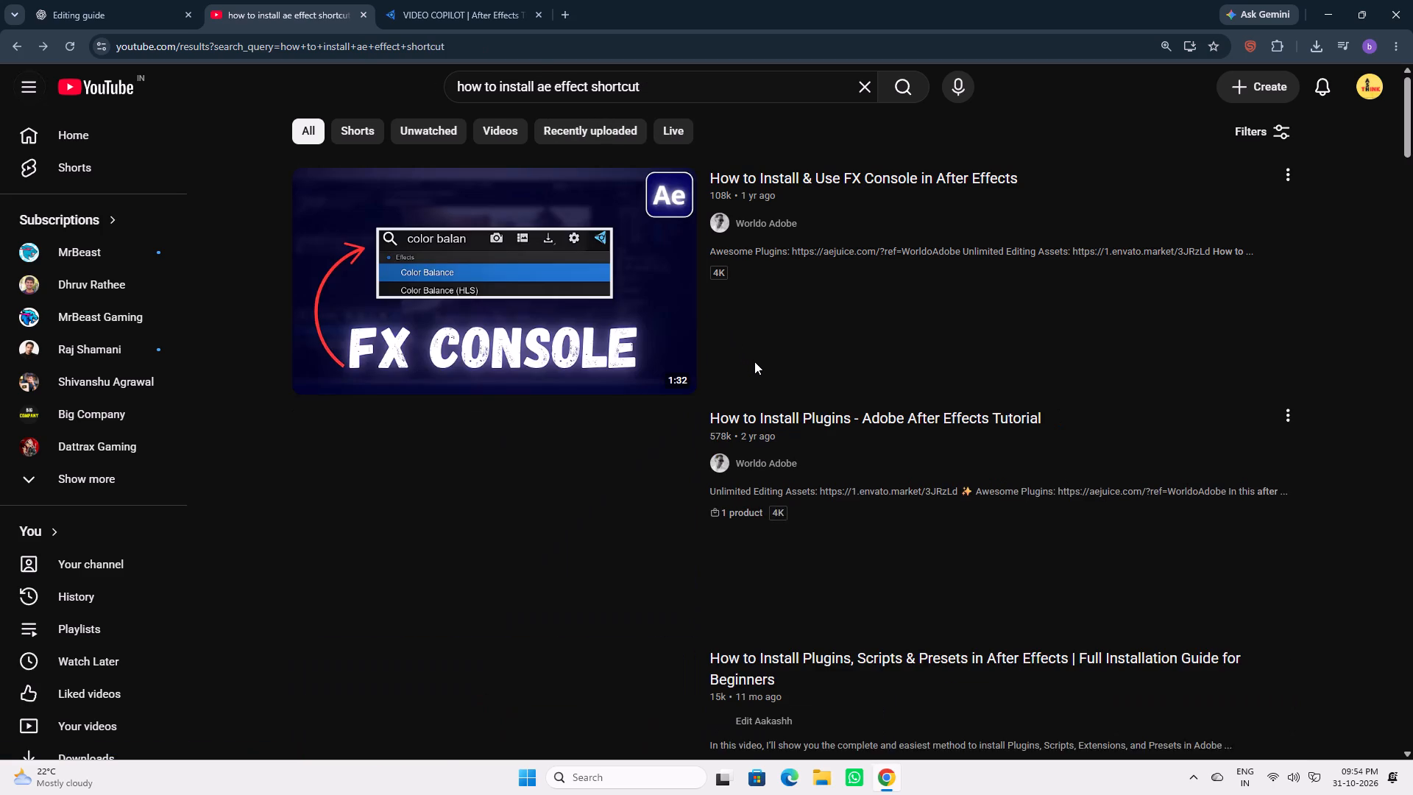
pyautogui.scroll(-13, 754, 361)
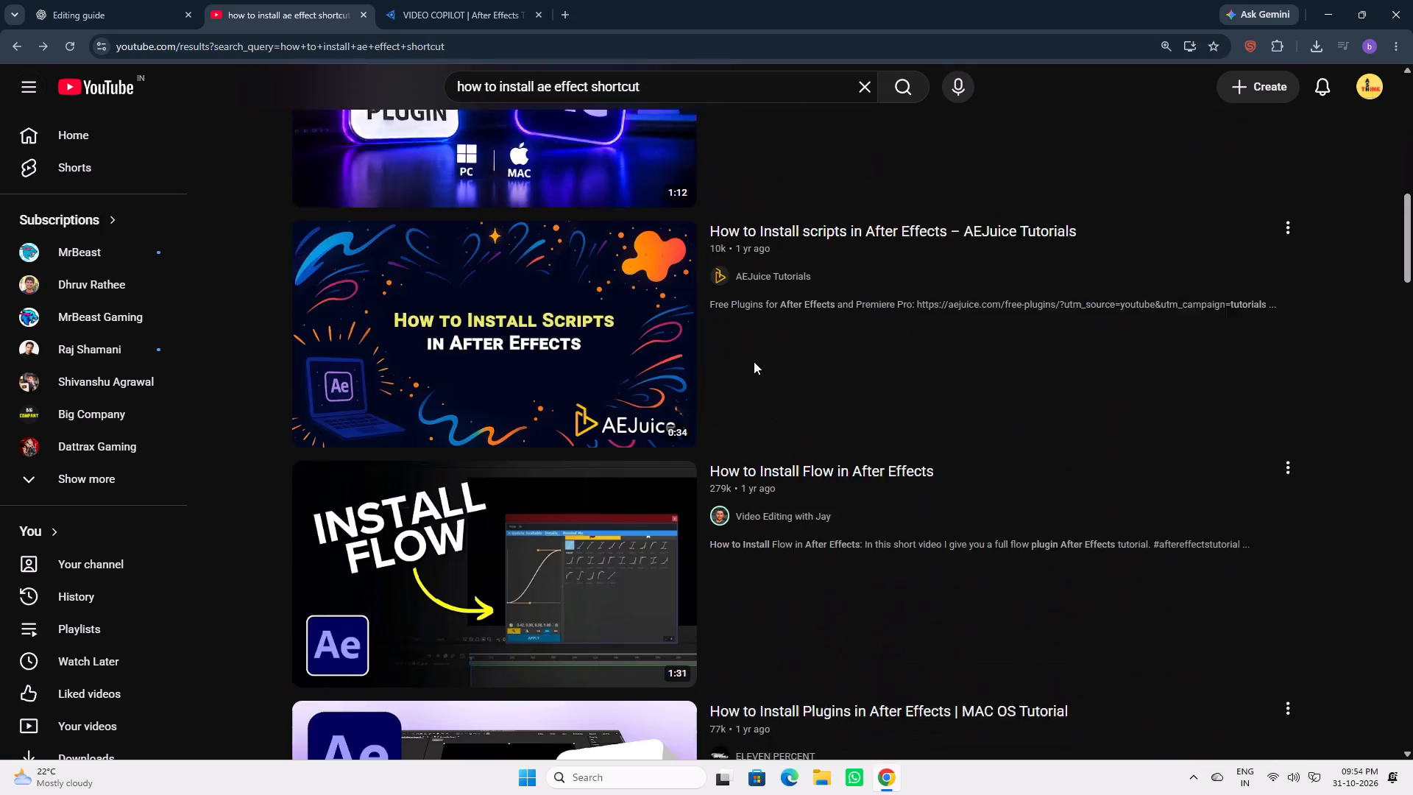
pyautogui.scroll(-2, 752, 365)
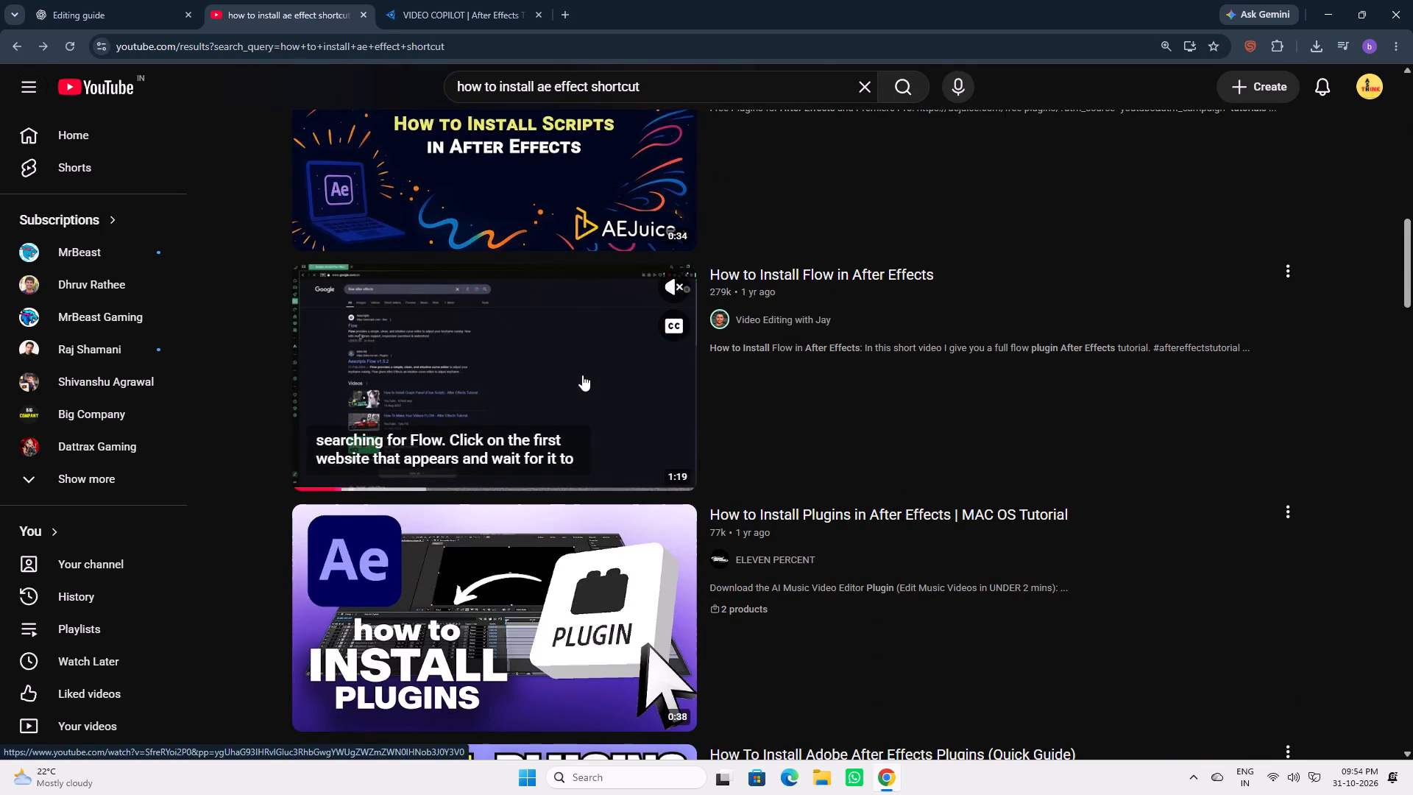
pyautogui.click(564, 376)
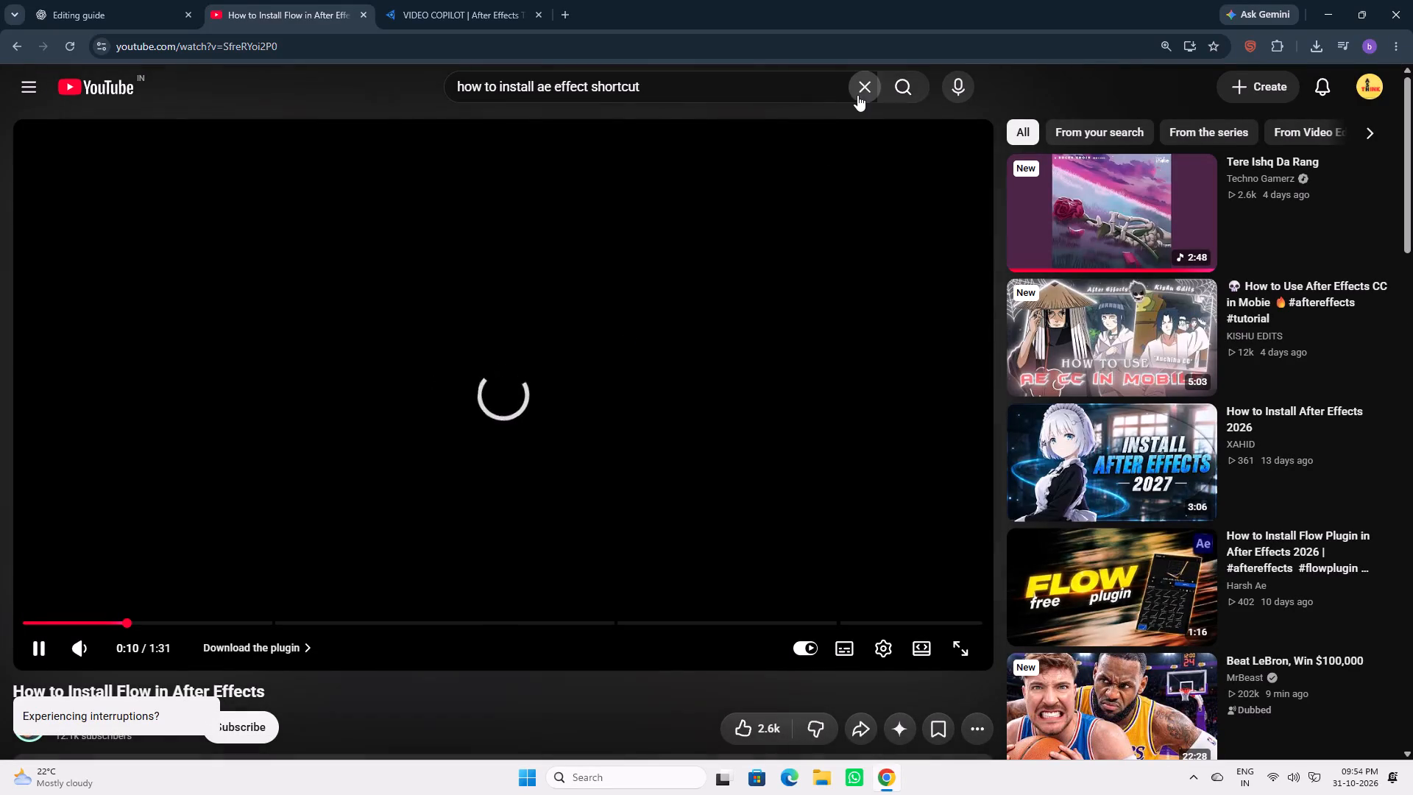
# Clear the search text and like the "How to Install Flow in After Effects" video.
pyautogui.click(859, 92)
pyautogui.scroll(-2, 722, 299)
pyautogui.click(766, 573)
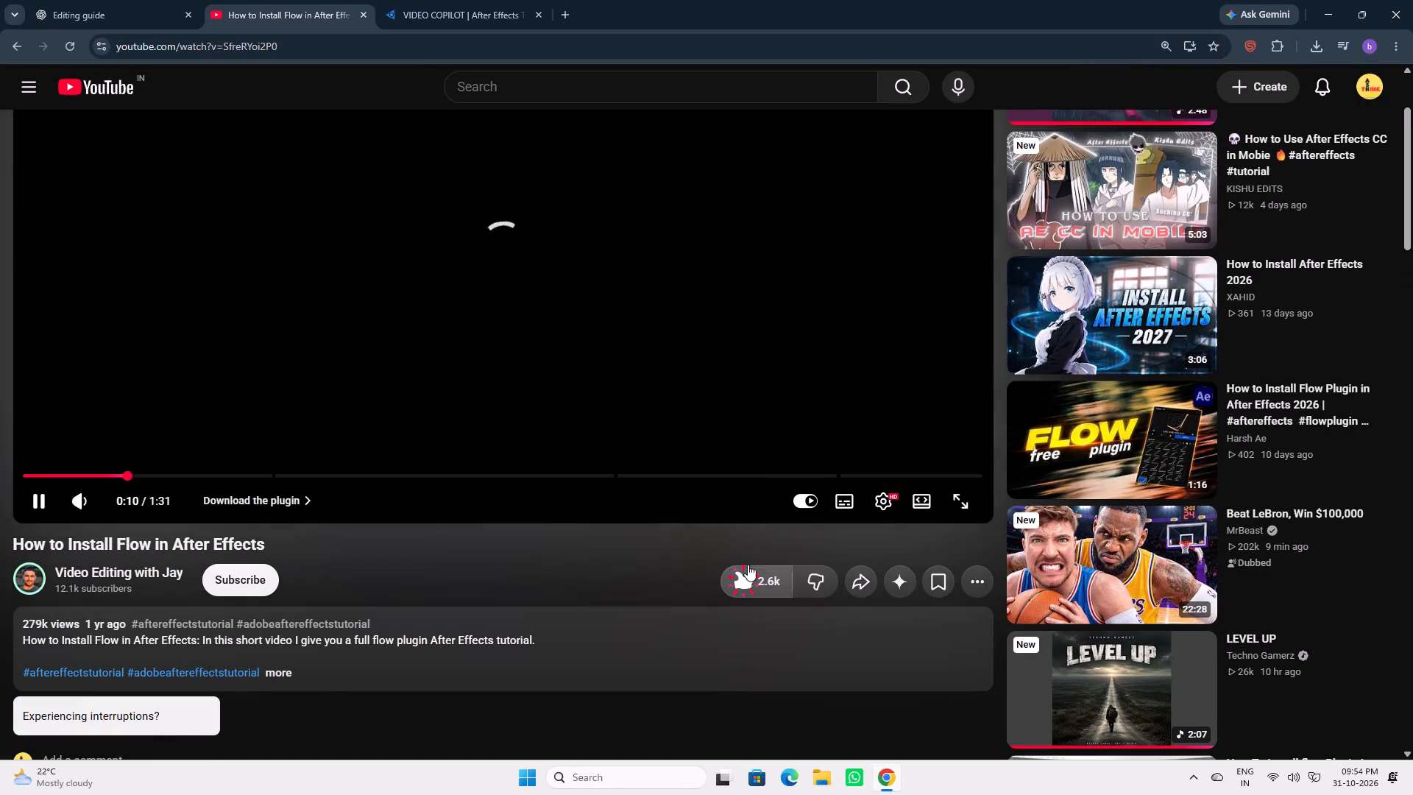
pyautogui.scroll(3, 640, 460)
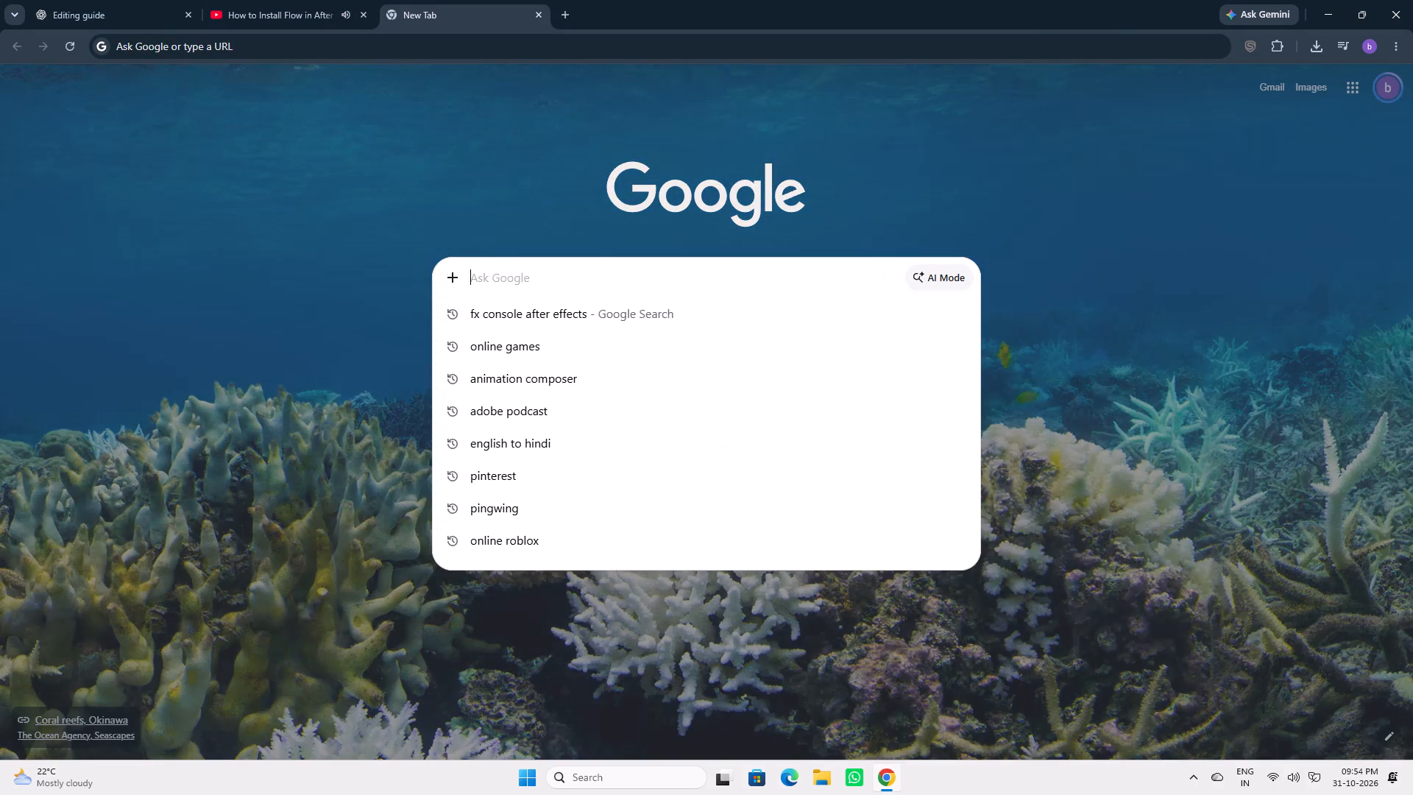
pyautogui.write('flow')
pyautogui.press('Return')
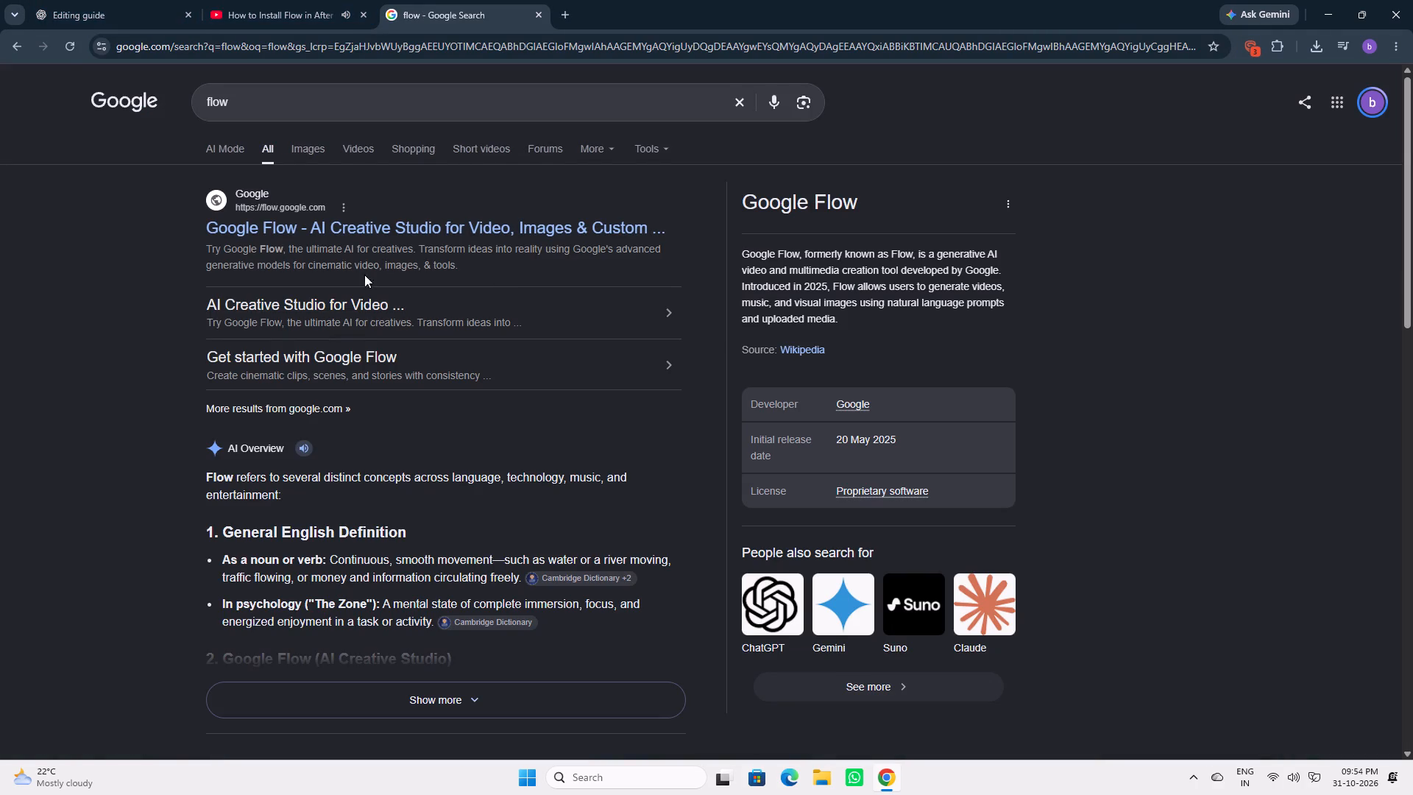
pyautogui.scroll(-6, 375, 313)
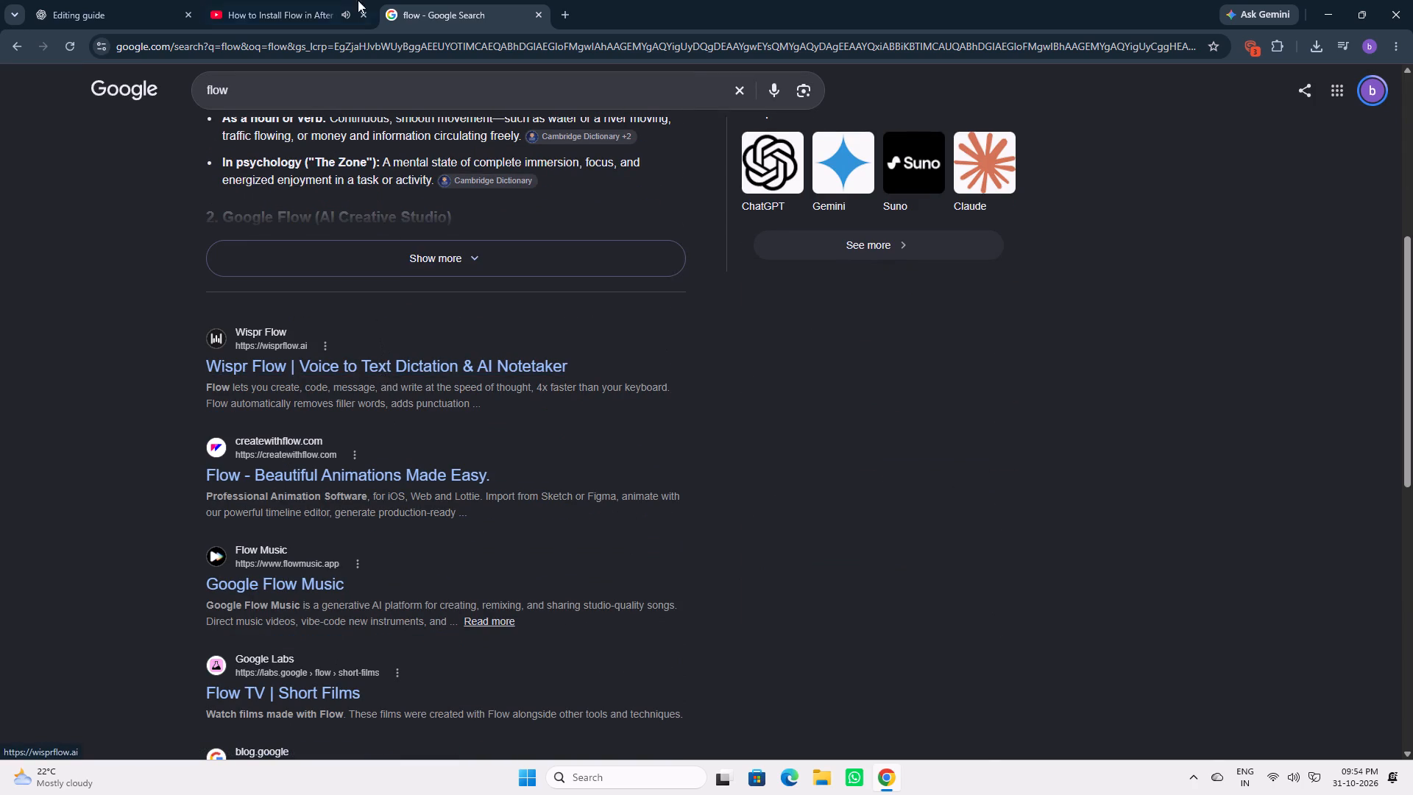
# Go back to the Flow video, rewind to the part showing the Google search for the plug-in, and pause there.
pyautogui.click(341, 0)
pyautogui.press('Left')
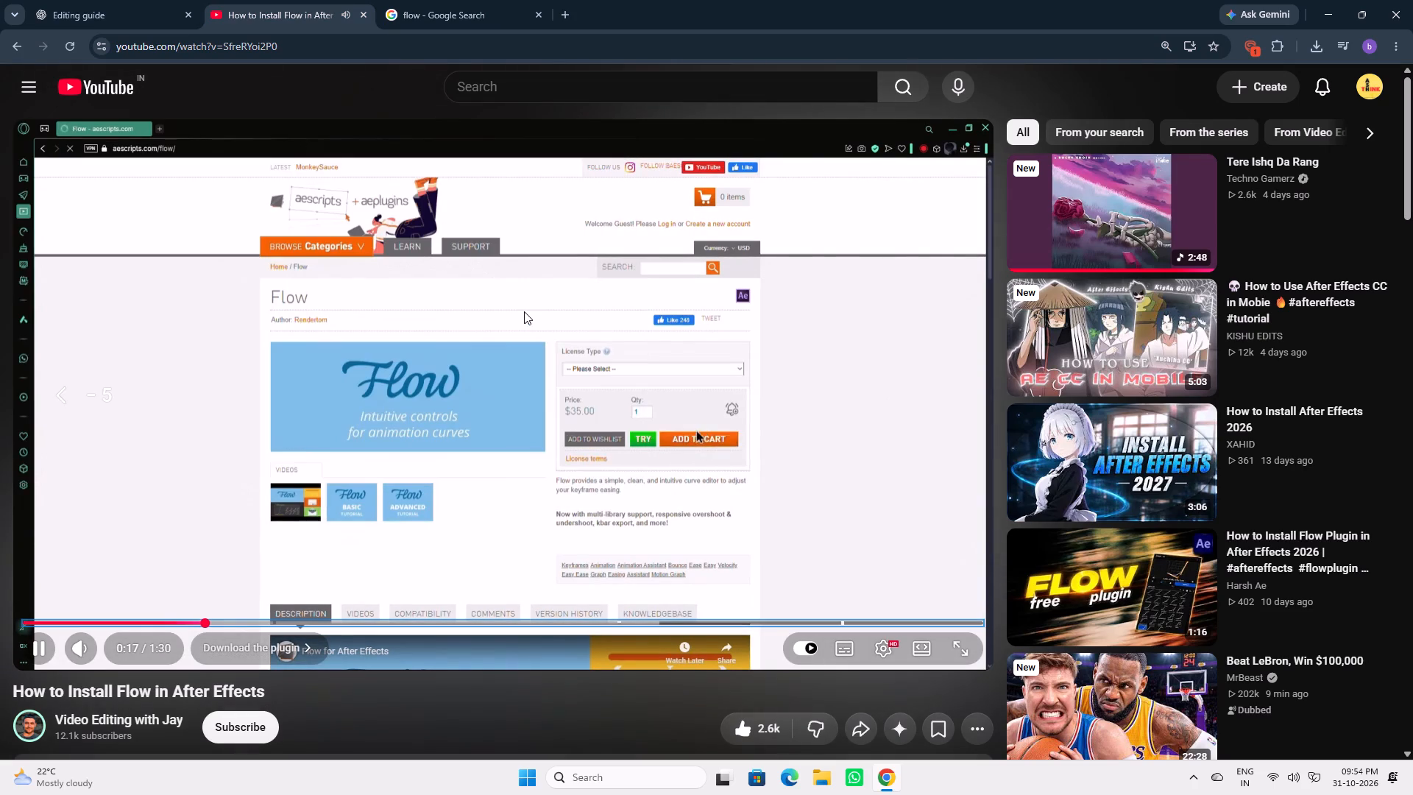
pyautogui.press('Left')
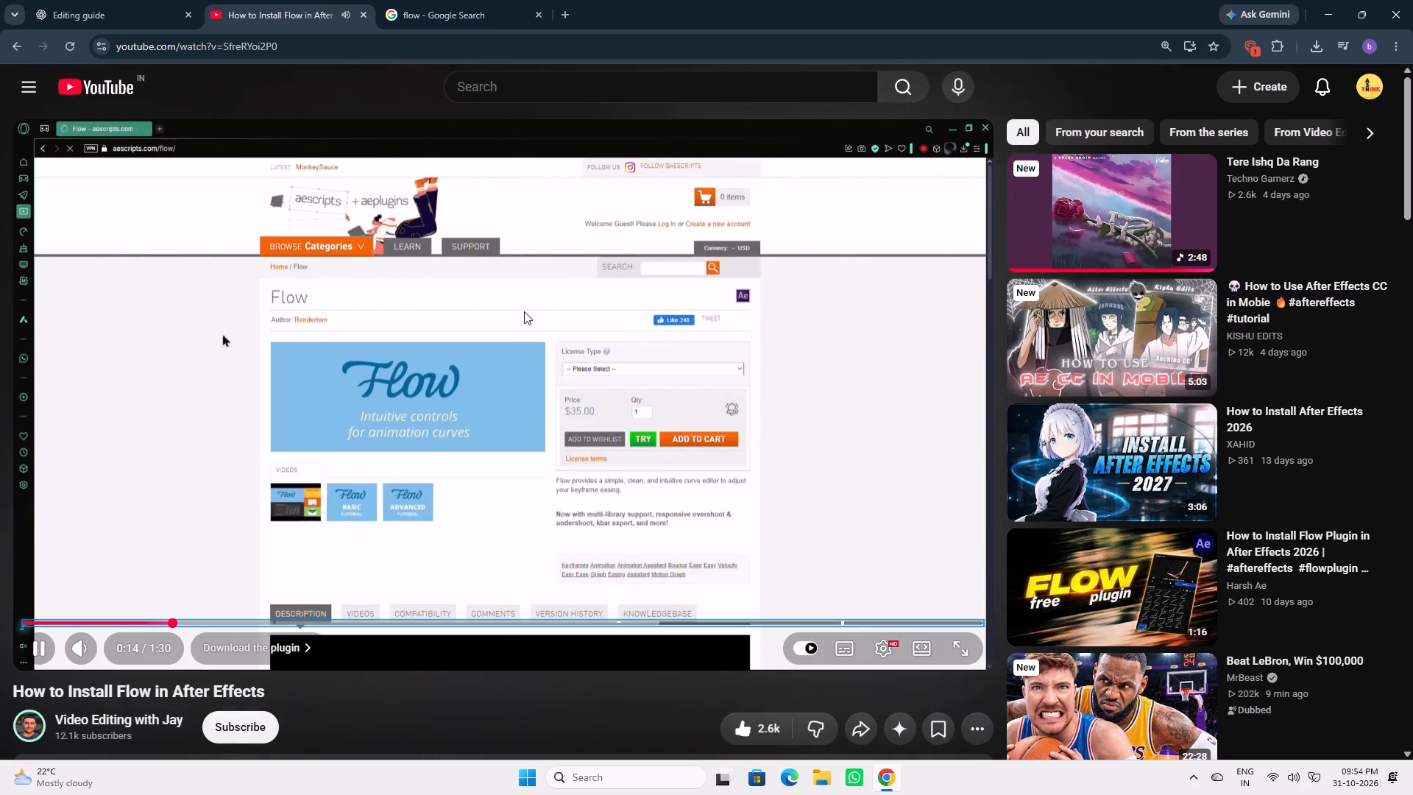
pyautogui.press('Left')
pyautogui.press('space')
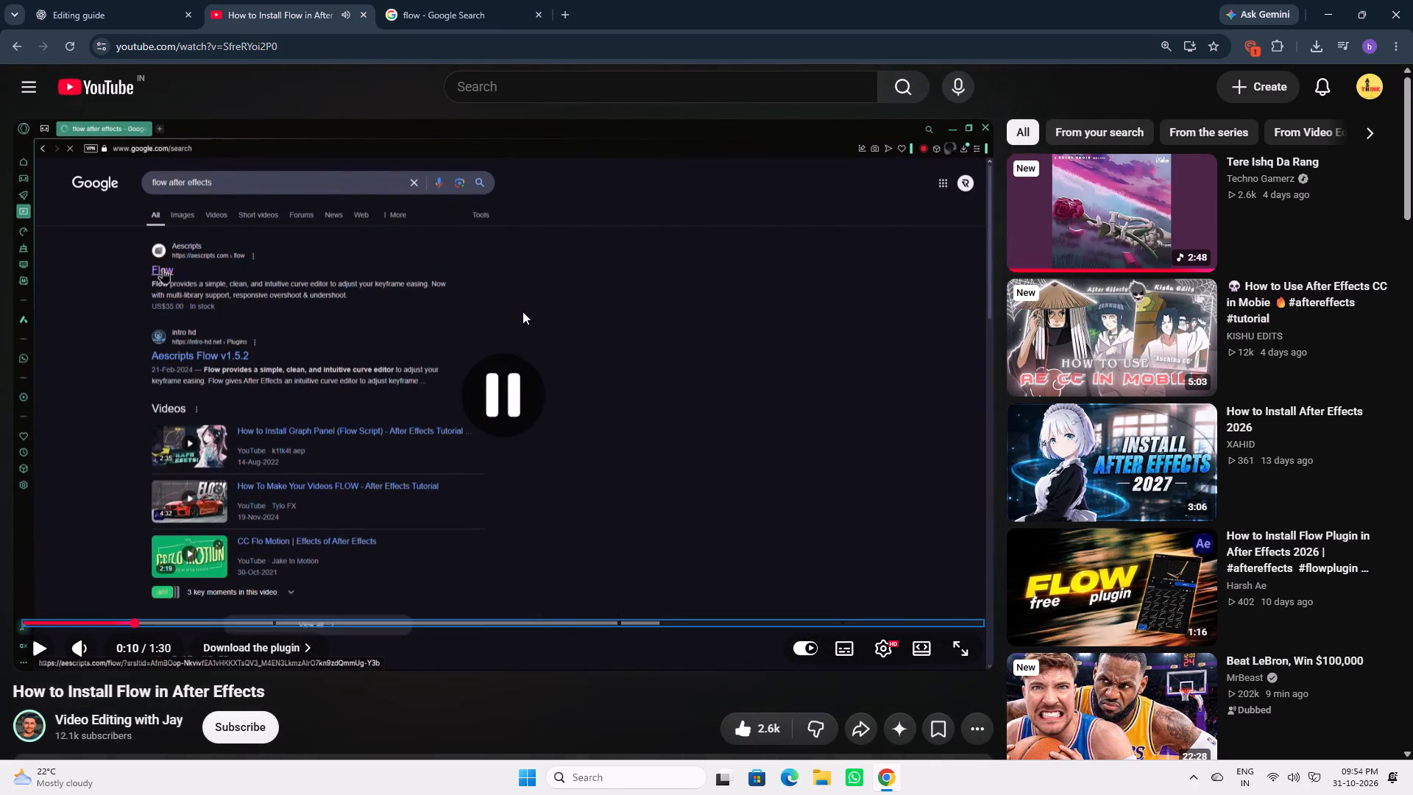
# Check the "flow" results, refine the Google search to "flow ae plugin", and open the aescripts Flow page.
pyautogui.click(420, 0)
pyautogui.scroll(4, 323, 110)
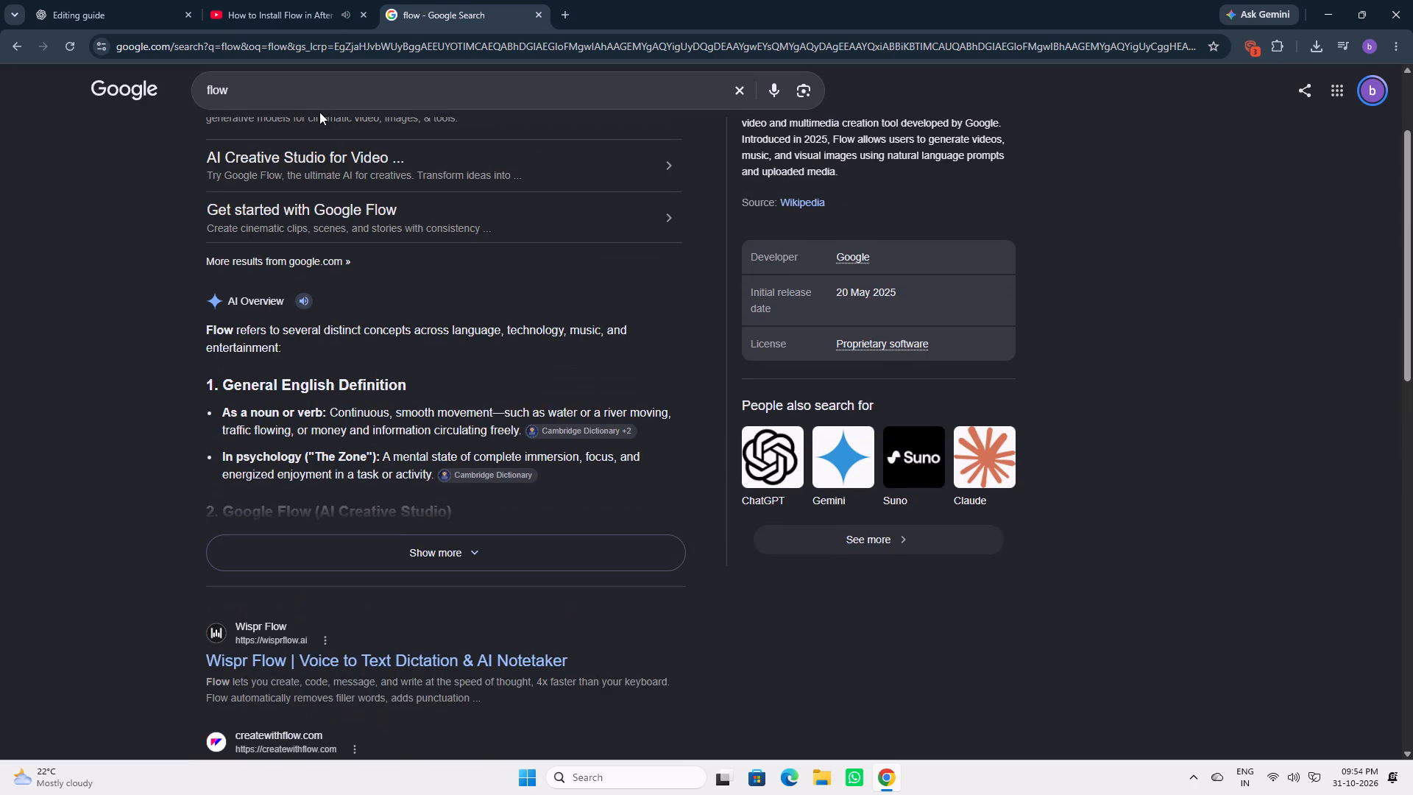
pyautogui.scroll(-6, 380, 346)
pyautogui.scroll(-6, 397, 403)
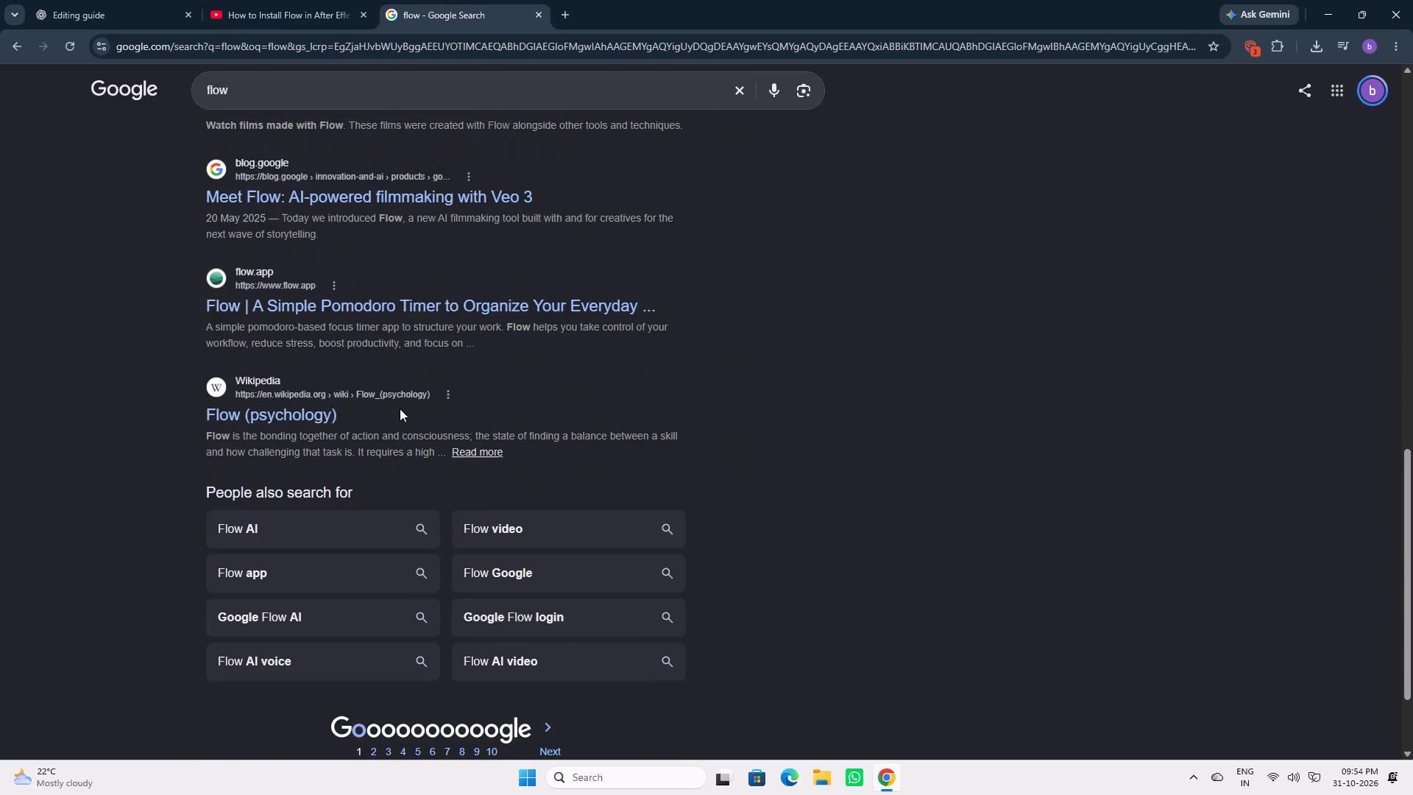
pyautogui.scroll(6, 400, 409)
pyautogui.scroll(15, 407, 400)
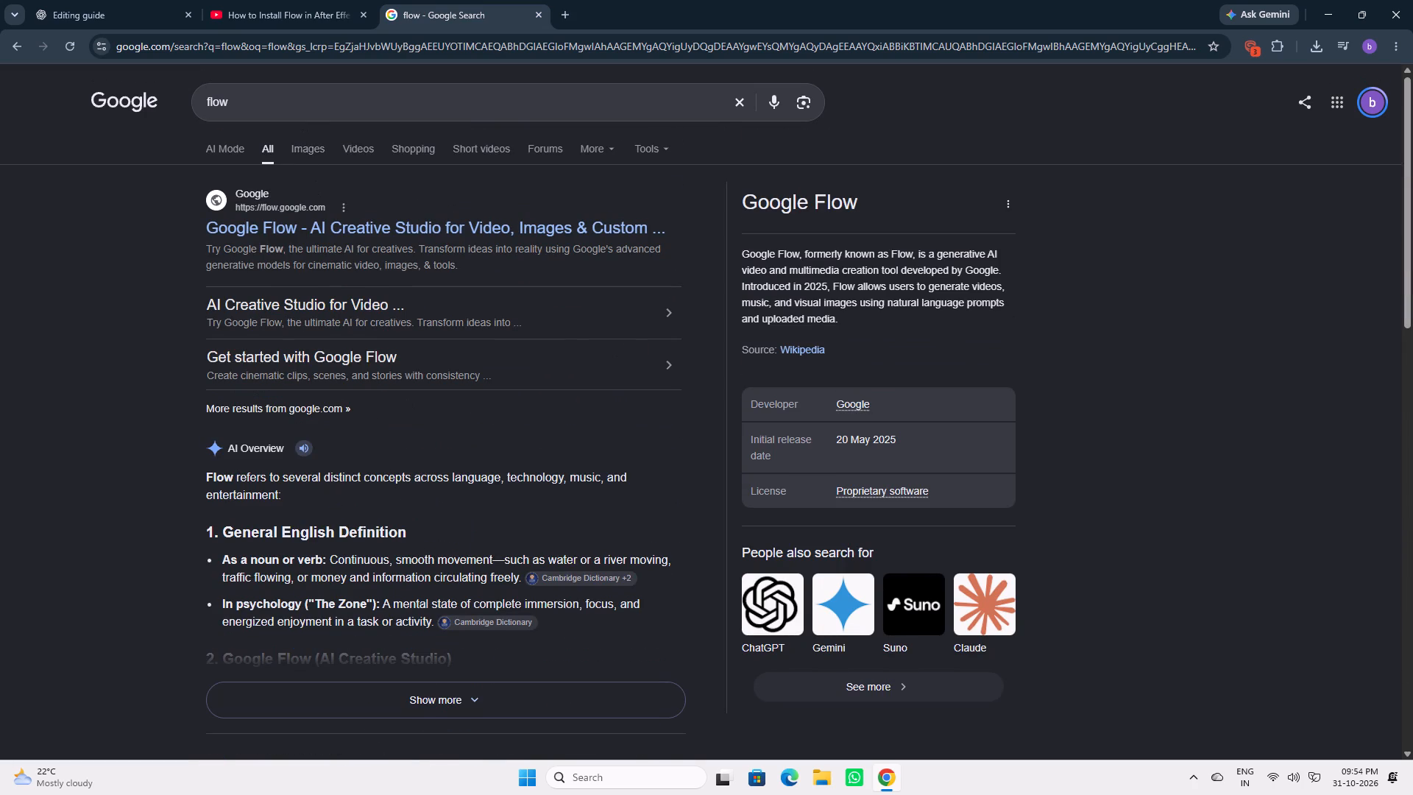
pyautogui.click(304, 105)
pyautogui.press('space')
pyautogui.write('ae')
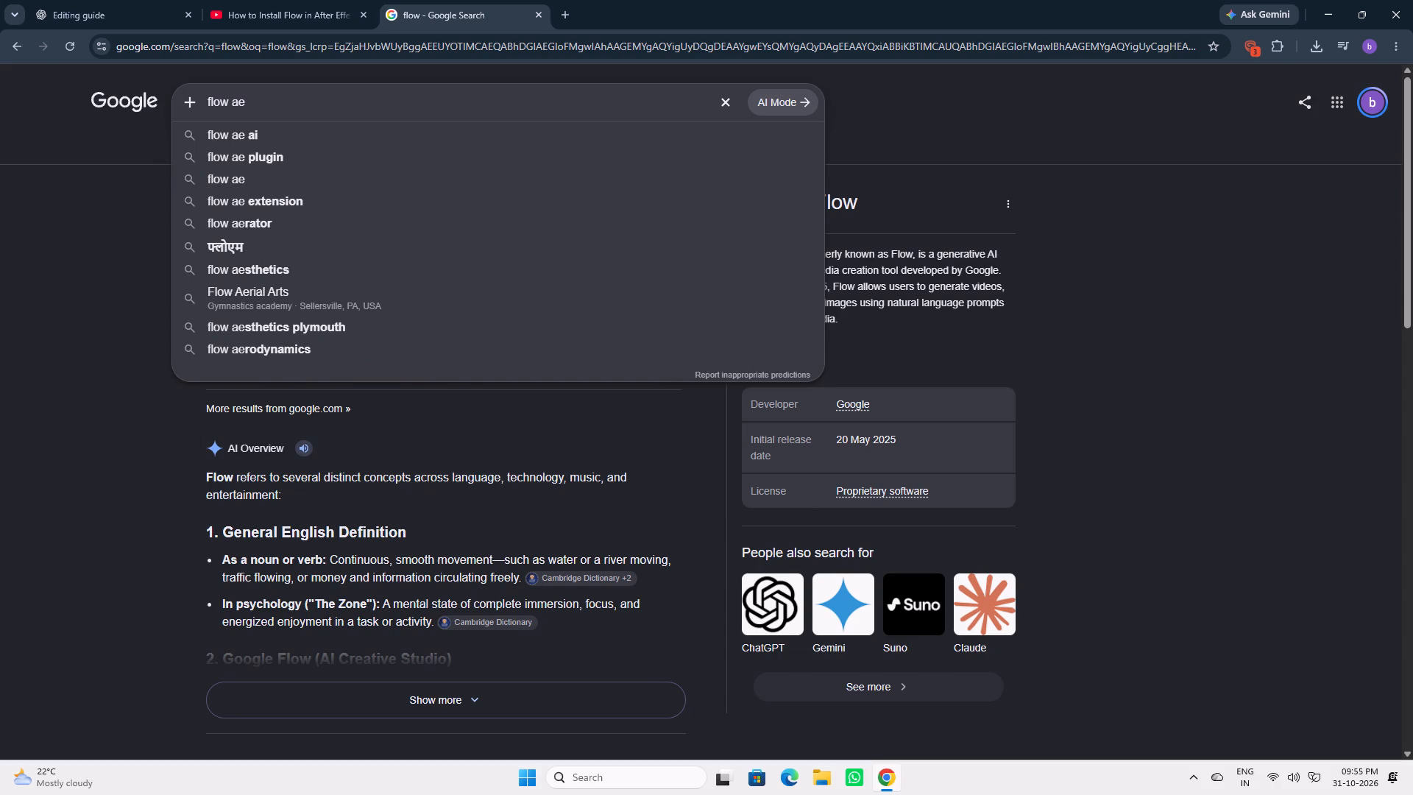
pyautogui.press('Down')
pyautogui.press('Down')
pyautogui.press('Return')
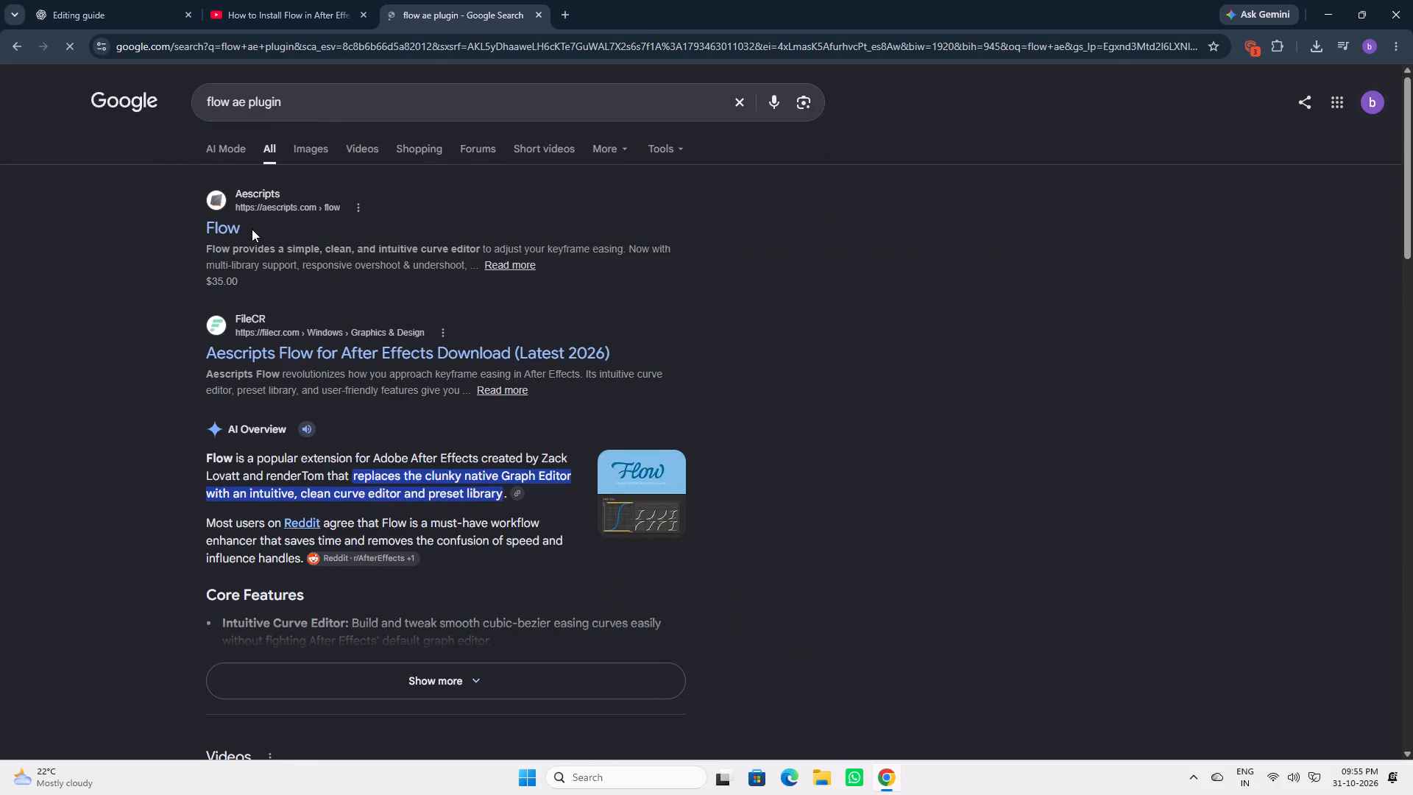
pyautogui.click(227, 224)
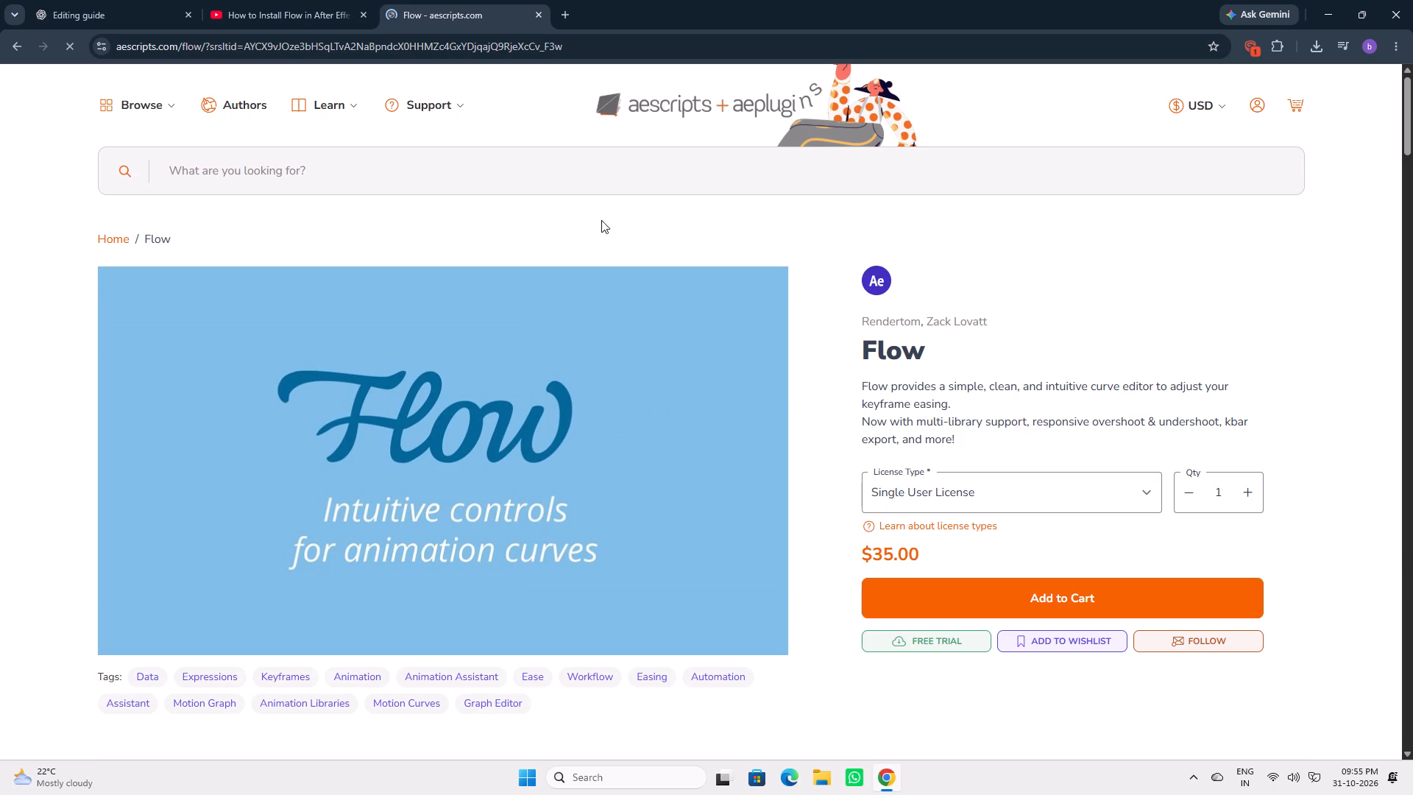
# Return to the Flow installation video and watch the download and extension installation parts.
pyautogui.click(300, 0)
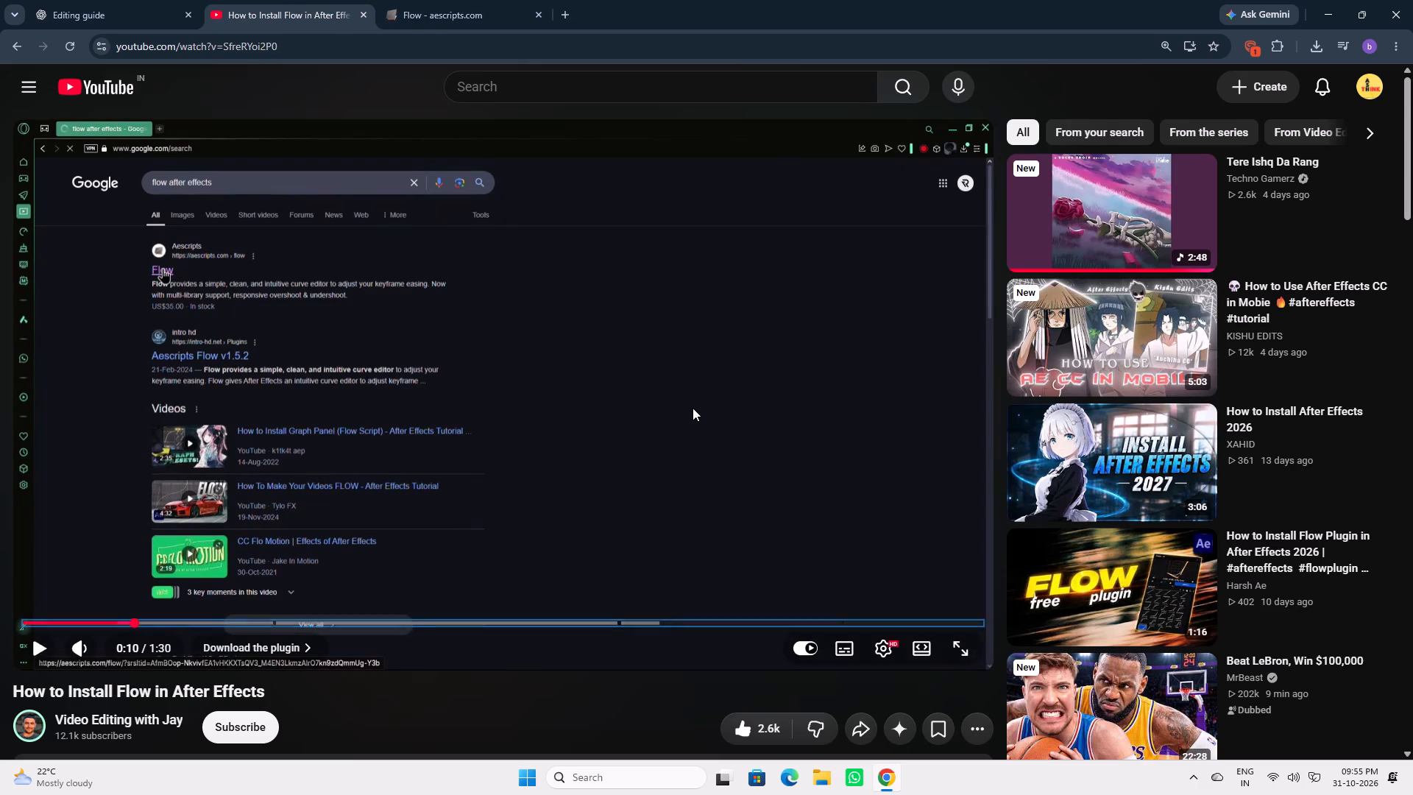
pyautogui.click(693, 408)
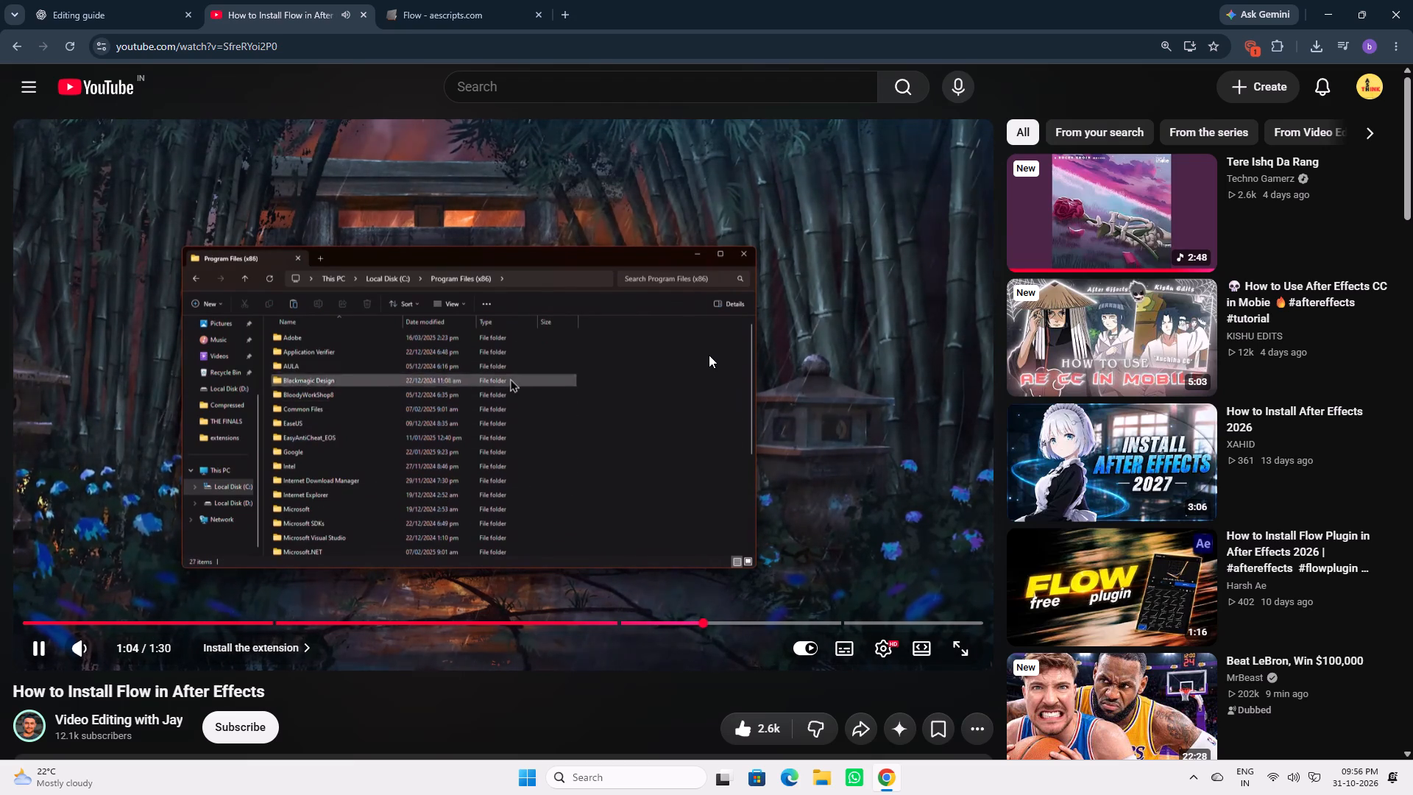
pyautogui.click(709, 356)
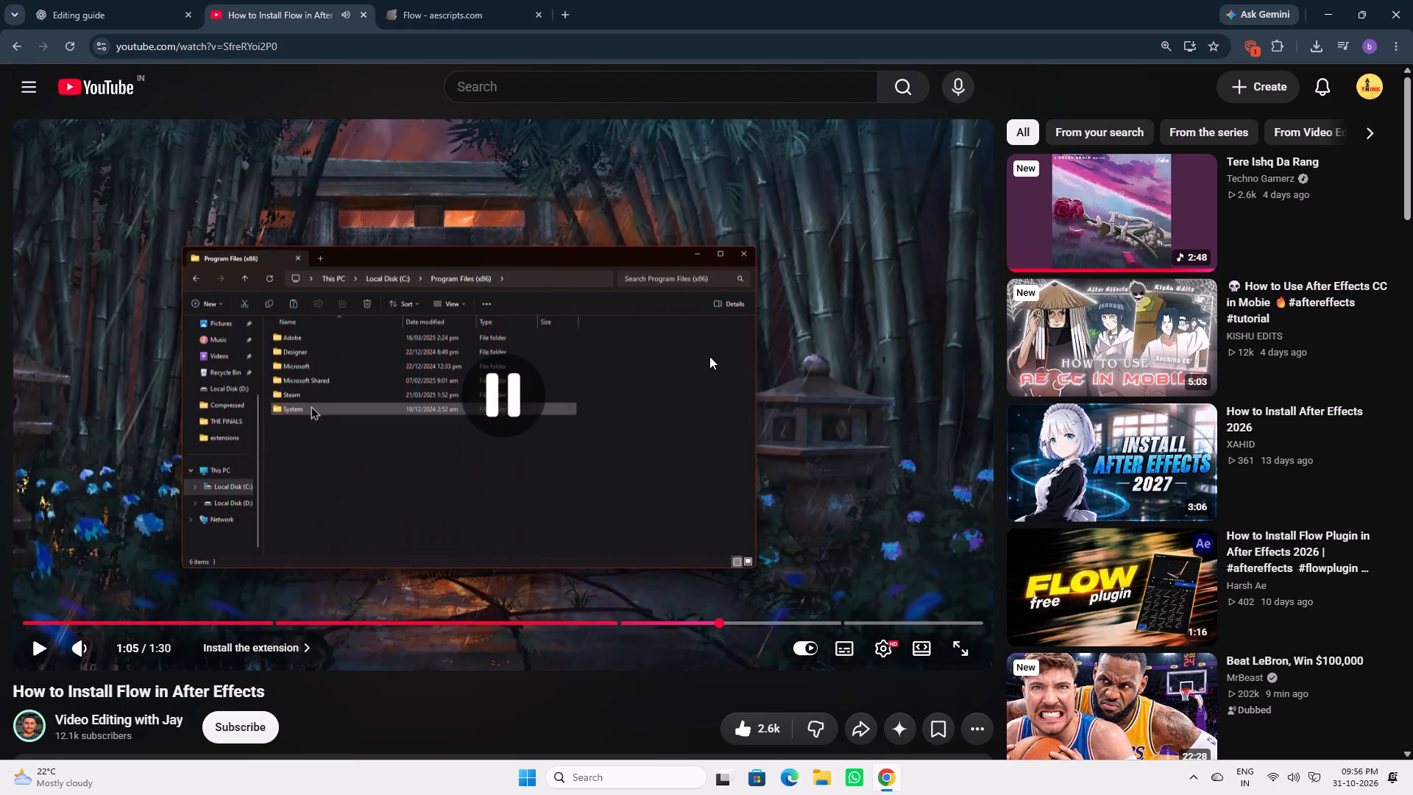
pyautogui.click(709, 356)
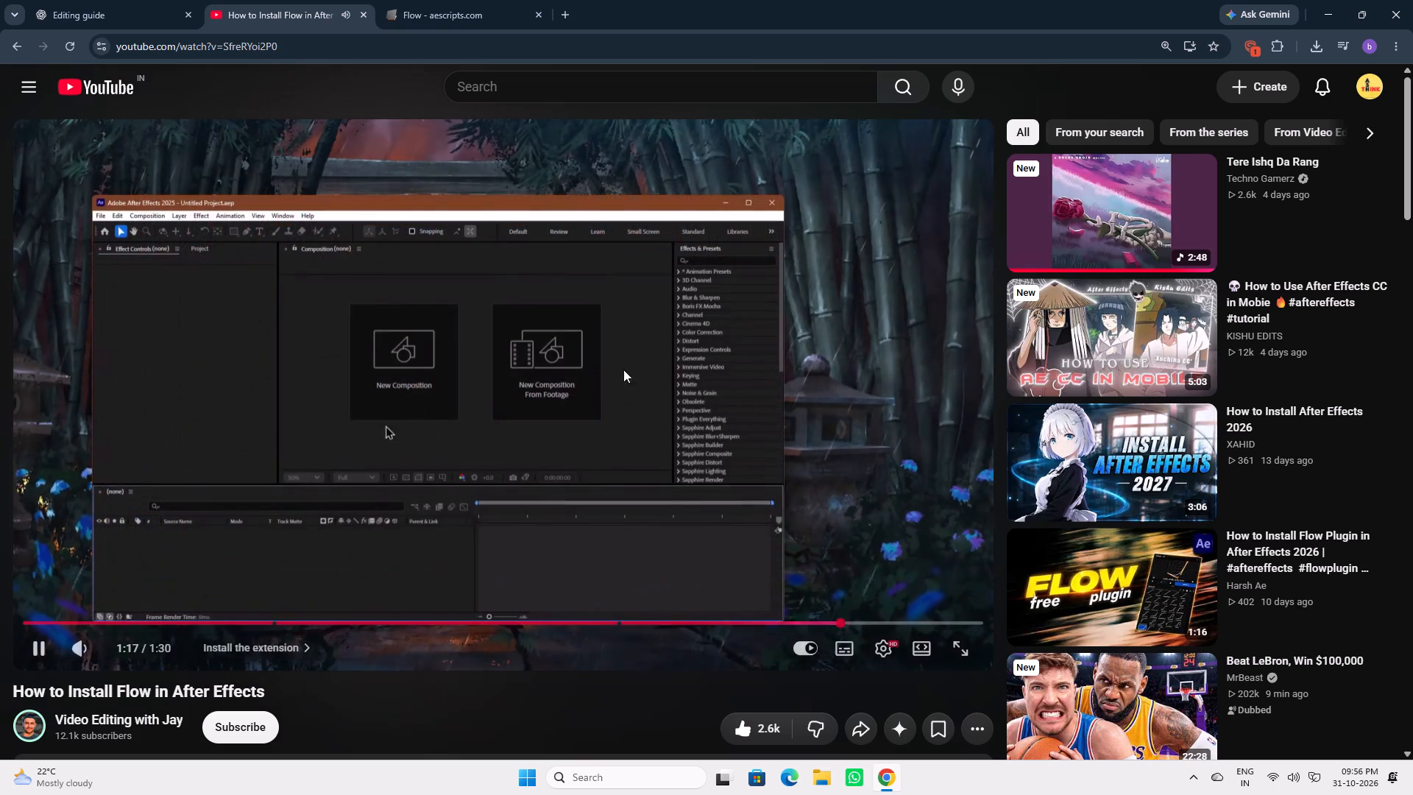
# Return to the "how to install ae effect shortcut" results and look through the other plug-in tutorials.
pyautogui.click(9, 51)
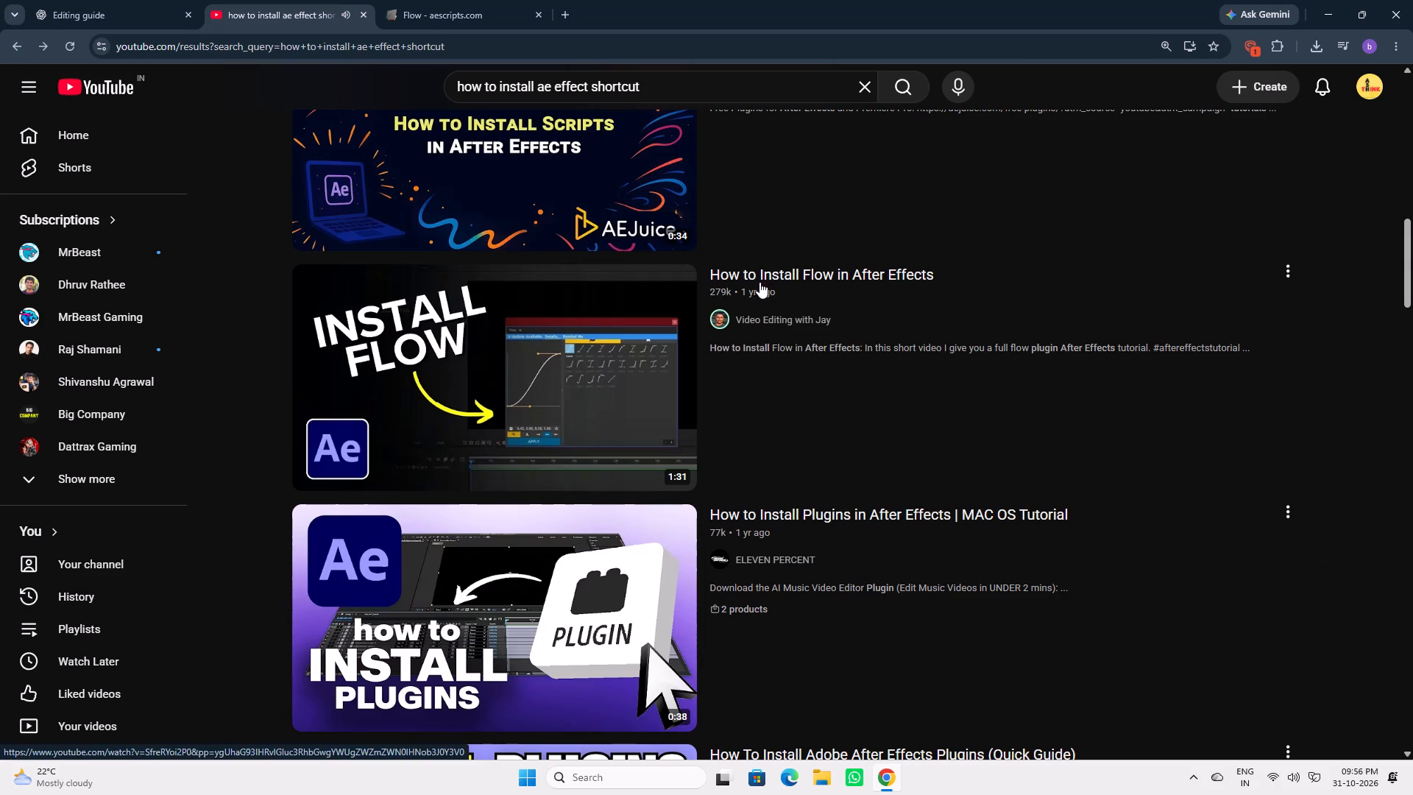
pyautogui.scroll(-4, 747, 321)
pyautogui.scroll(-1, 893, 345)
pyautogui.scroll(-10, 1045, 301)
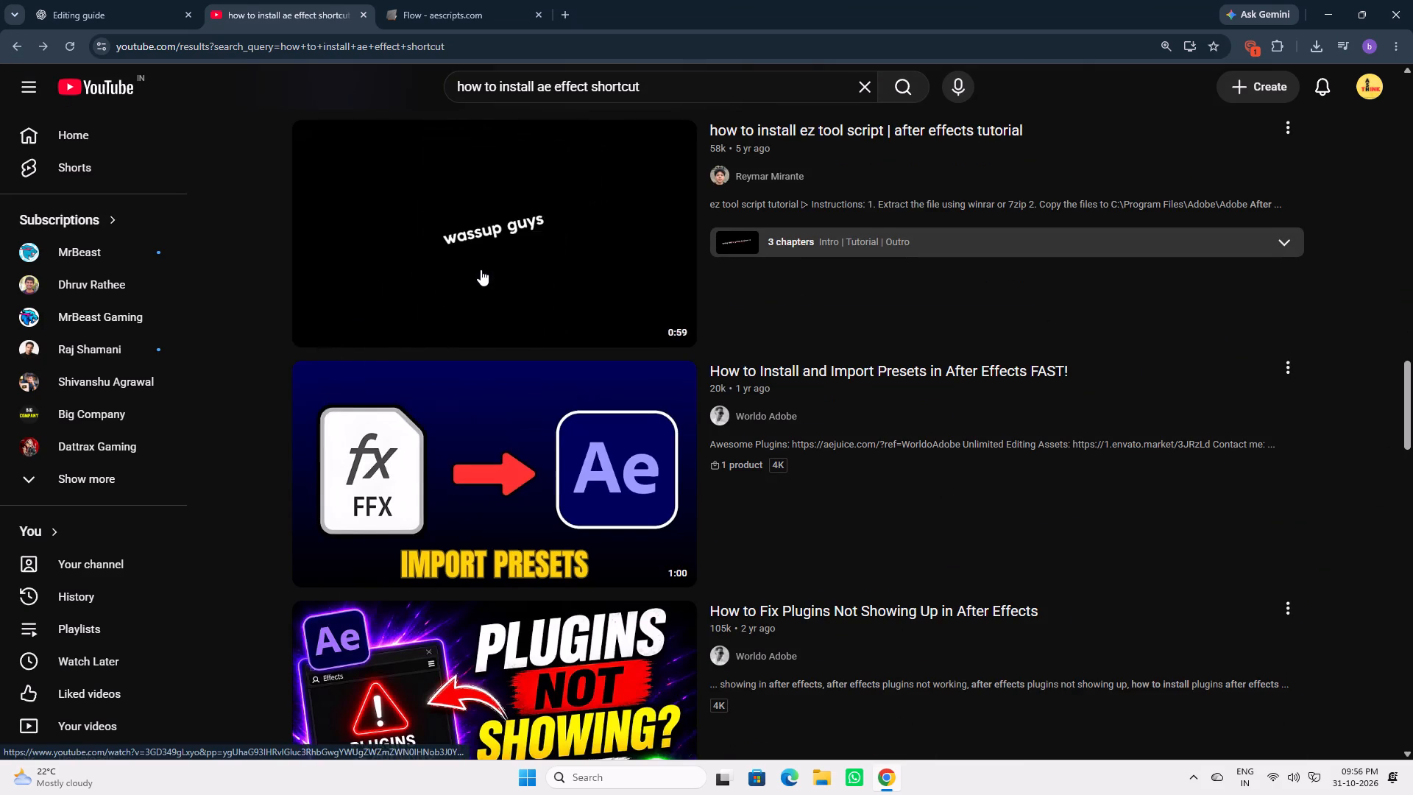
pyautogui.scroll(1, 486, 275)
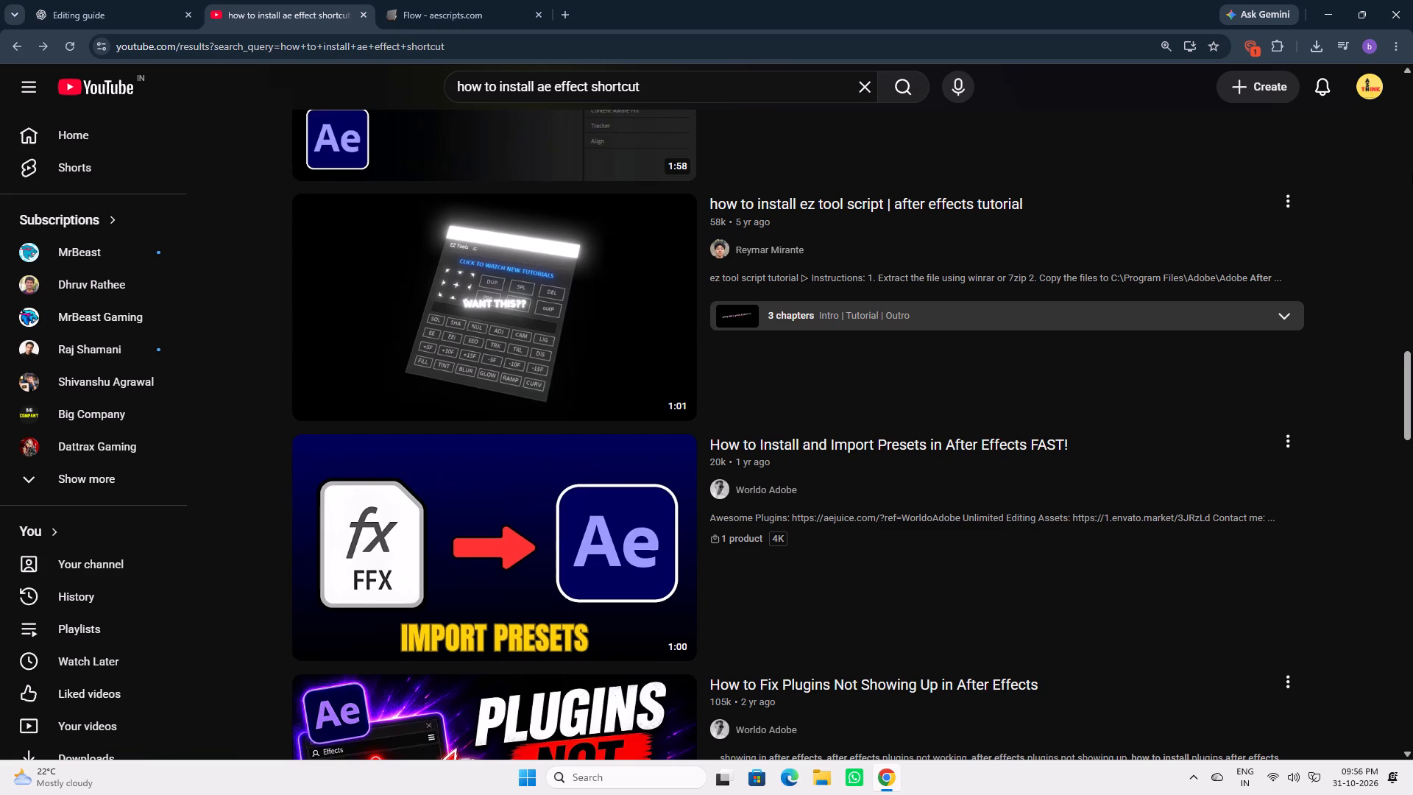
pyautogui.scroll(3, 693, 172)
pyautogui.scroll(4, 548, 131)
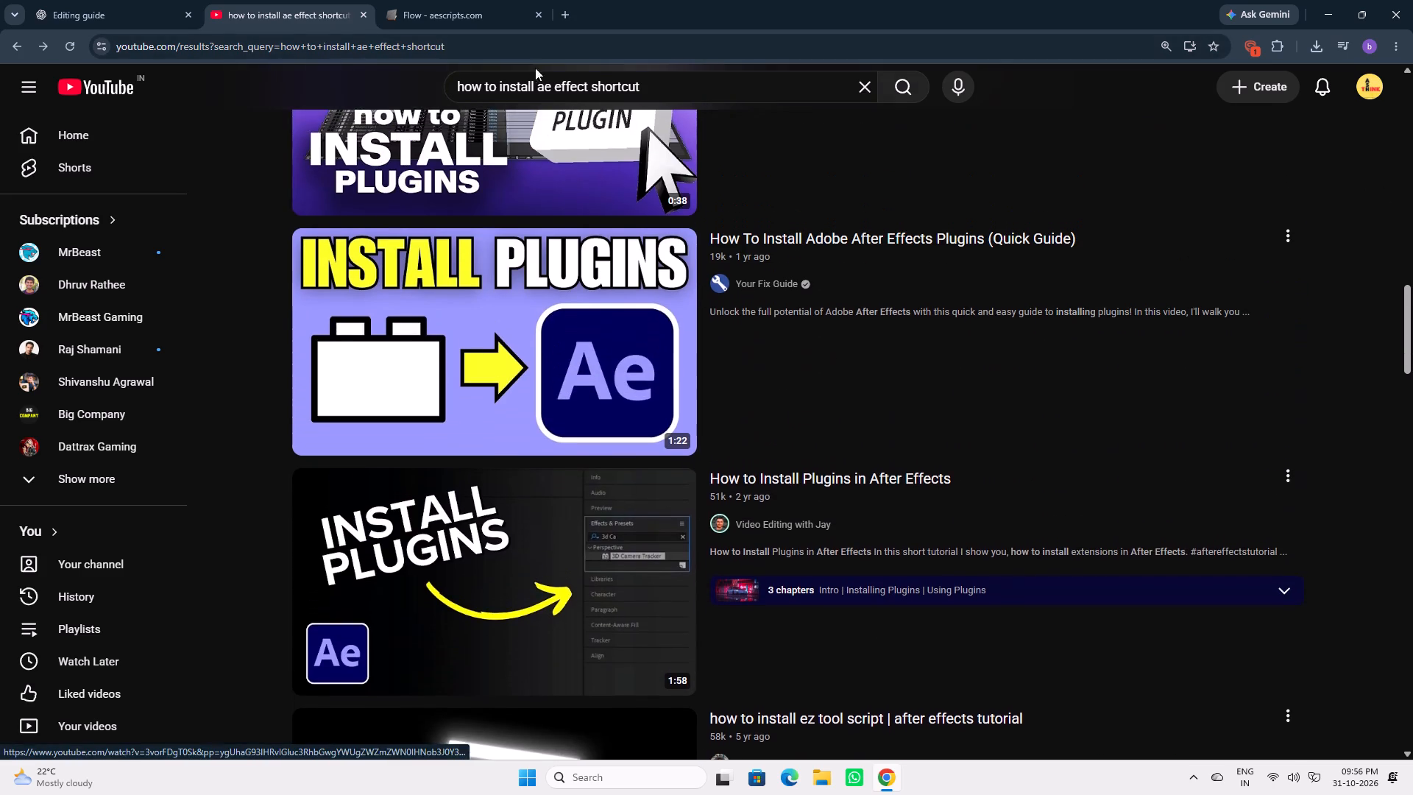
# Search YouTube for "how to install deep glow for after effects".
pyautogui.moveTo(656, 87); pyautogui.dragTo(567, 92)
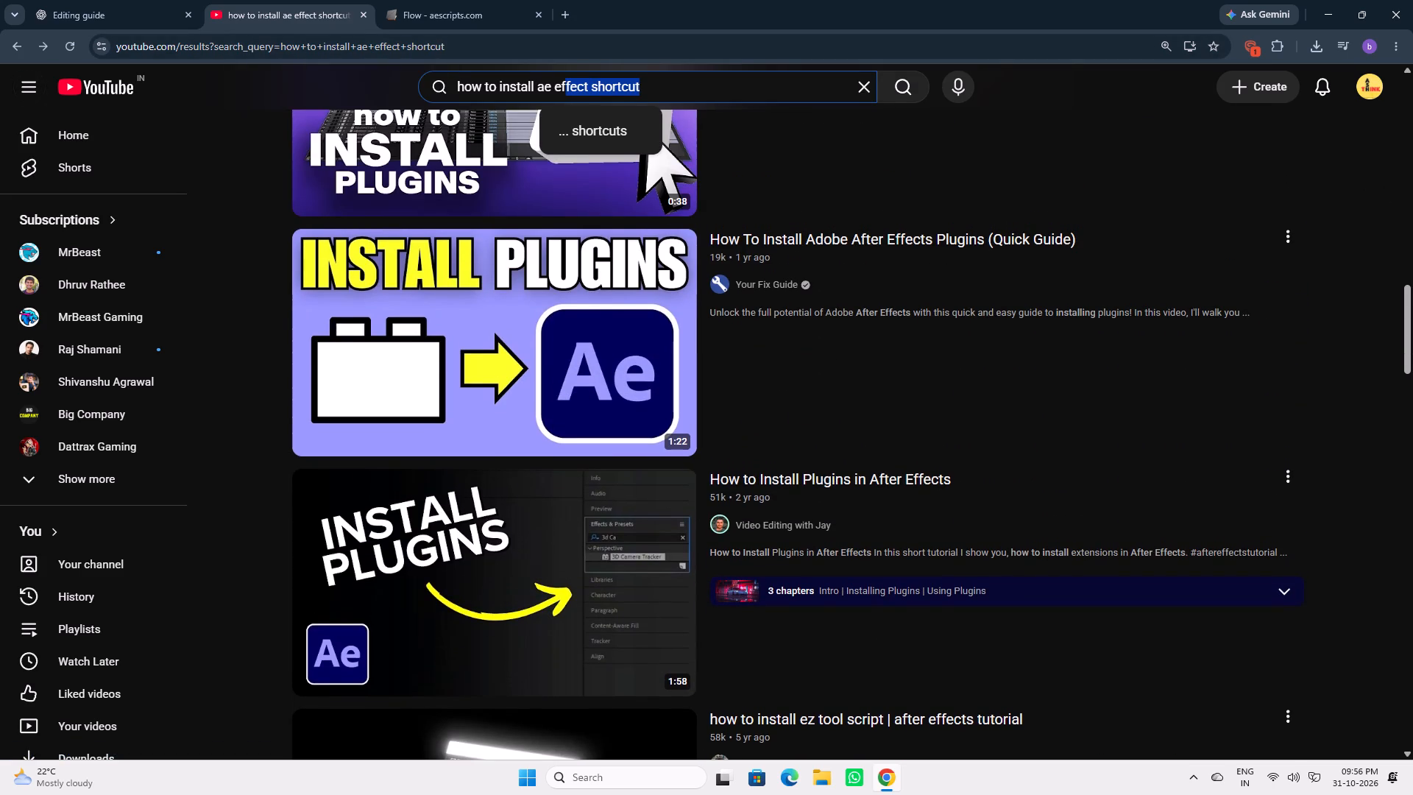
pyautogui.moveTo(567, 92); pyautogui.dragTo(539, 90)
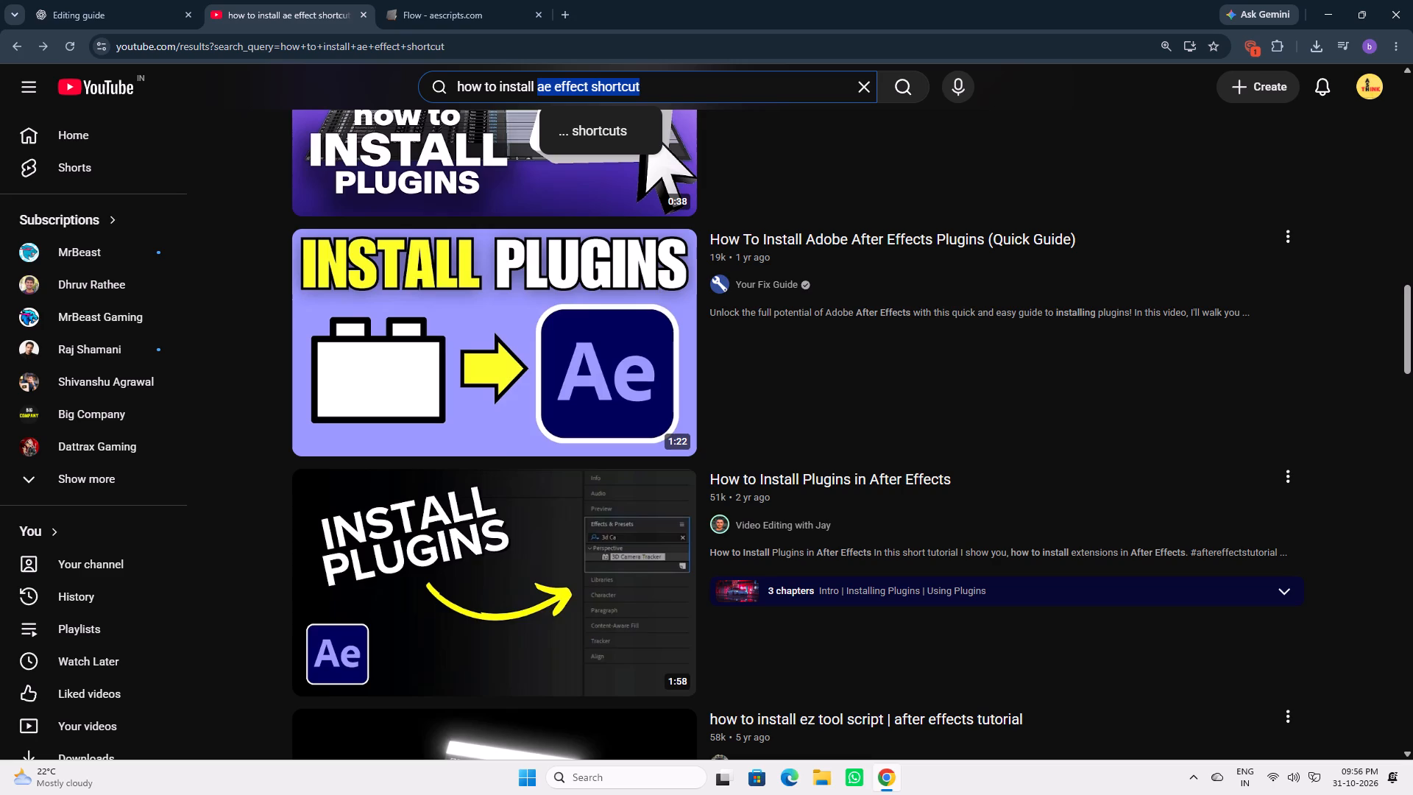
pyautogui.write('deep')
pyautogui.press('space')
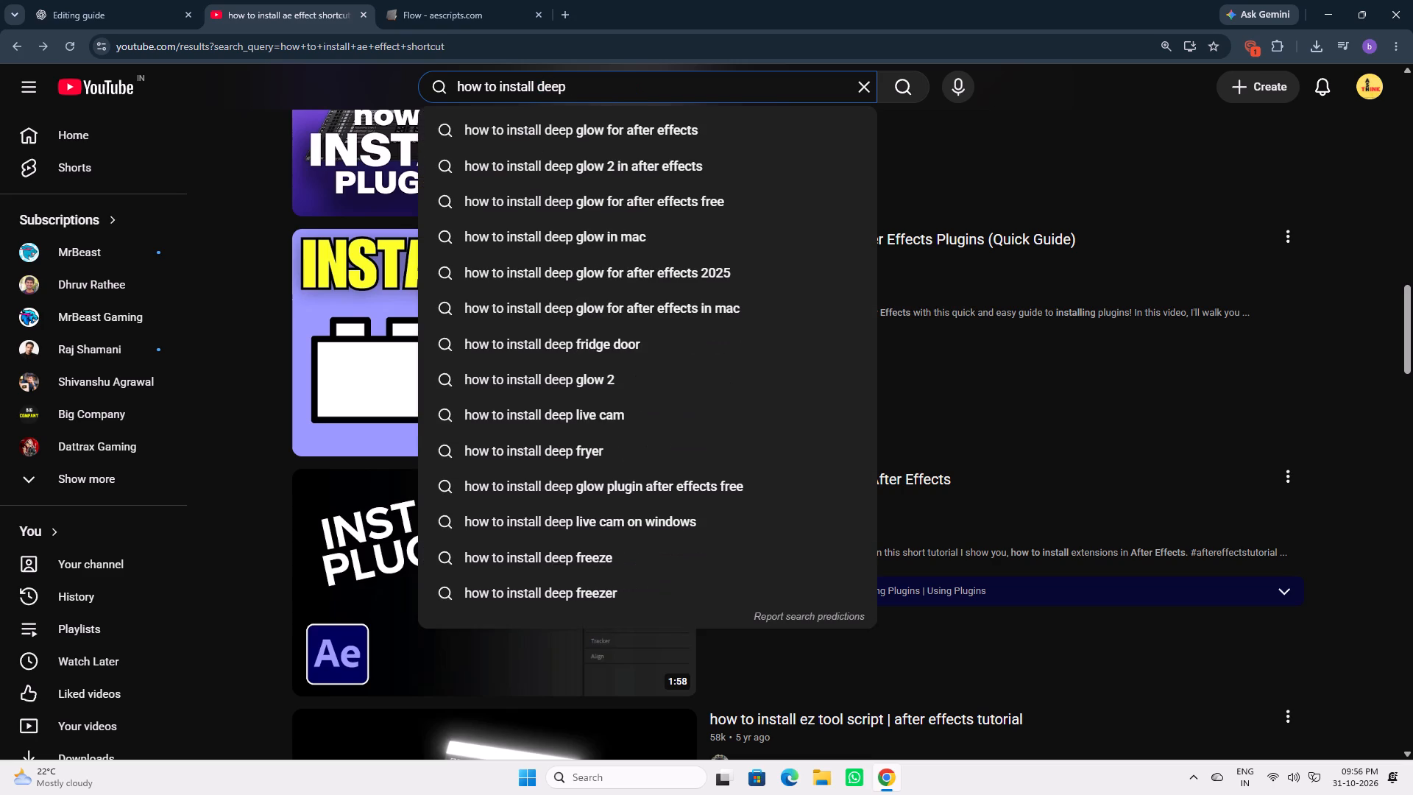
pyautogui.press('Down')
pyautogui.press('Return')
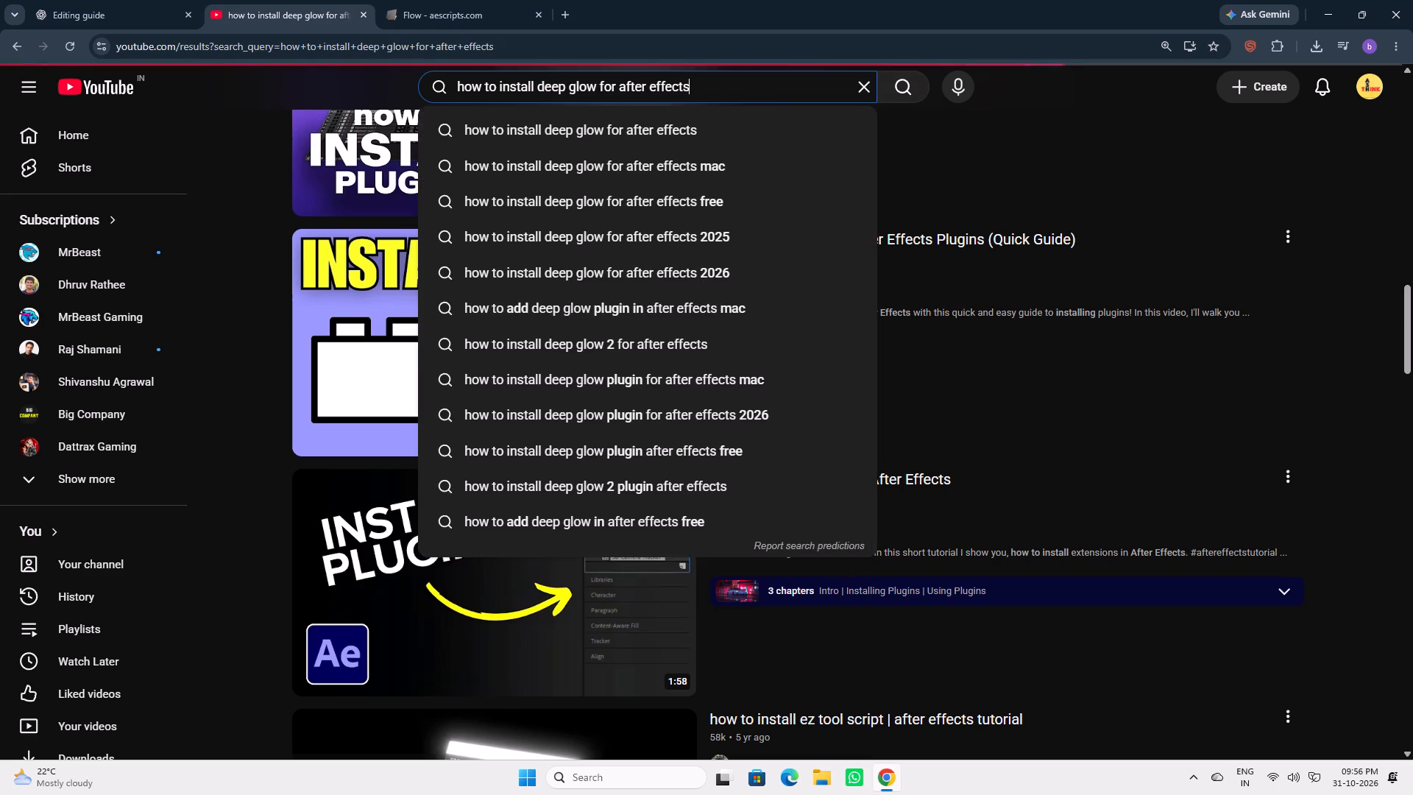
# Browse the Deep Glow results, then open and like the Short "3 BEST PLUG INS FOR EDITING IN AFTER EFFECTS".
pyautogui.scroll(-2, 1139, 420)
pyautogui.scroll(-5, 806, 401)
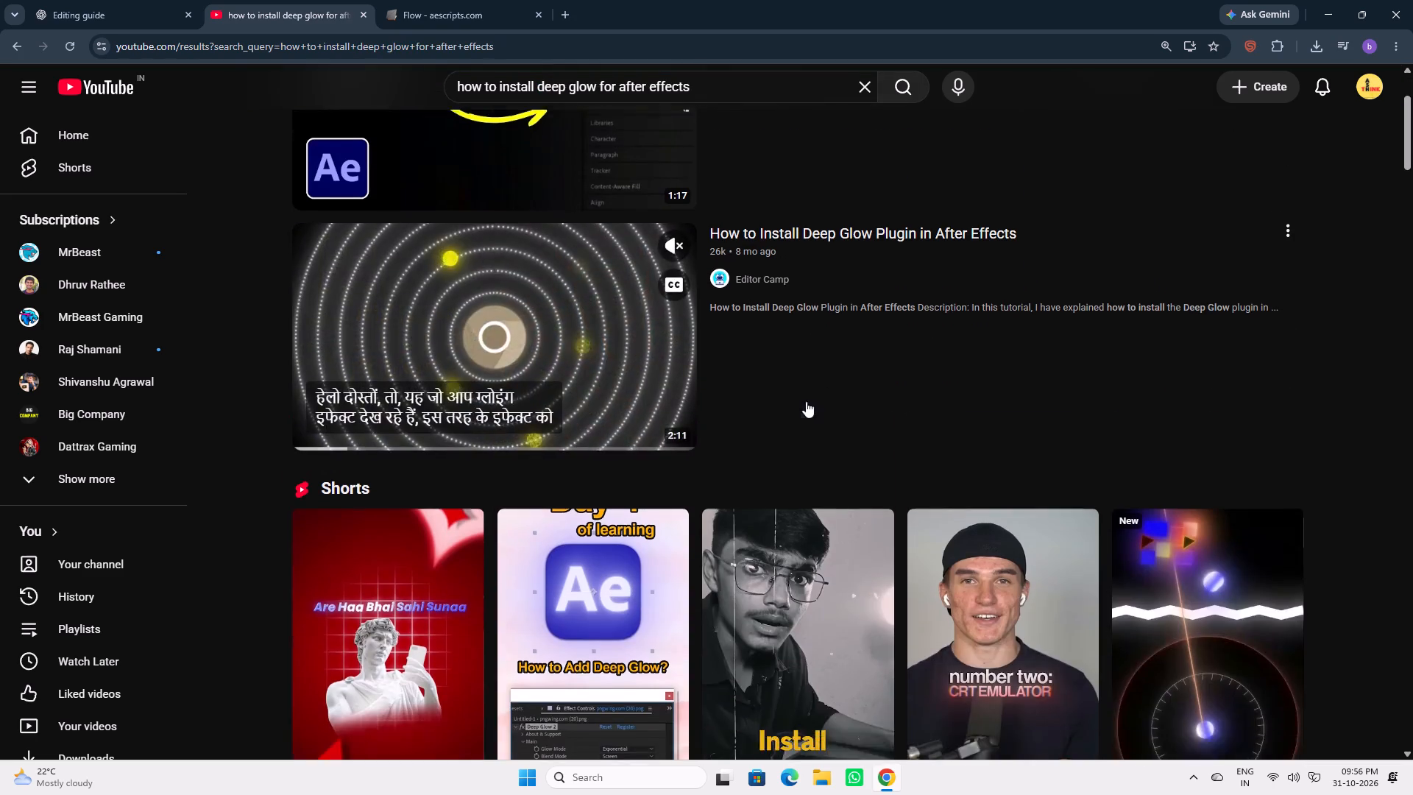
pyautogui.scroll(-2, 806, 401)
pyautogui.scroll(3, 812, 414)
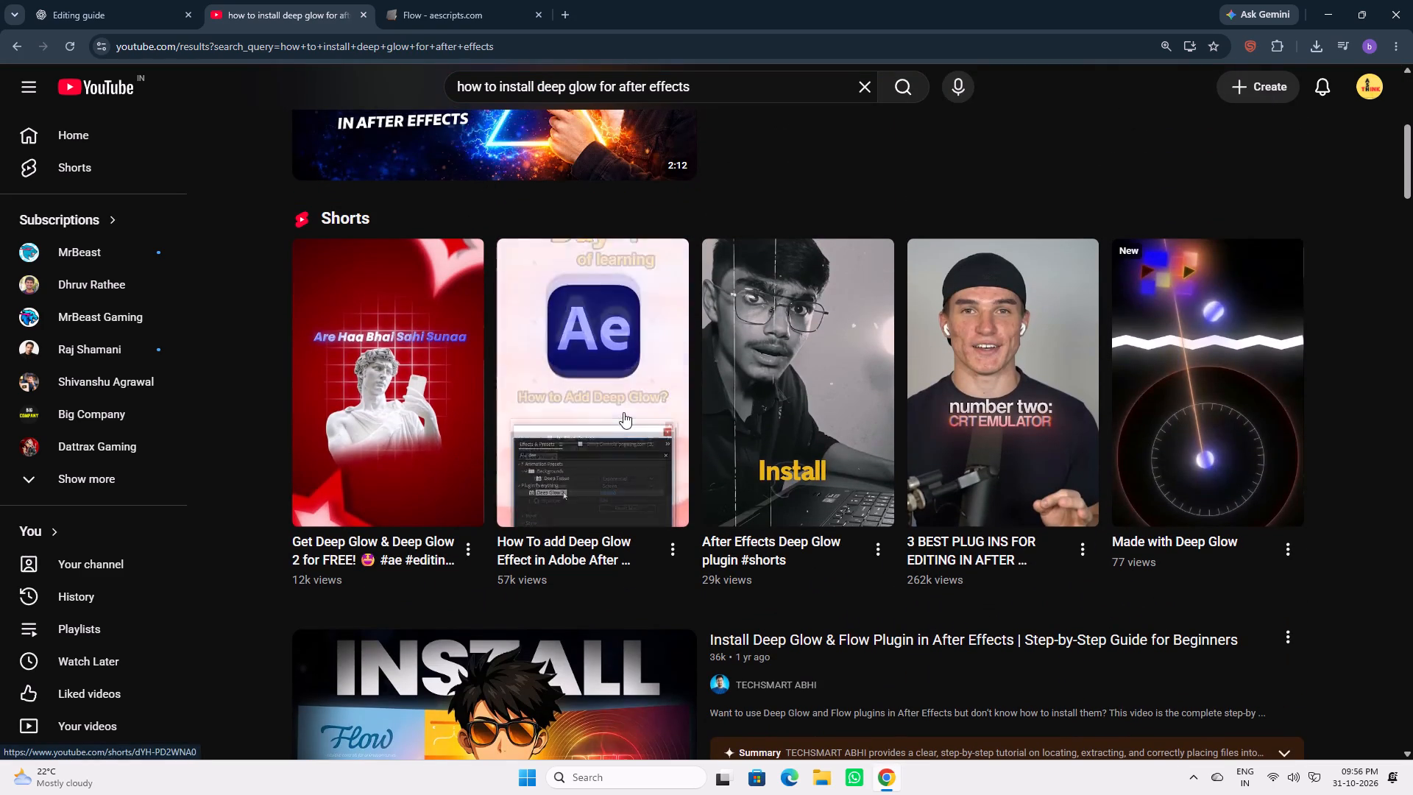
pyautogui.click(990, 388)
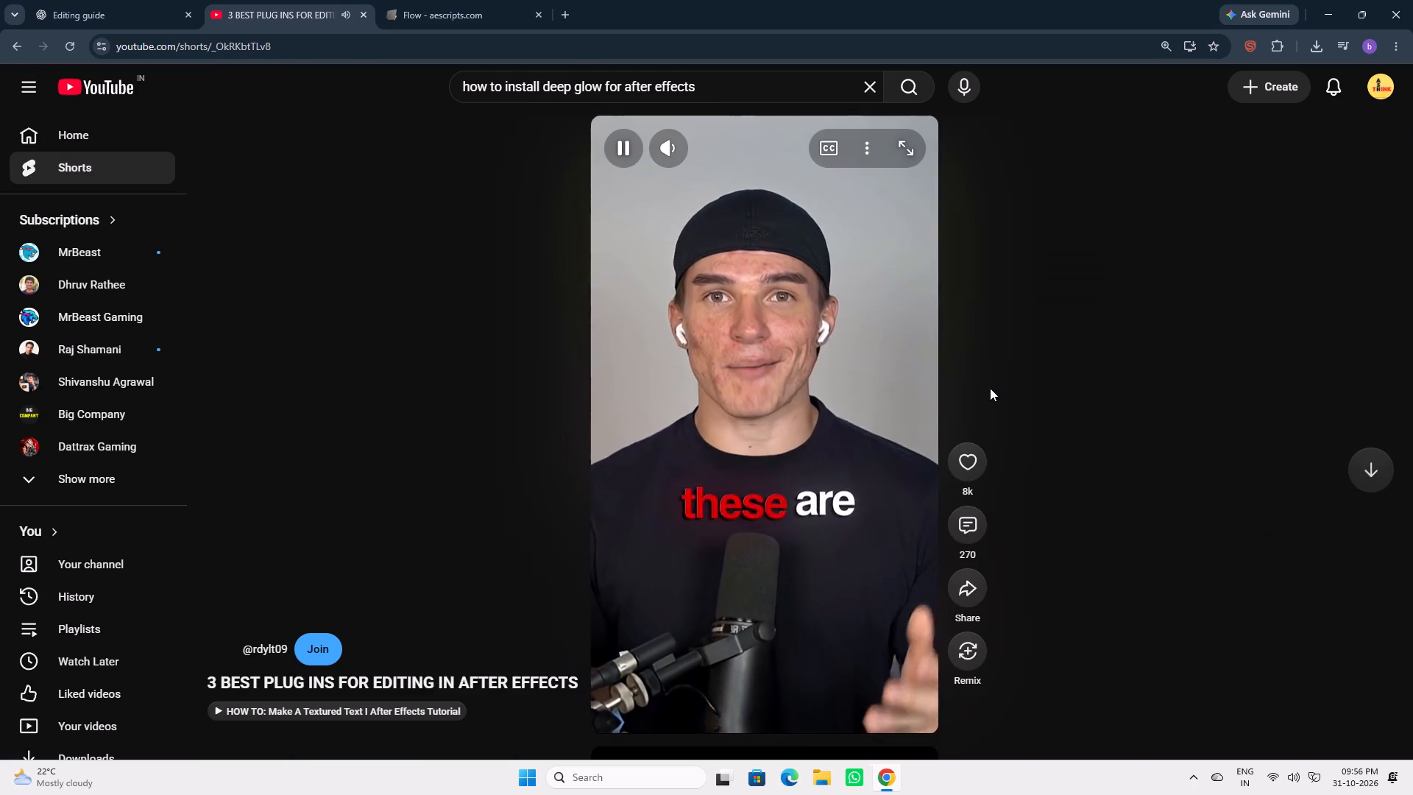
pyautogui.click(967, 461)
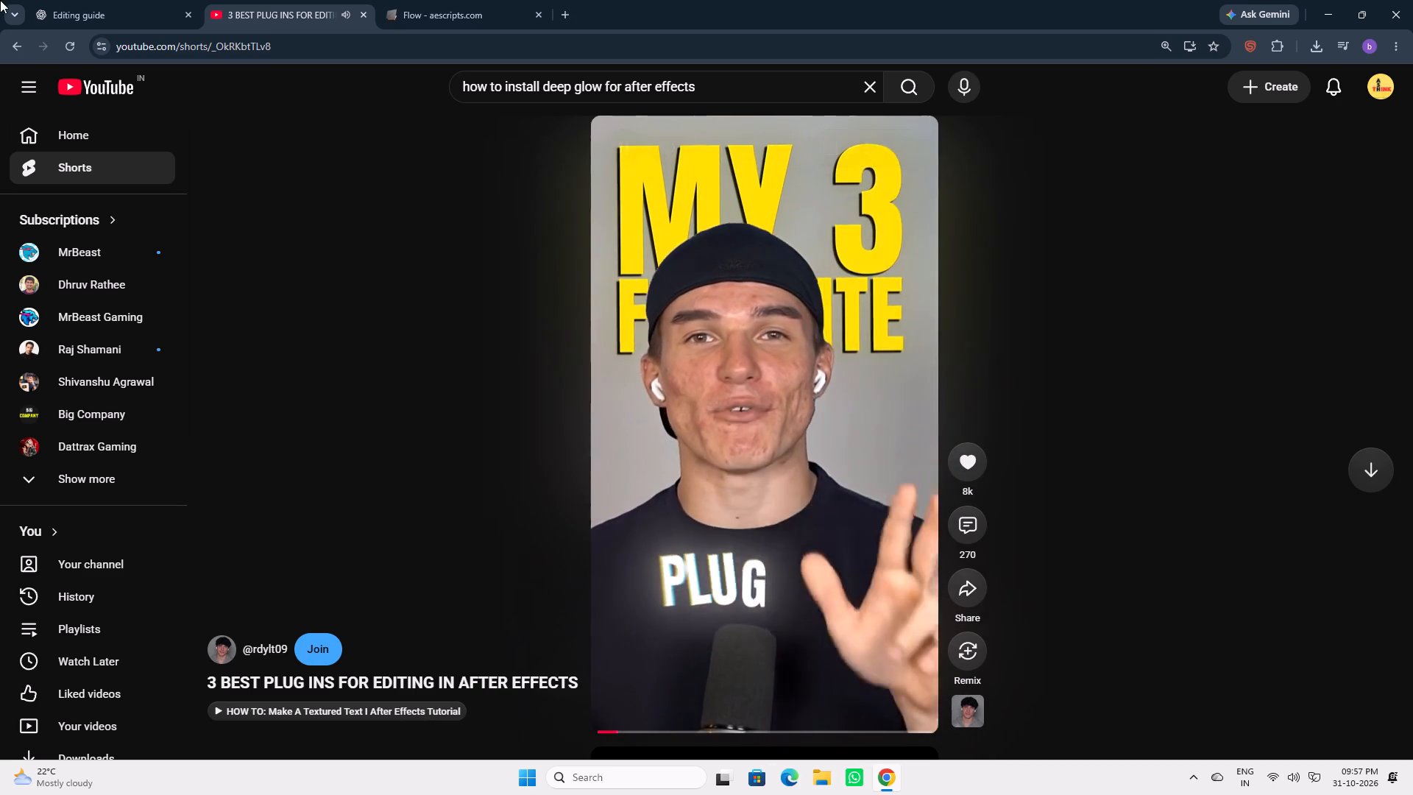
# Return to the Deep Glow results, then open and like the Short "After Effects Deep Glow plugin #shorts".
pyautogui.click(19, 43)
pyautogui.click(815, 392)
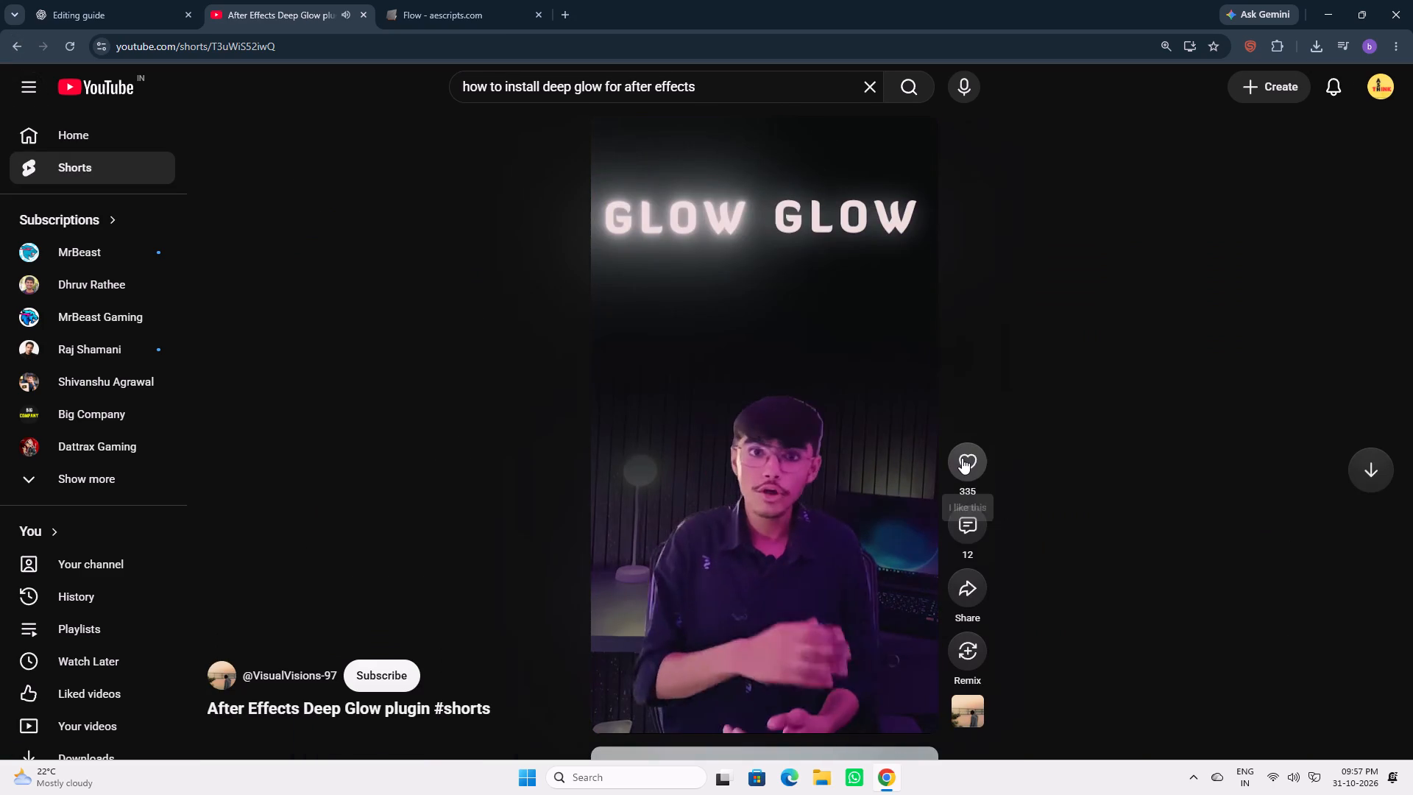
pyautogui.click(963, 459)
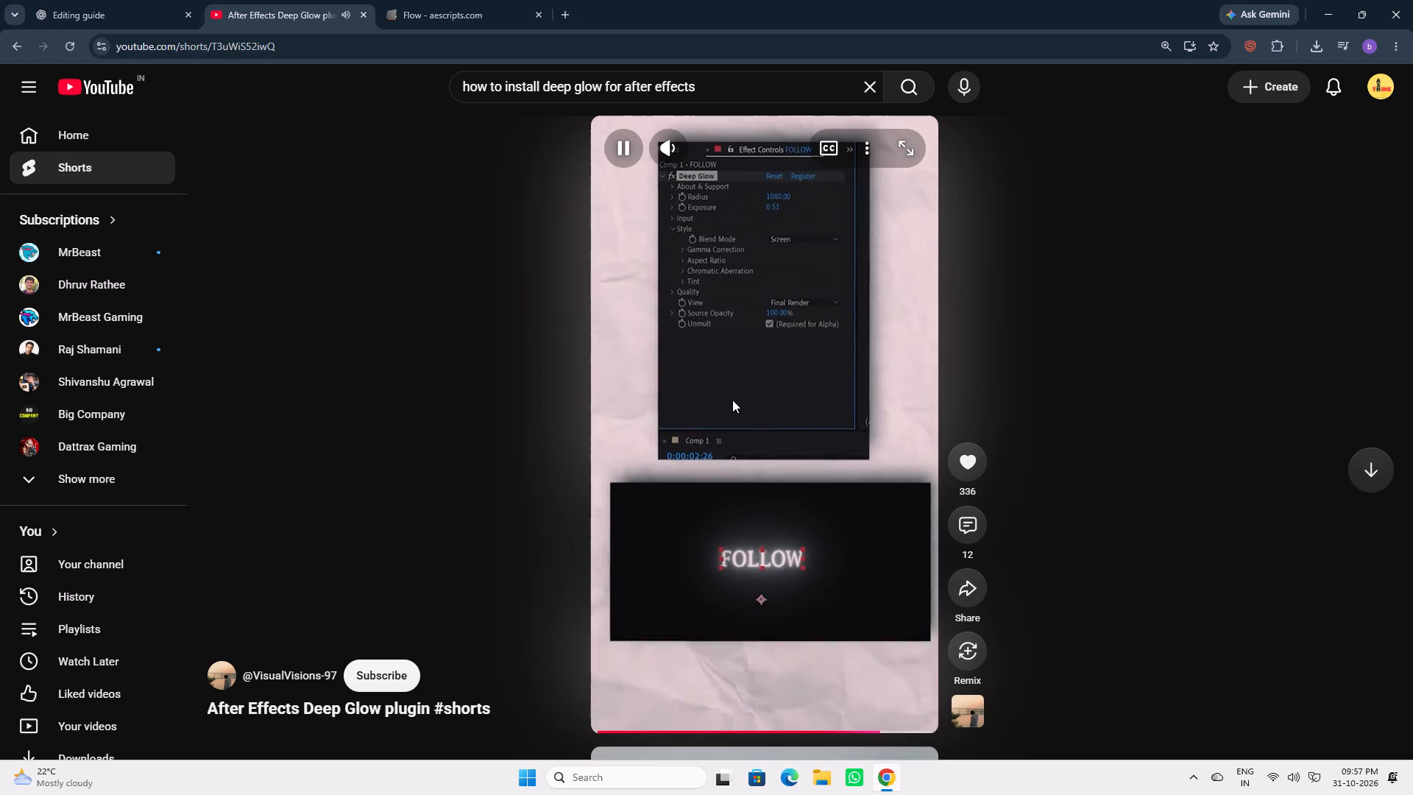
# Open the comments of the Deep Glow plugin Short and read them.
pyautogui.click(971, 522)
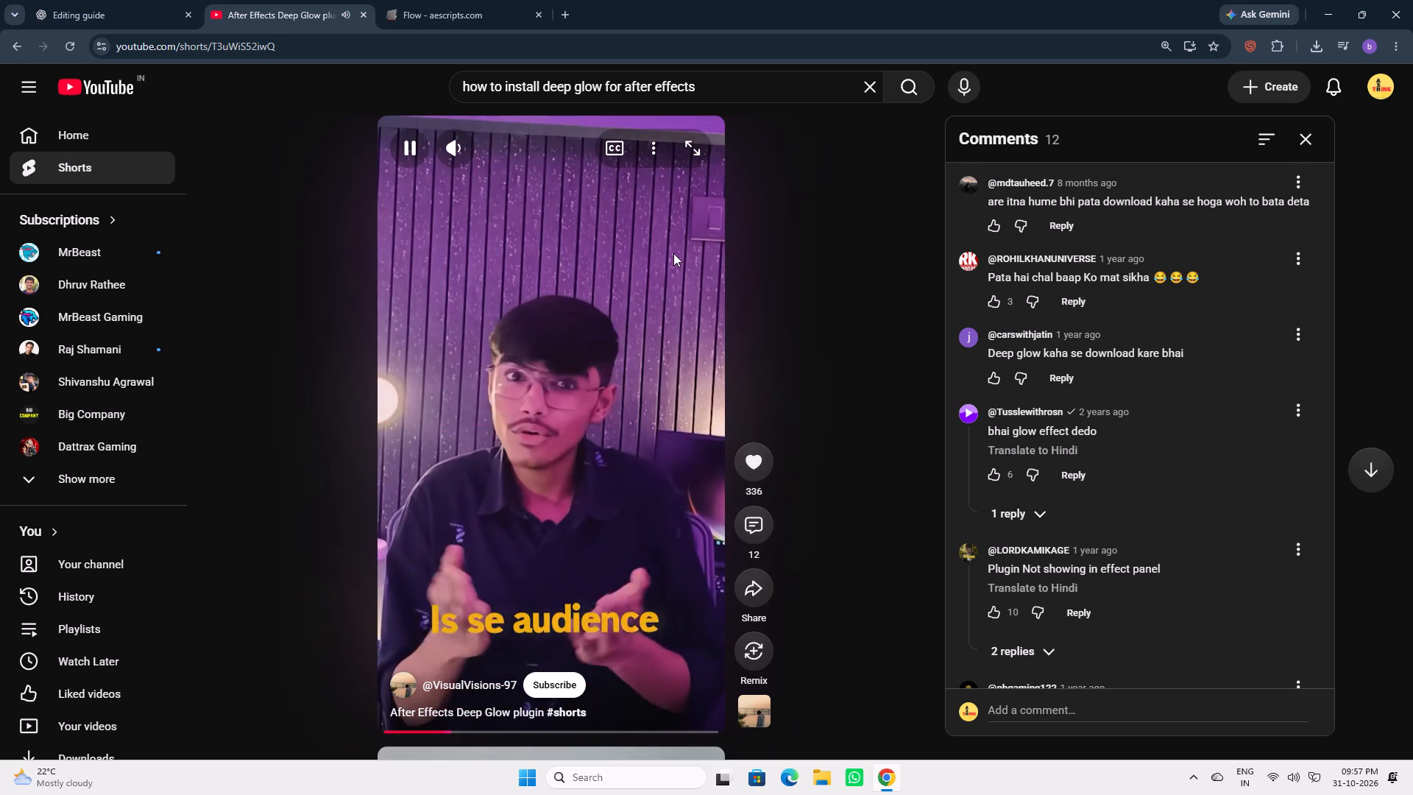
# Return to the Deep Glow results and open the Short "Made with Deep Glow".
pyautogui.click(7, 49)
pyautogui.scroll(-1, 899, 428)
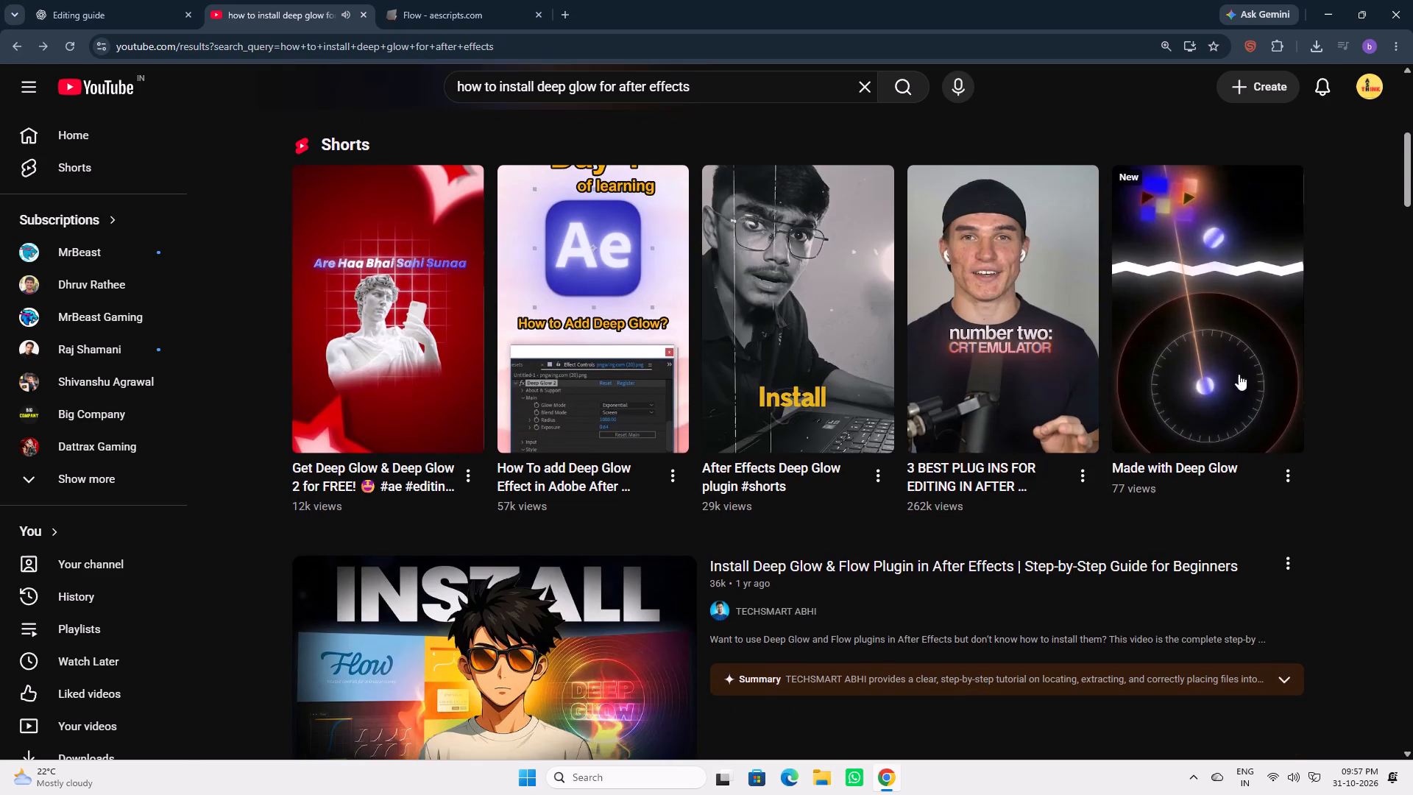
pyautogui.click(1222, 344)
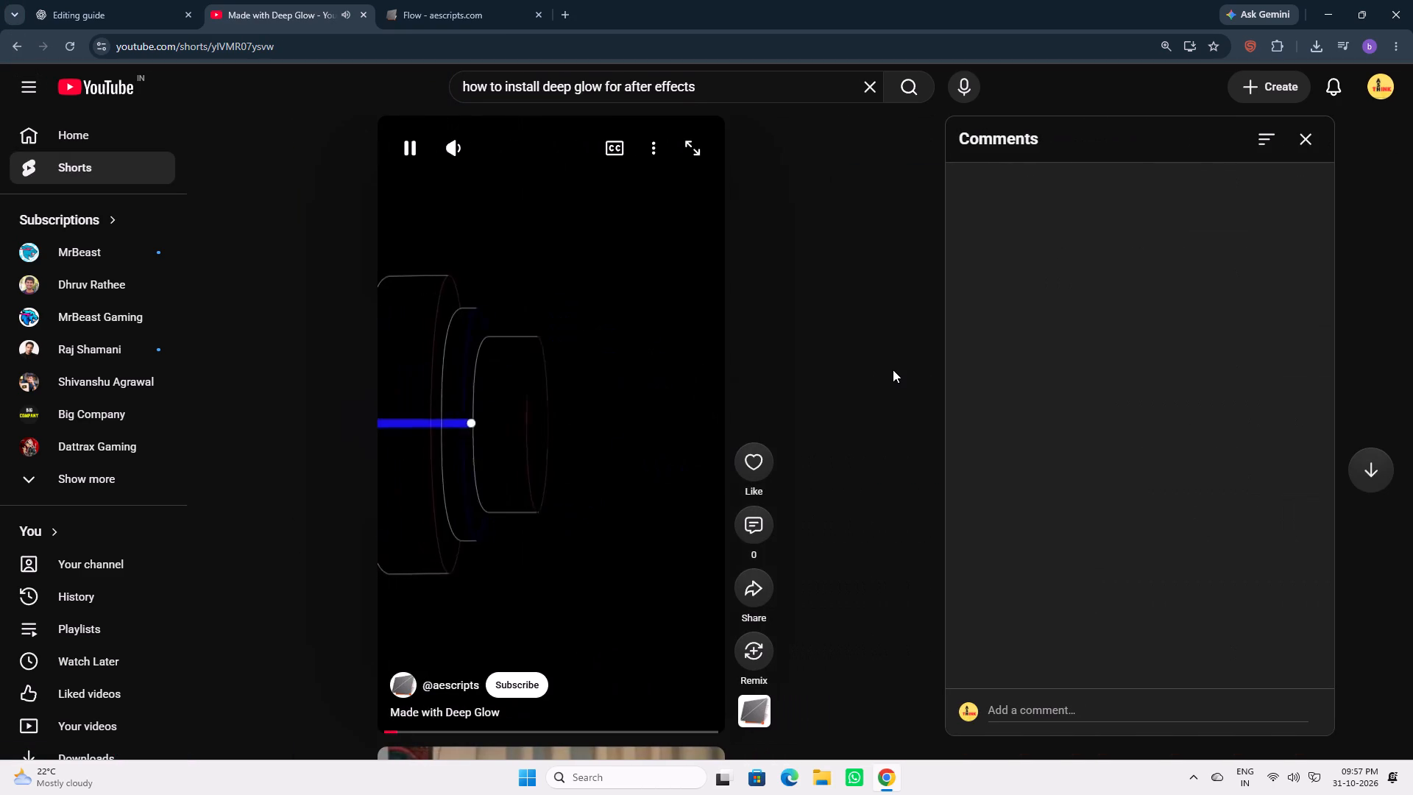
# Like the Short "Made with Deep Glow".
pyautogui.click(762, 462)
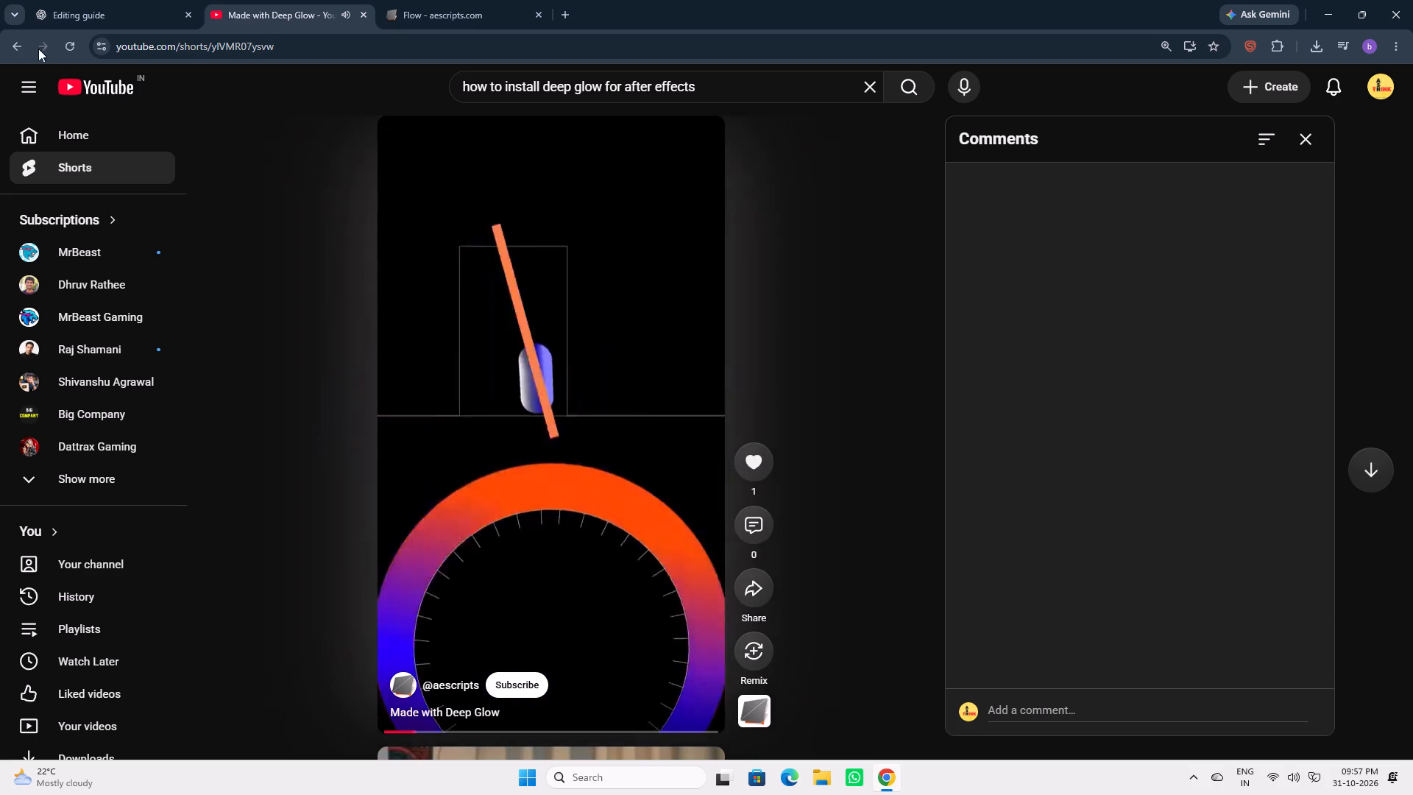
# Return to the Deep Glow results, preview "Install Deep Glow & Flow Plugin in After Effects" with sound, and look over the results below it.
pyautogui.click(7, 45)
pyautogui.scroll(-4, 843, 467)
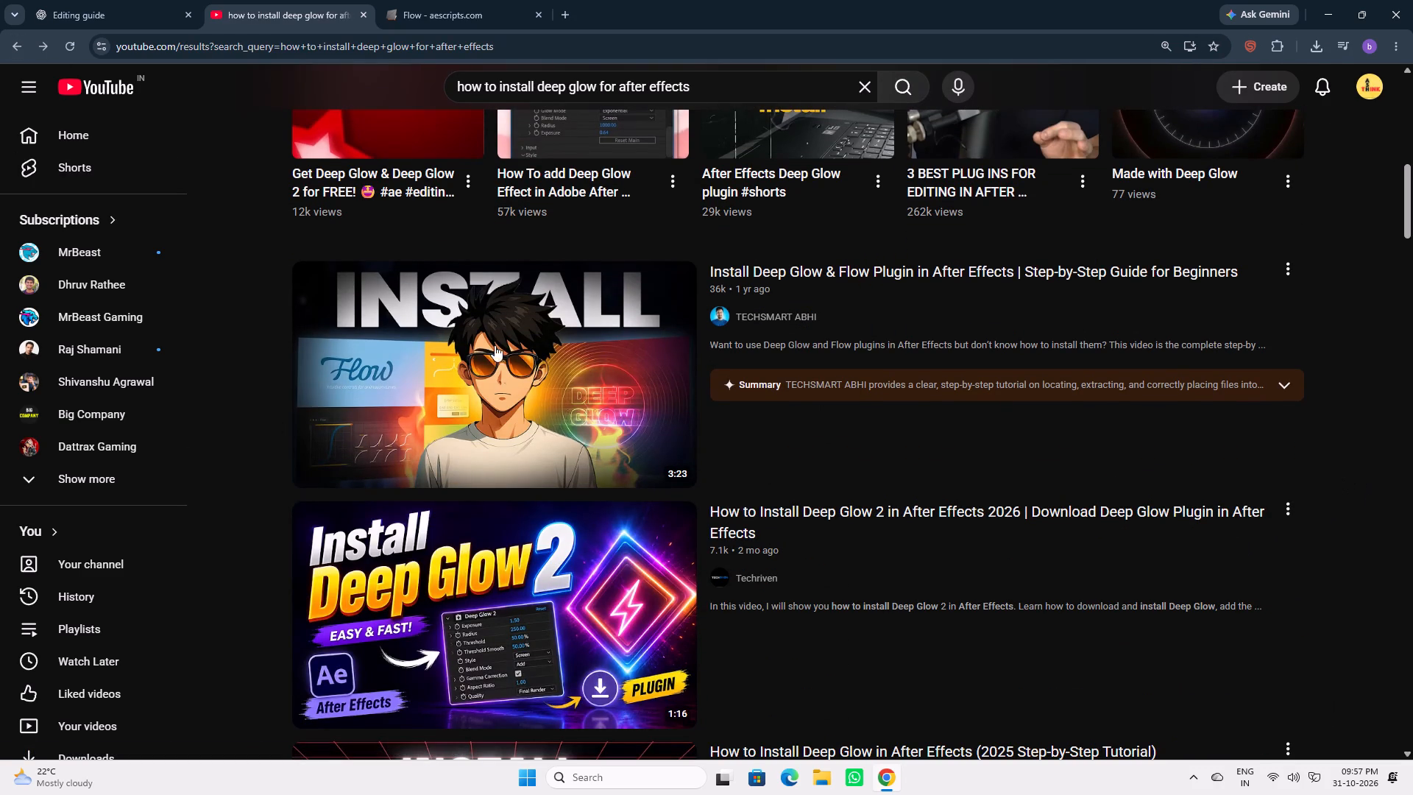
pyautogui.click(667, 281)
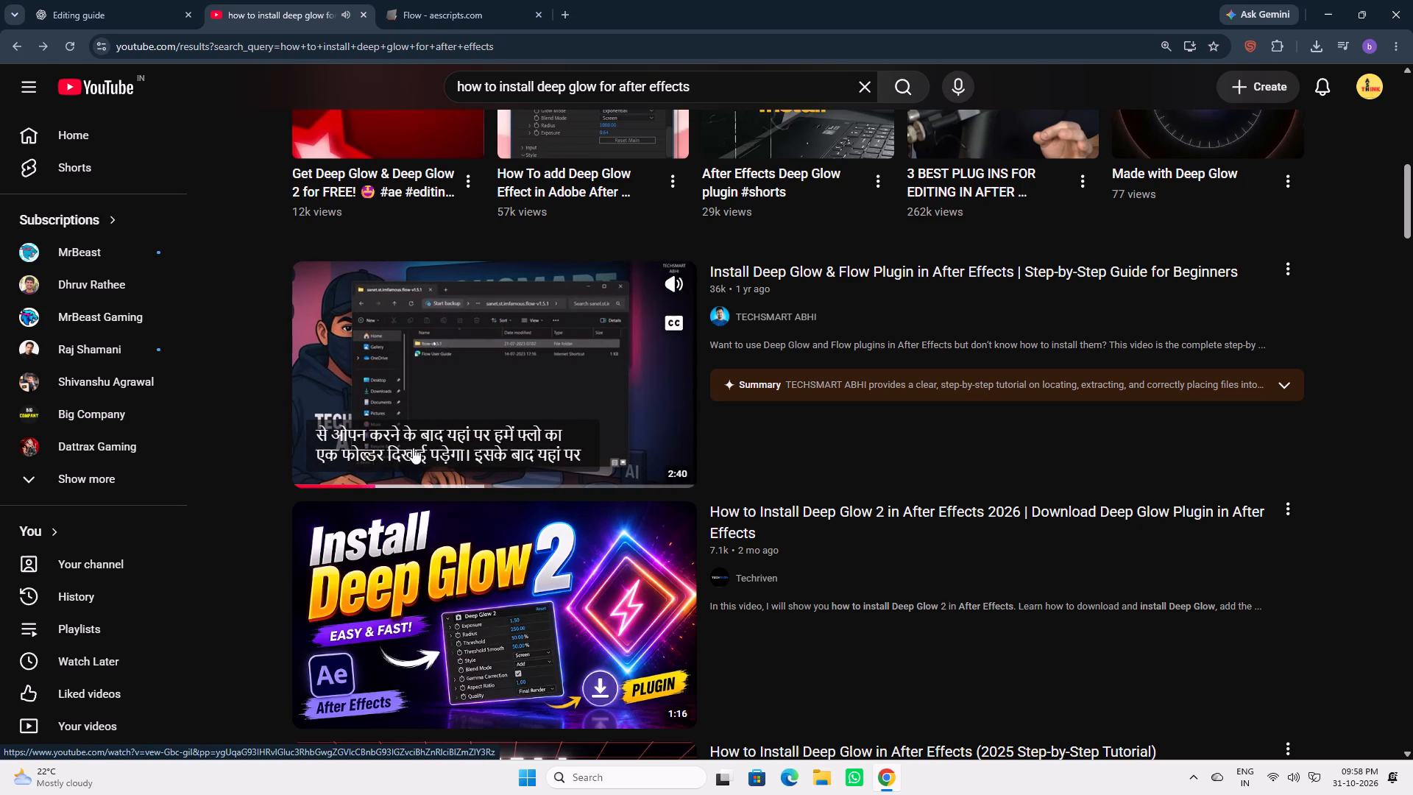
pyautogui.scroll(-4, 544, 386)
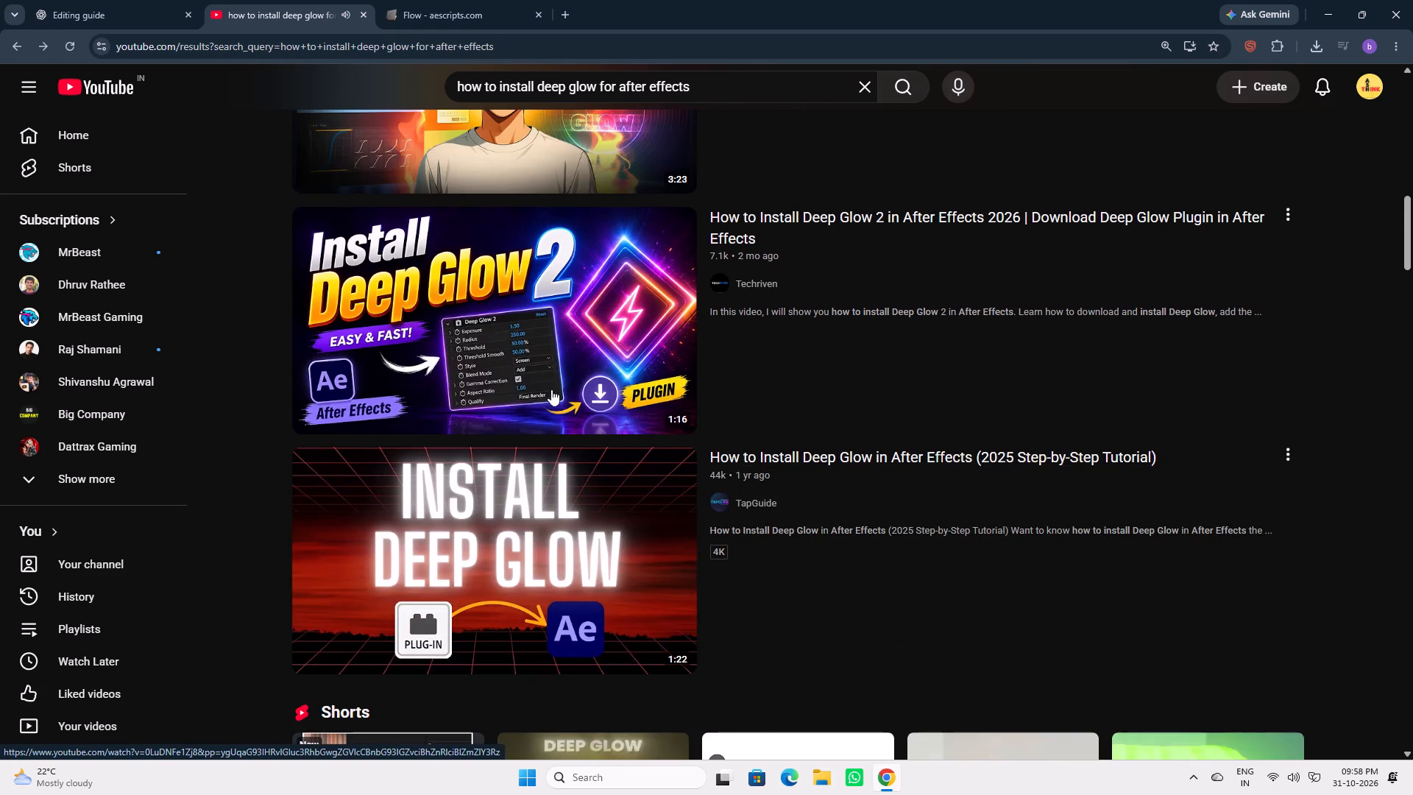
pyautogui.scroll(-4, 716, 435)
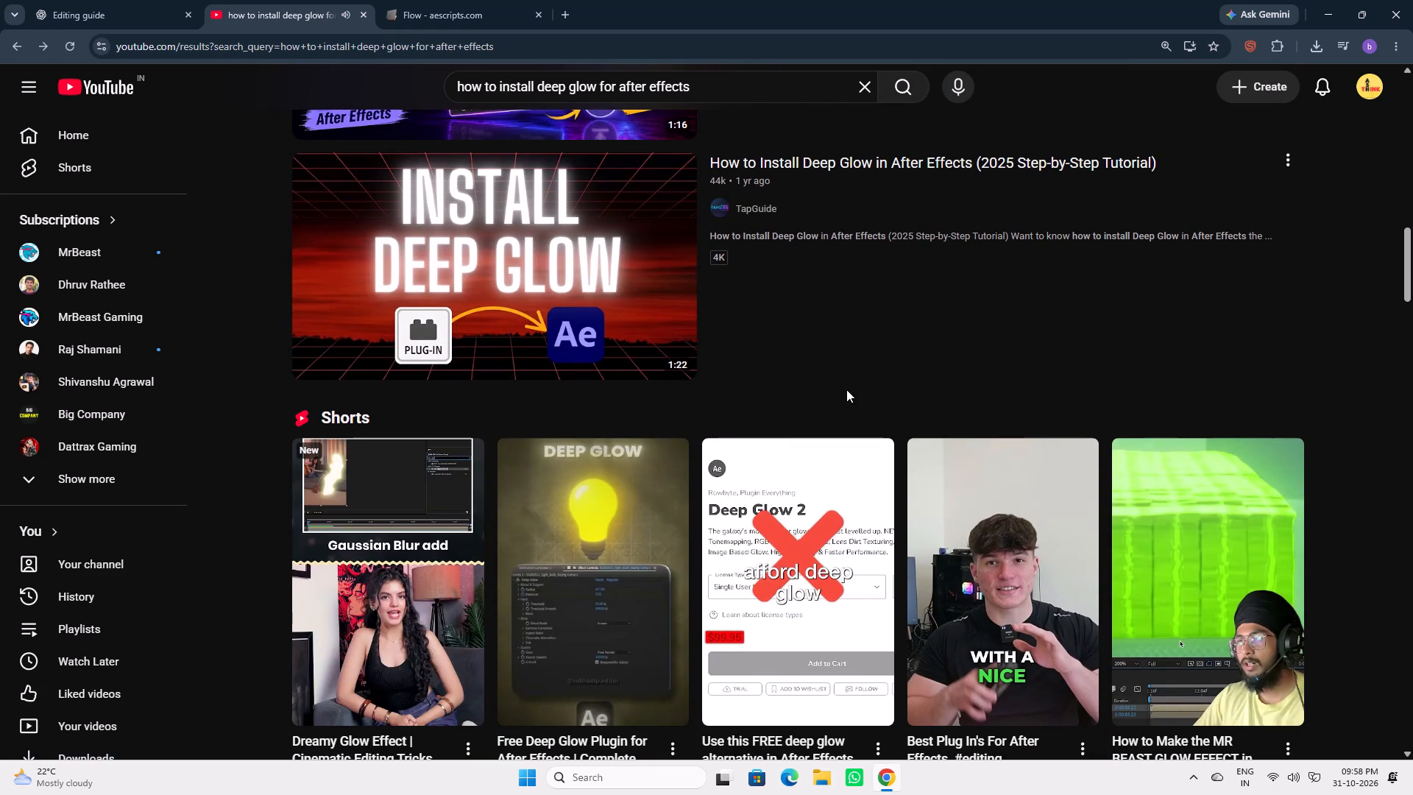
pyautogui.scroll(-1, 743, 405)
pyautogui.scroll(5, 759, 361)
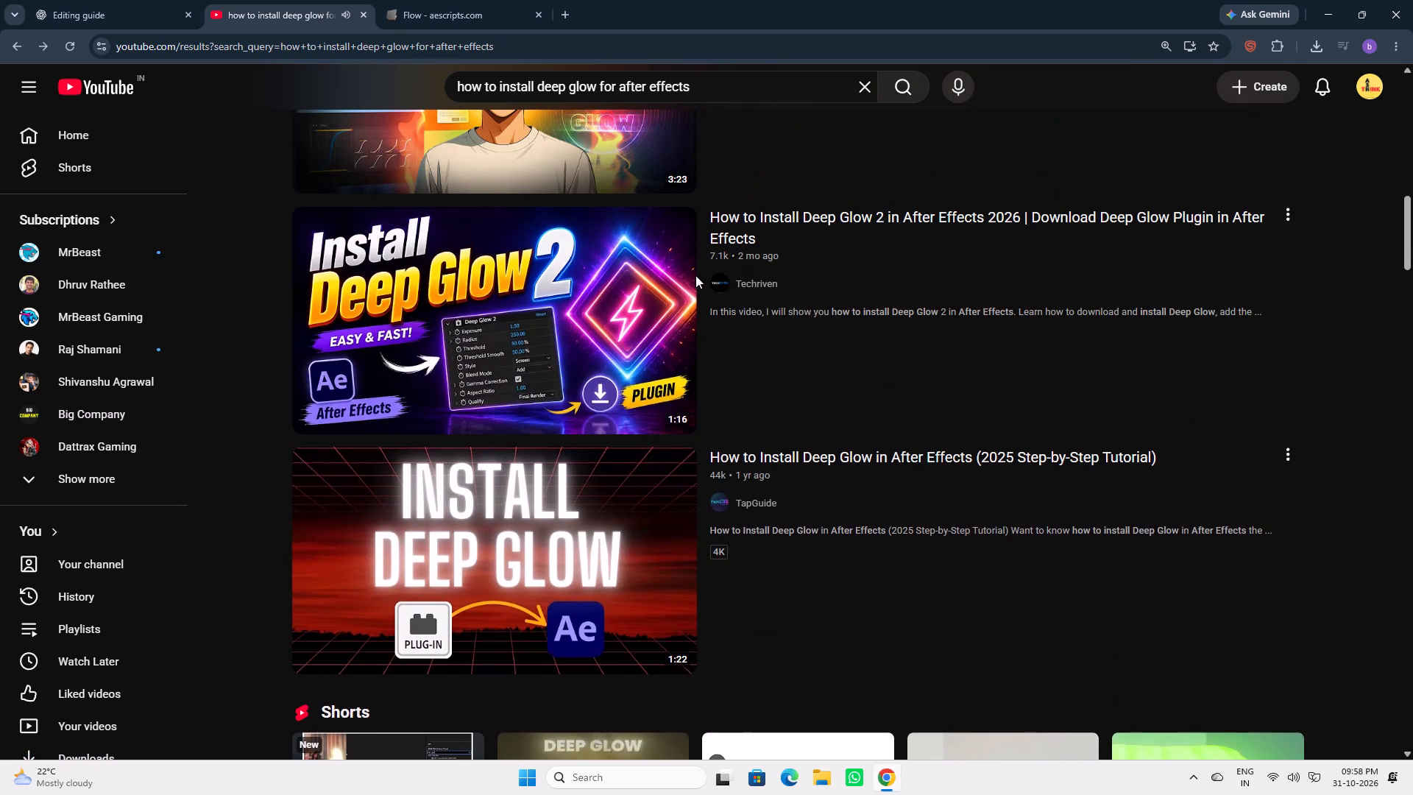
# Search YouTube for "how to download deep glow plugin after effects for free".
pyautogui.moveTo(730, 90); pyautogui.dragTo(500, 99)
pyautogui.write('doen')
pyautogui.press('BackSpace')
pyautogui.press('BackSpace')
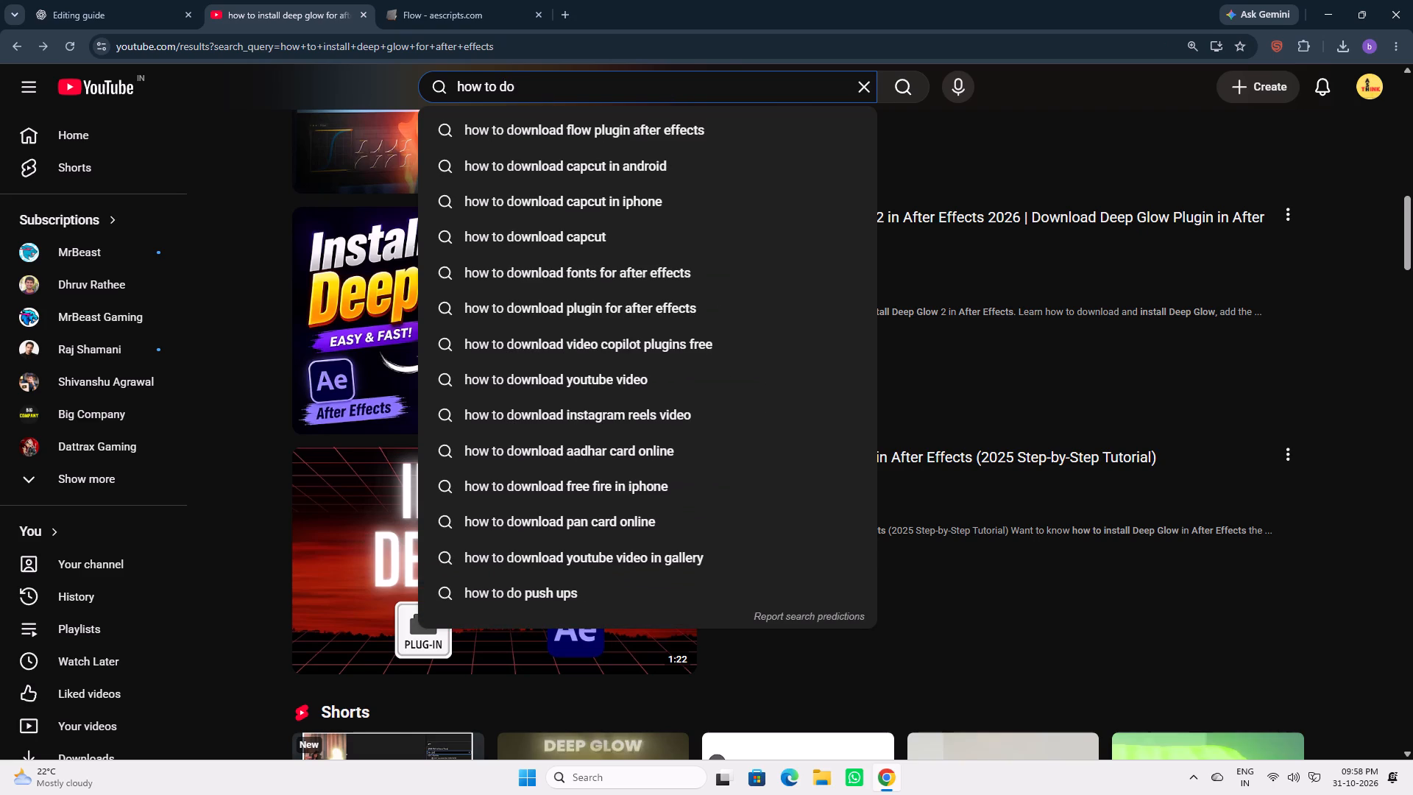
pyautogui.write('wn')
pyautogui.write('load deep')
pyautogui.press('space')
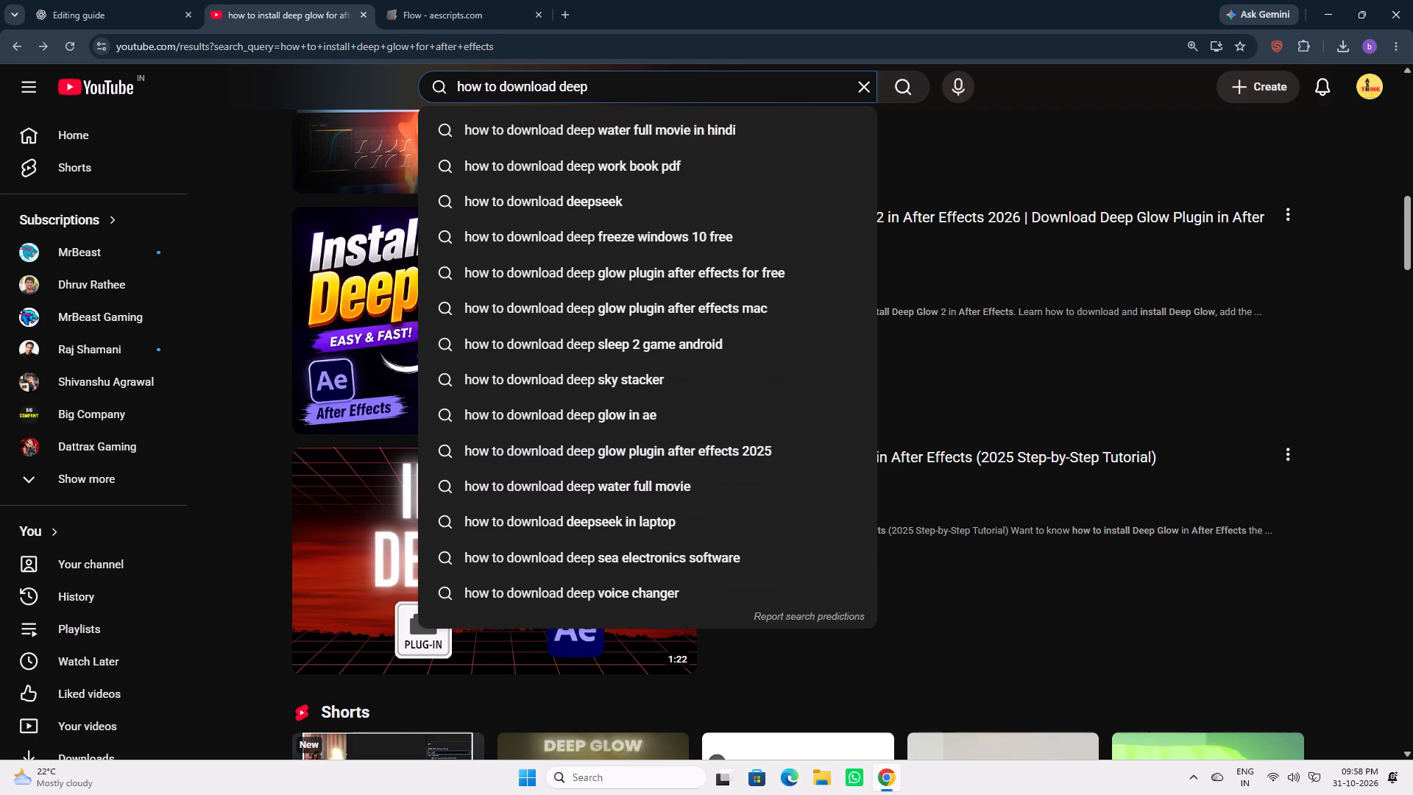
pyautogui.write('glow')
pyautogui.press('space')
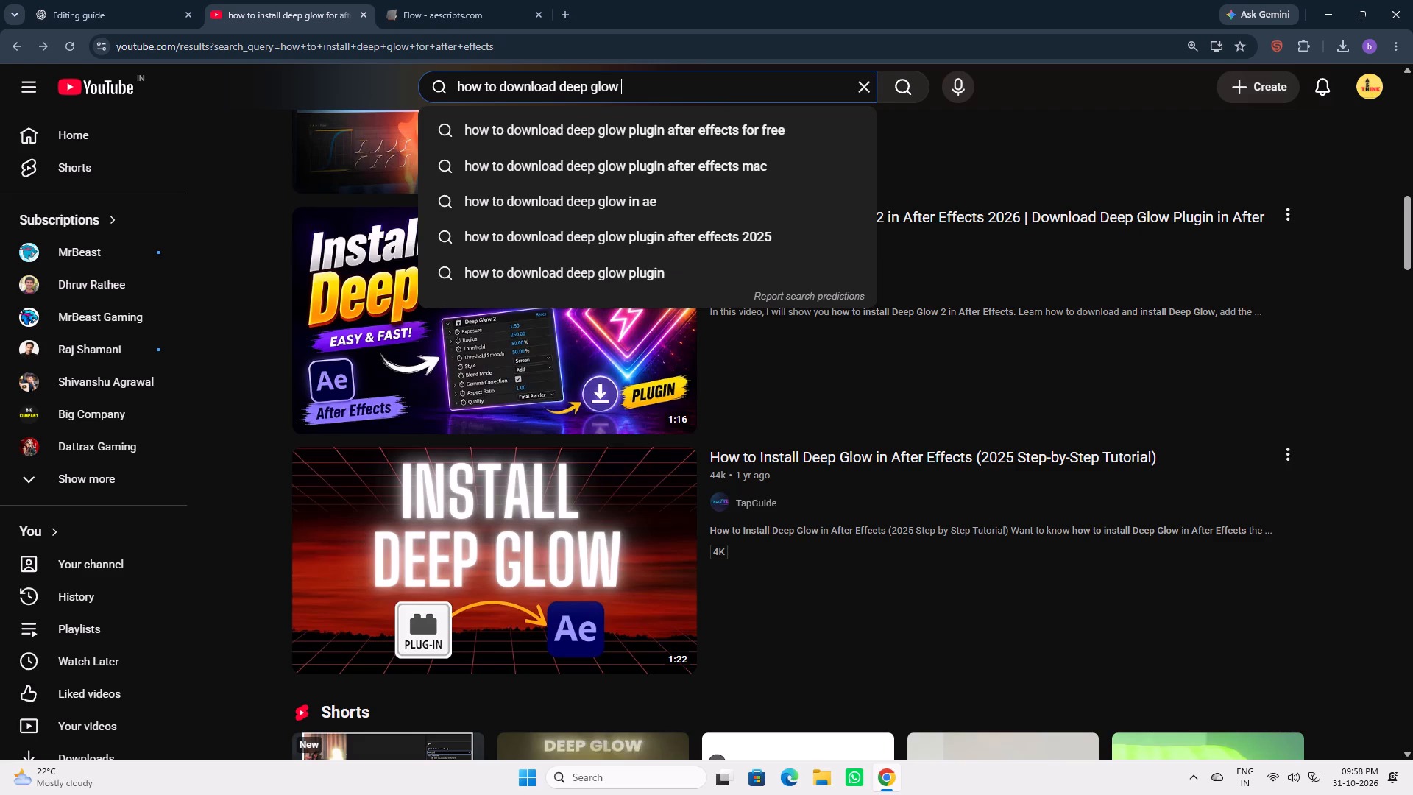
pyautogui.scroll(1, 500, 99)
pyautogui.click(538, 138)
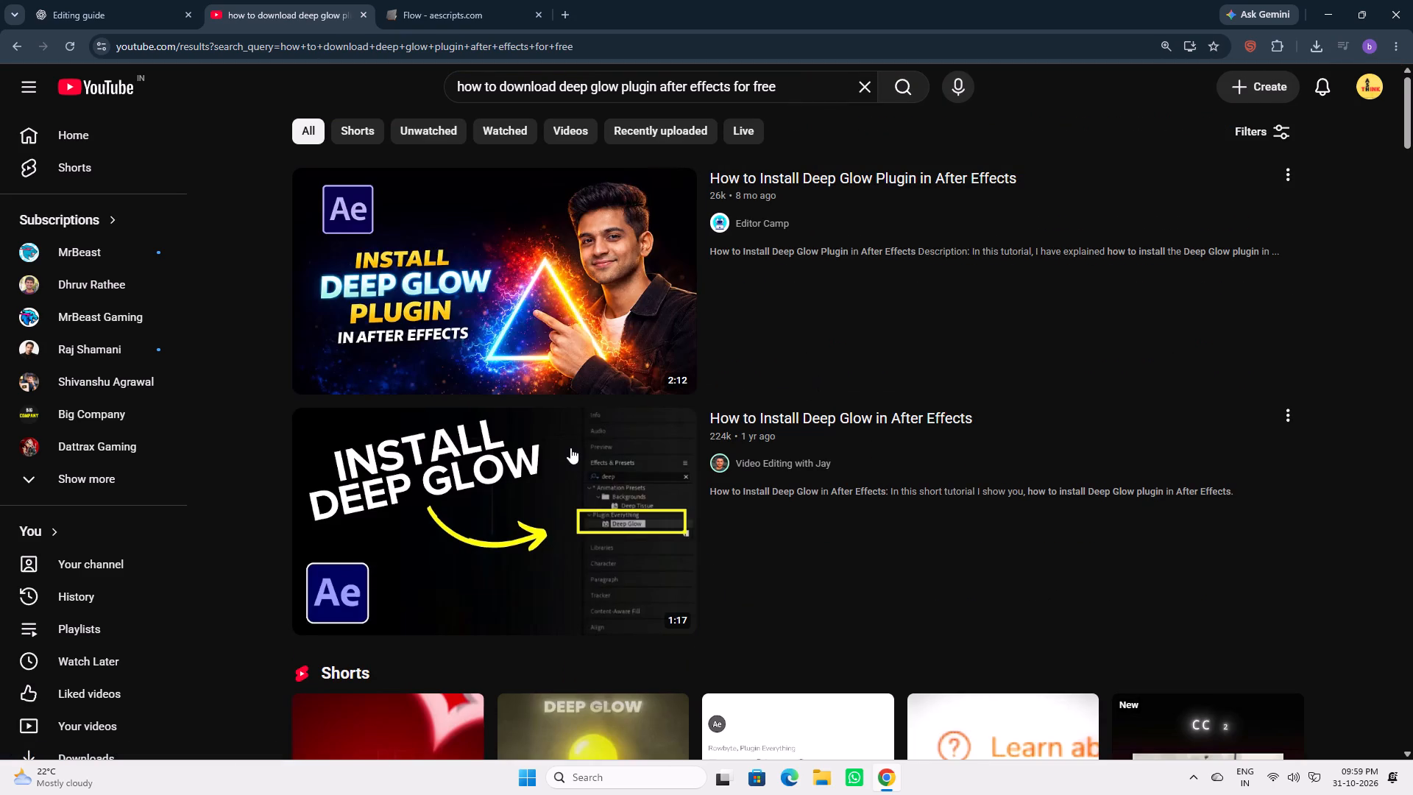
# Preview the video "How to Install Deep Glow in After Effects" by Video Editing with Jay with sound in the results.
pyautogui.scroll(-1, 570, 448)
pyautogui.click(673, 355)
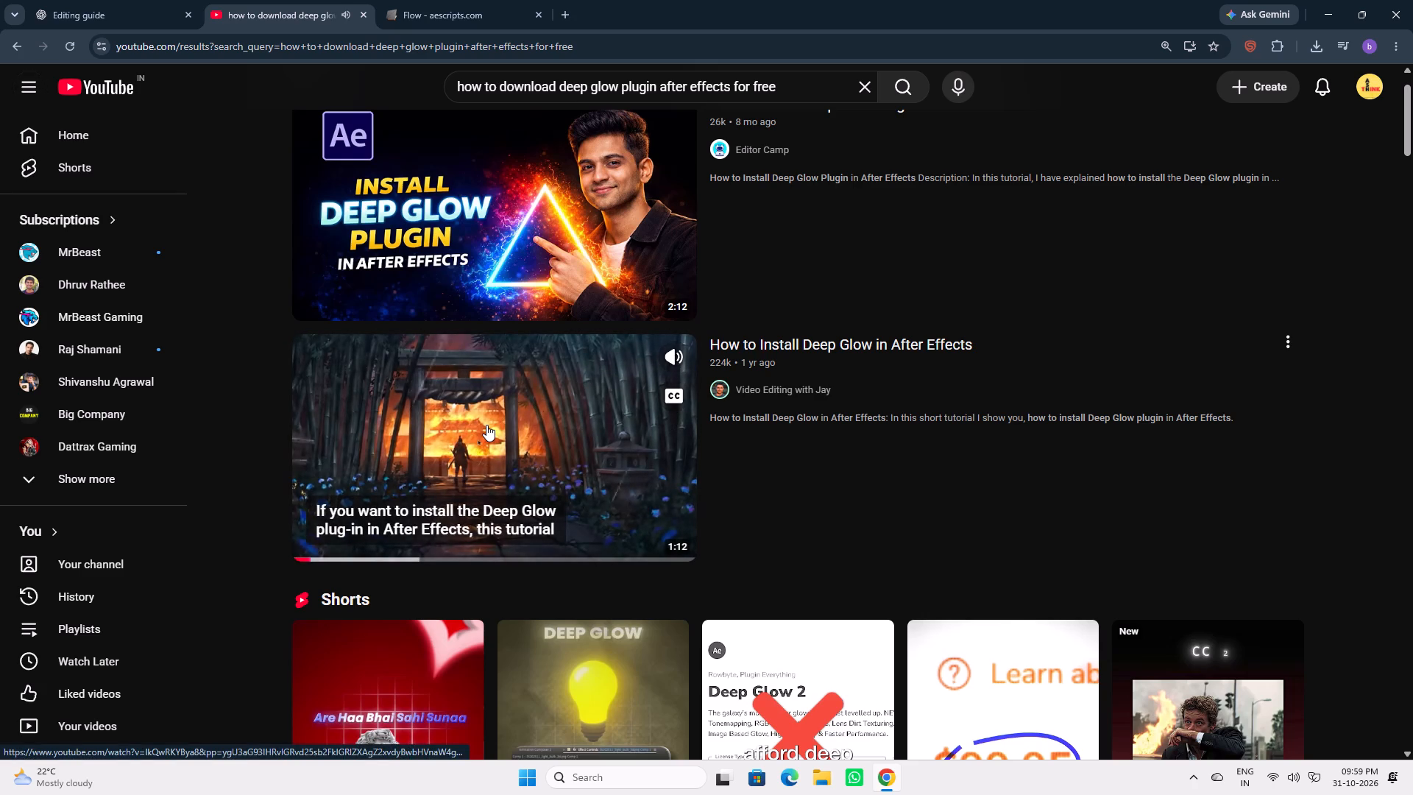
pyautogui.scroll(-1, 486, 425)
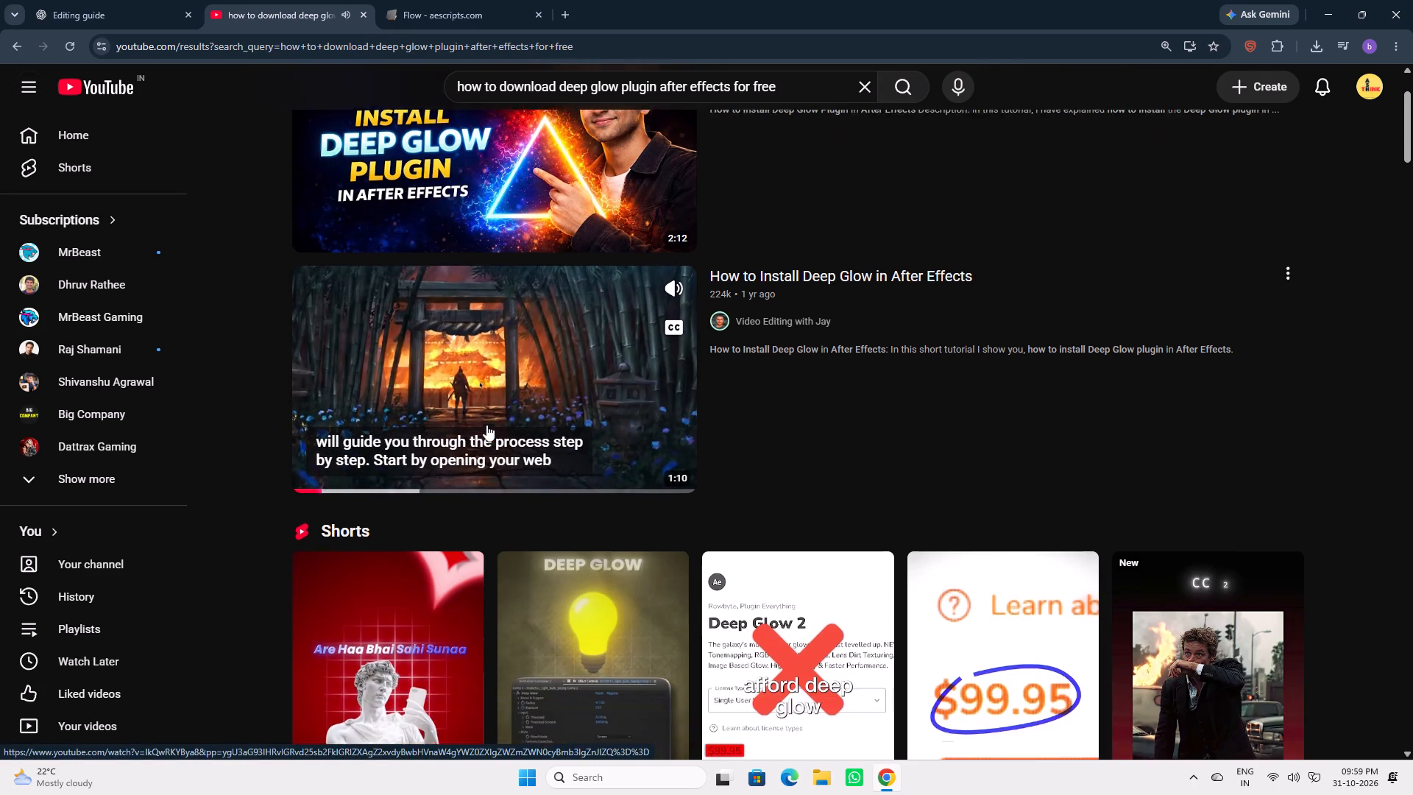
pyautogui.scroll(-1, 525, 397)
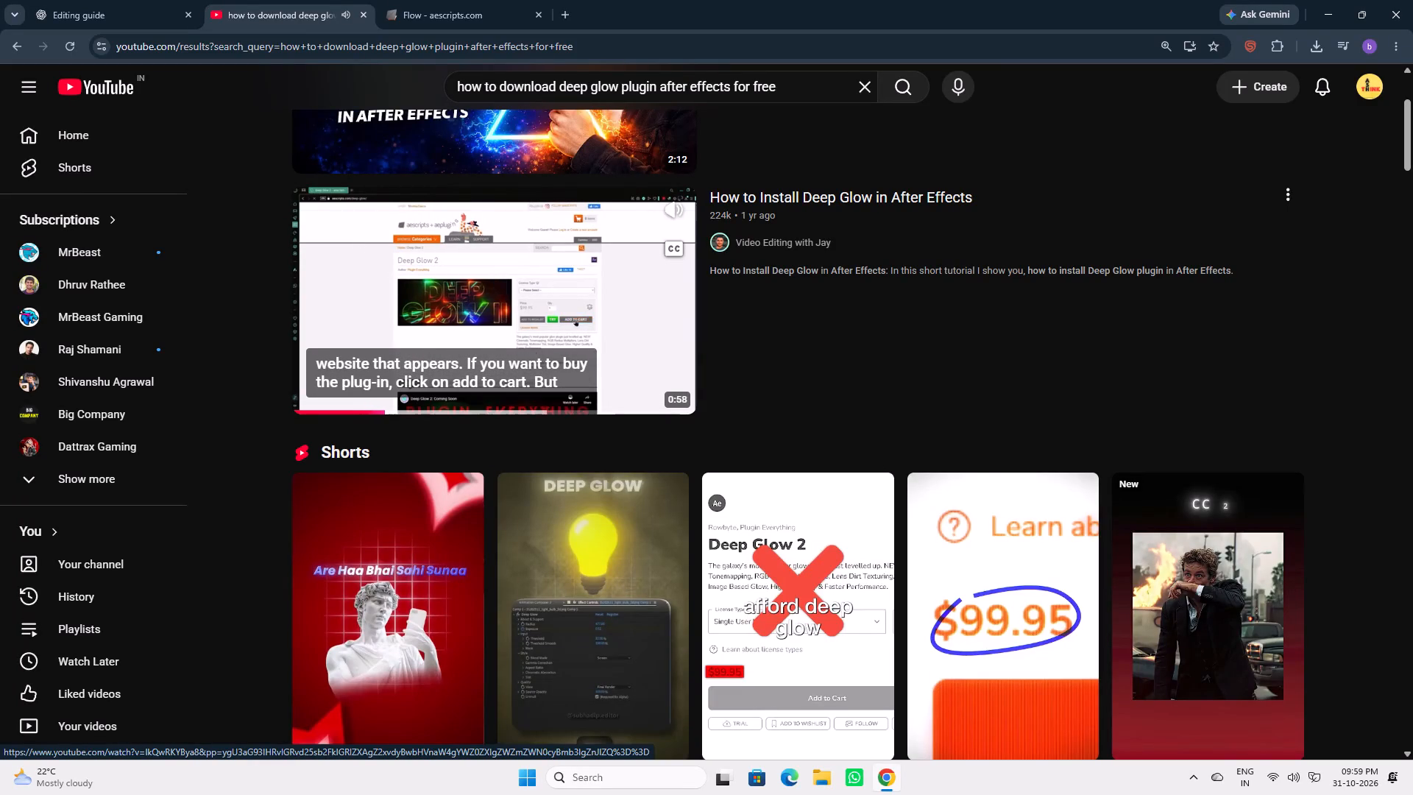
# Browse further results and preview "How to install Deep Glow in Ae free" by Neon.Sakura with sound.
pyautogui.scroll(-5, 498, 275)
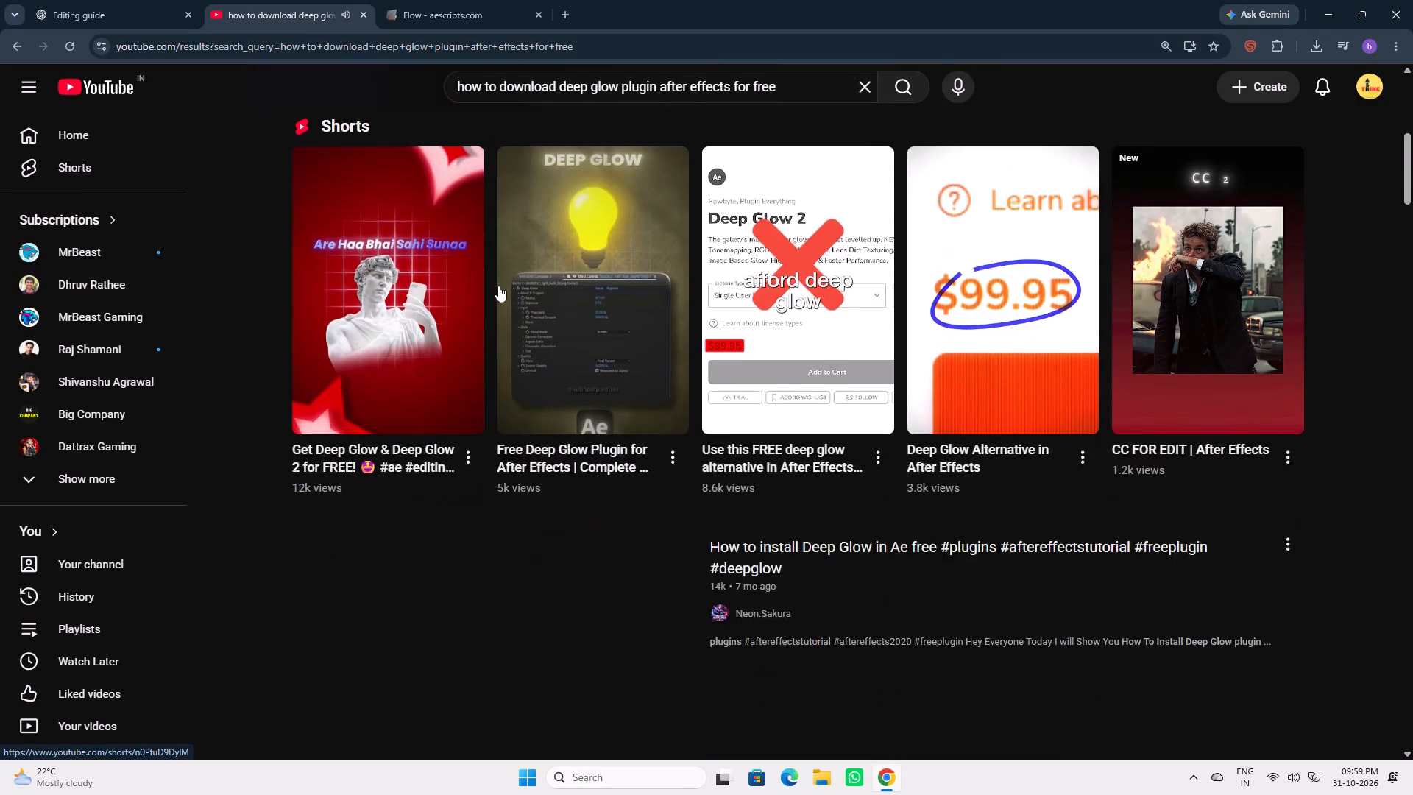
pyautogui.scroll(-4, 657, 424)
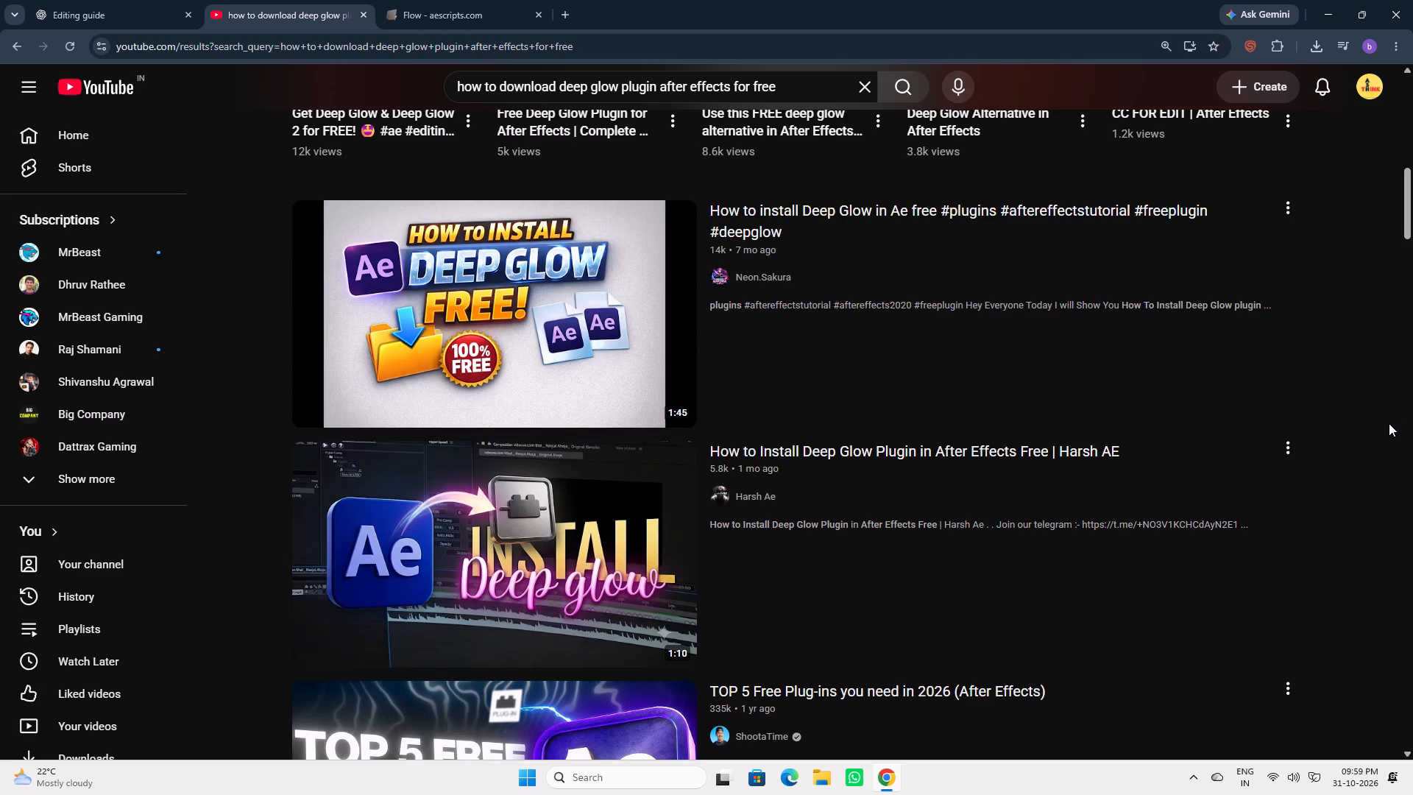
pyautogui.scroll(-4, 1389, 423)
pyautogui.scroll(4, 1388, 474)
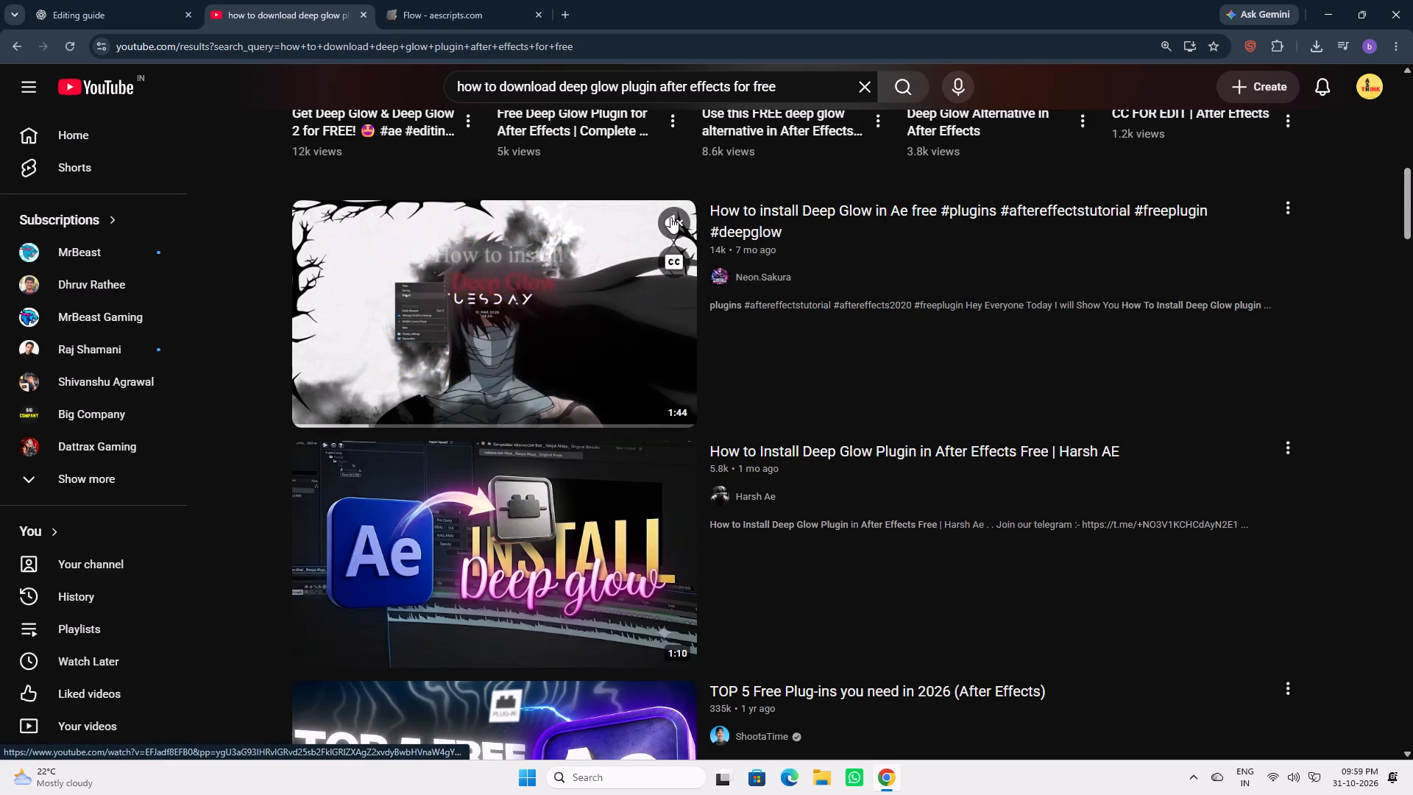
pyautogui.click(672, 216)
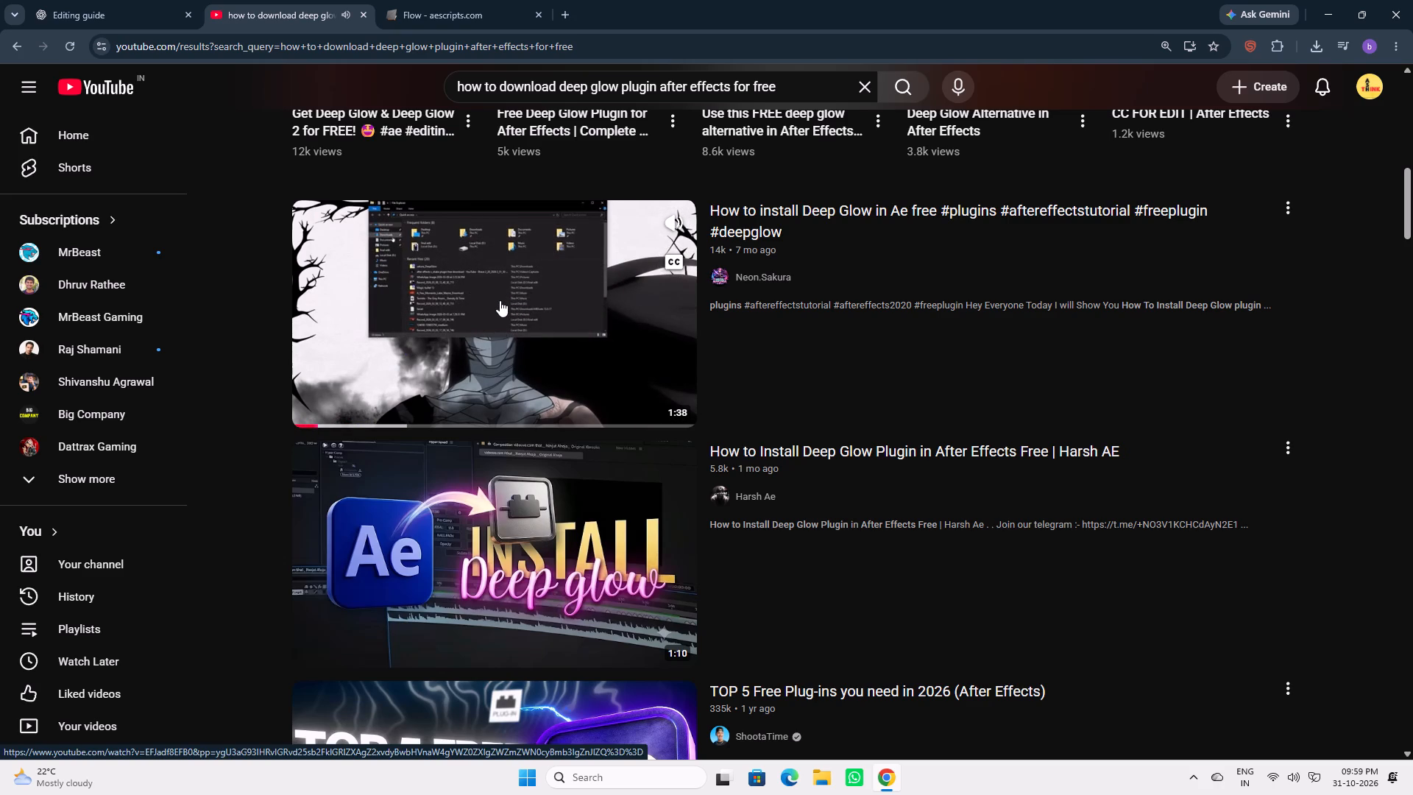
pyautogui.scroll(-1, 500, 300)
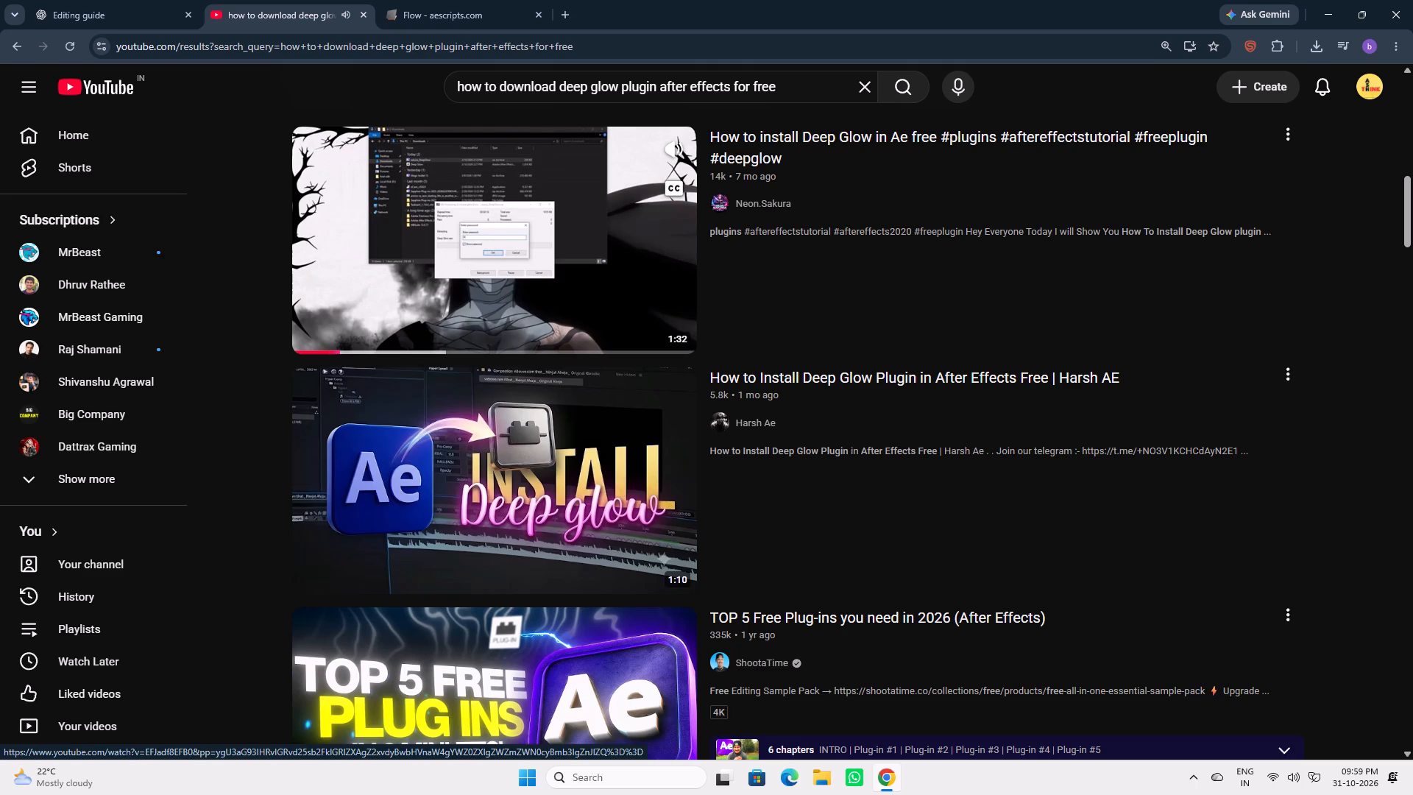
pyautogui.rightClick(500, 300)
pyautogui.click(249, 367)
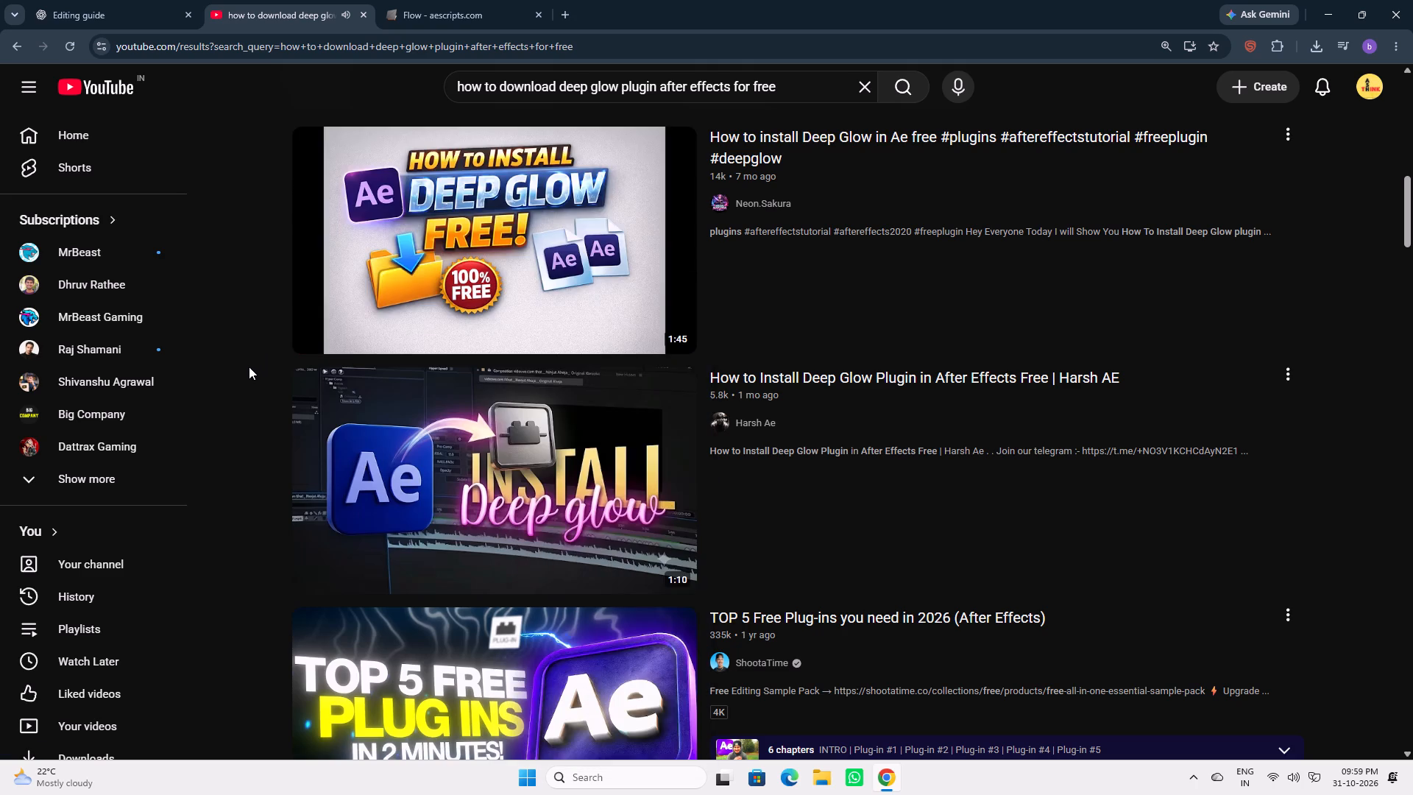
# Find the Short "Top 9 Free After Effects plugins" among the results, open it and like it.
pyautogui.scroll(-11, 516, 376)
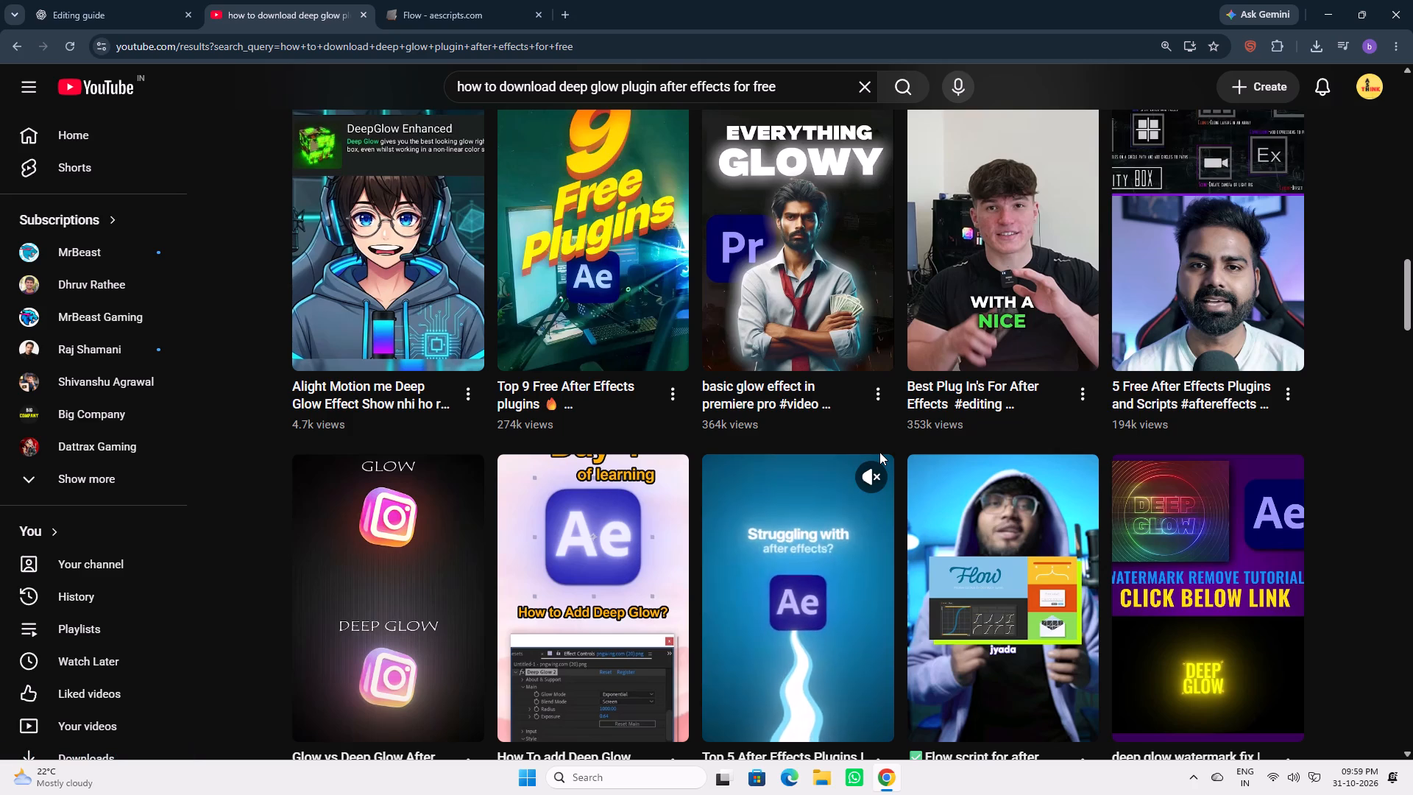
pyautogui.scroll(1, 882, 453)
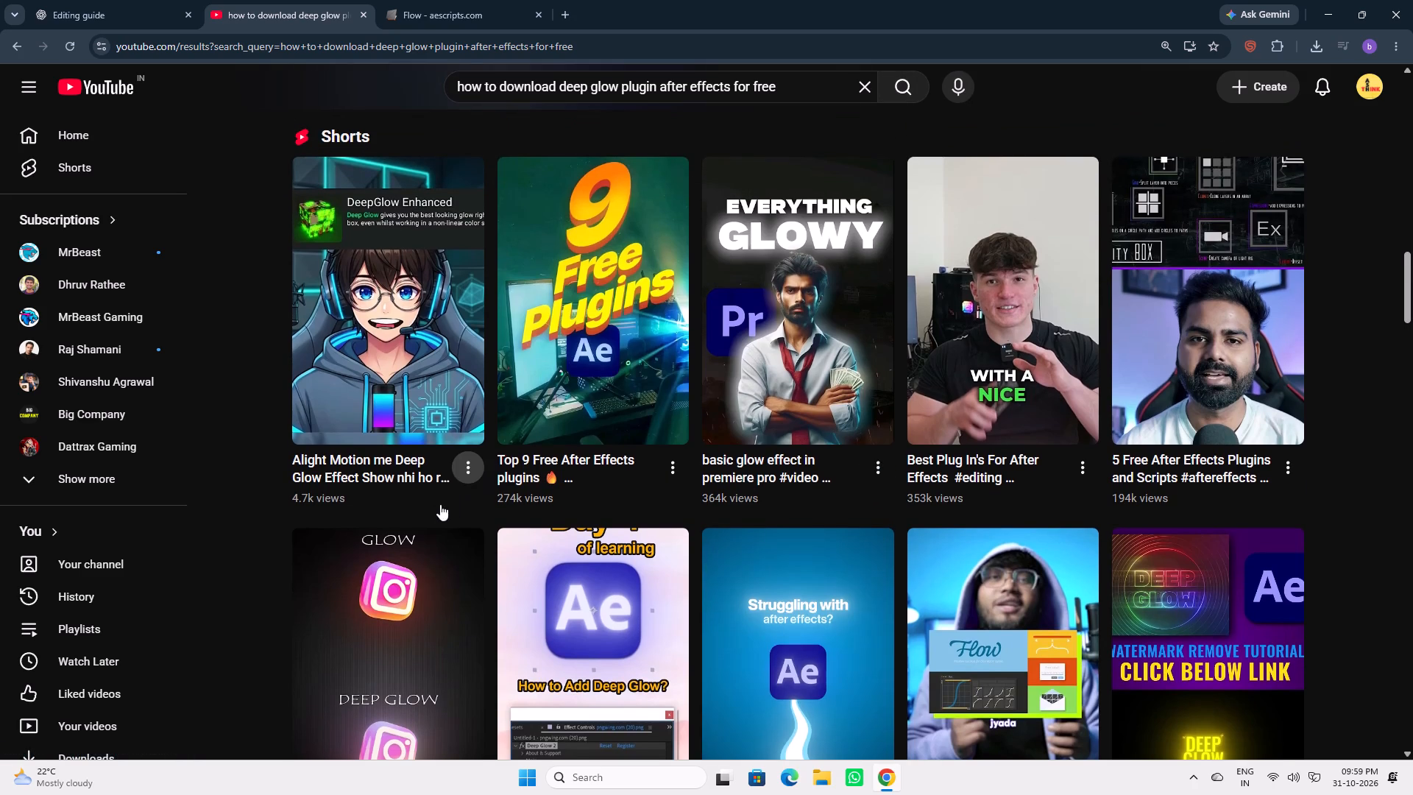
pyautogui.click(598, 328)
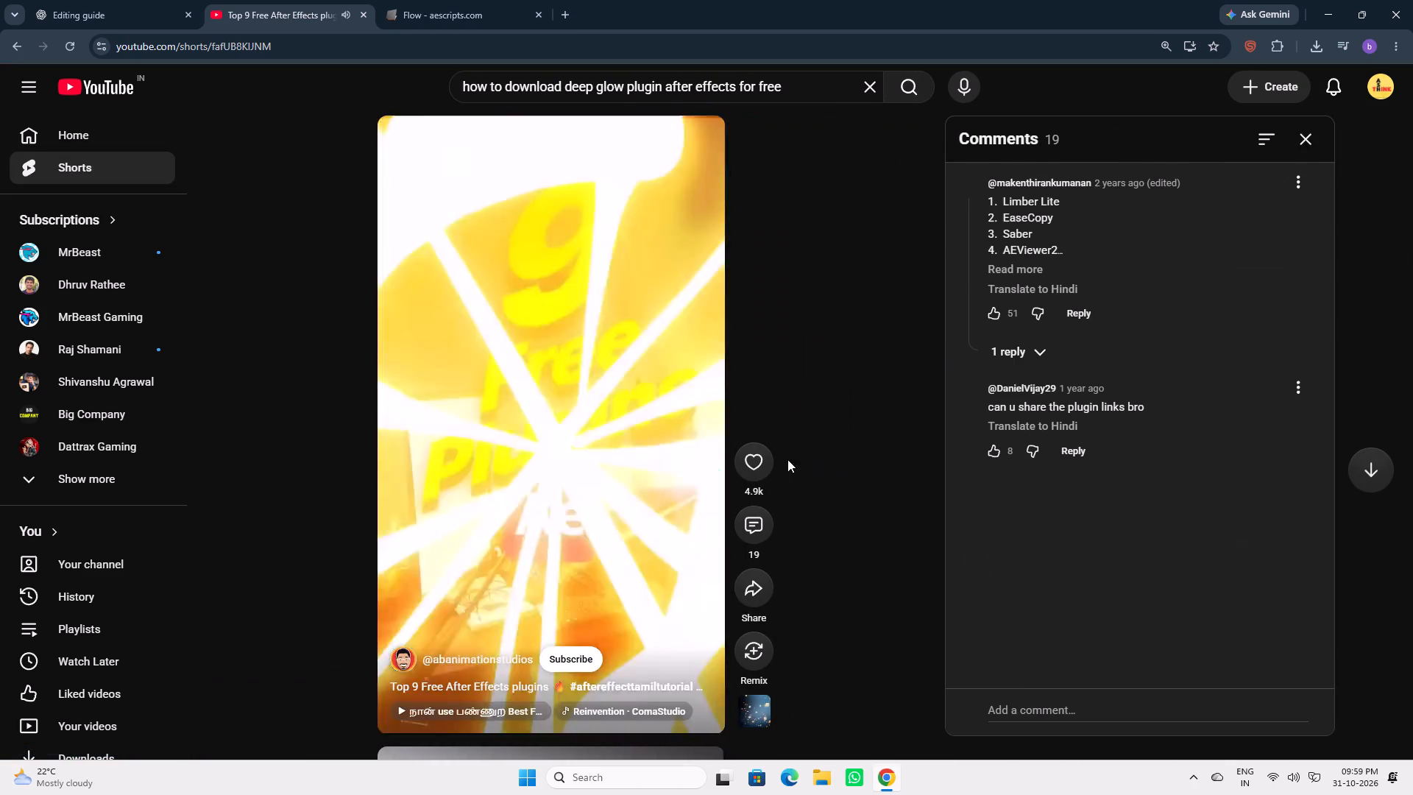
pyautogui.click(752, 464)
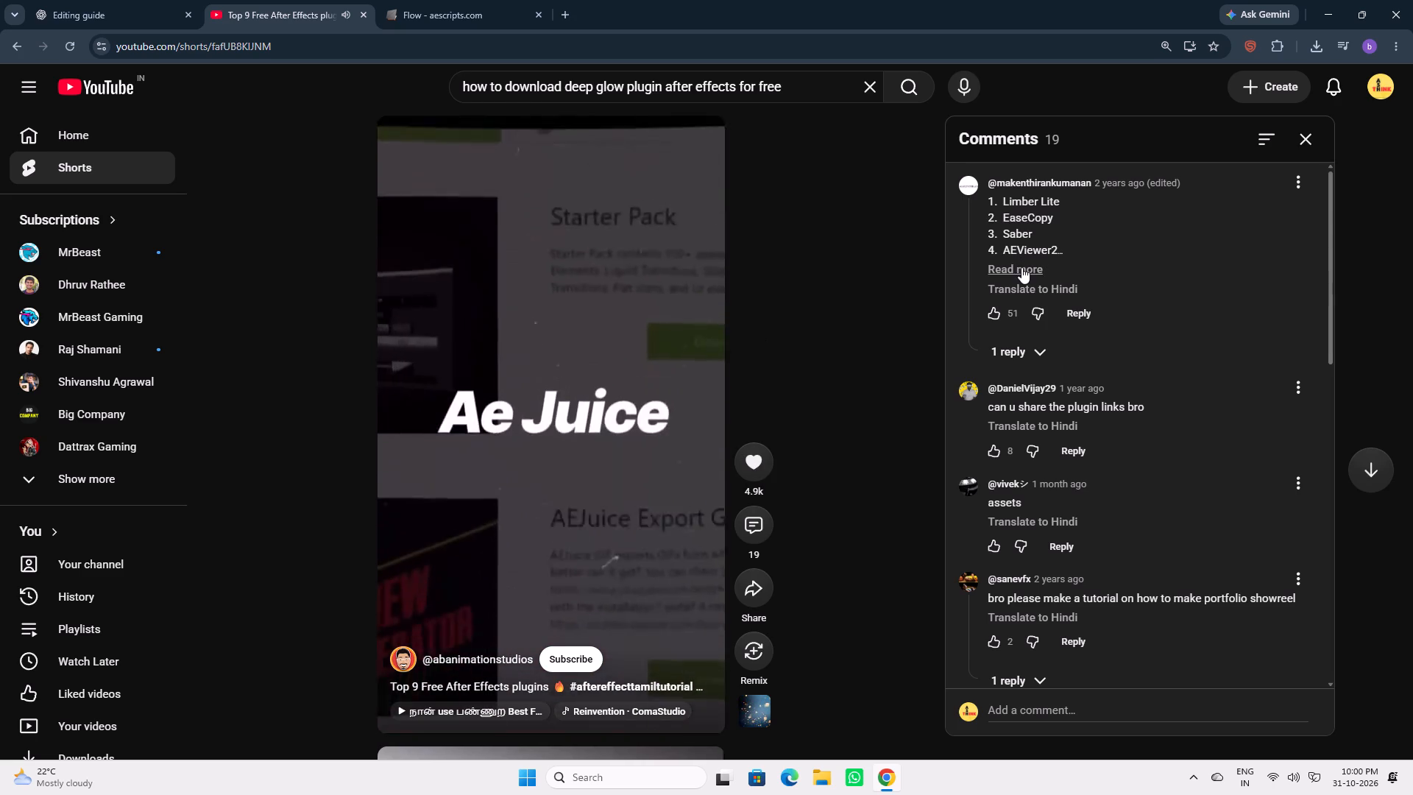
# Expand the top comment listing the nine plug-ins and read through the Short's comments.
pyautogui.click(1021, 267)
pyautogui.scroll(-1, 1115, 325)
pyautogui.scroll(1, 1158, 354)
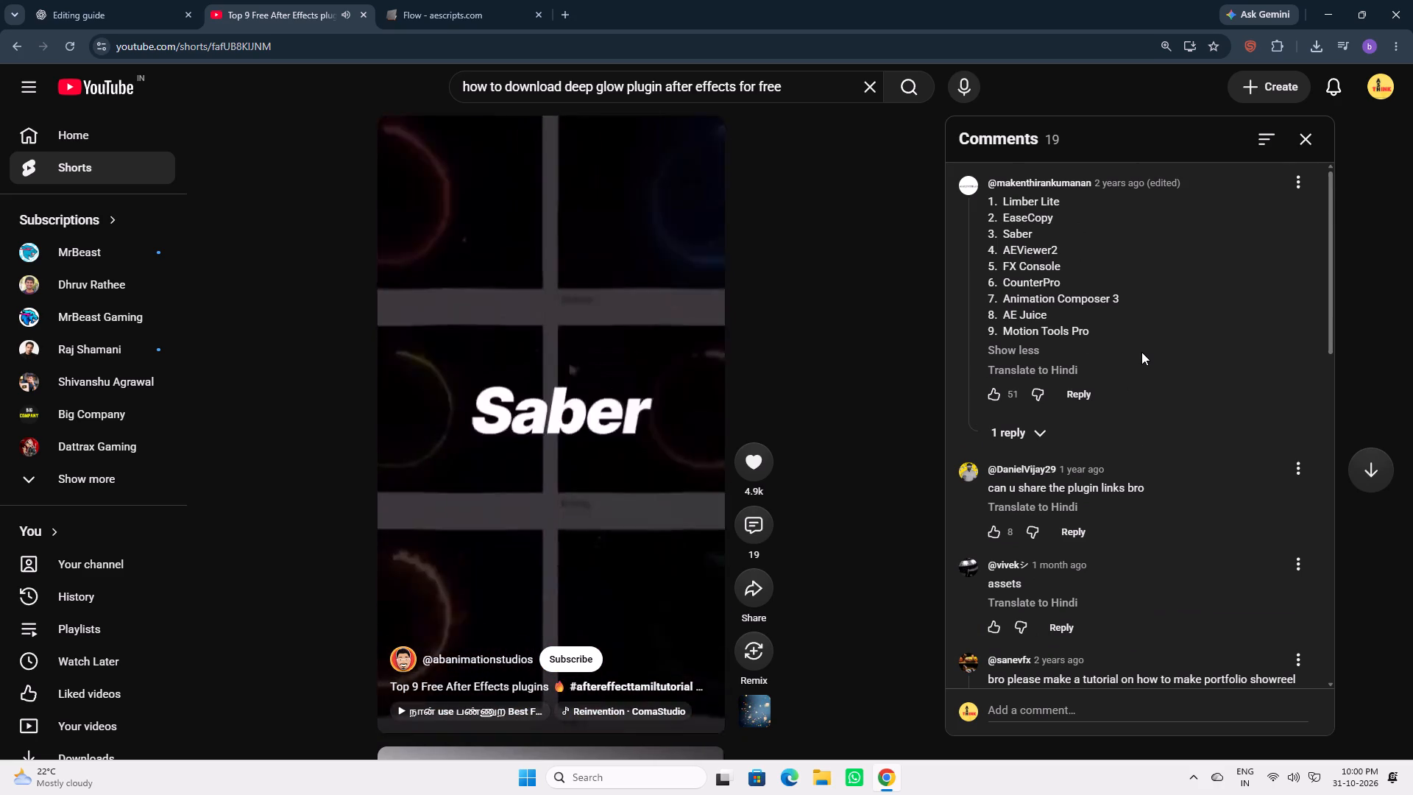
pyautogui.scroll(-1, 1141, 352)
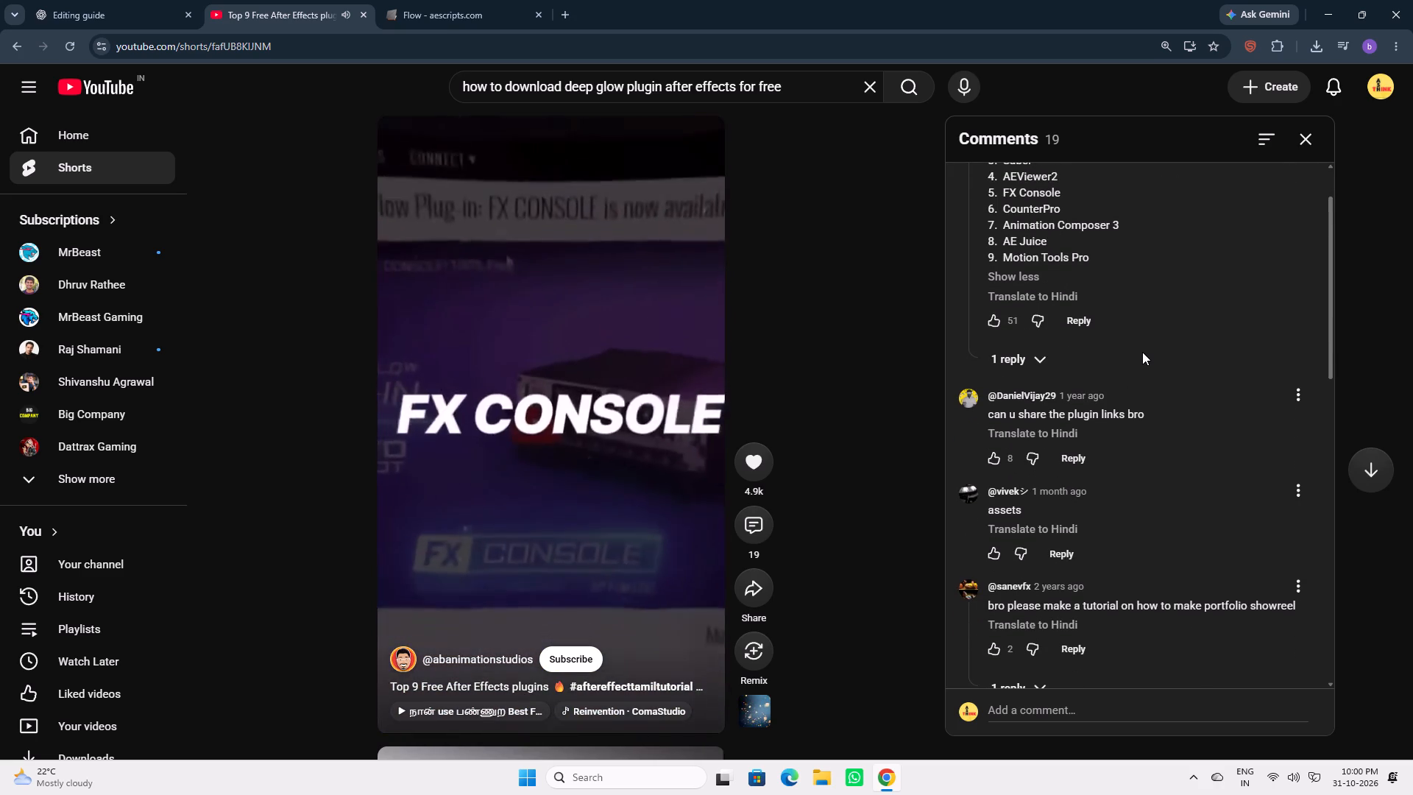
pyautogui.scroll(-2, 1197, 461)
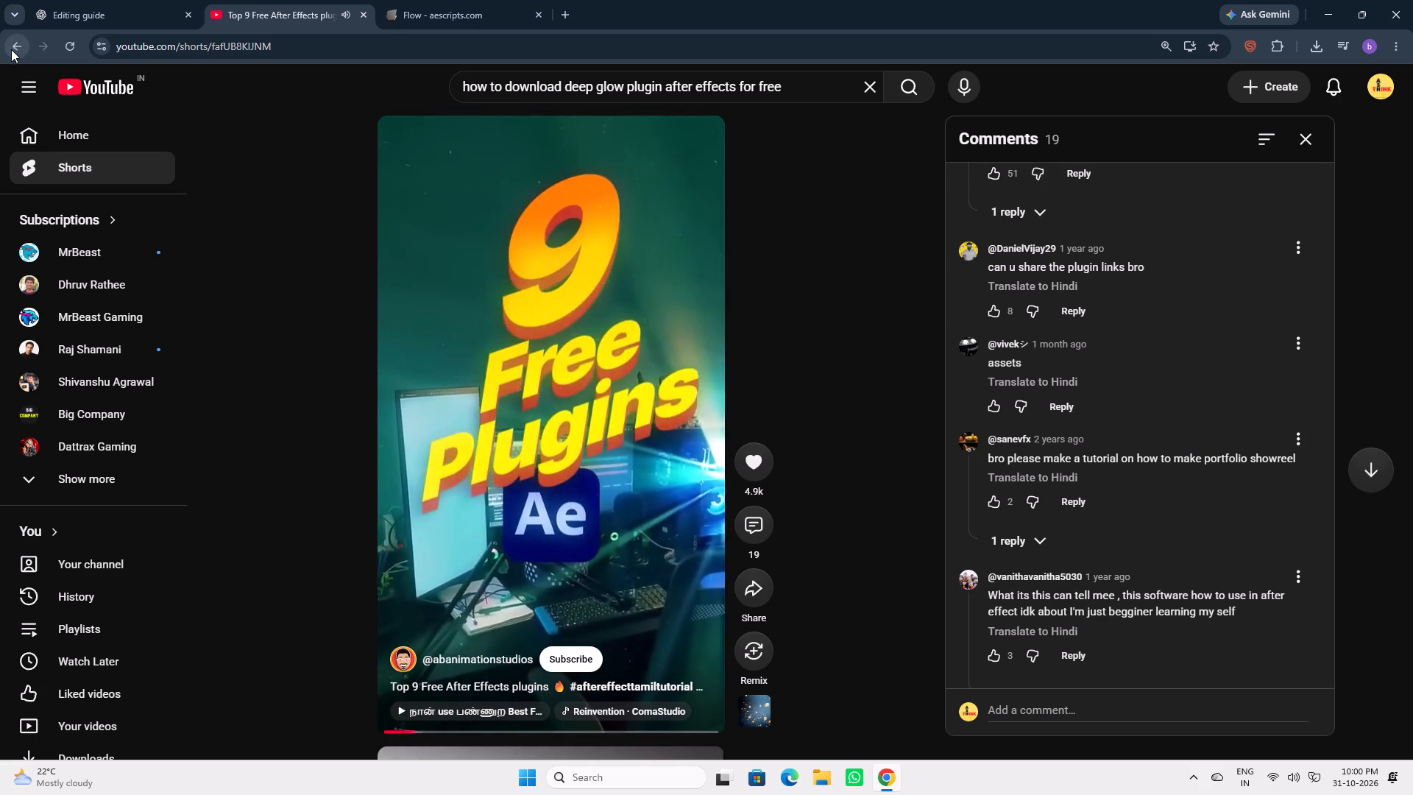
# Return to the search results and preview the video "Free Deep Glow Plugin for After Effects" with sound.
pyautogui.click(13, 47)
pyautogui.scroll(-6, 797, 474)
pyautogui.scroll(-6, 886, 527)
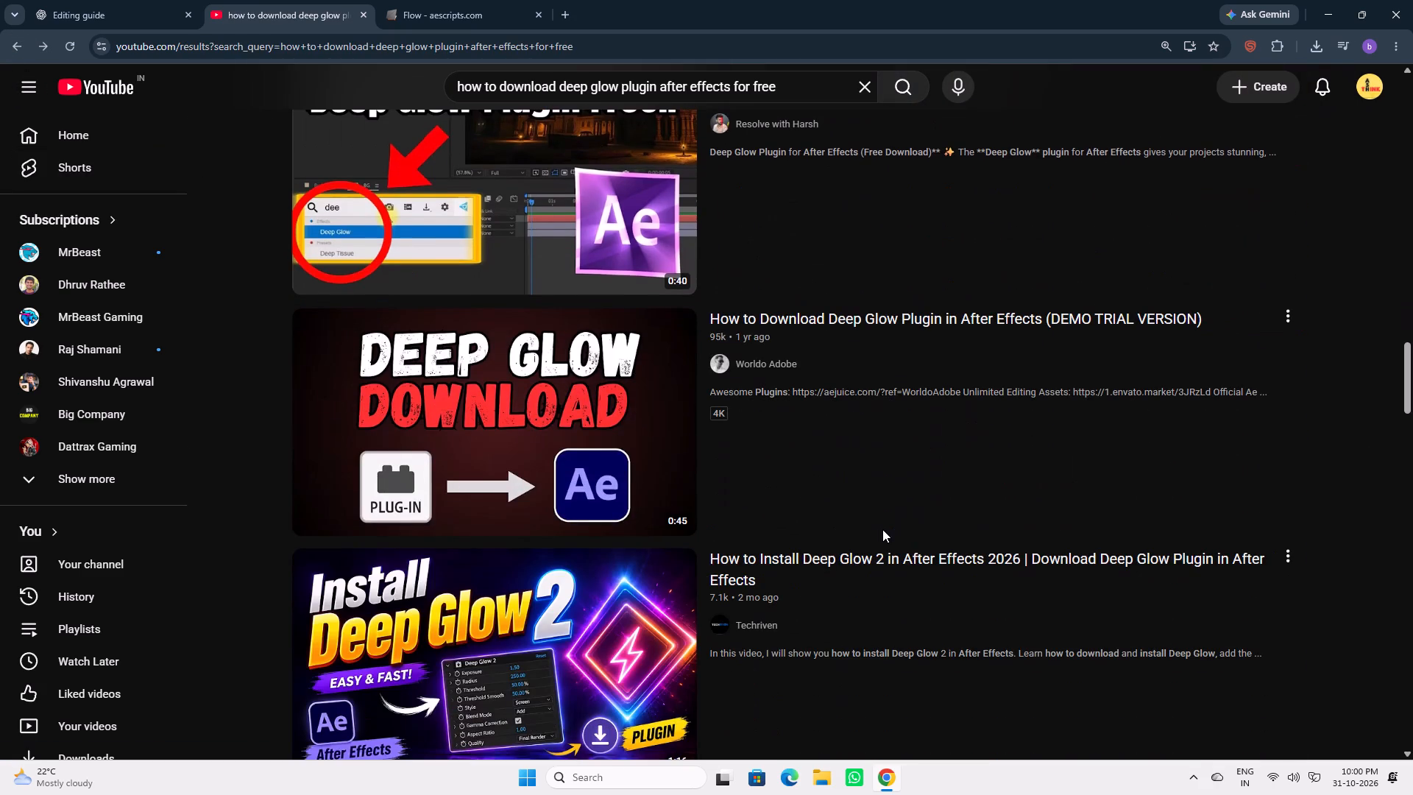
pyautogui.scroll(2, 868, 517)
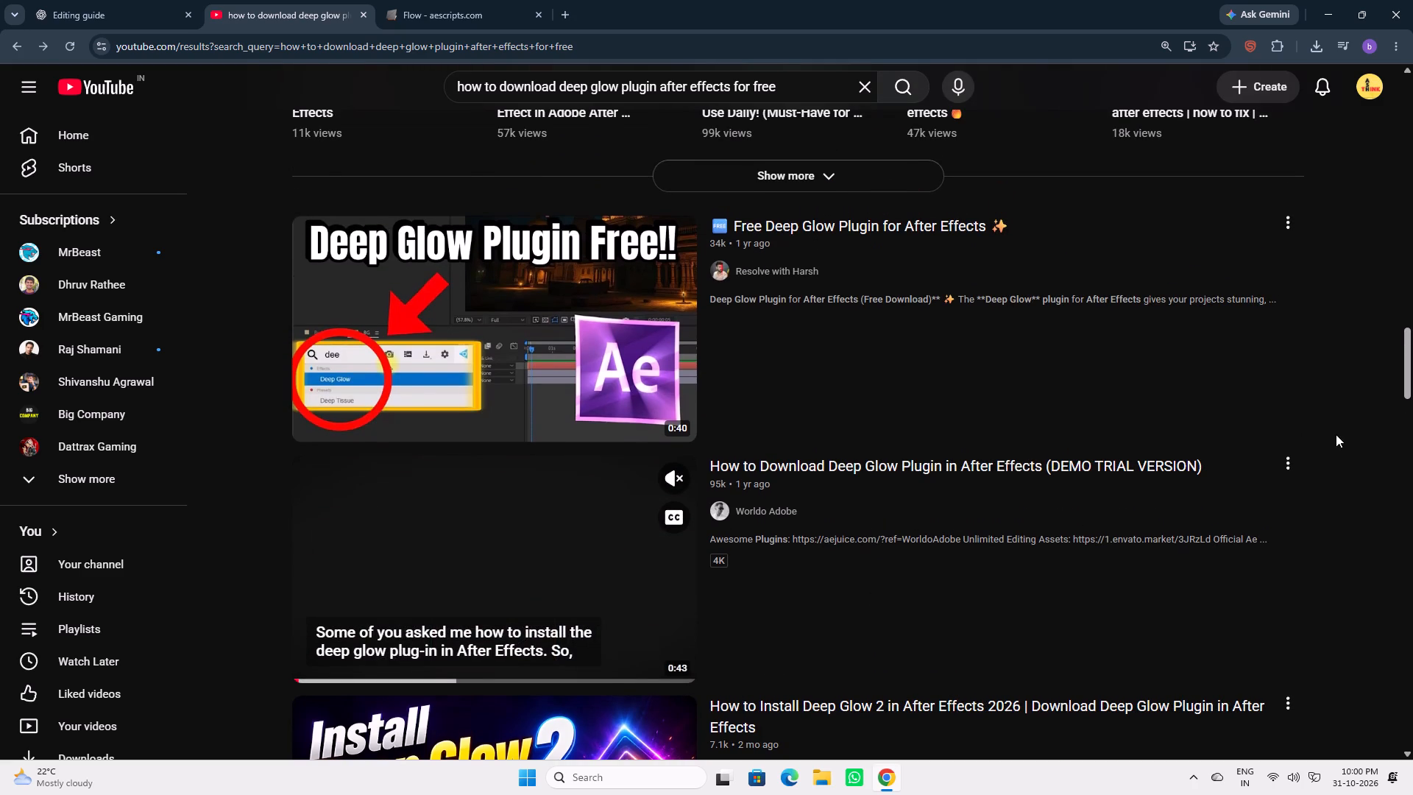
pyautogui.click(667, 240)
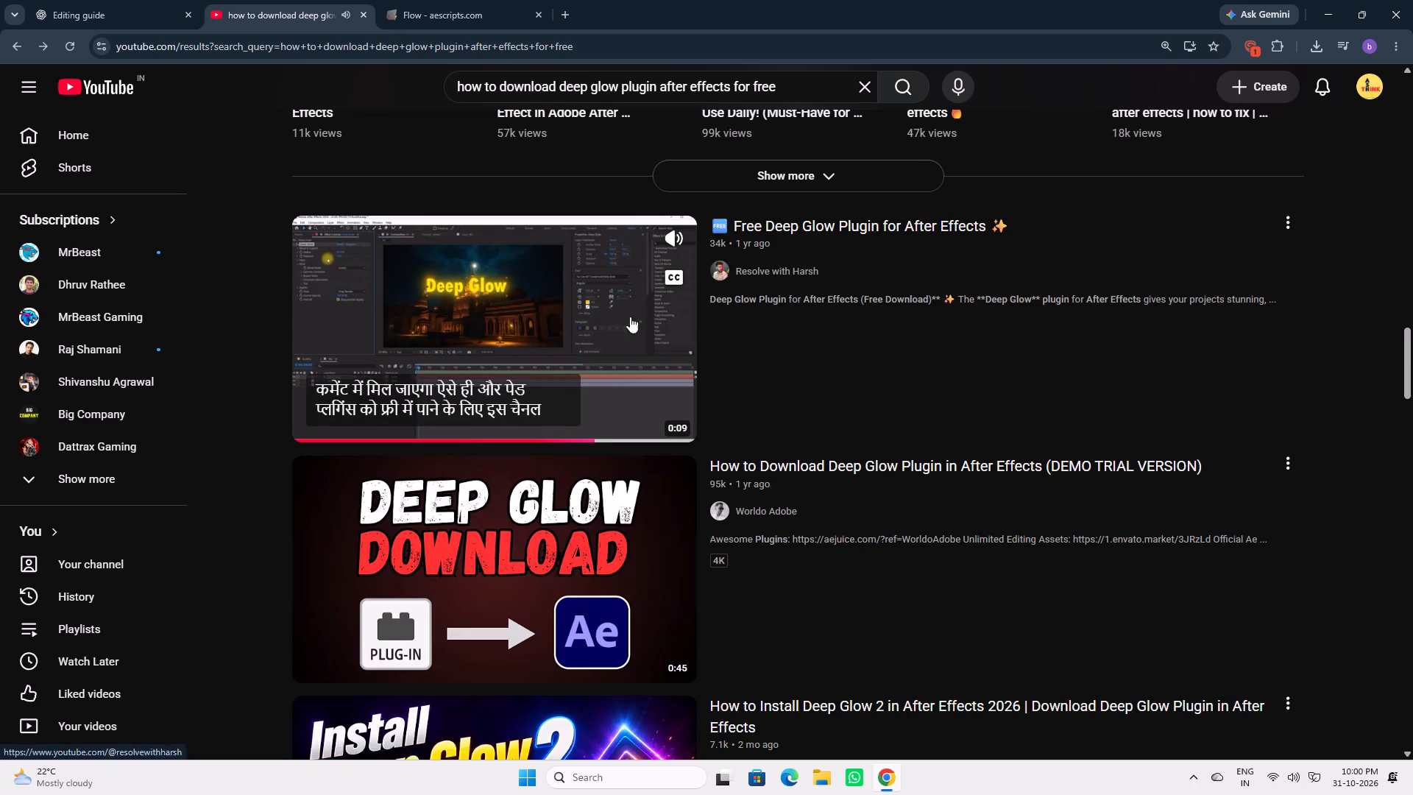
# Open the video "Free Deep Glow Plugin for After Effects", stop its playback and read the comments.
pyautogui.click(605, 326)
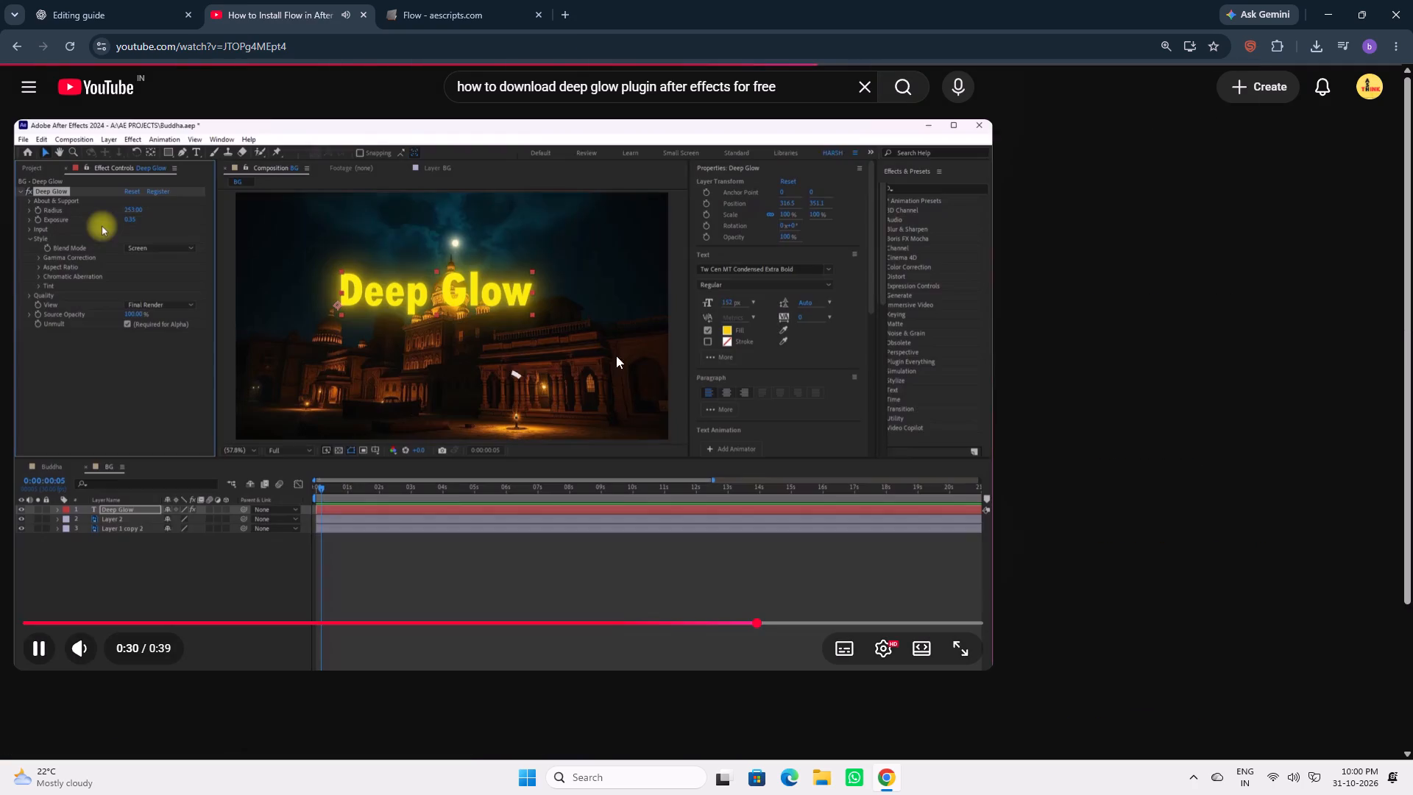
pyautogui.click(621, 376)
pyautogui.scroll(-3, 641, 391)
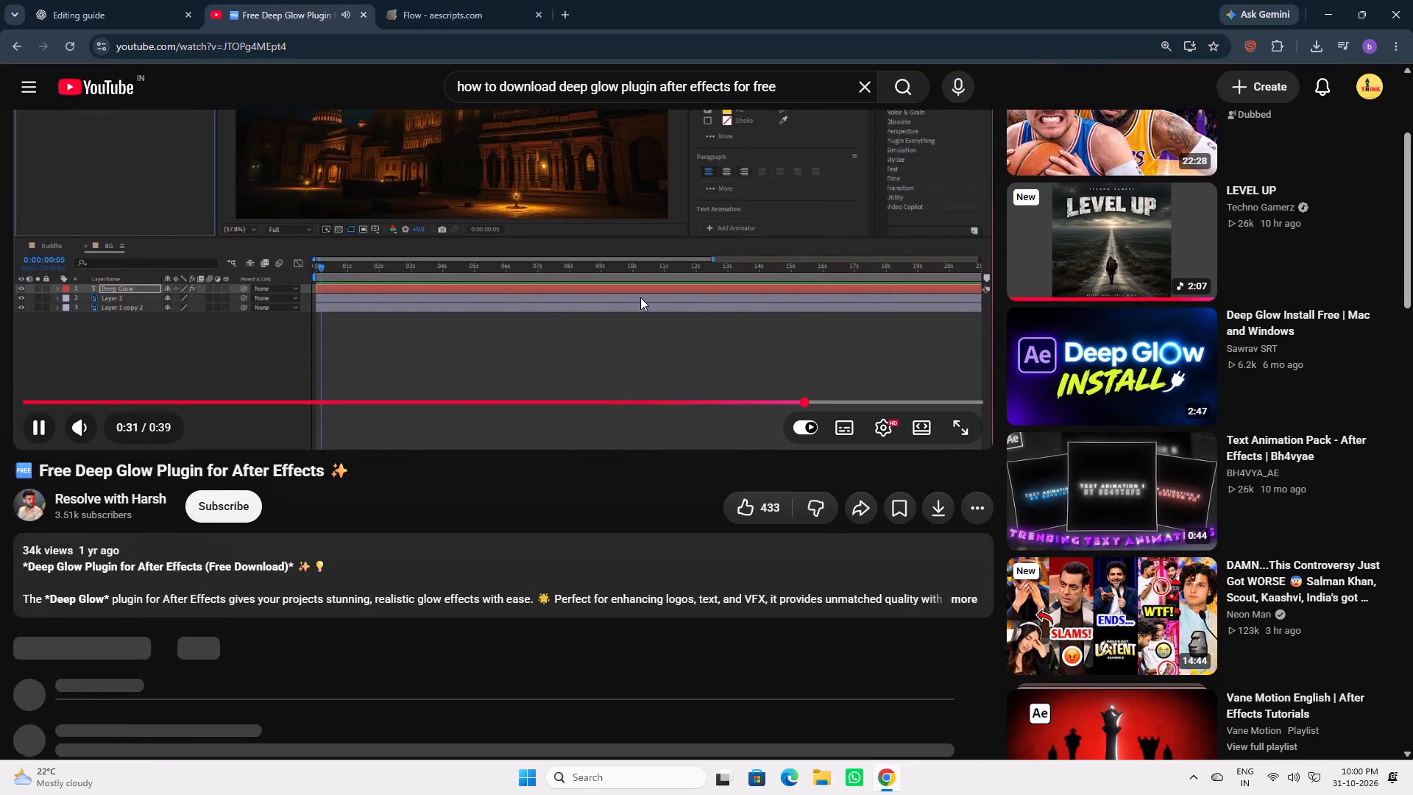
pyautogui.scroll(-4, 553, 372)
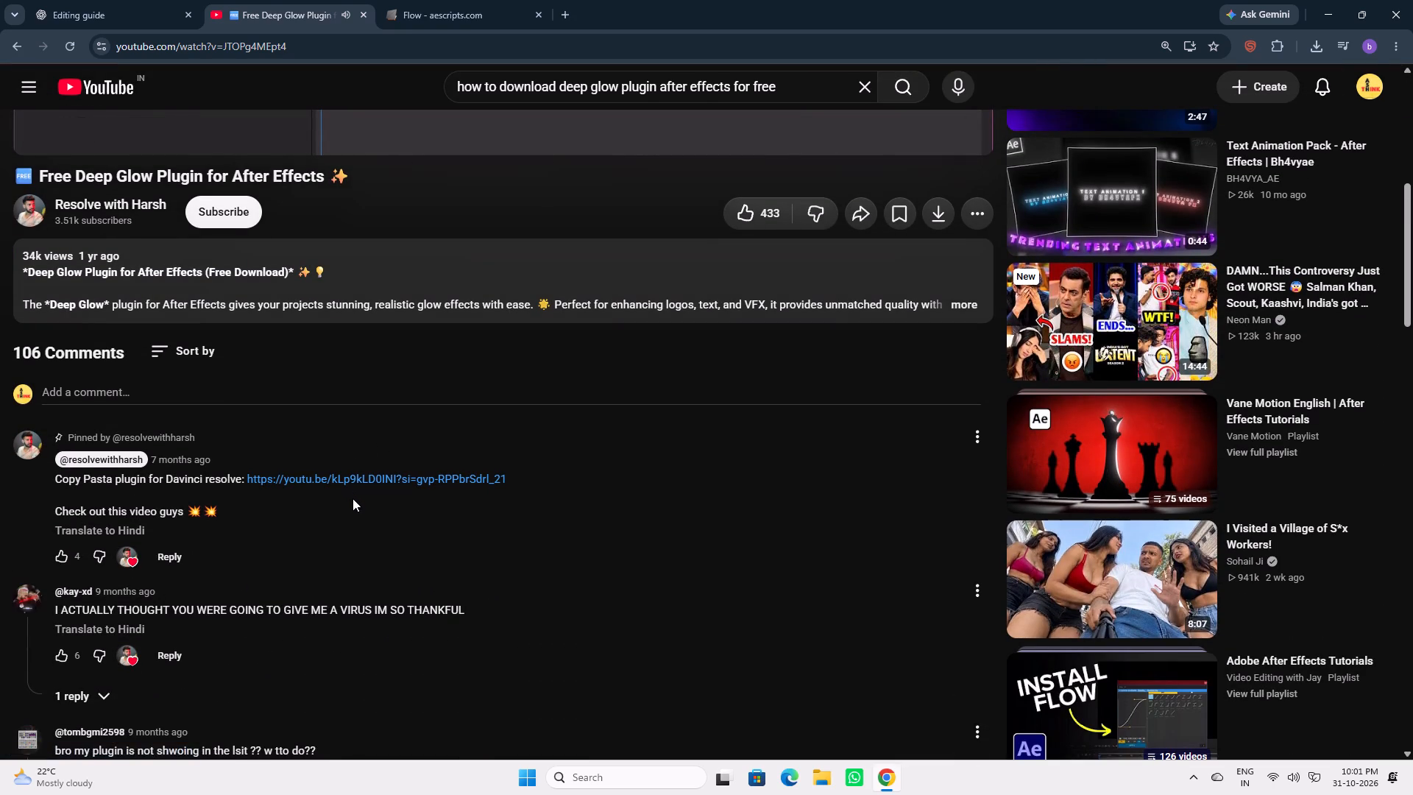
pyautogui.scroll(-3, 353, 498)
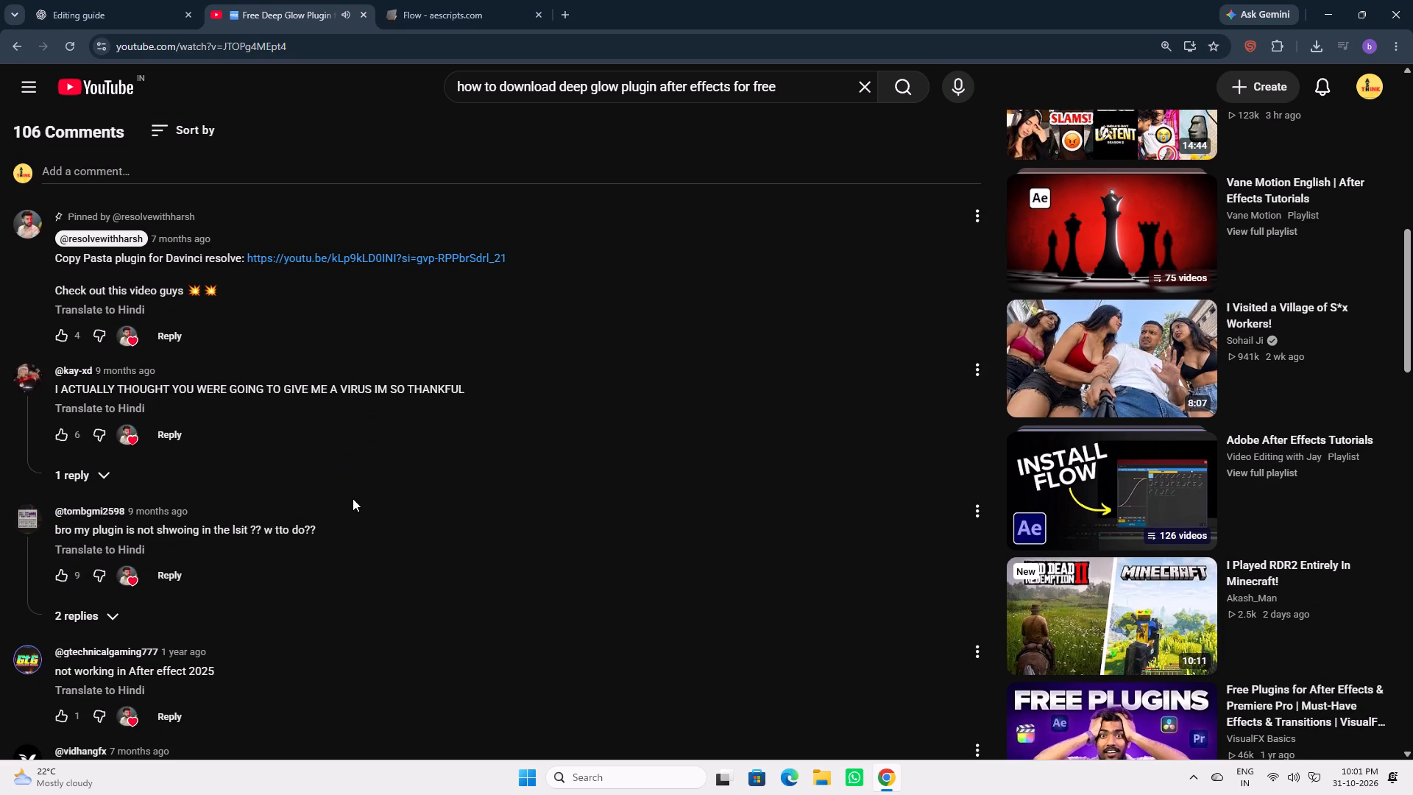
pyautogui.scroll(5, 637, 507)
pyautogui.click(634, 259)
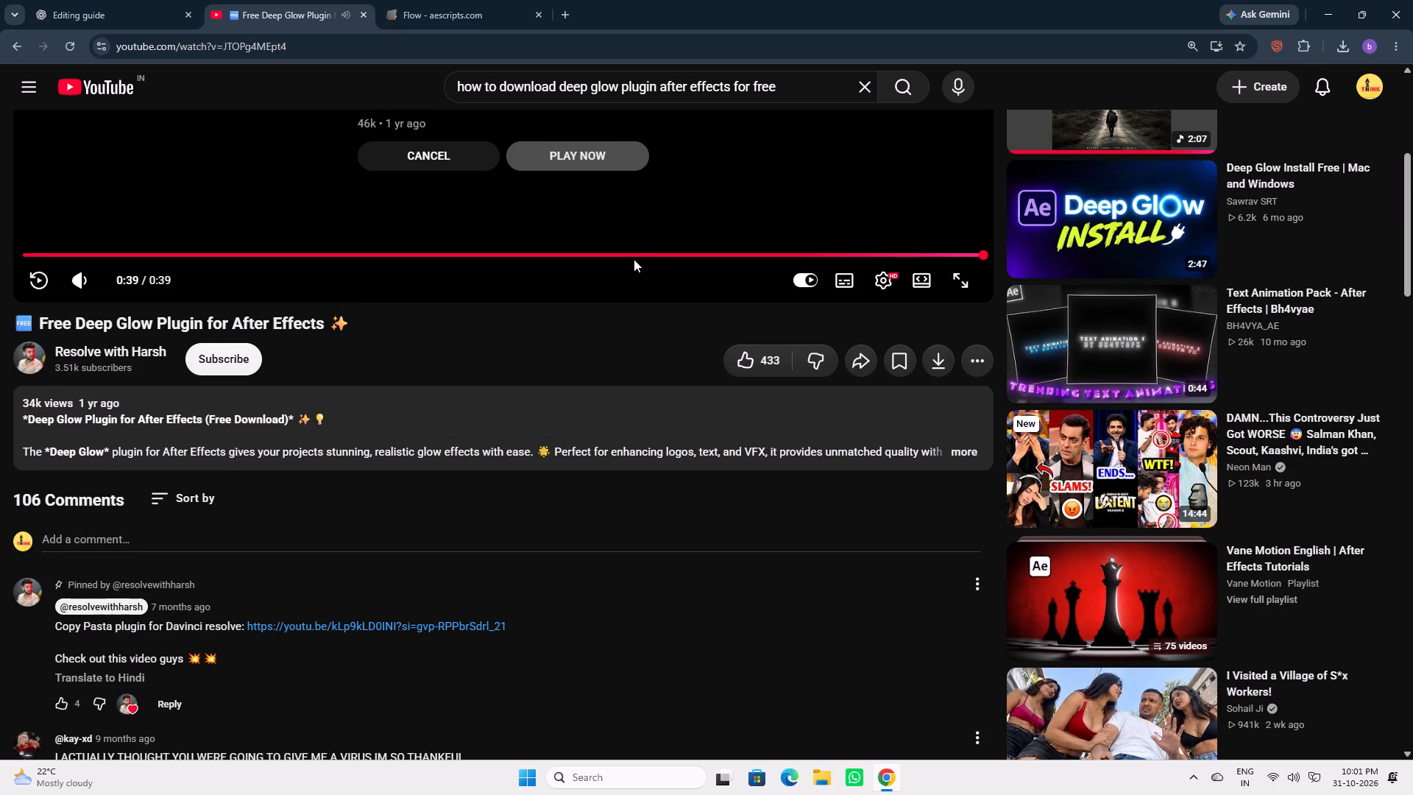
pyautogui.click(635, 254)
pyautogui.click(712, 191)
pyautogui.scroll(-3, 522, 439)
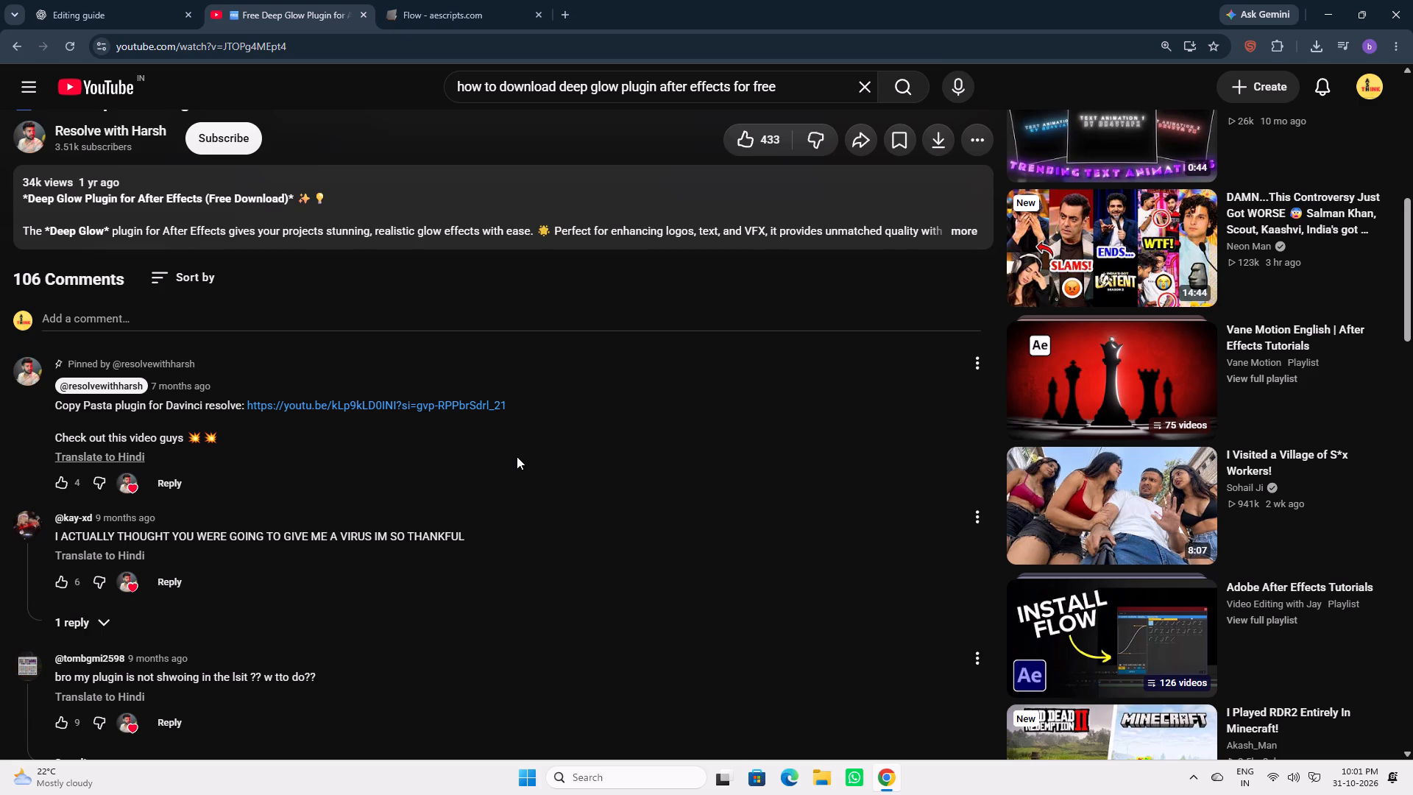
# Read further through the comments on the "Free Deep Glow Plugin for After Effects" video.
pyautogui.scroll(-1, 517, 456)
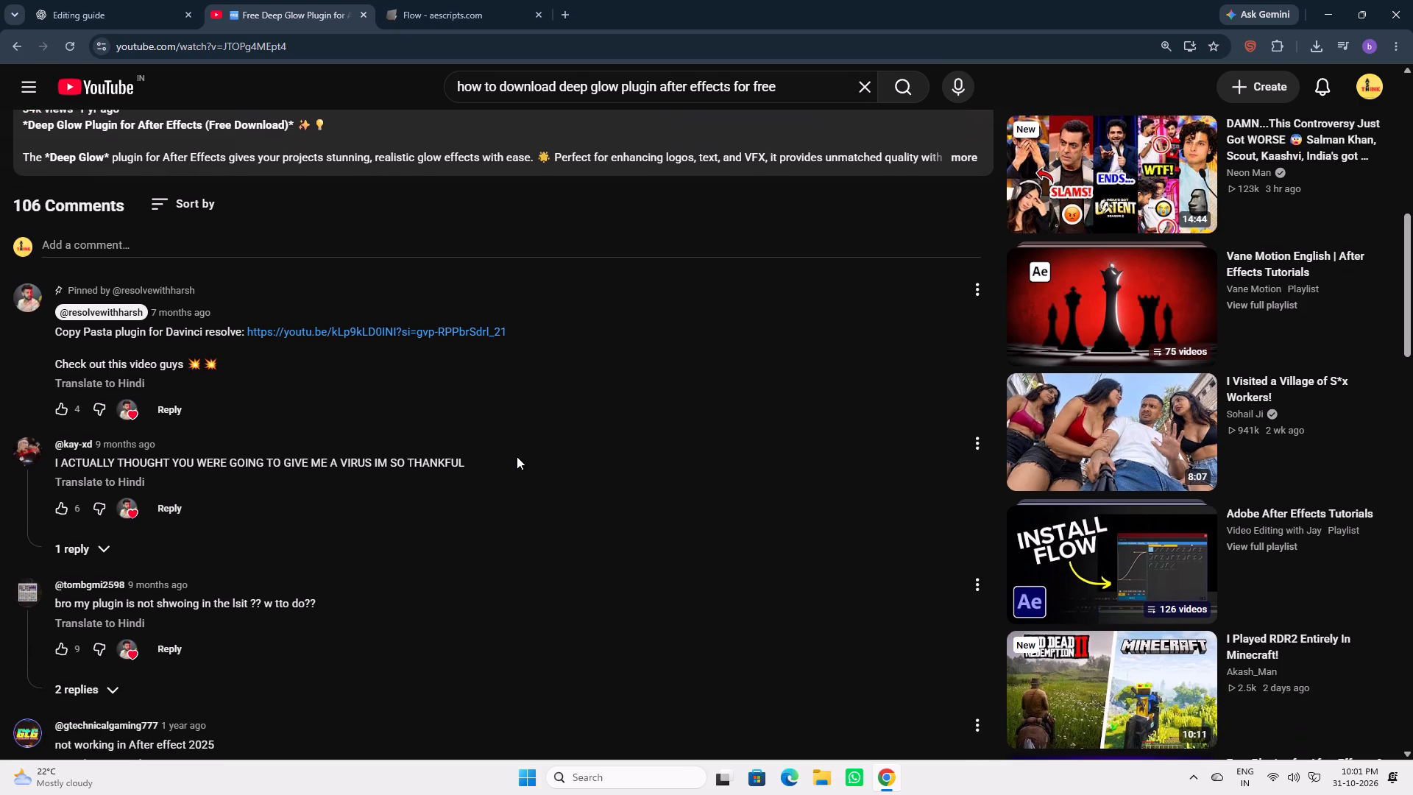
pyautogui.scroll(-2, 517, 456)
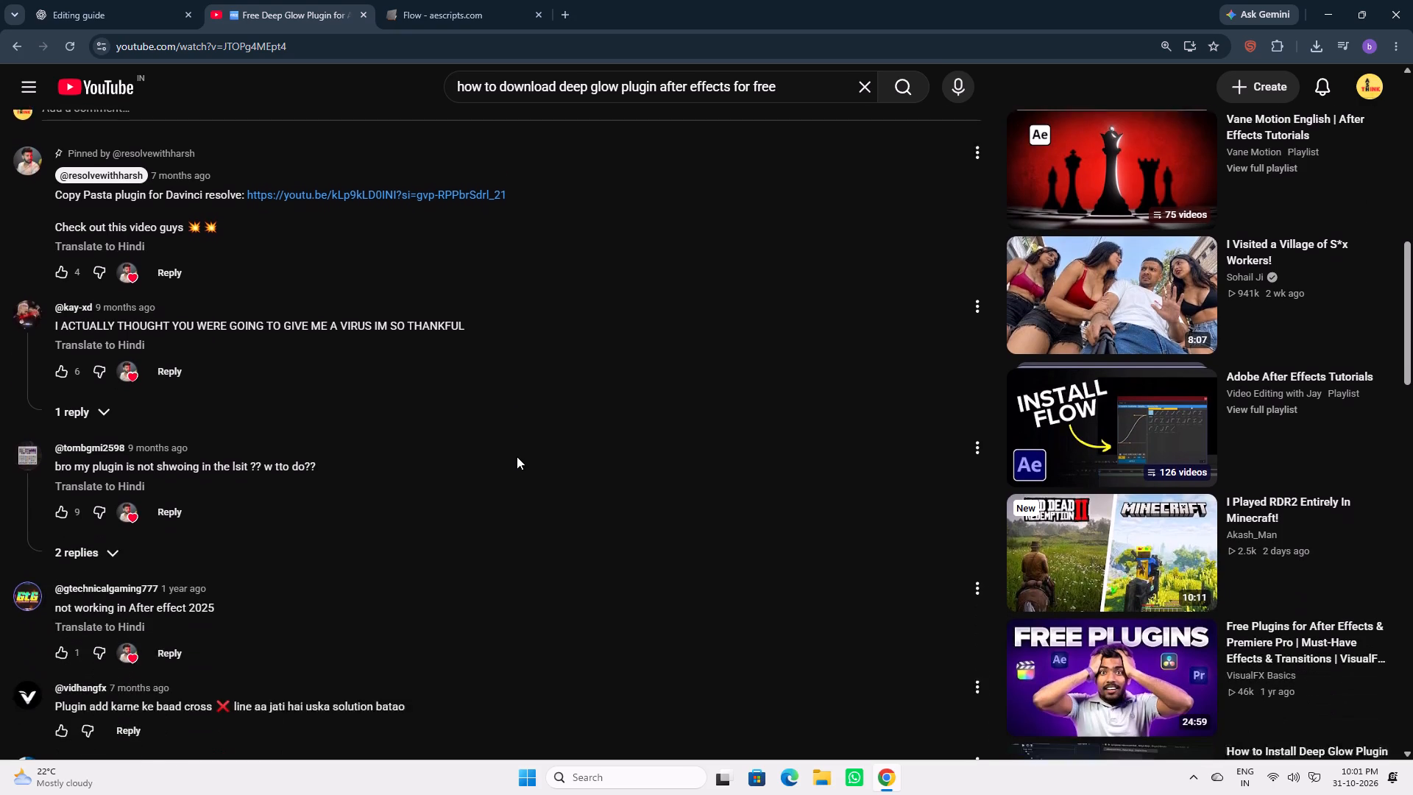
pyautogui.scroll(-1, 517, 456)
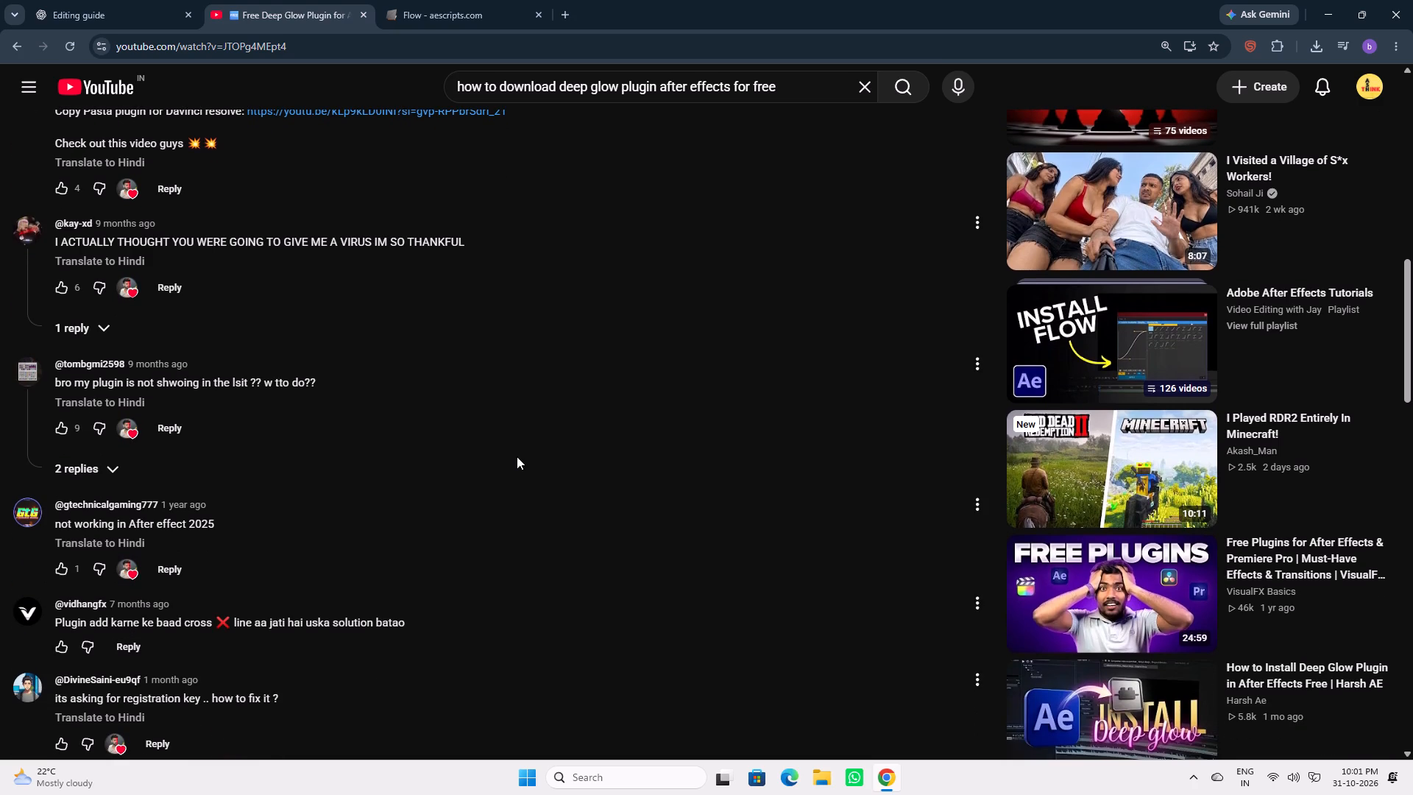
pyautogui.scroll(-2, 517, 456)
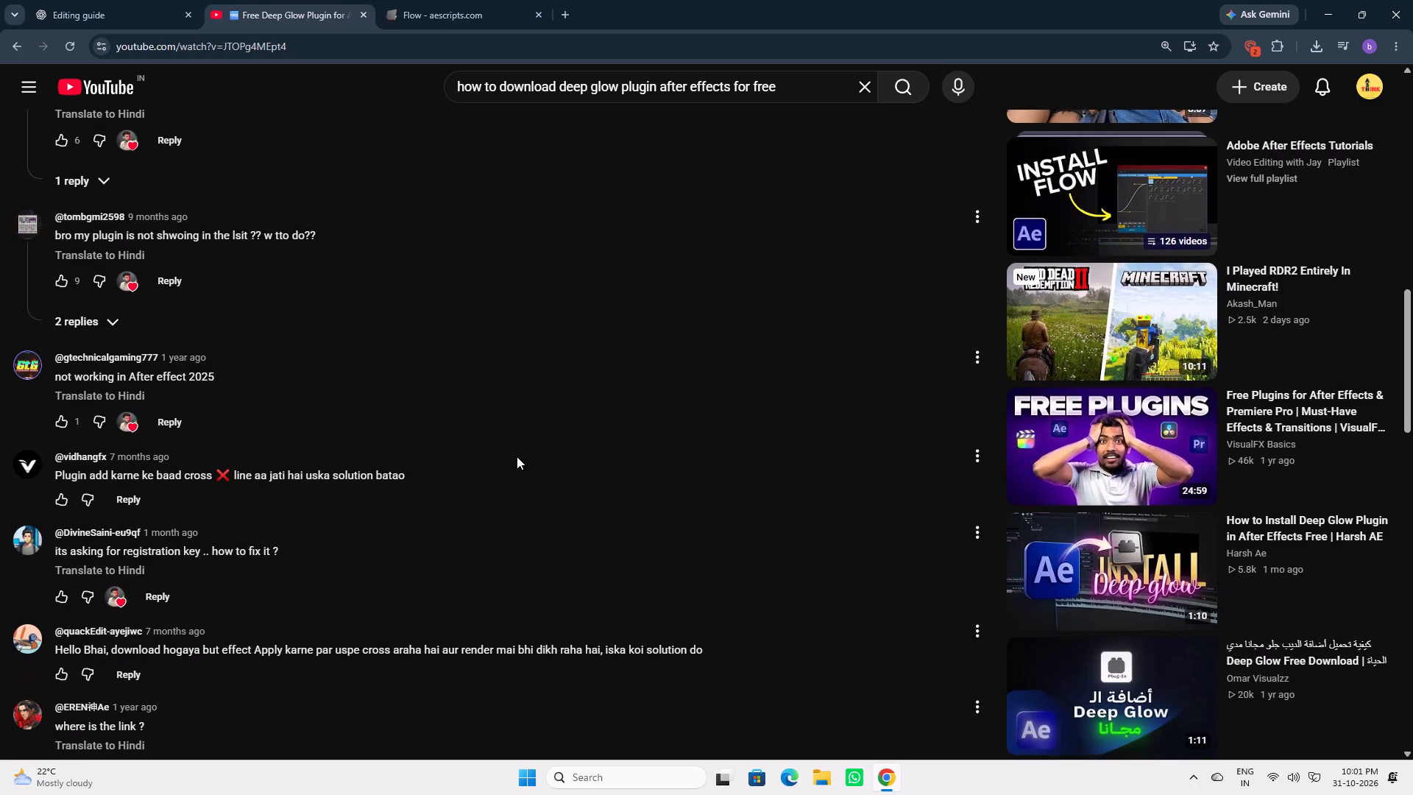
# Open the video linked in the pinned comment about the Copy Pasta plugin, watch part of it and return to the Deep Glow video.
pyautogui.scroll(6, 517, 456)
pyautogui.click(427, 410)
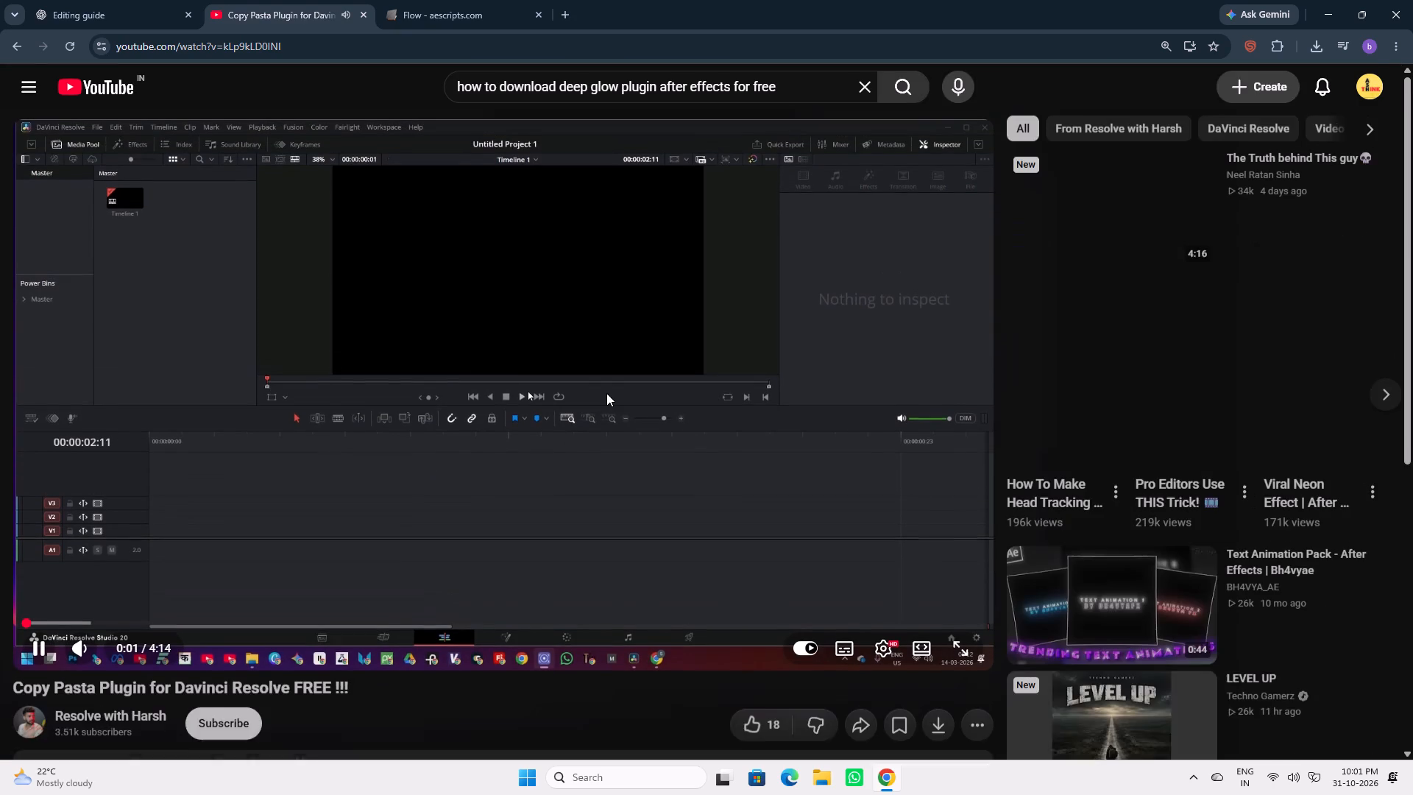
pyautogui.scroll(-2, 615, 393)
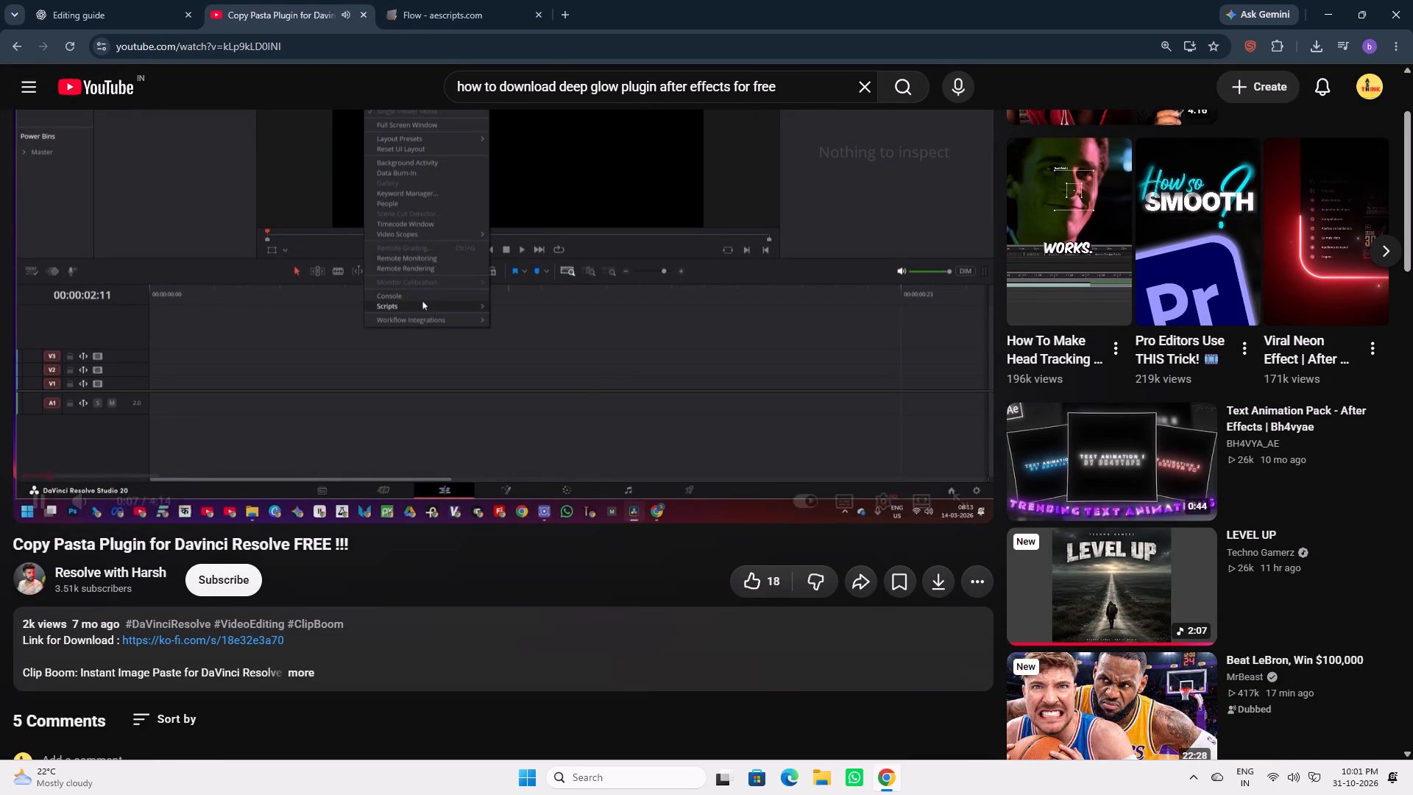
pyautogui.scroll(2, 623, 359)
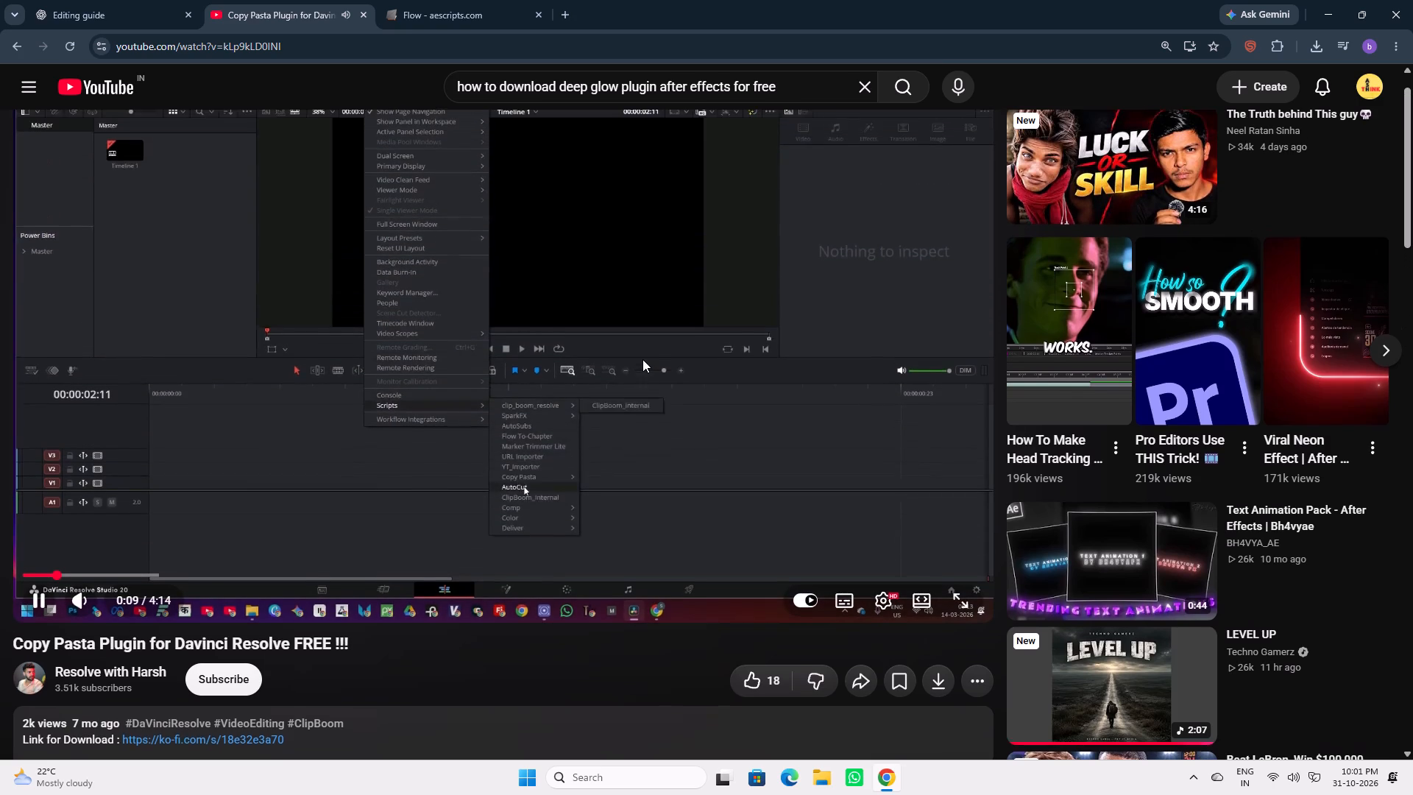
pyautogui.scroll(2, 688, 391)
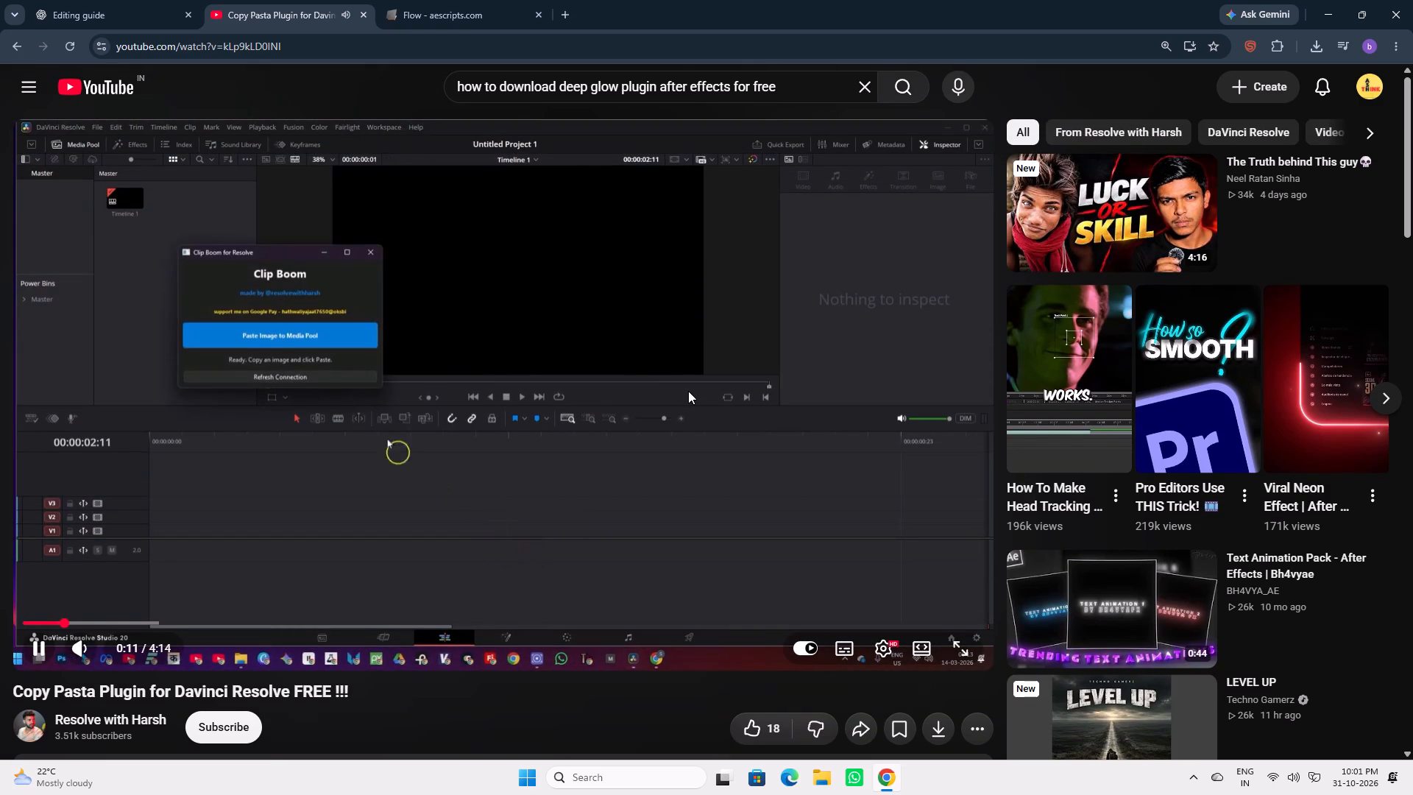
pyautogui.scroll(2, 688, 391)
pyautogui.scroll(-1, 688, 391)
pyautogui.scroll(2, 688, 391)
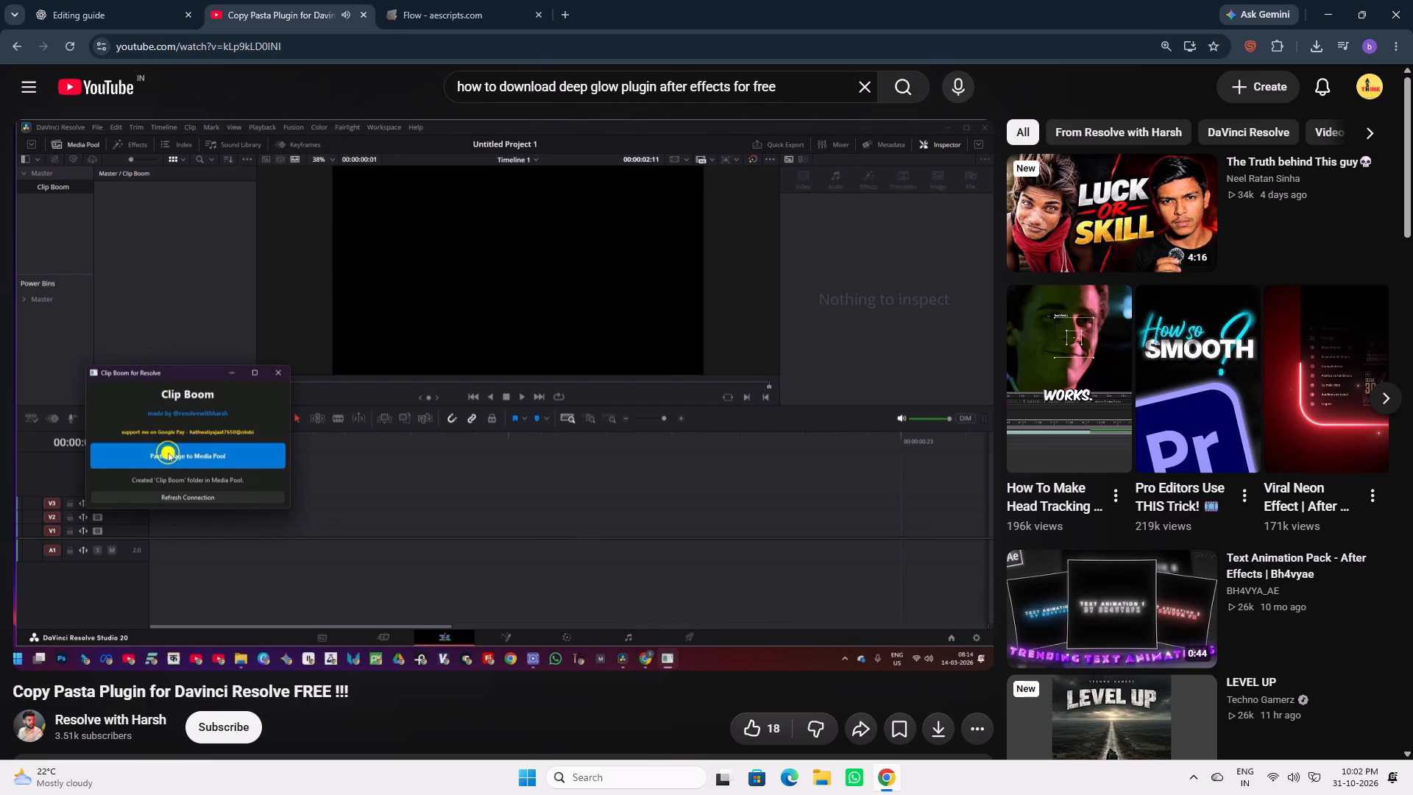
pyautogui.click(7, 41)
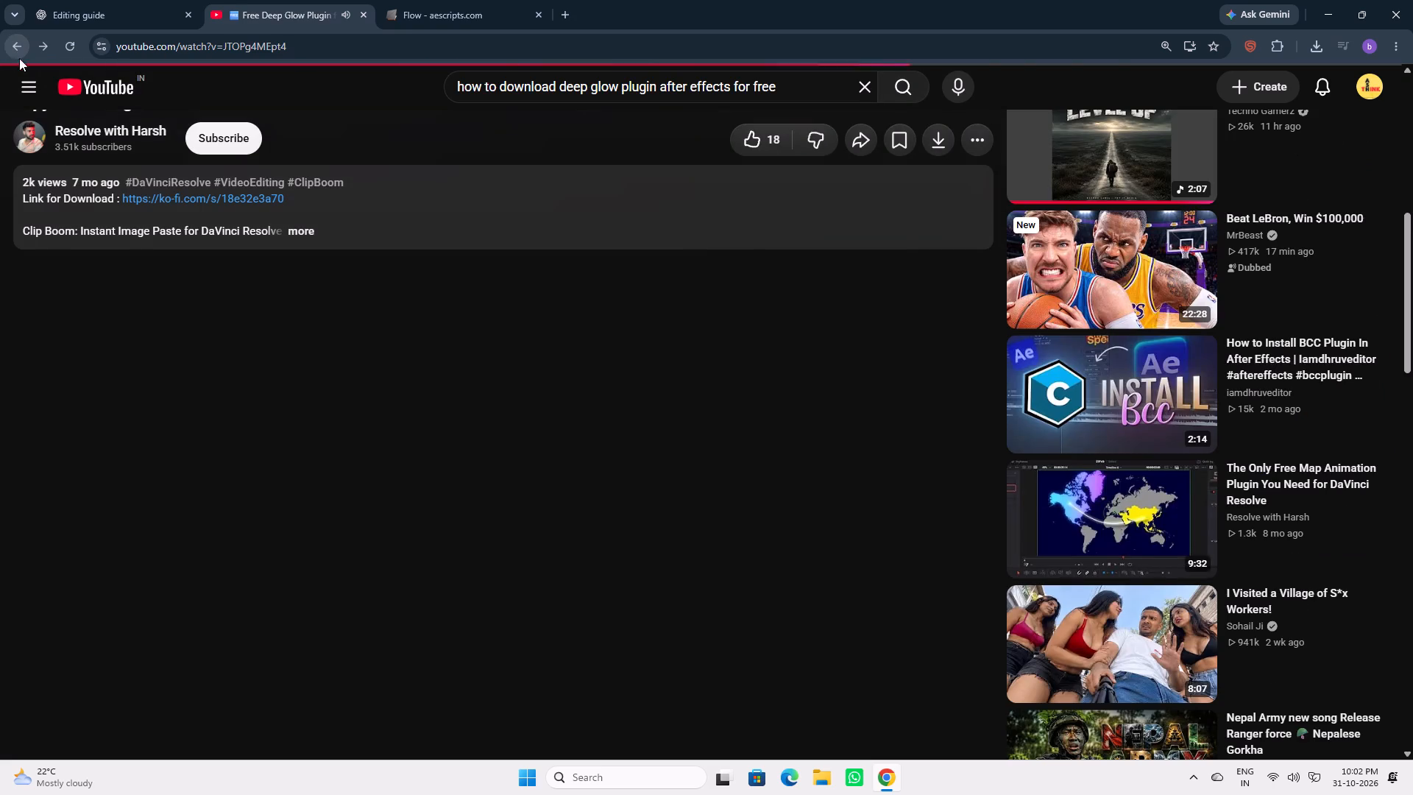
# Expand the Deep Glow video's description, open its Google Drive download link and look inside the Deep_Glow_v1.5.5_for_Win folder.
pyautogui.scroll(-1, 310, 562)
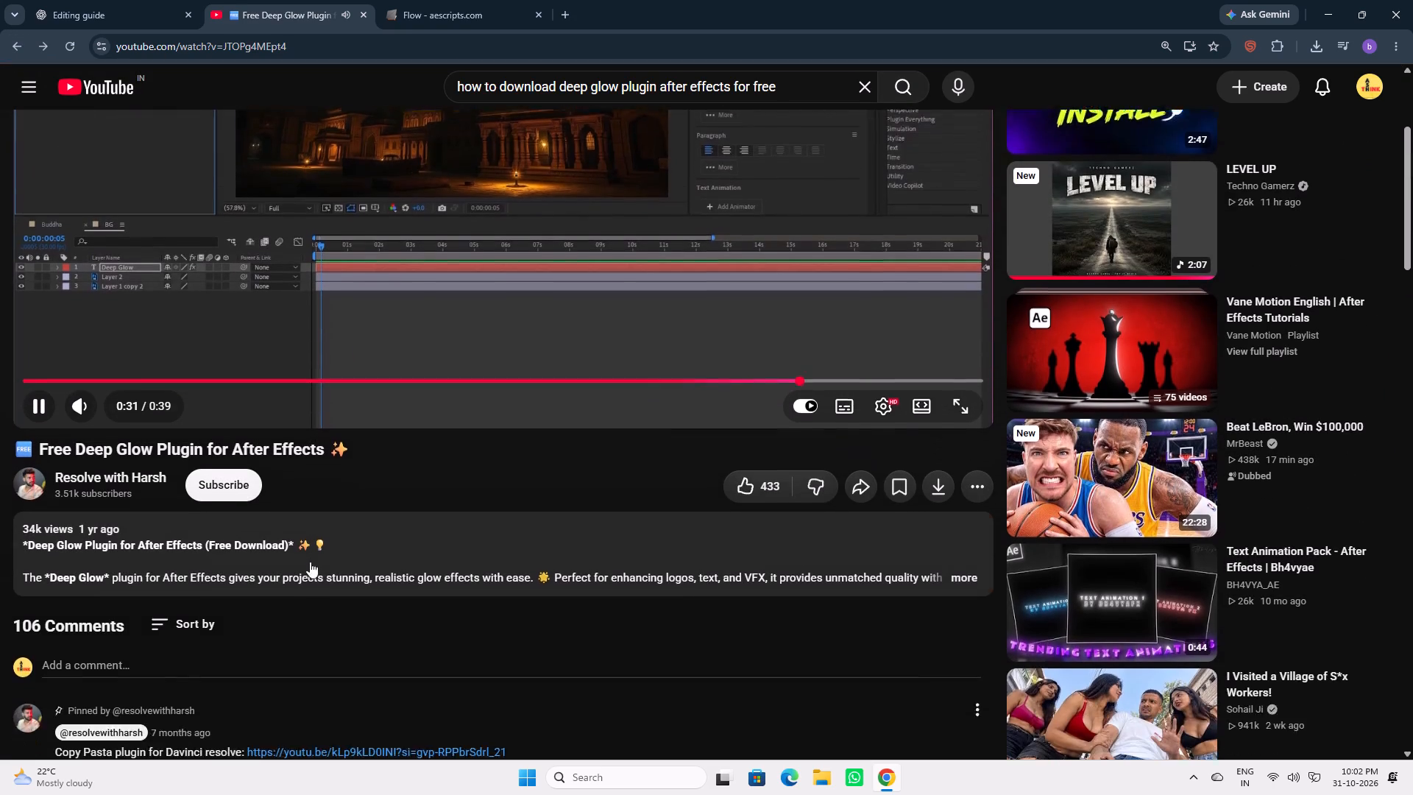
pyautogui.scroll(-1, 310, 562)
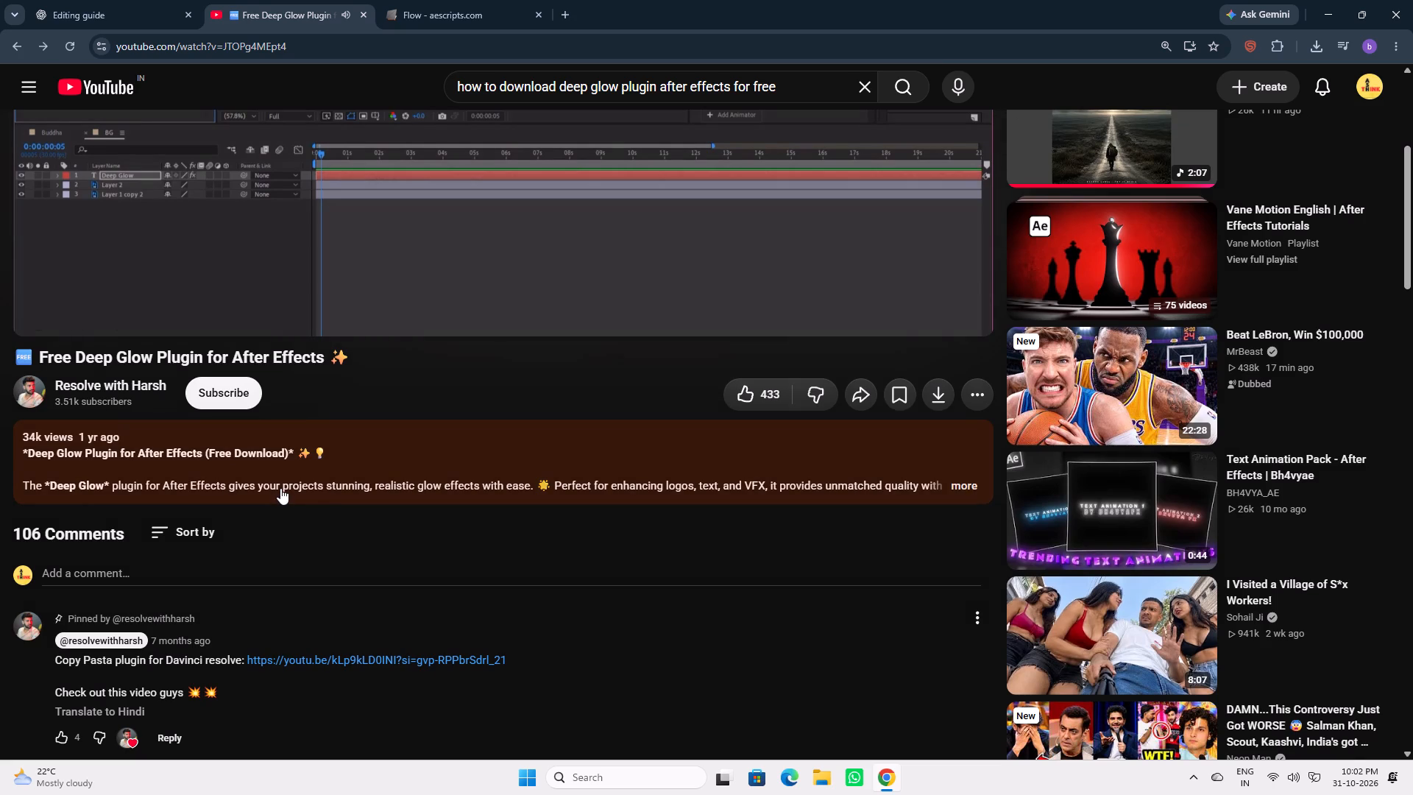
pyautogui.click(280, 488)
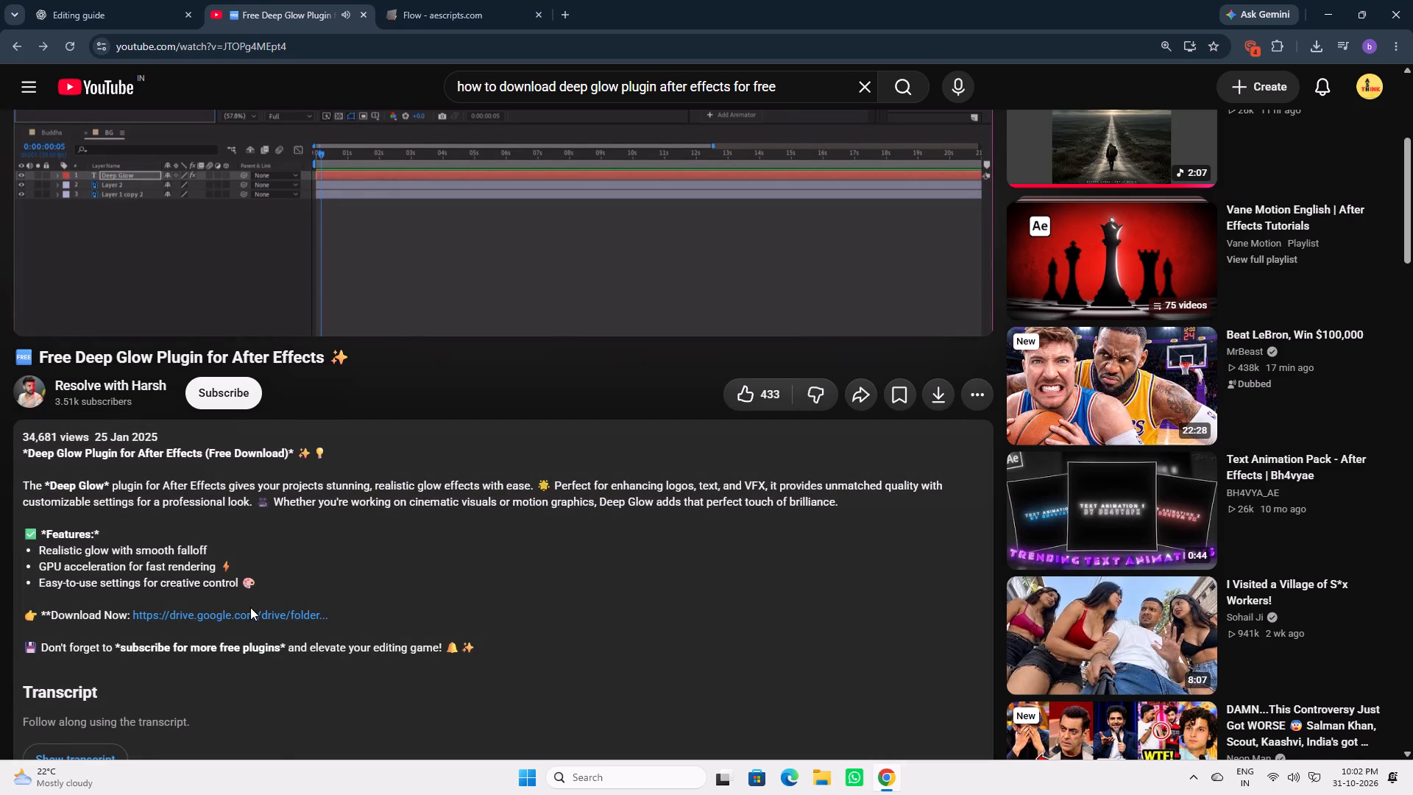
pyautogui.click(259, 614)
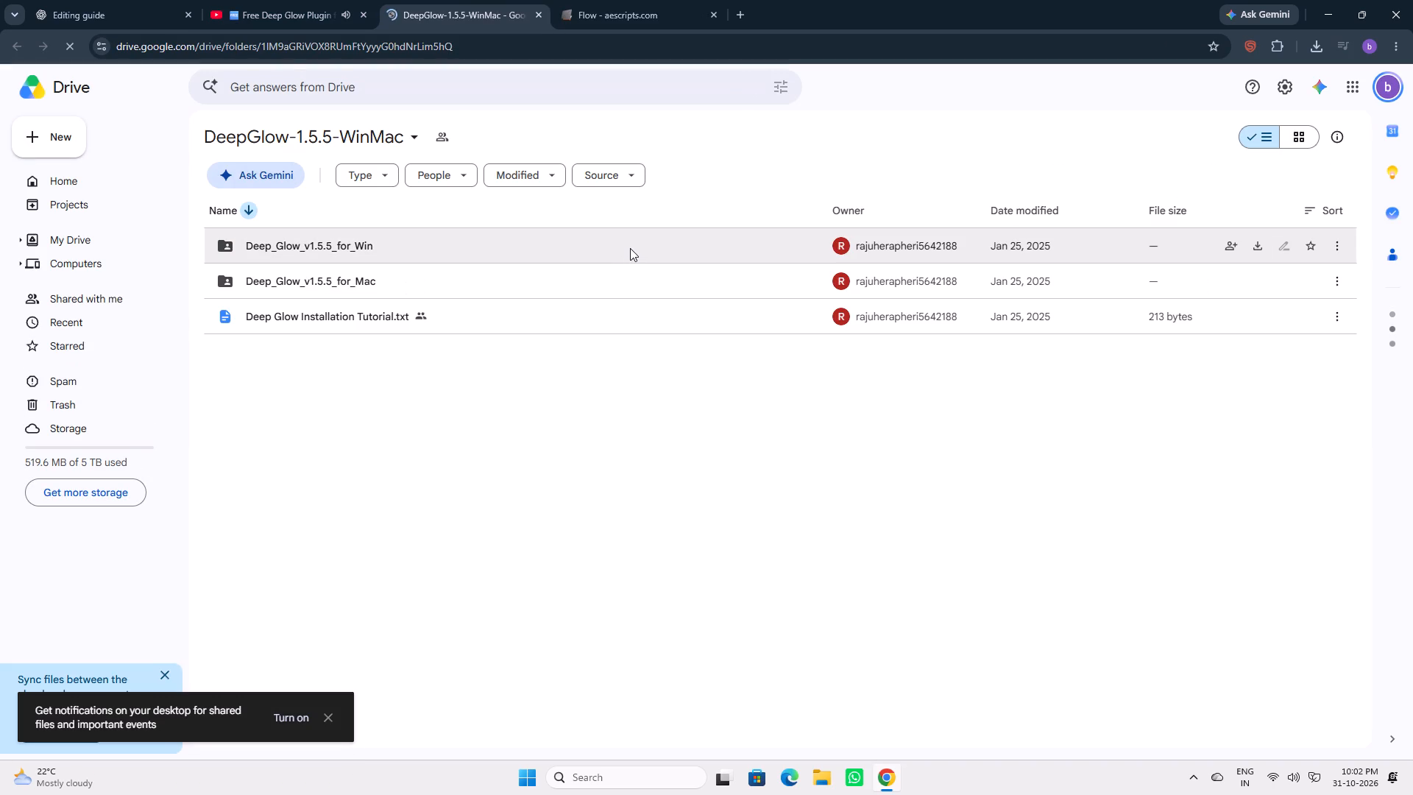
pyautogui.click(630, 248)
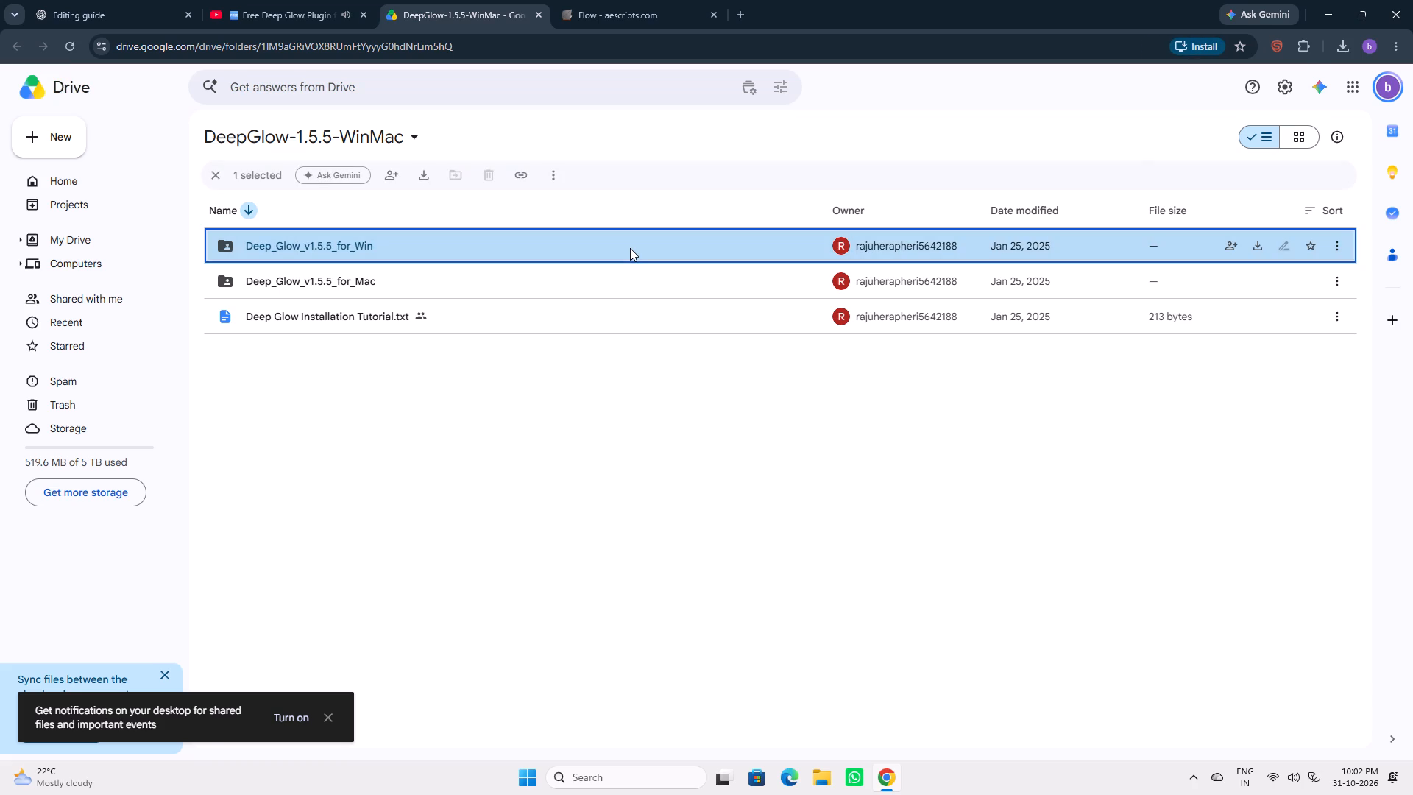
pyautogui.doubleClick(630, 248)
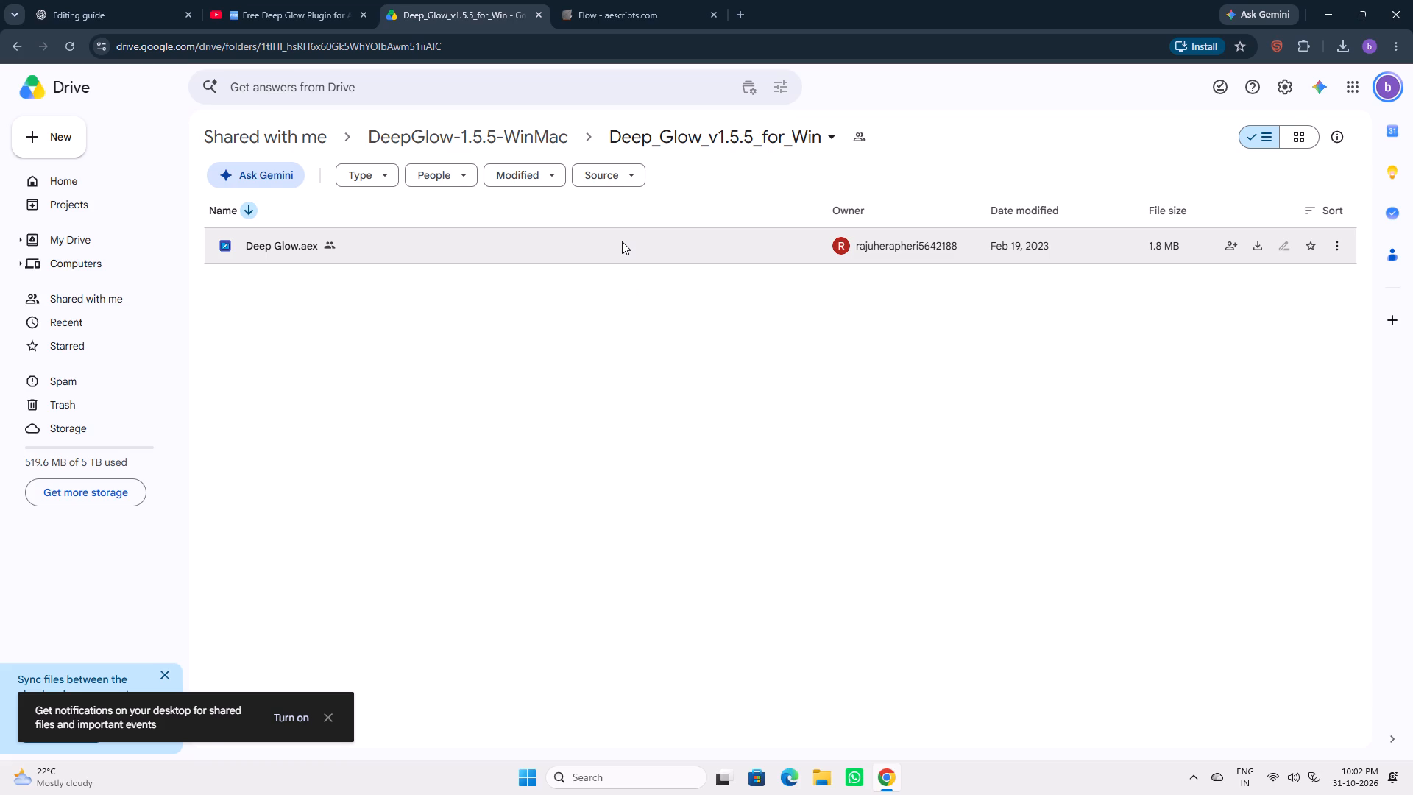
pyautogui.click(678, 371)
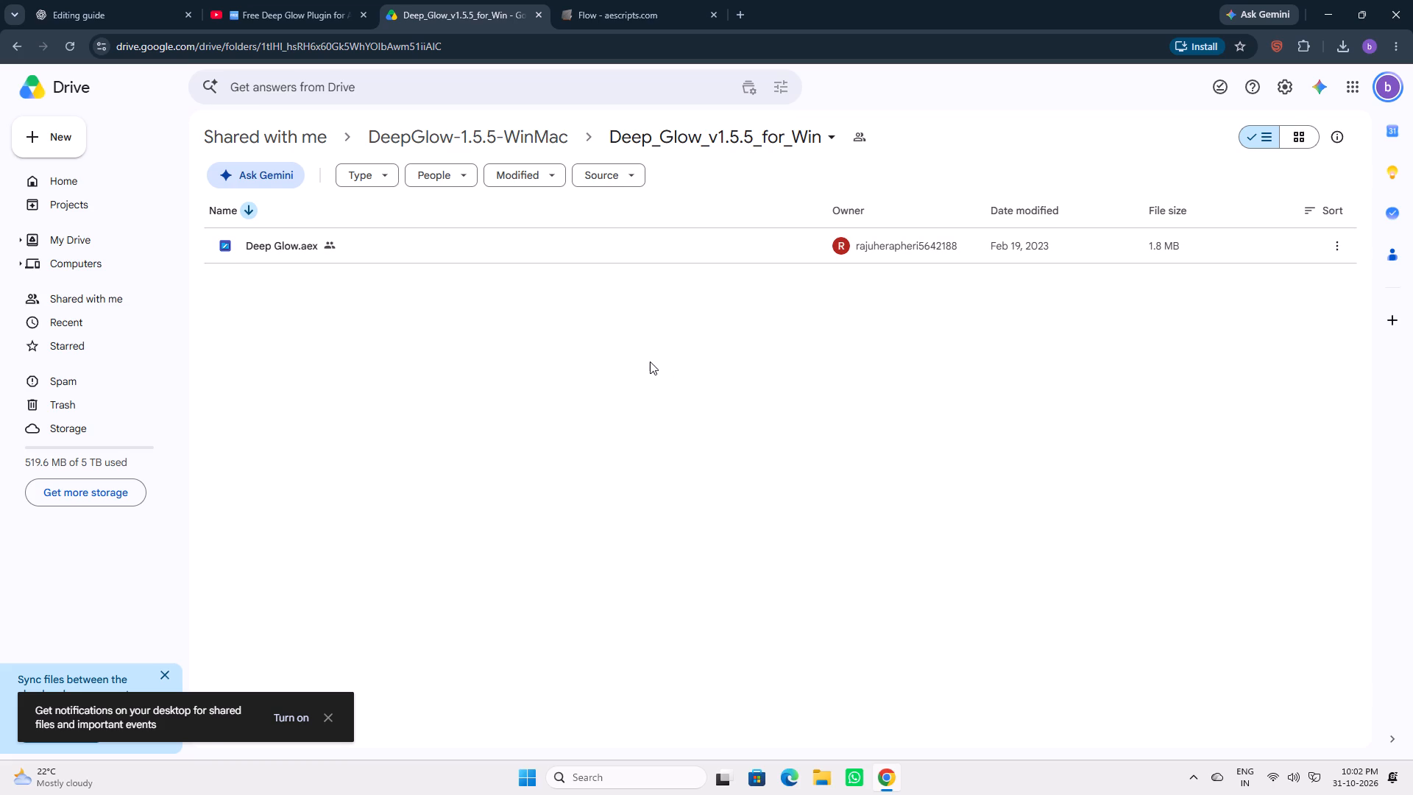
pyautogui.click(480, 1)
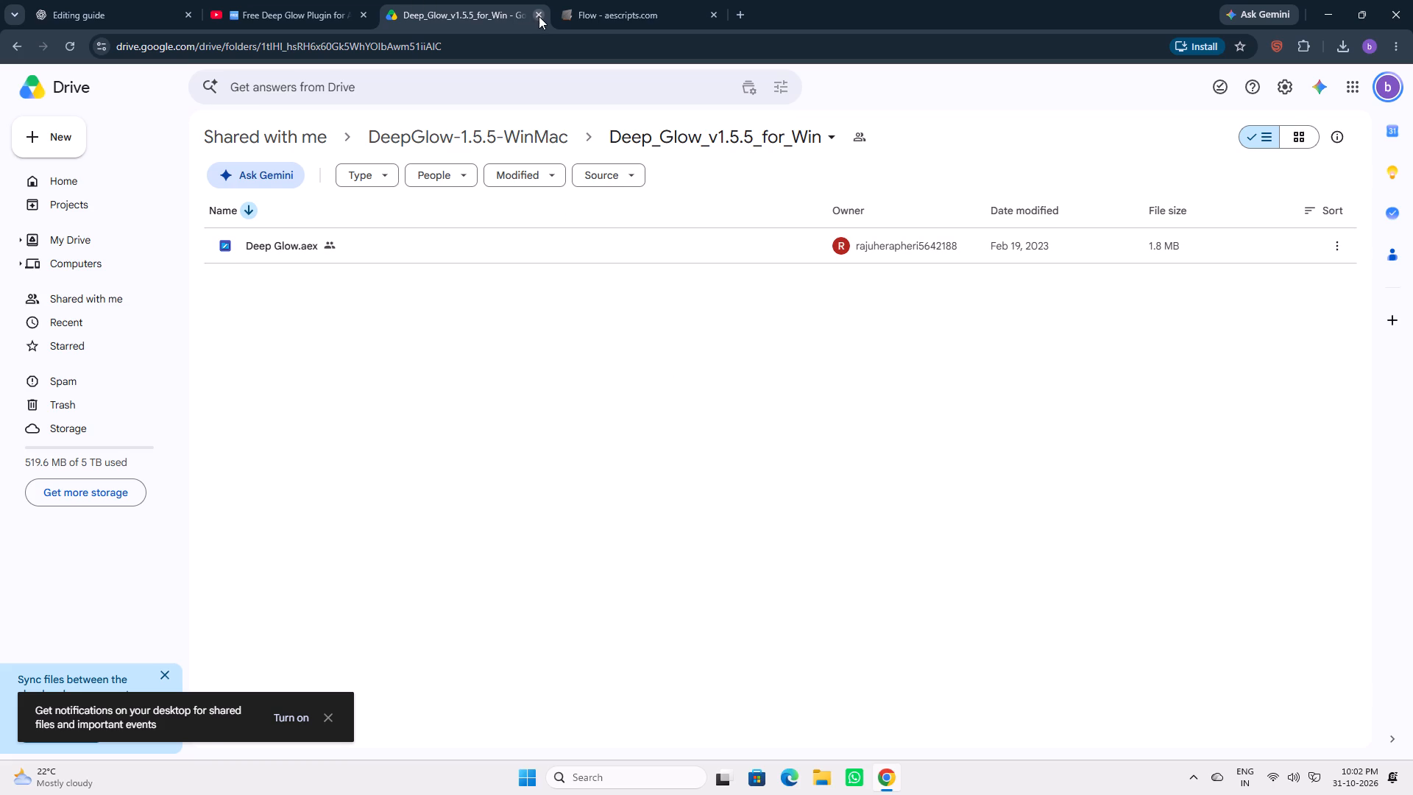
pyautogui.click(539, 16)
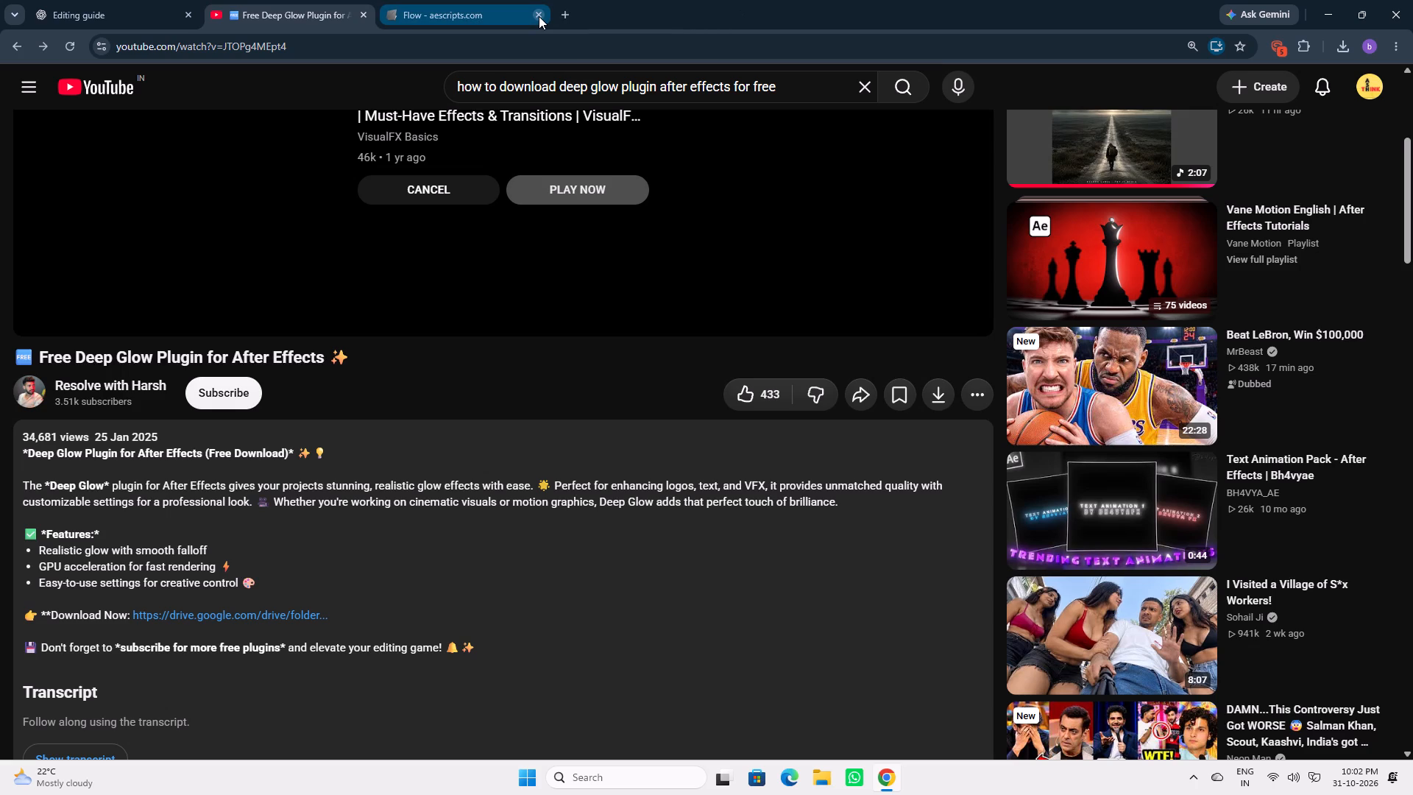
pyautogui.click(539, 16)
pyautogui.click(308, 0)
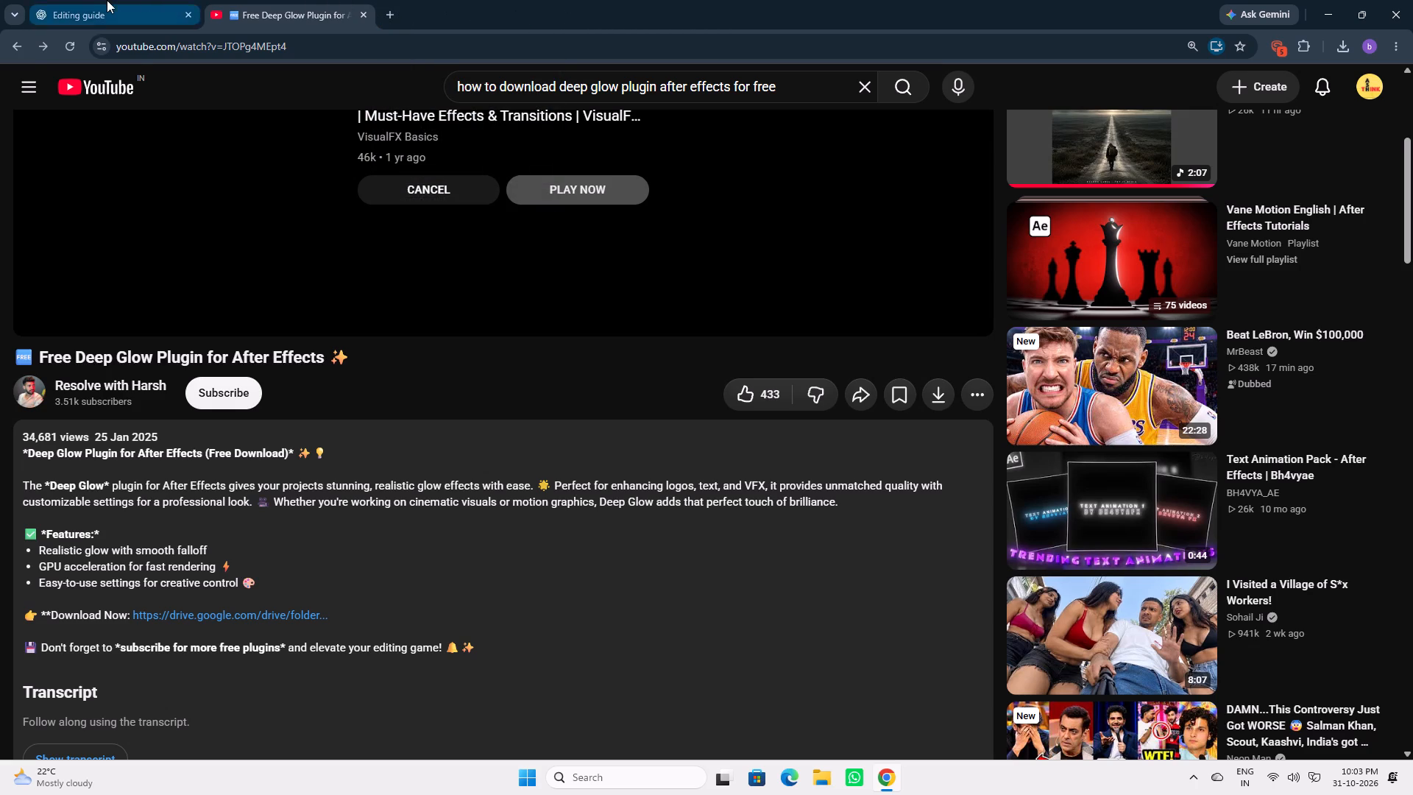
pyautogui.click(107, 0)
pyautogui.scroll(4, 424, 205)
pyautogui.scroll(-8, 425, 198)
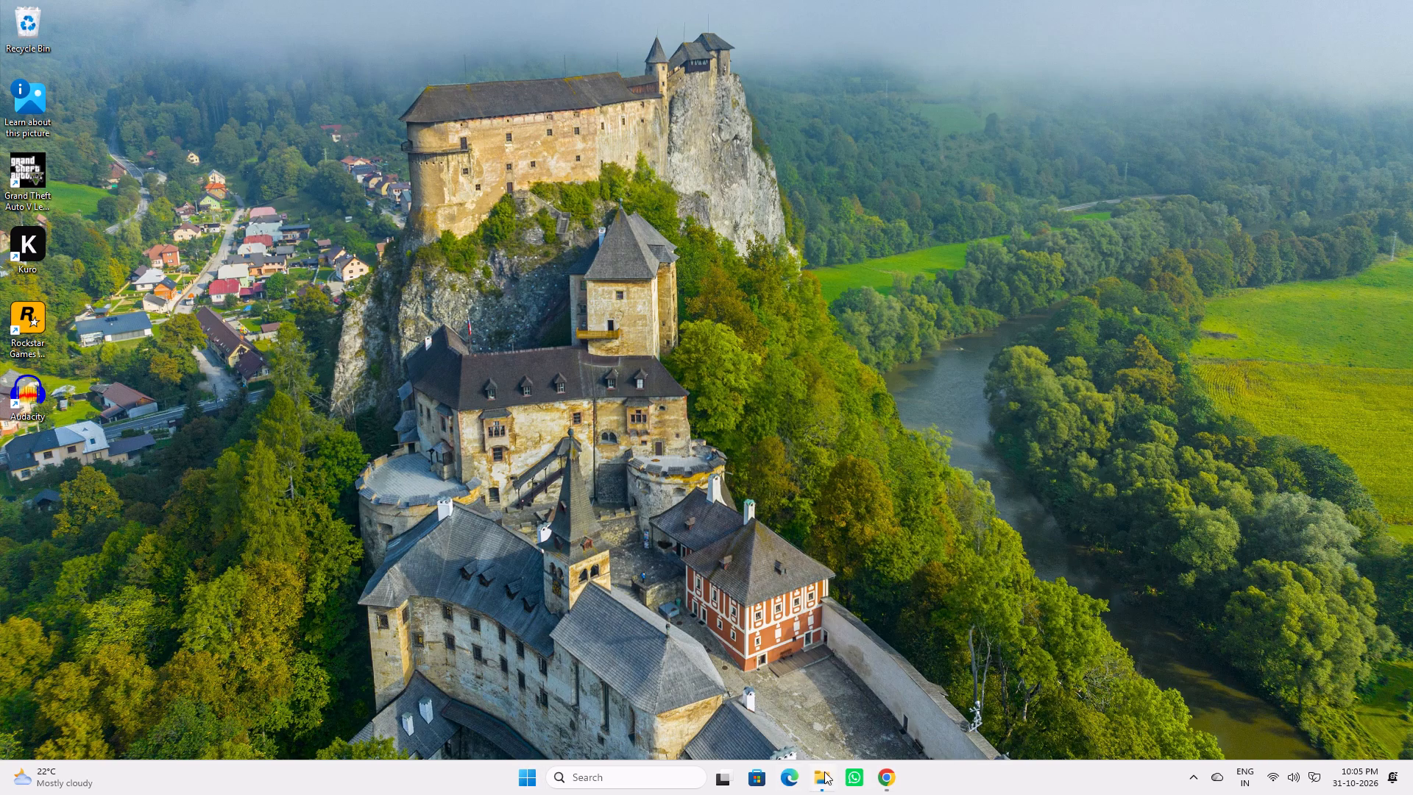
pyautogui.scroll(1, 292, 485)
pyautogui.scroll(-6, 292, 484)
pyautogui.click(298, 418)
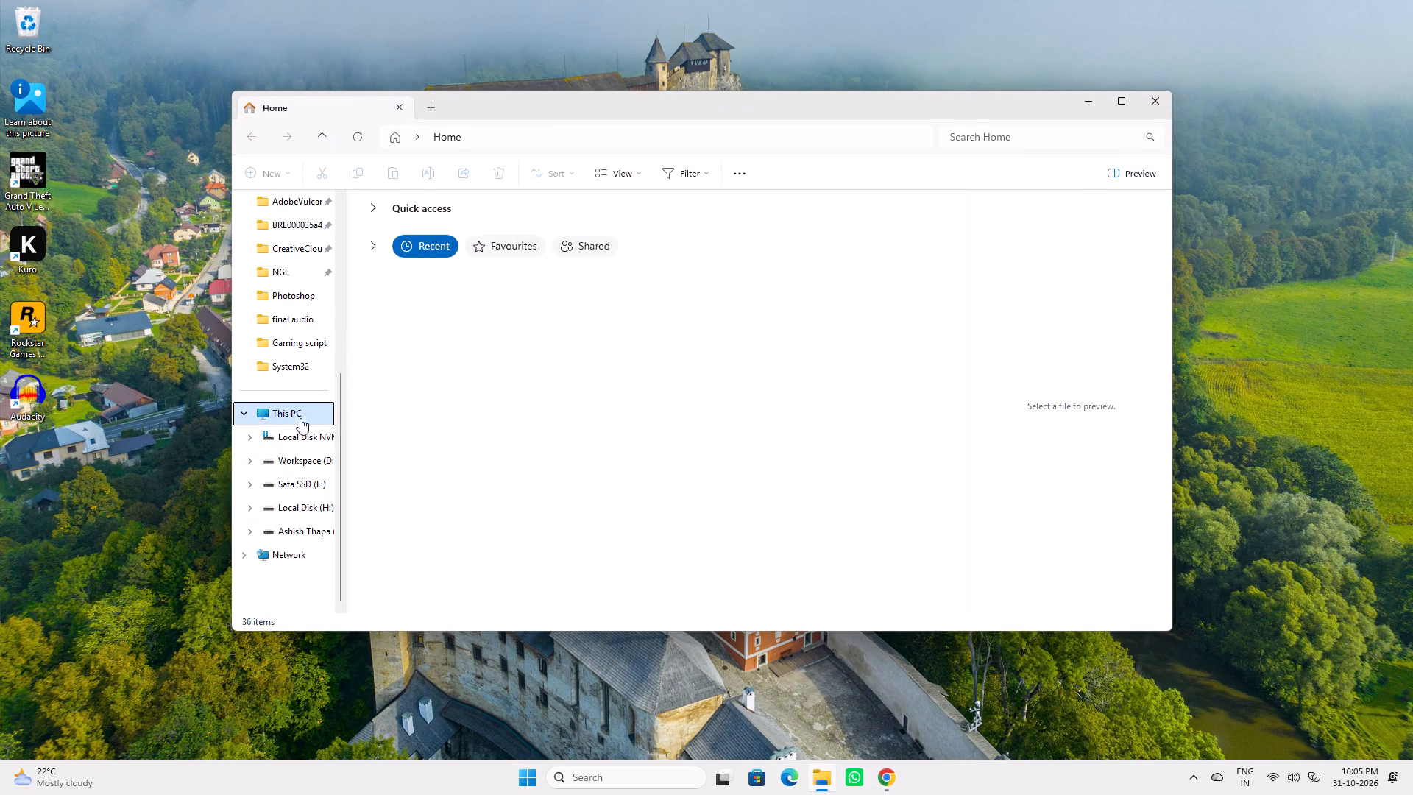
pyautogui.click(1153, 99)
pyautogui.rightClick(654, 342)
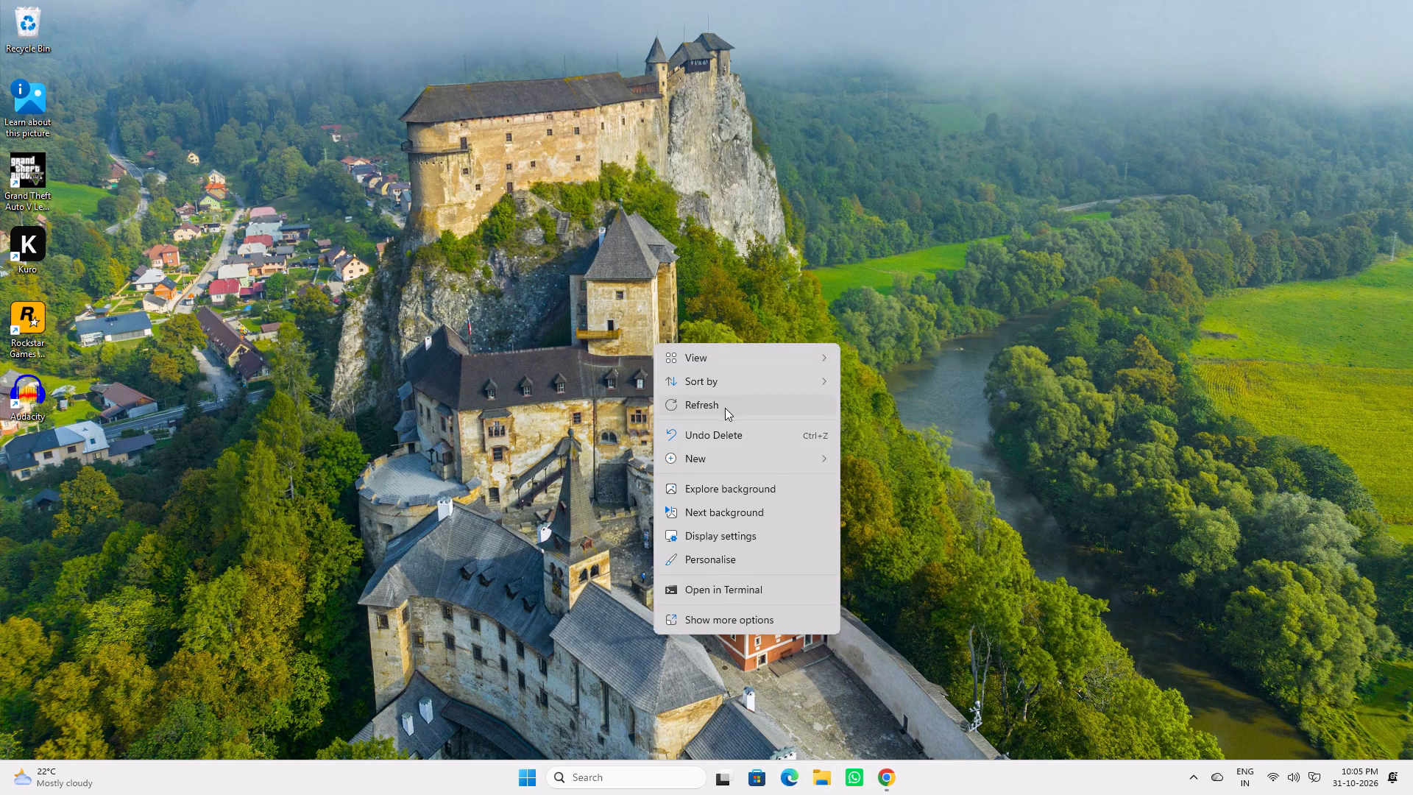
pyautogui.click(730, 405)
# Launch After Effects, dismiss the payment window, and open the most recent Untitled Project, closing the Animation Composer notice.
pyautogui.click(534, 771)
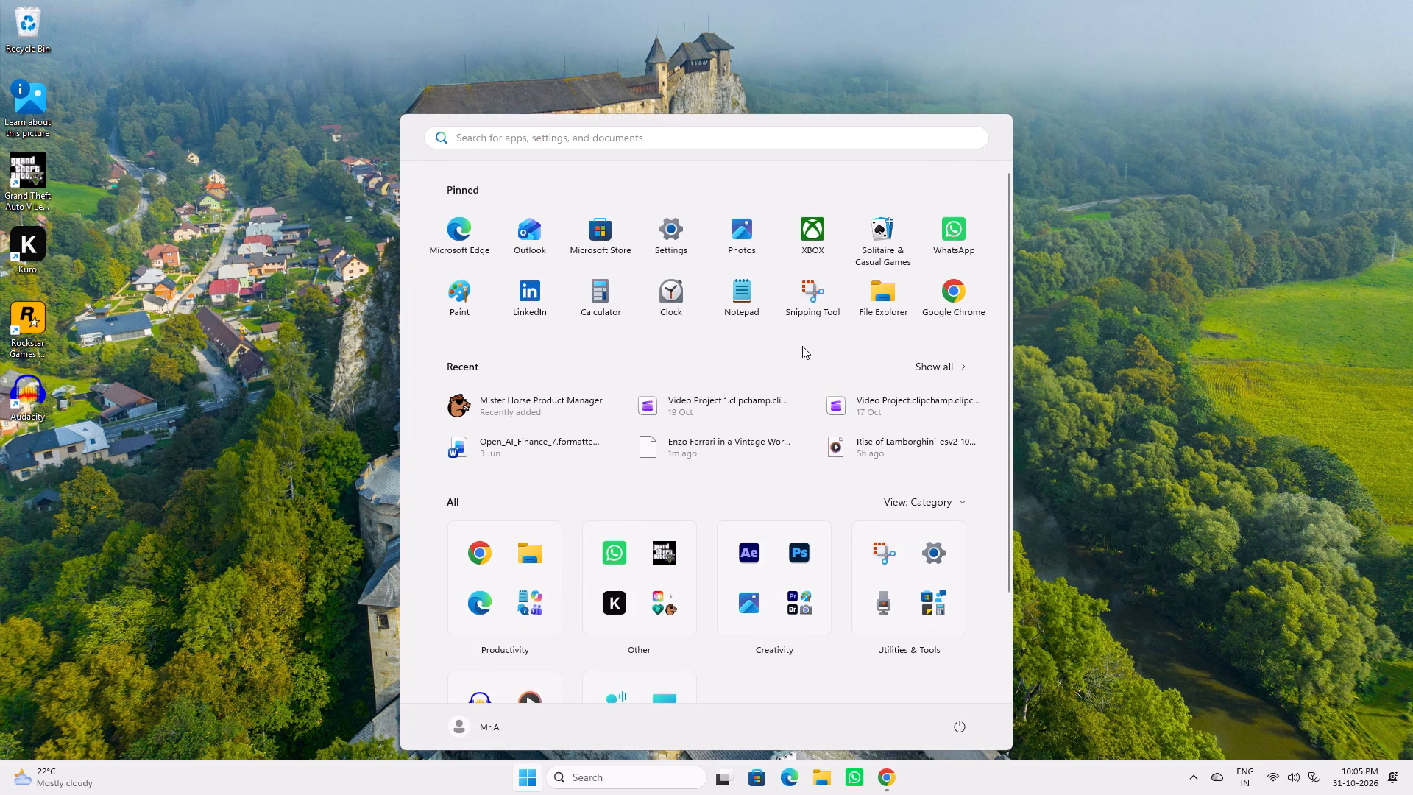
pyautogui.click(750, 553)
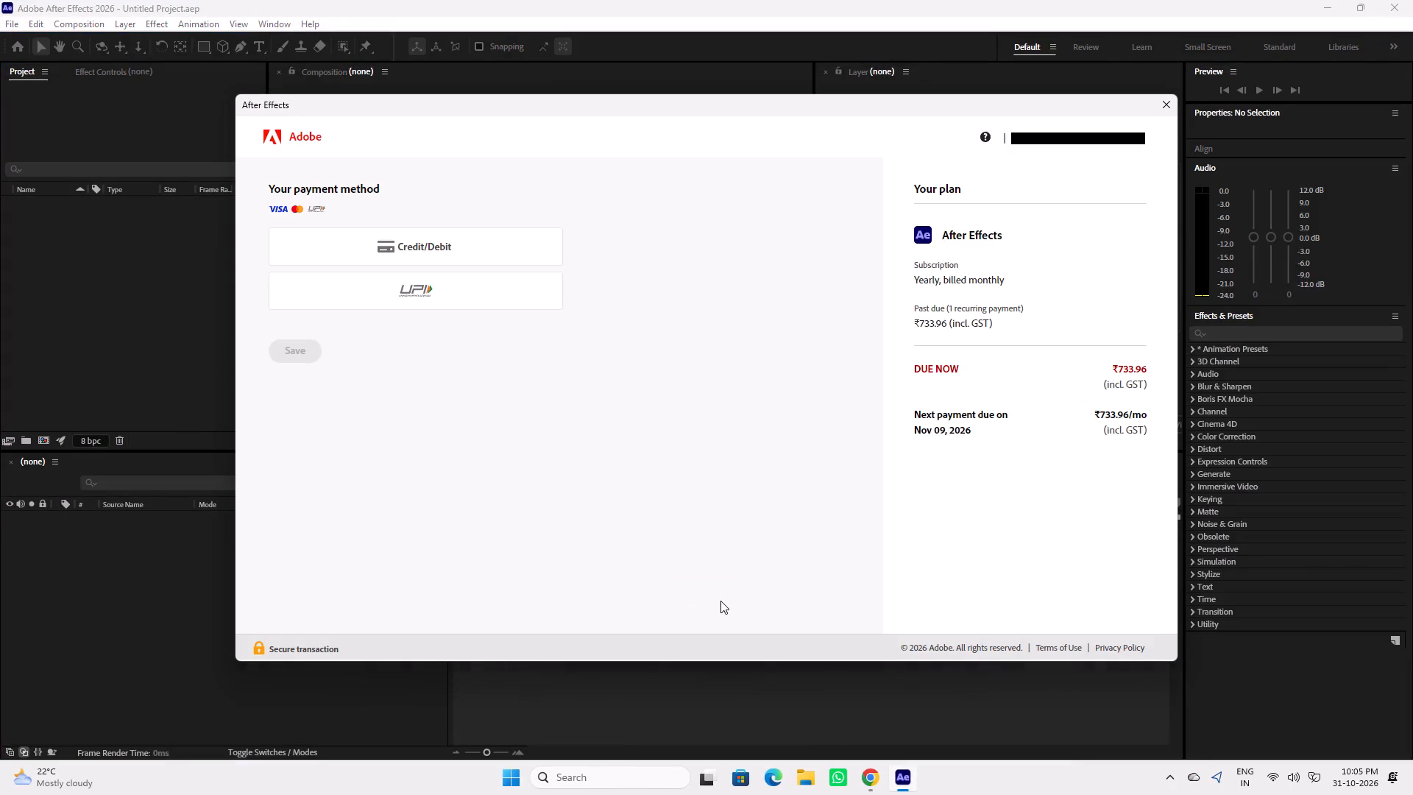
pyautogui.click(1160, 105)
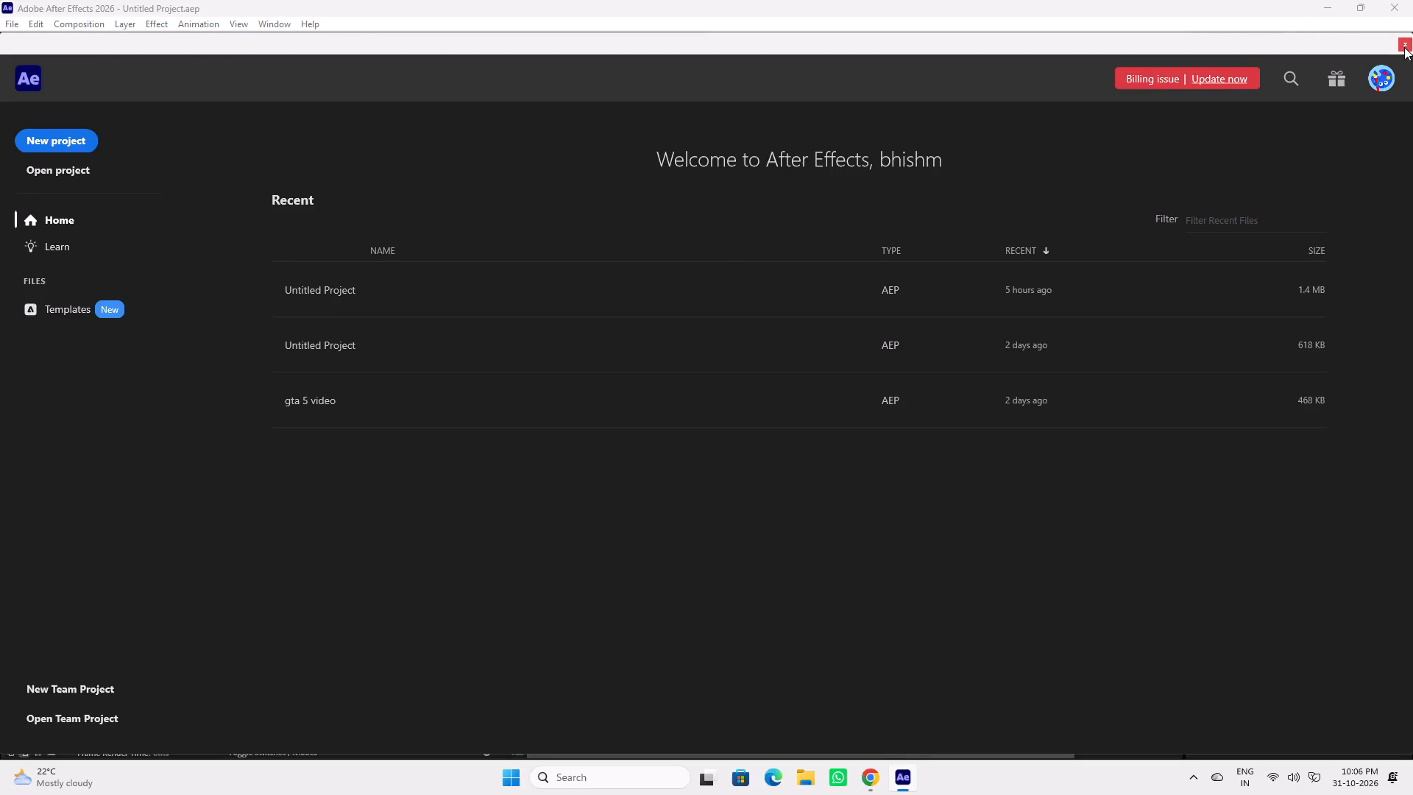
pyautogui.click(684, 296)
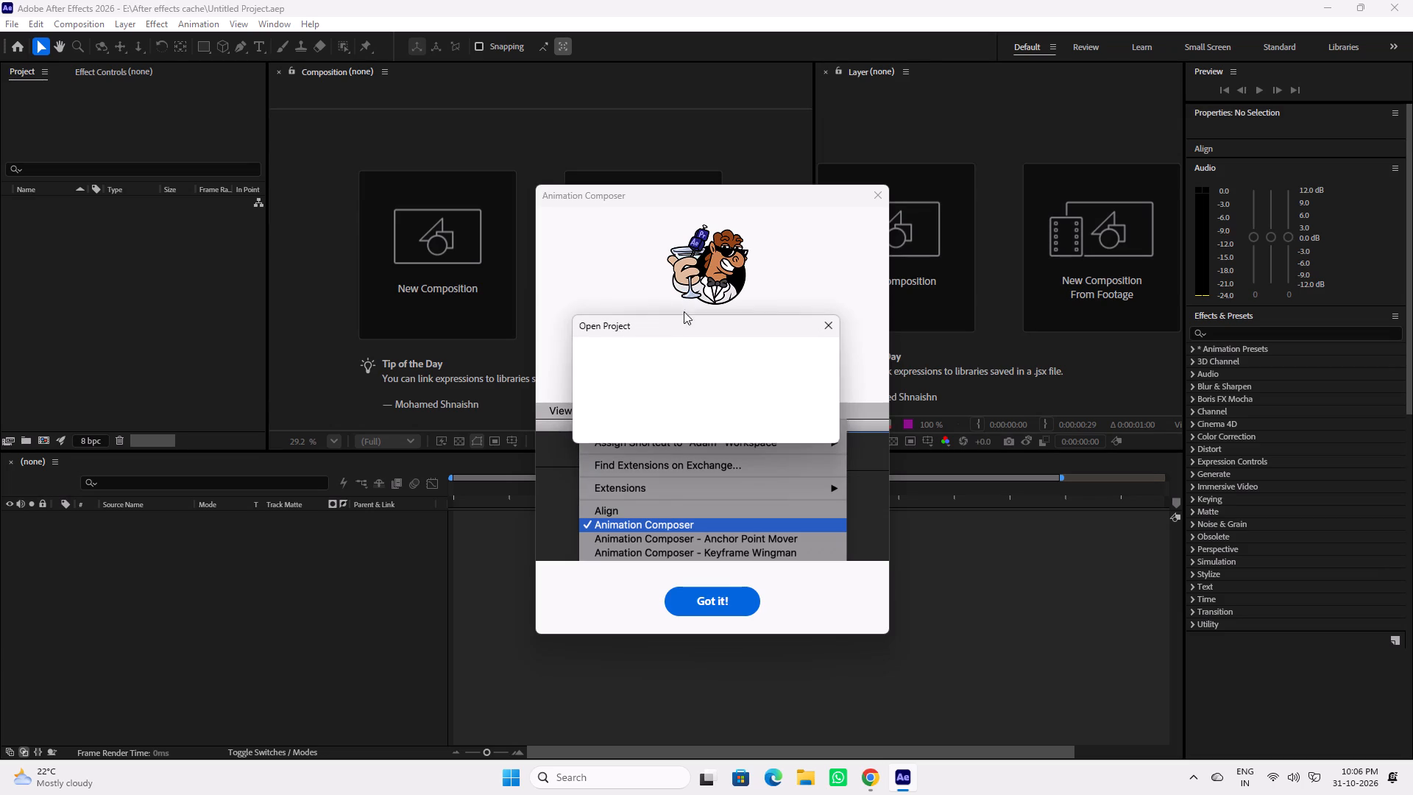
pyautogui.click(706, 601)
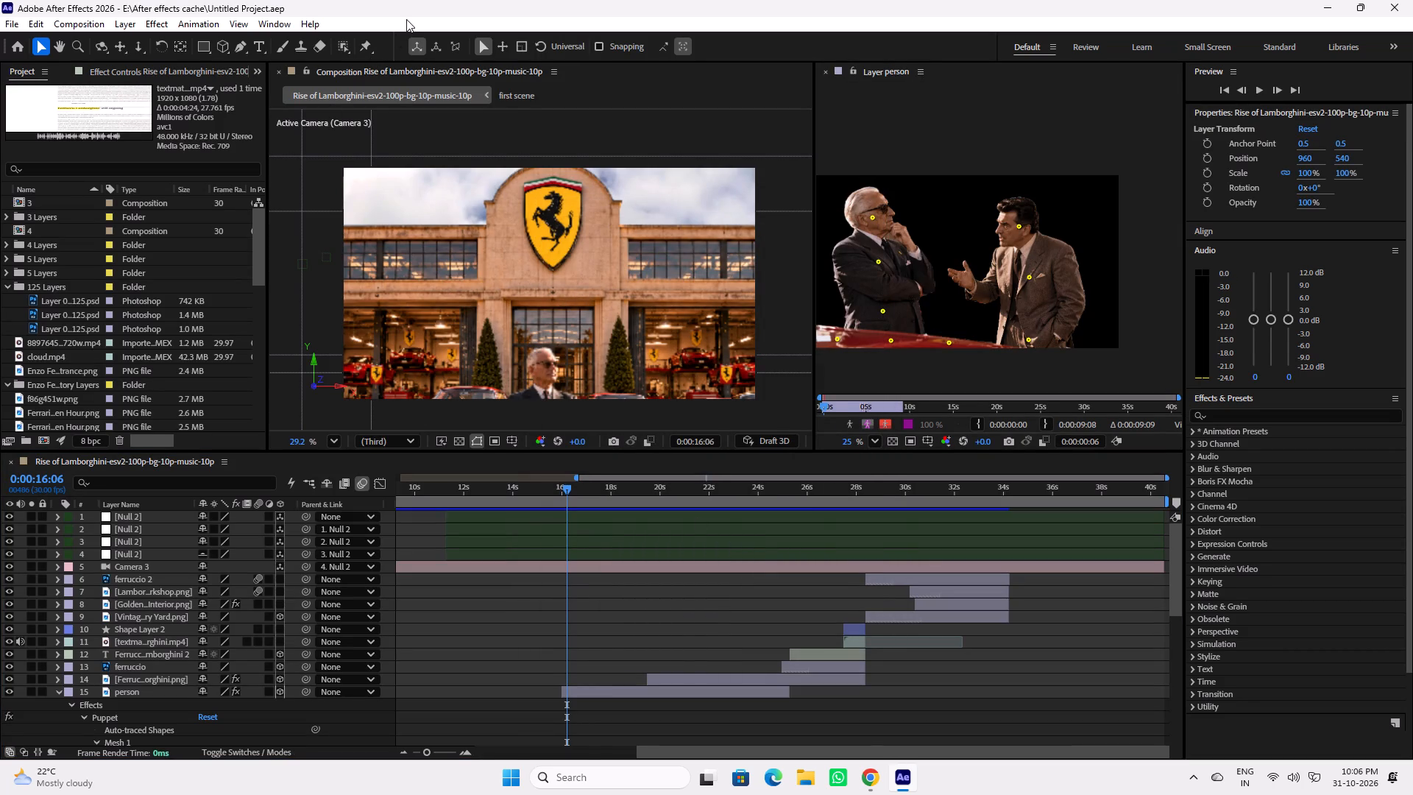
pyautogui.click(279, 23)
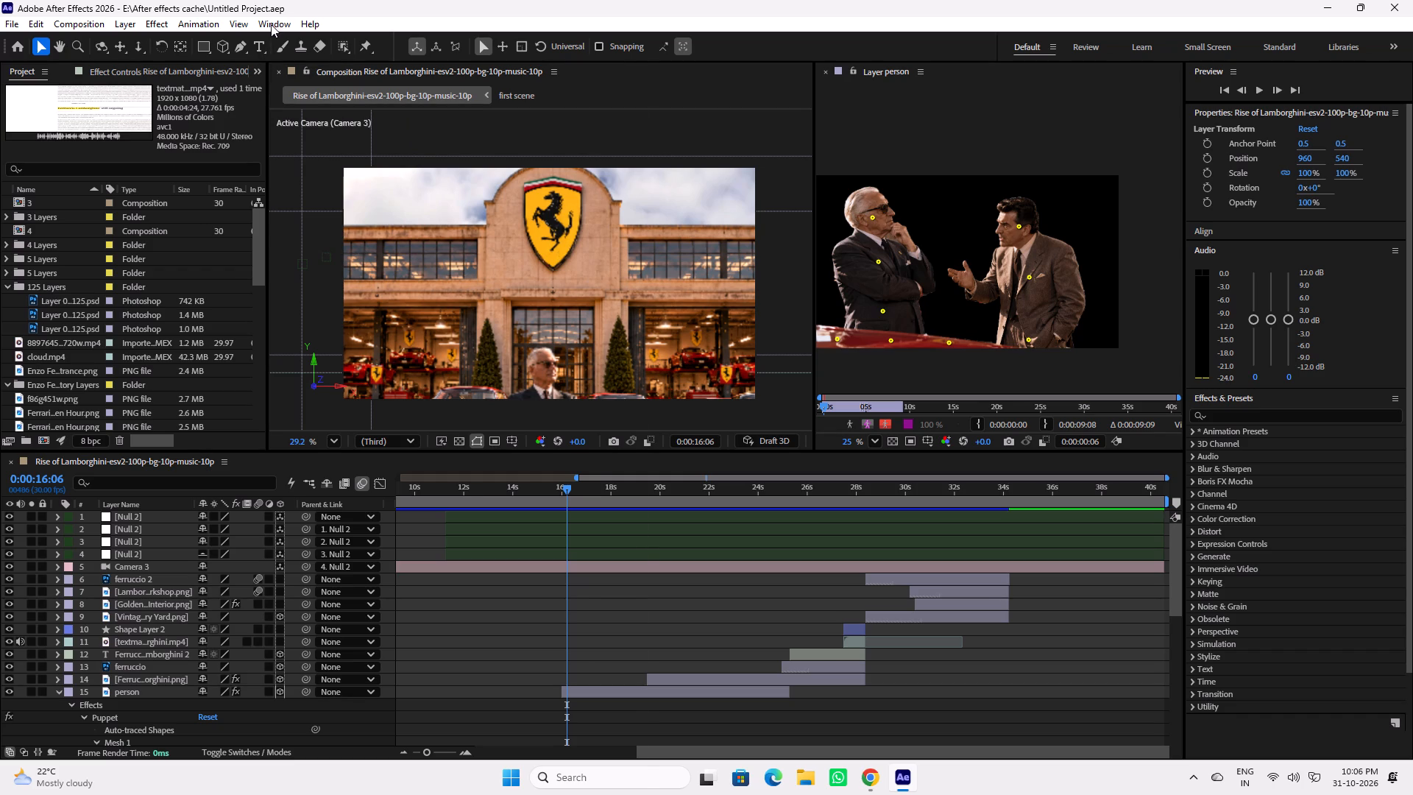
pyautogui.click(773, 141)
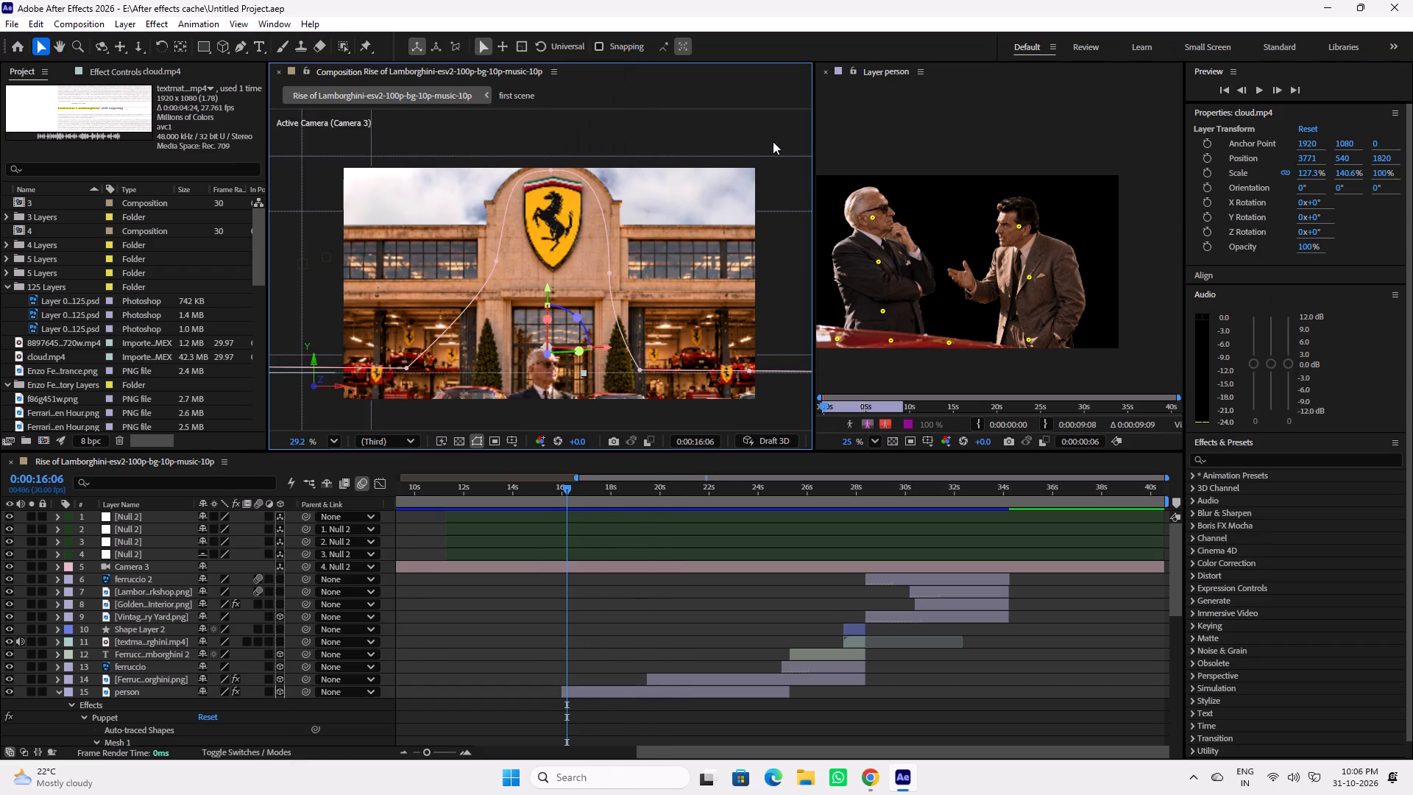
# Preview the composition from about 0:00:11:20, close the person layer viewer, and replay the scenes from about 0:00:20:00 and 0:00:21:04.
pyautogui.moveTo(499, 487); pyautogui.dragTo(455, 491)
pyautogui.press('space')
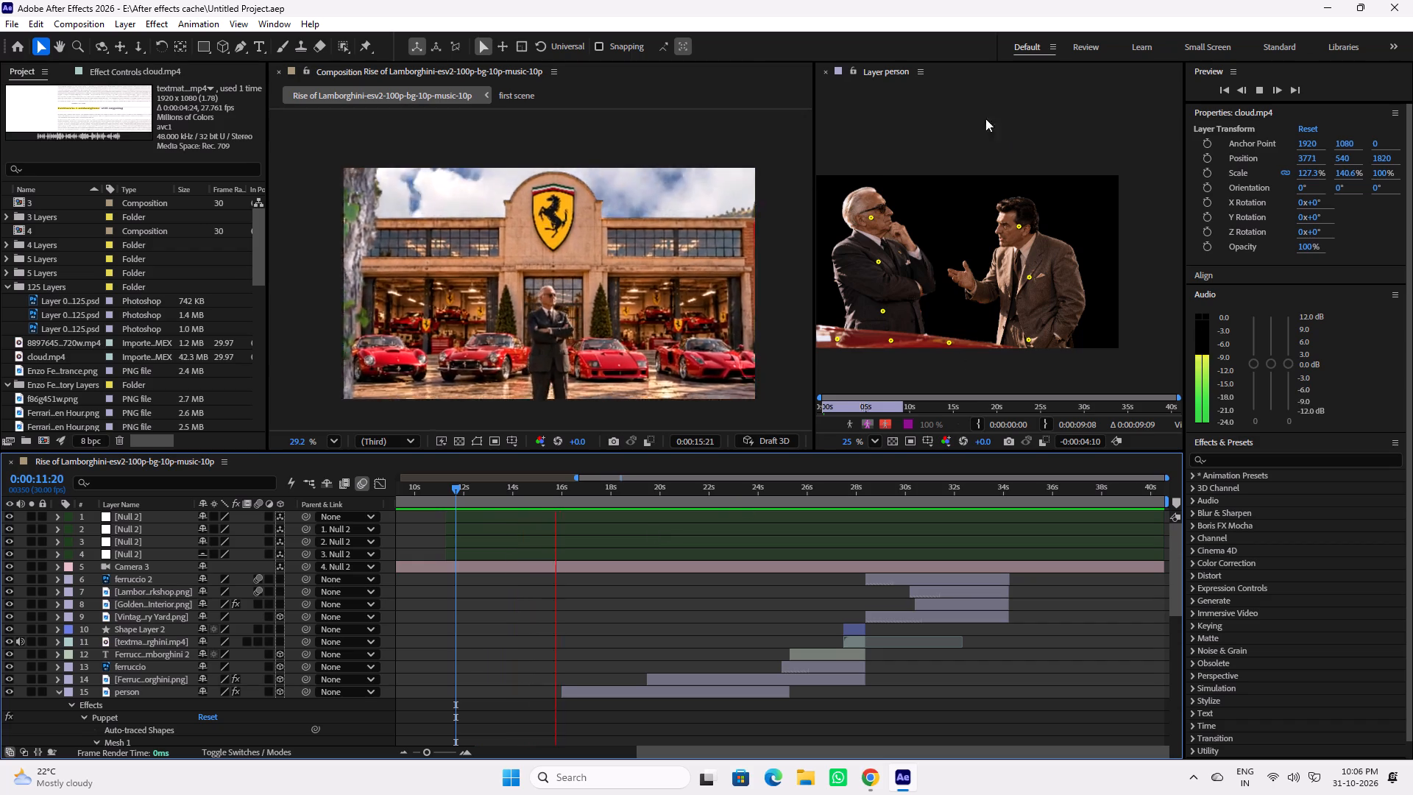
pyautogui.click(826, 75)
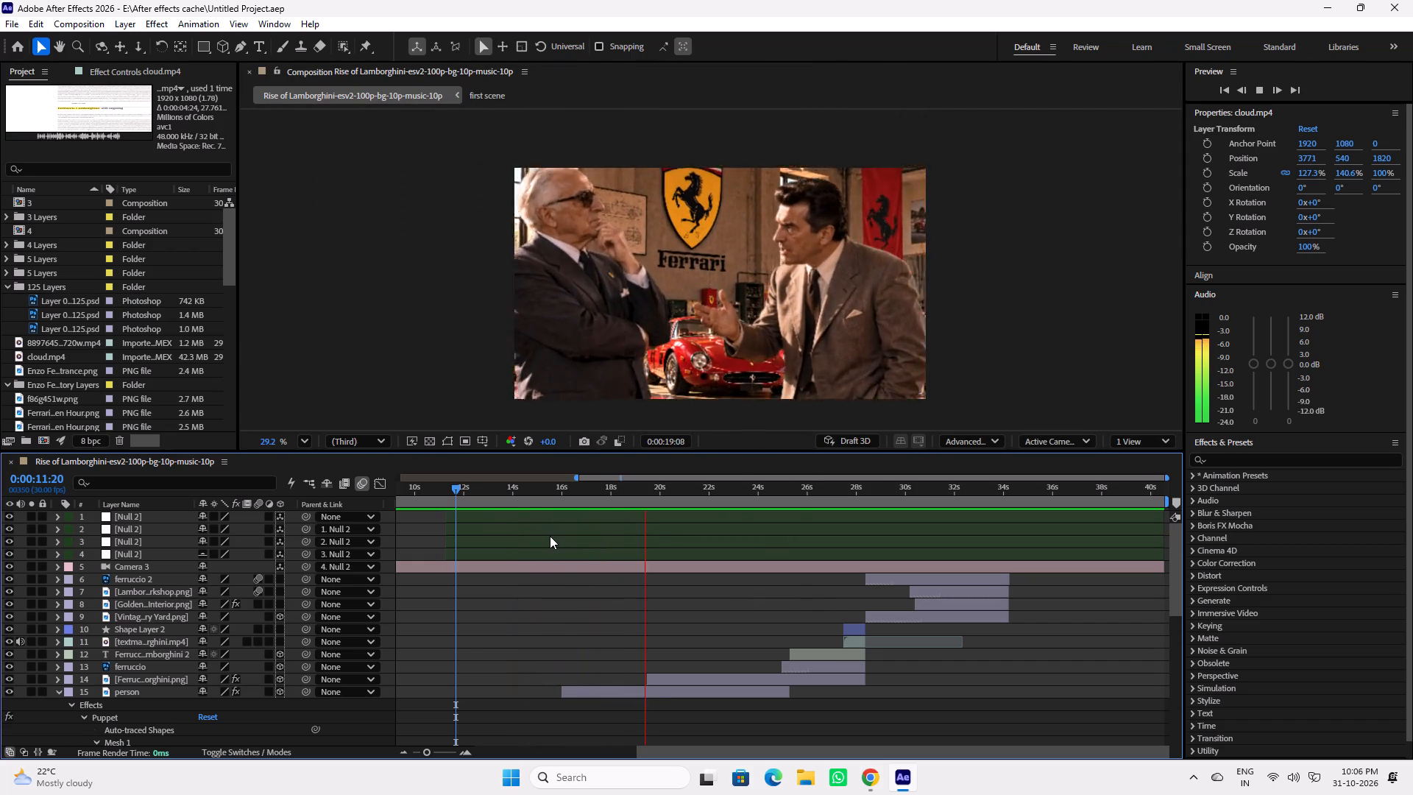
pyautogui.press('space')
pyautogui.click(364, 436)
pyautogui.press('space')
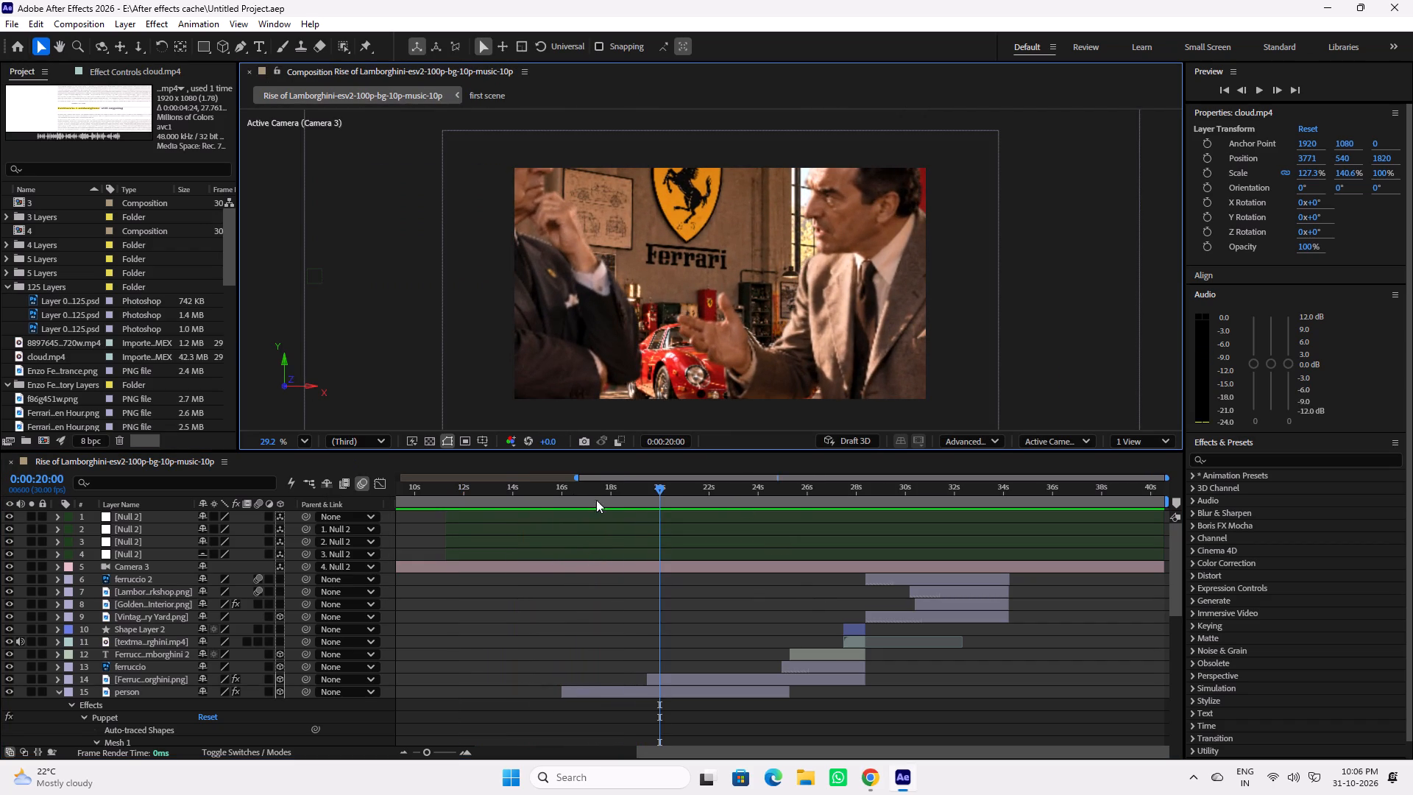
pyautogui.press('space')
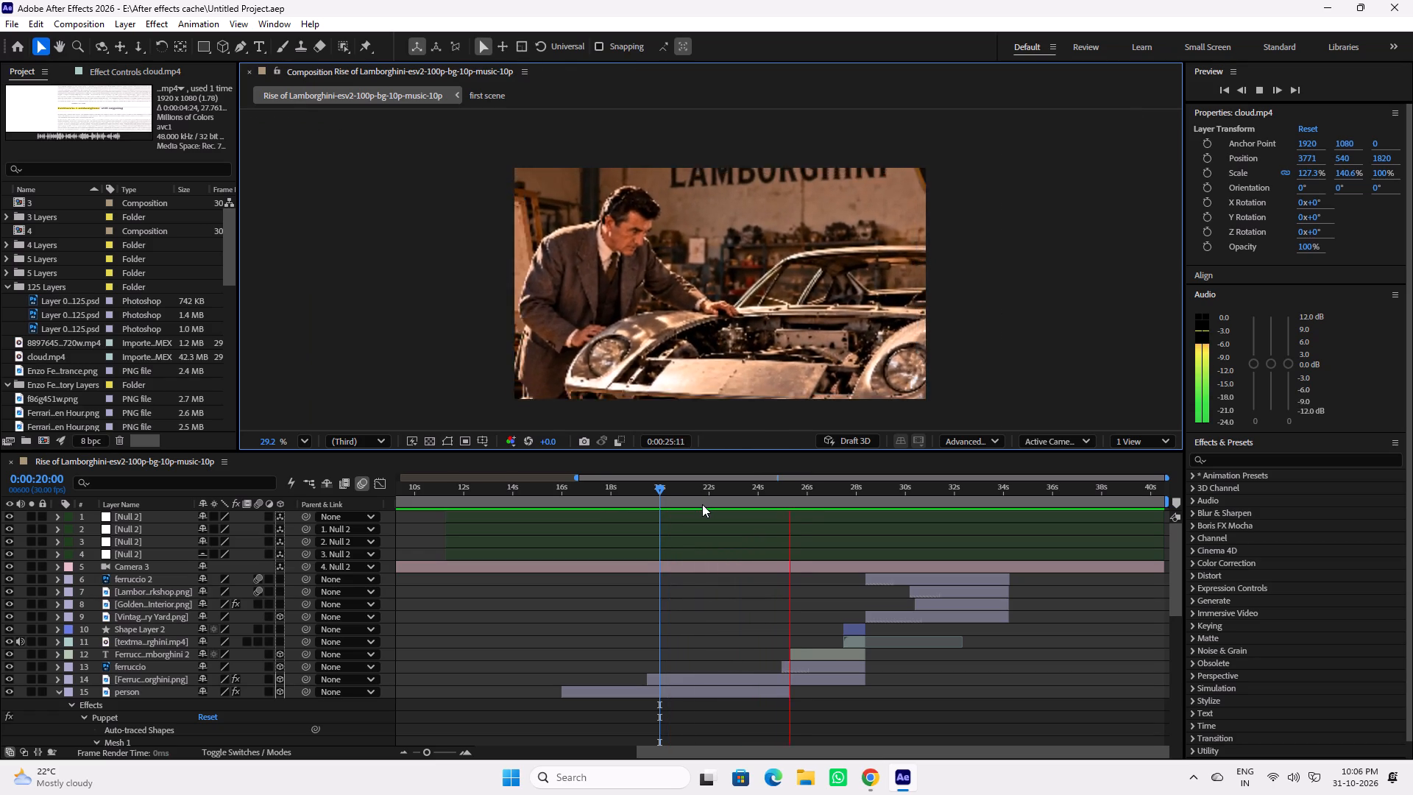
pyautogui.press('space')
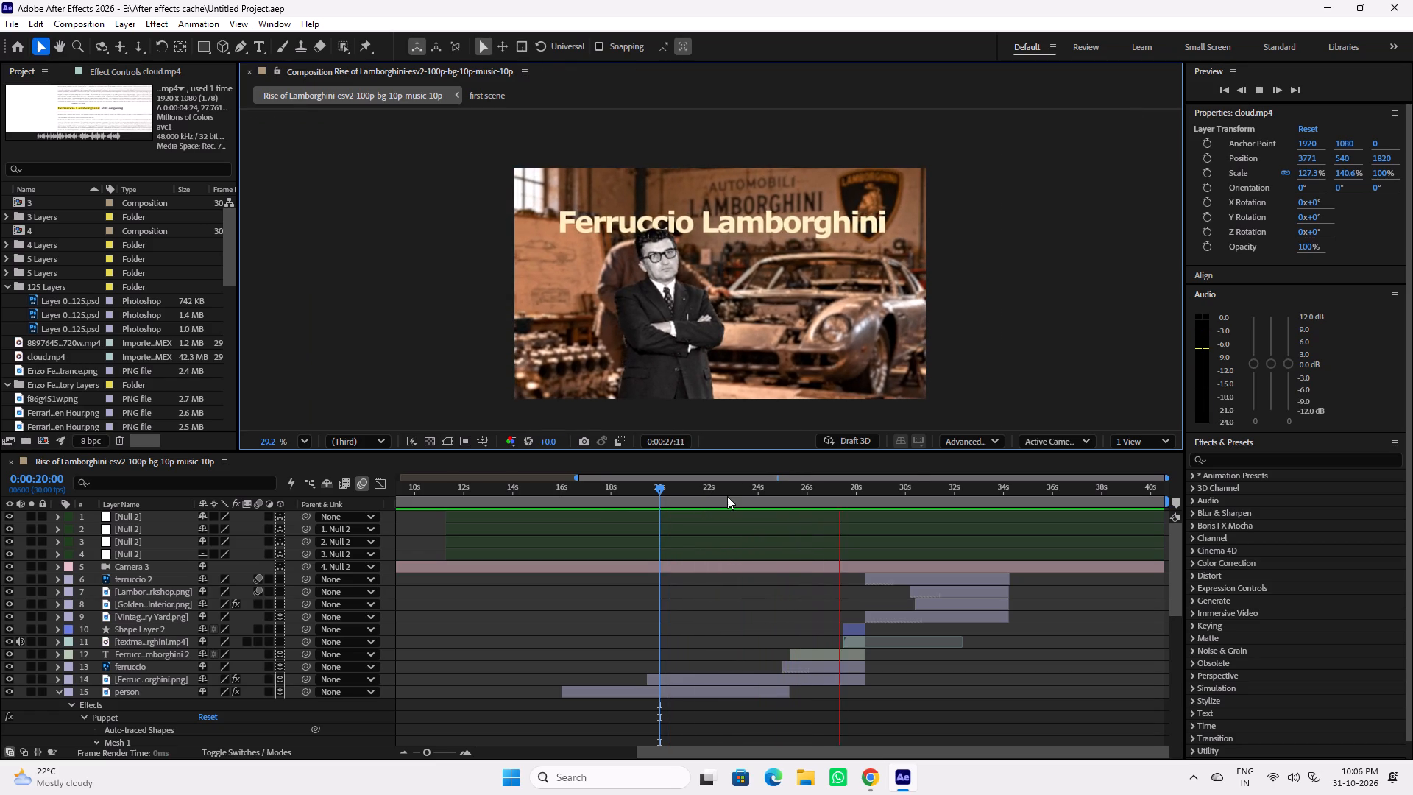
pyautogui.click(687, 490)
pyautogui.press('space')
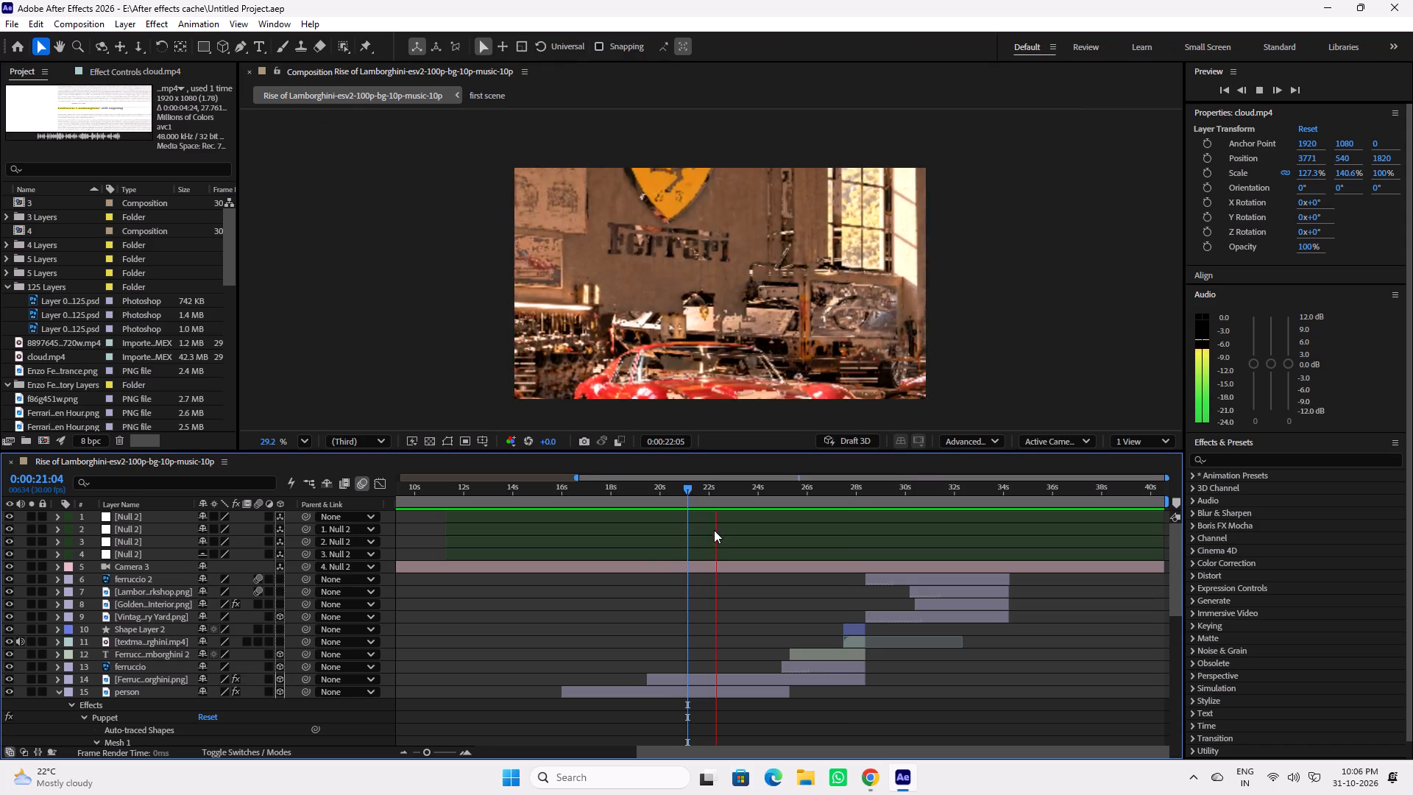
pyautogui.press('space')
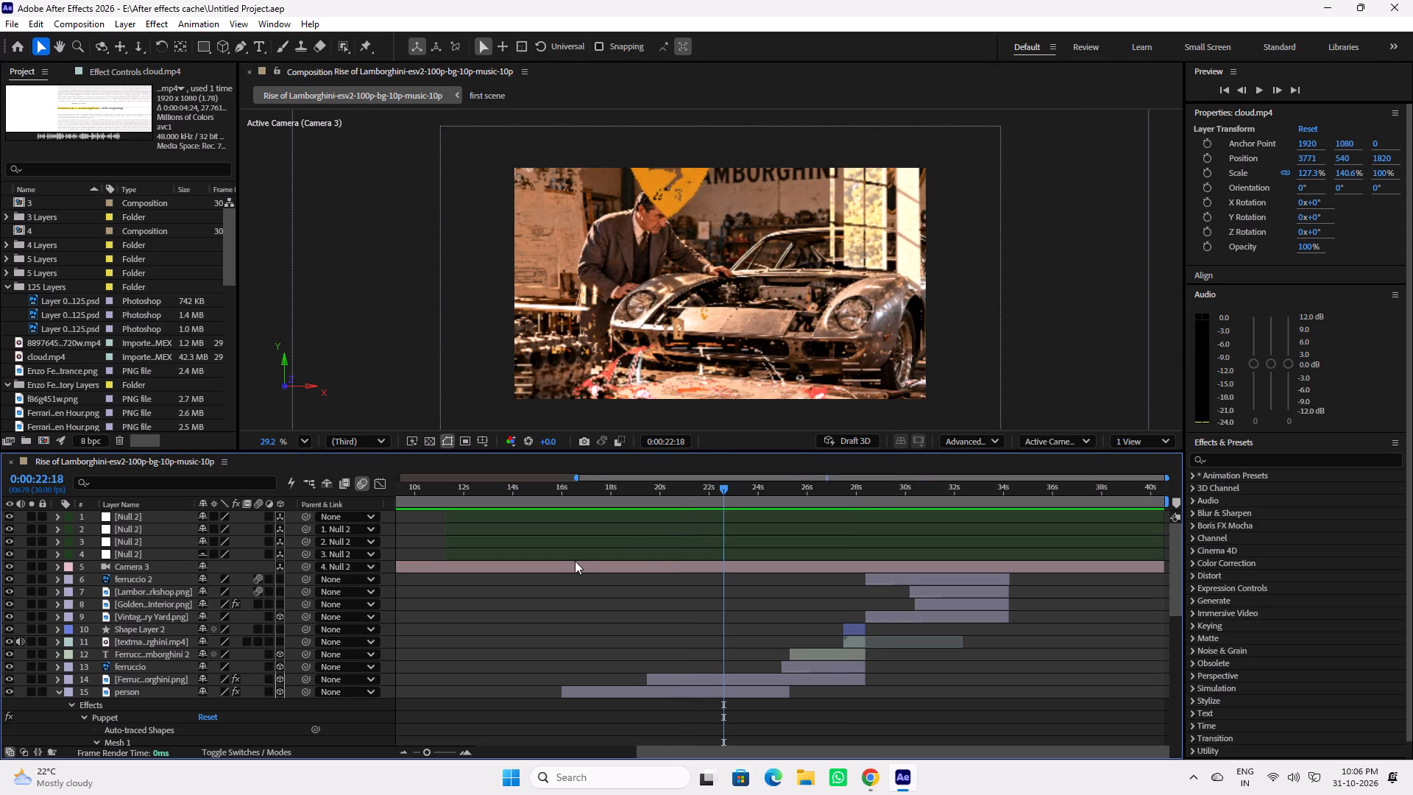
# Search the quick effects finder for "deep" and "glow", and close it without applying an effect.
pyautogui.hotkey('ctrl', 'space')
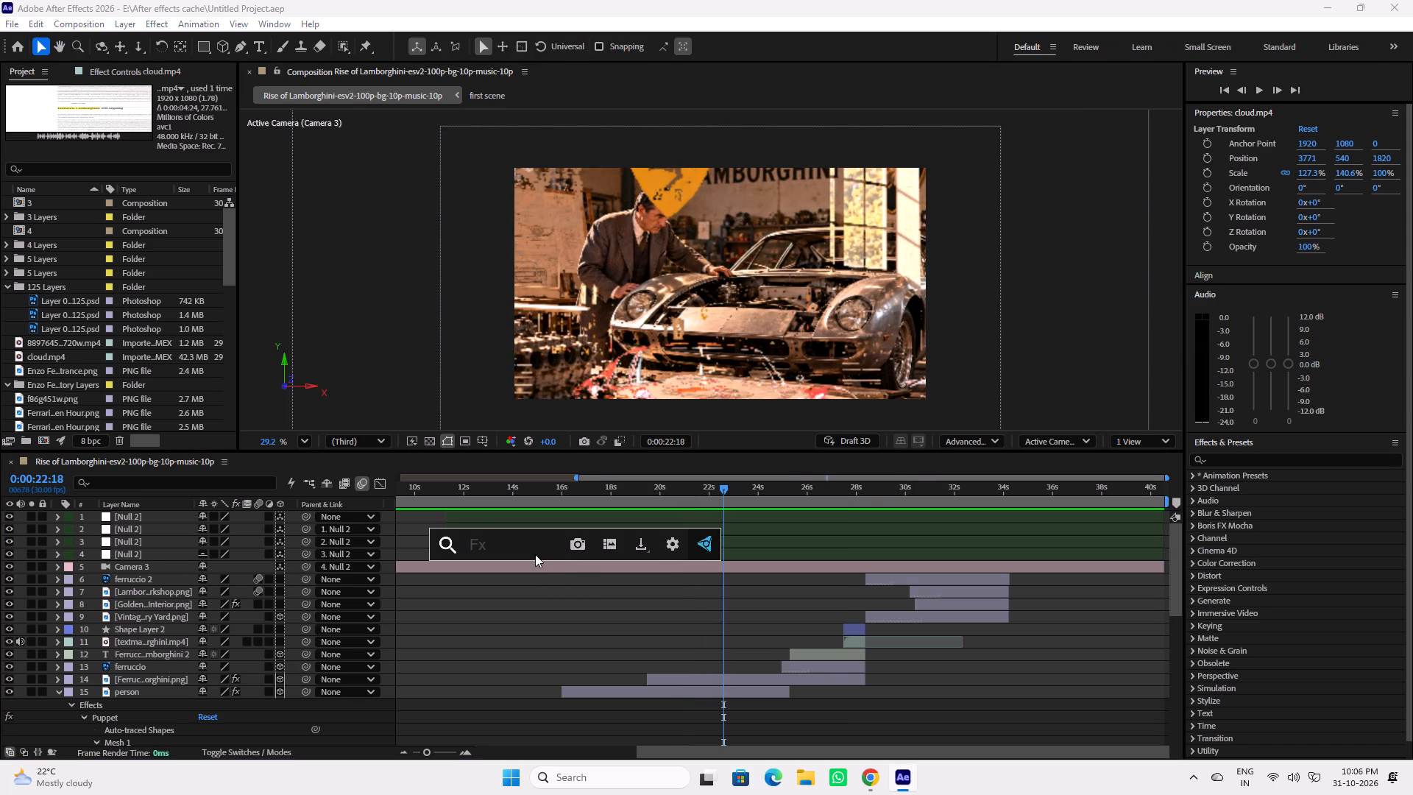
pyautogui.write('deep')
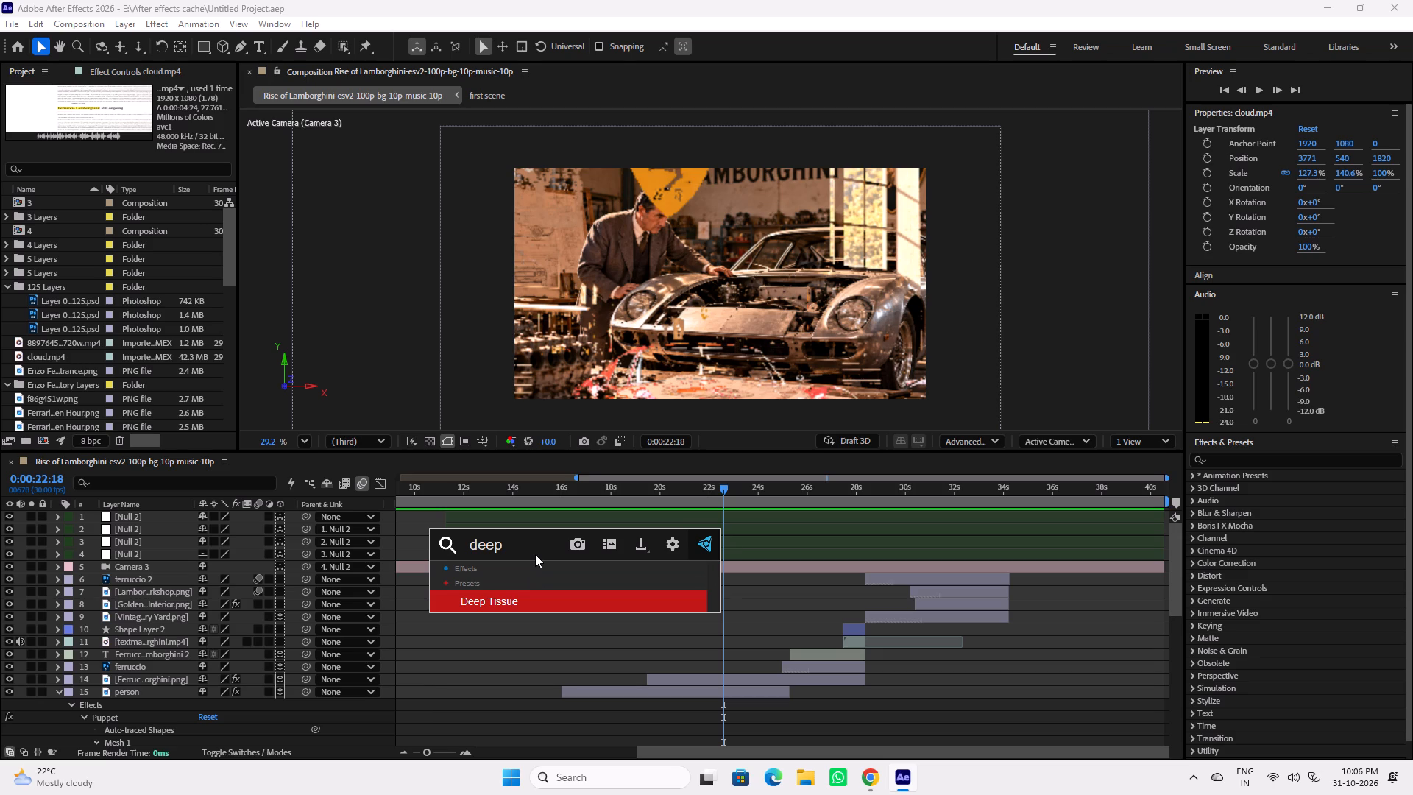
pyautogui.press('BackSpace')
pyautogui.press('BackSpace')
pyautogui.press('BackSpace')
pyautogui.press('BackSpace')
pyautogui.press('BackSpace')
pyautogui.press('BackSpace')
pyautogui.press('BackSpace')
pyautogui.press('BackSpace')
pyautogui.write('glow')
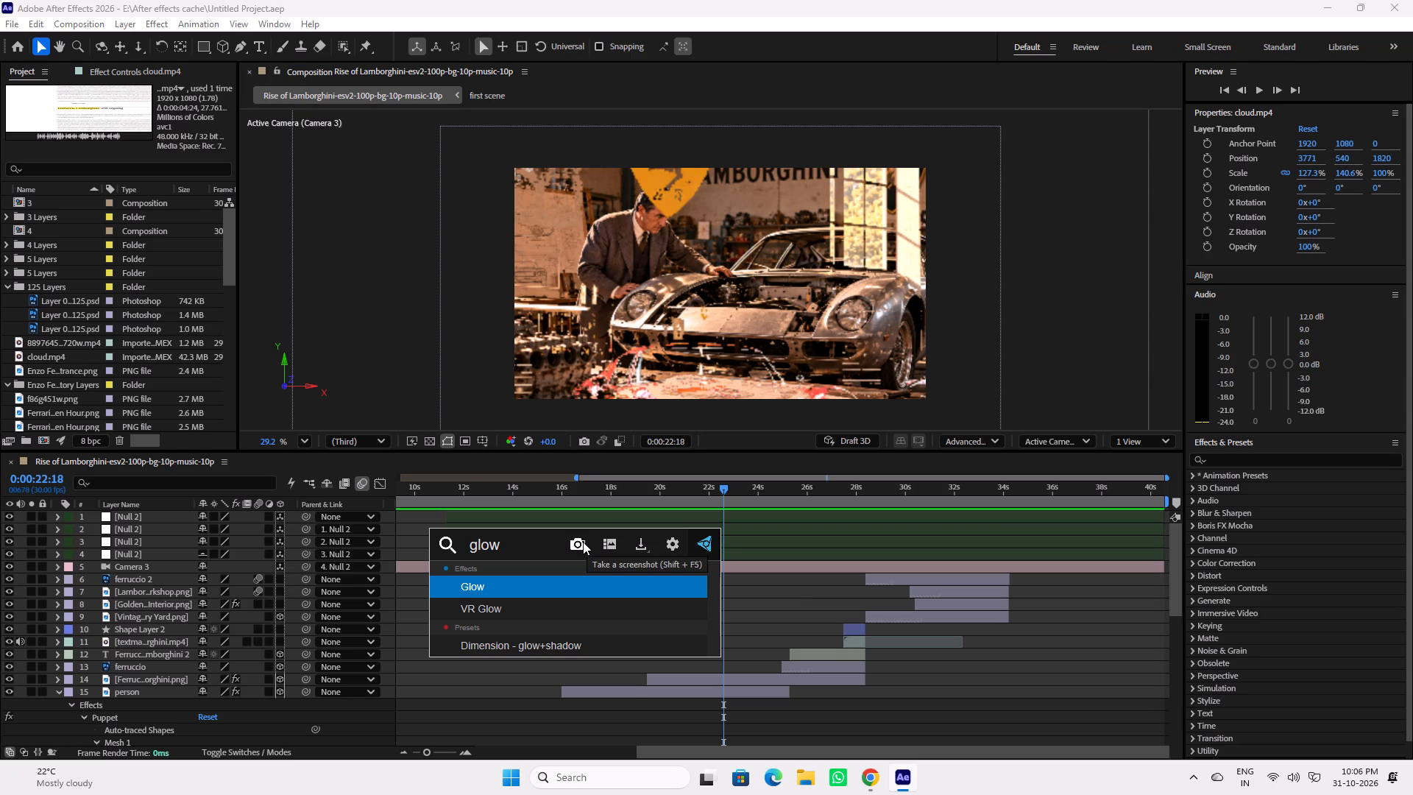
pyautogui.click(777, 604)
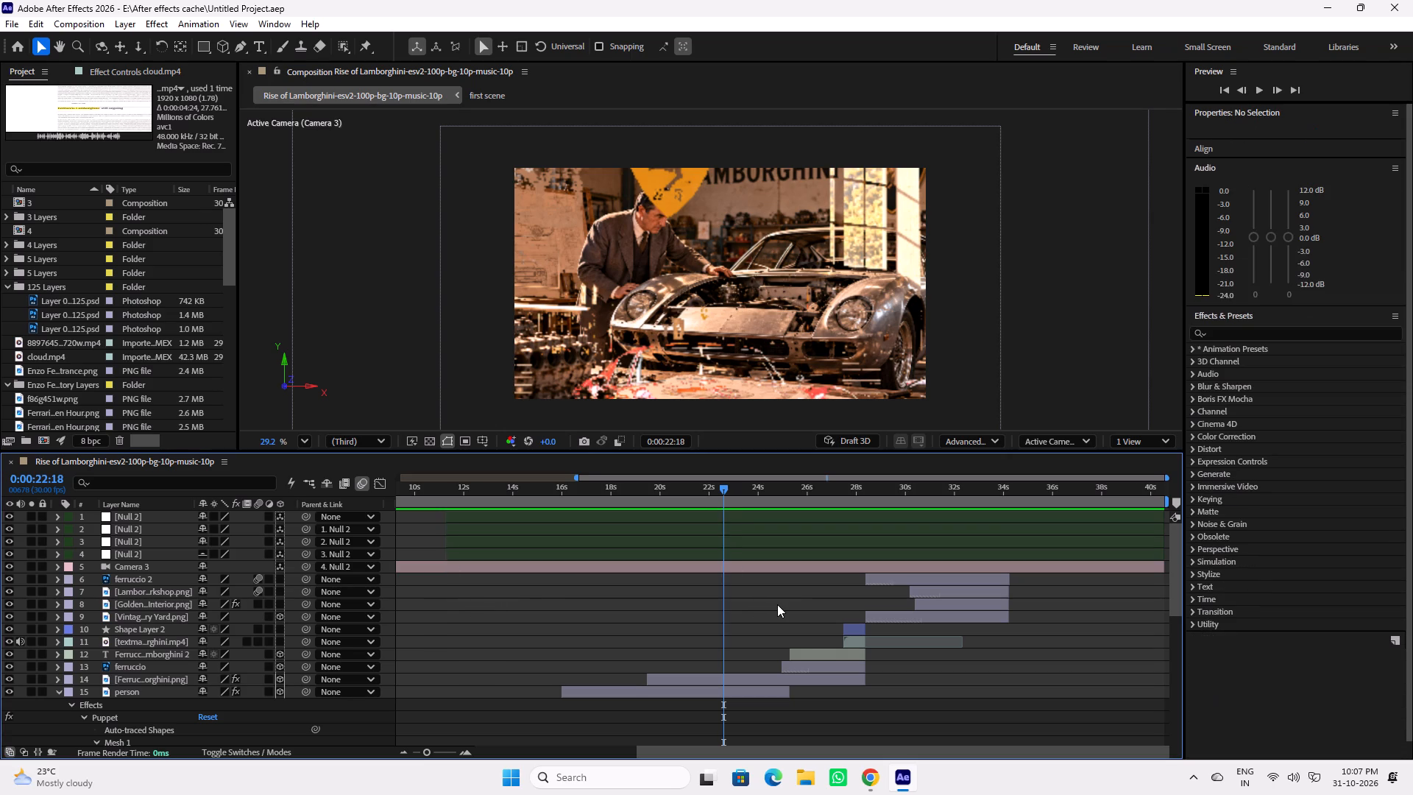
# Look through the composition's layer stack and scrub the timeline back to about 0:00:16:04 to review the Ferrari scenes.
pyautogui.scroll(-12, 559, 616)
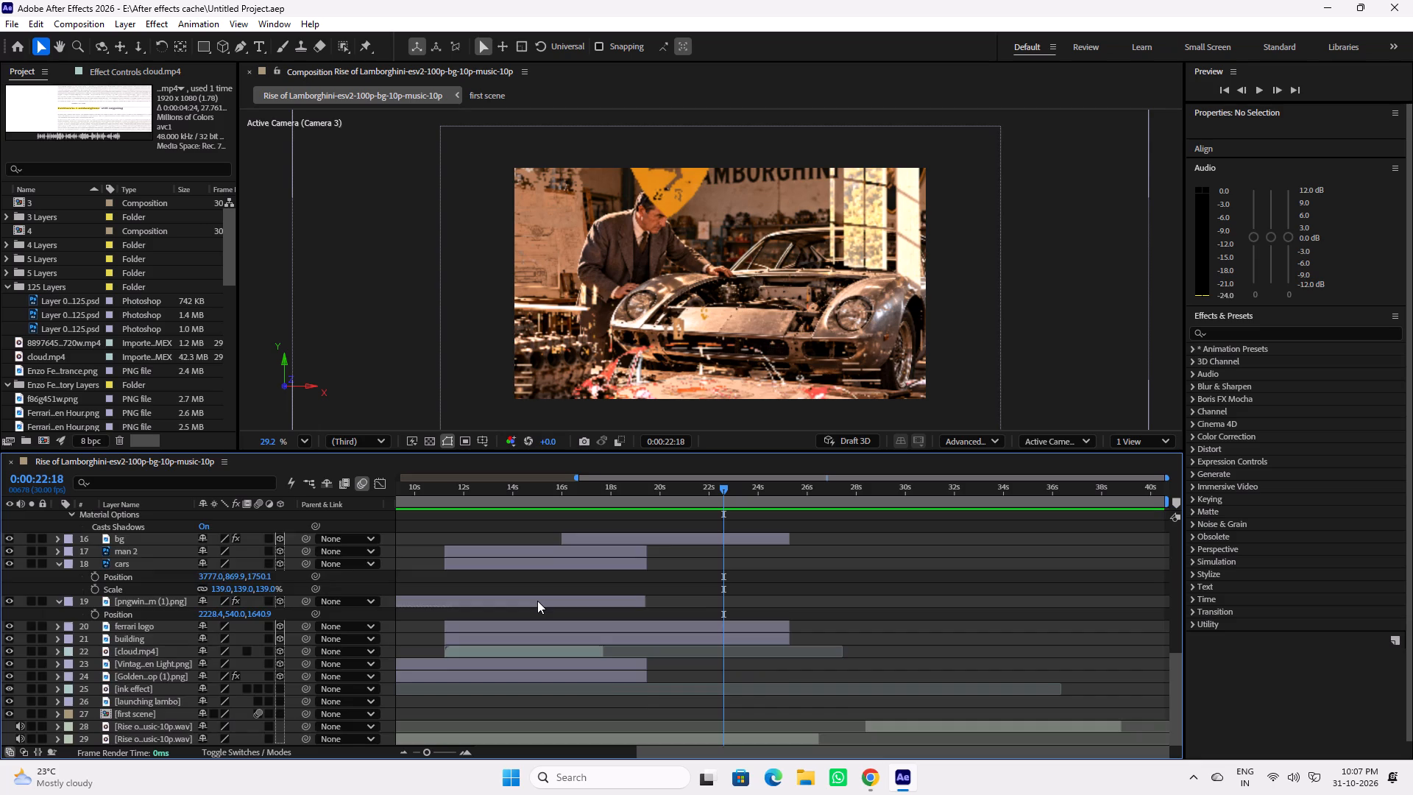
pyautogui.scroll(13, 537, 601)
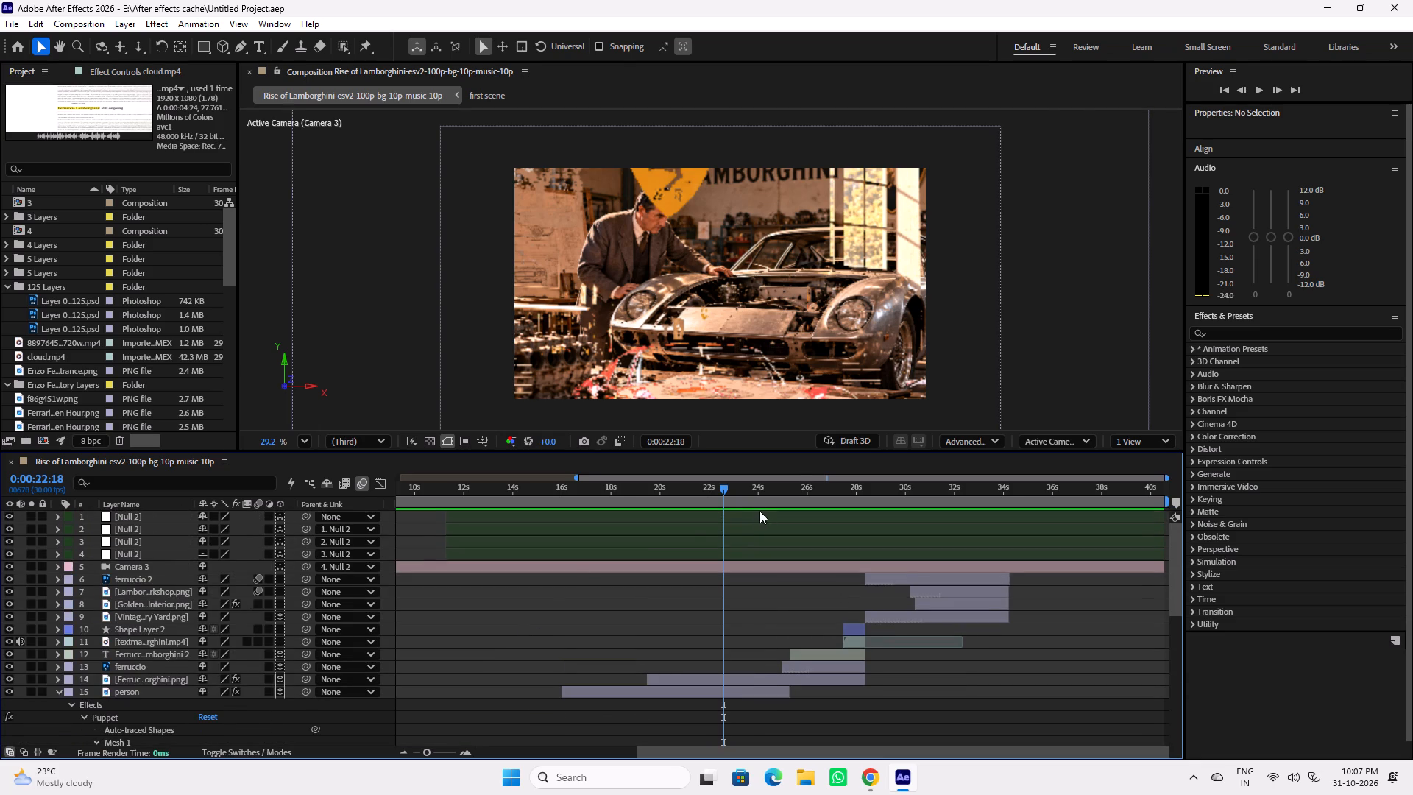
pyautogui.moveTo(688, 491); pyautogui.dragTo(640, 494)
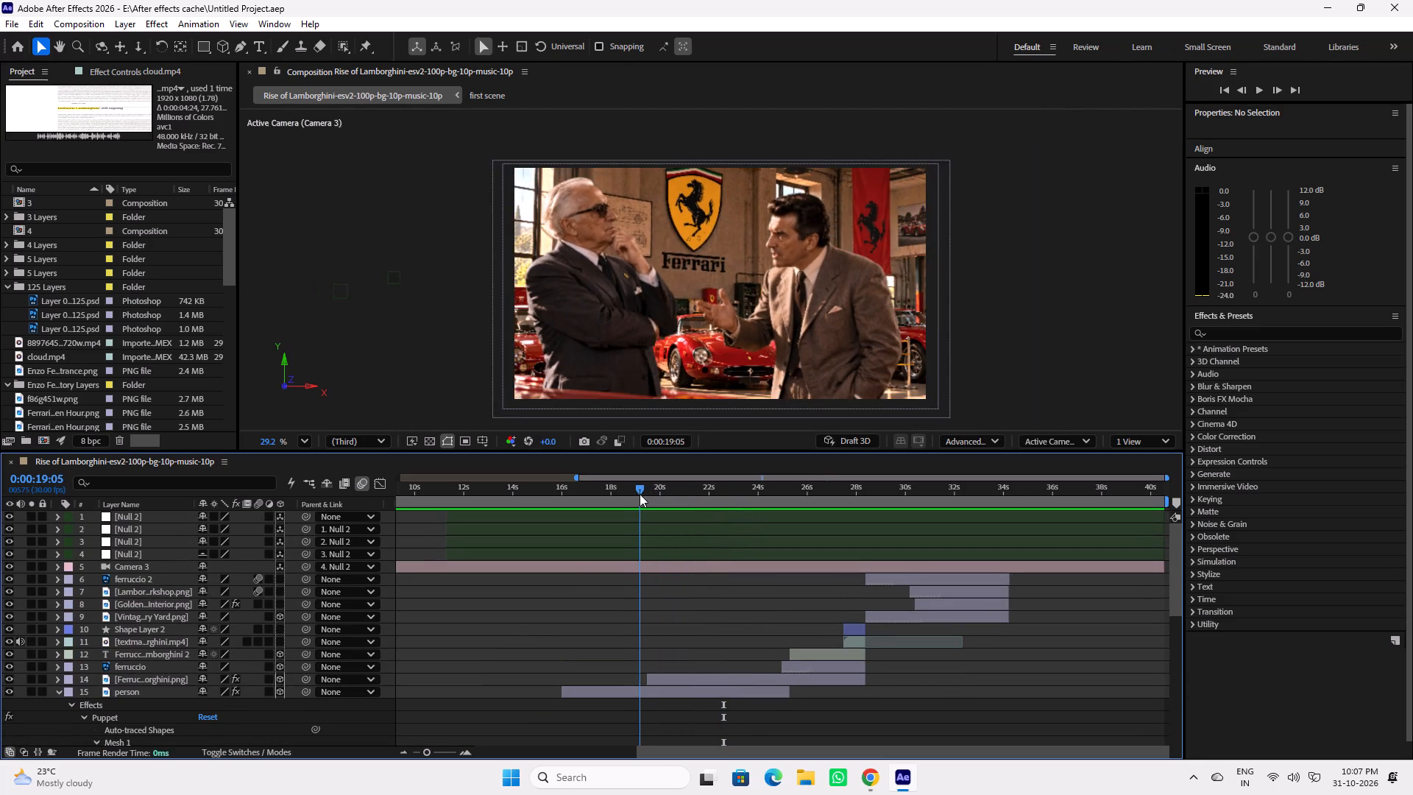
pyautogui.moveTo(640, 494); pyautogui.dragTo(631, 495)
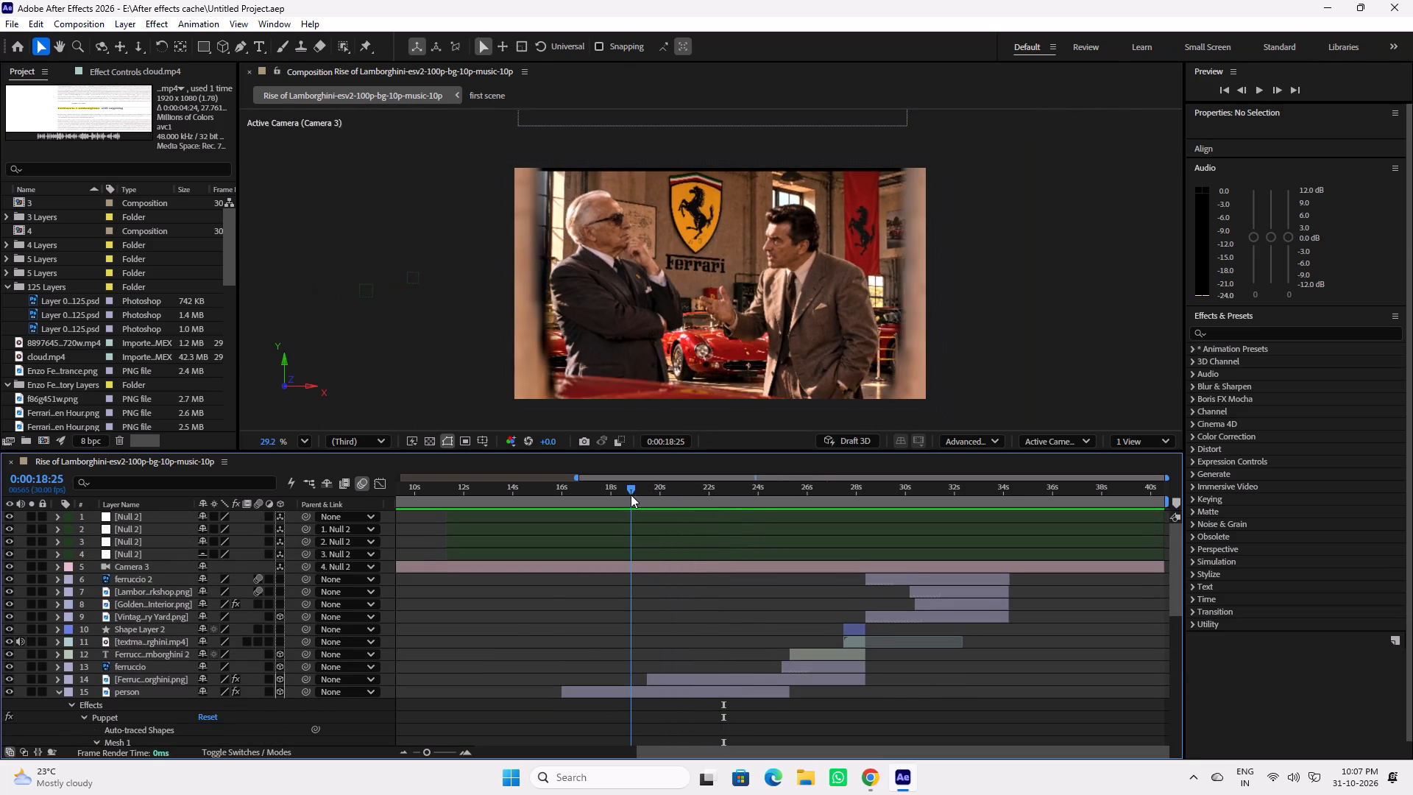
pyautogui.moveTo(631, 495); pyautogui.dragTo(577, 495)
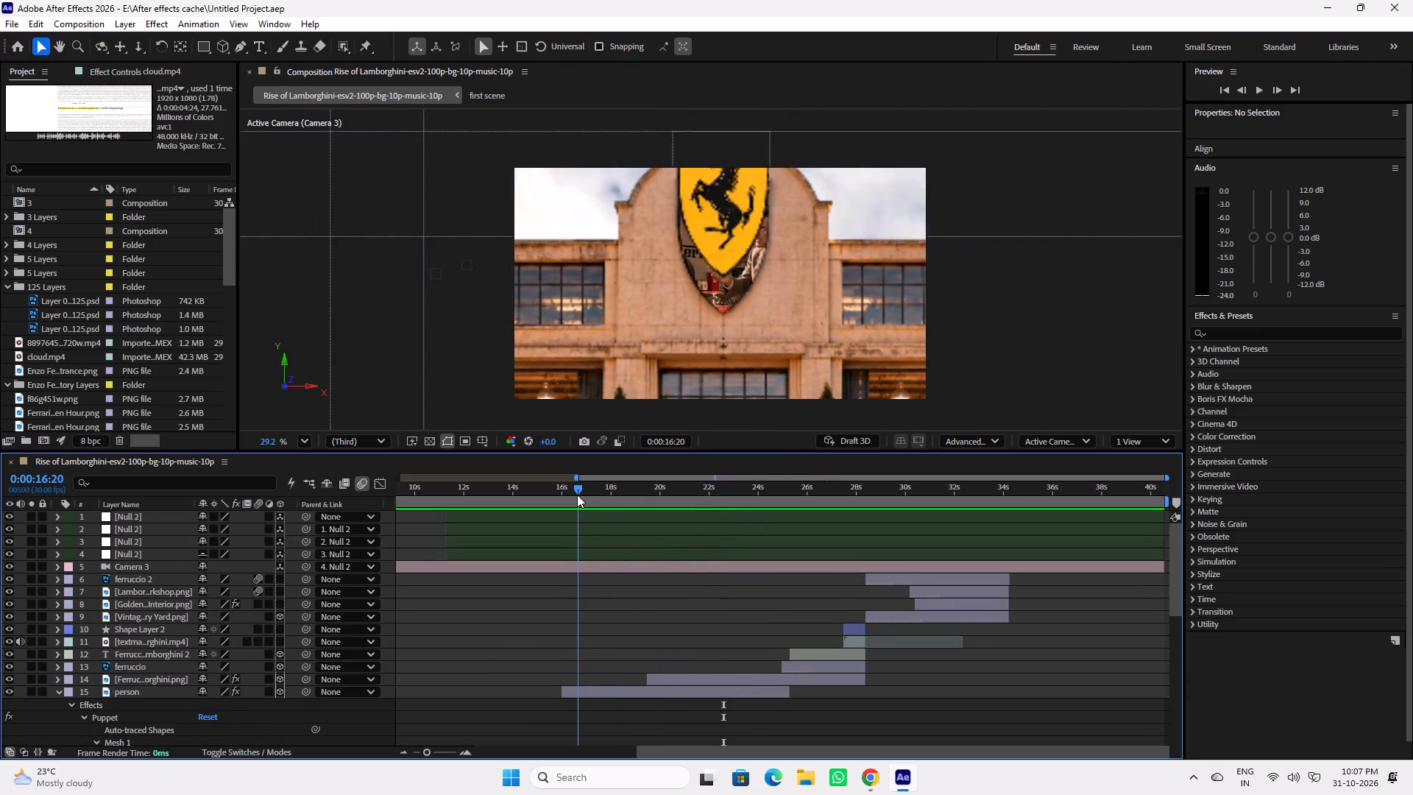
pyautogui.moveTo(577, 495); pyautogui.dragTo(564, 495)
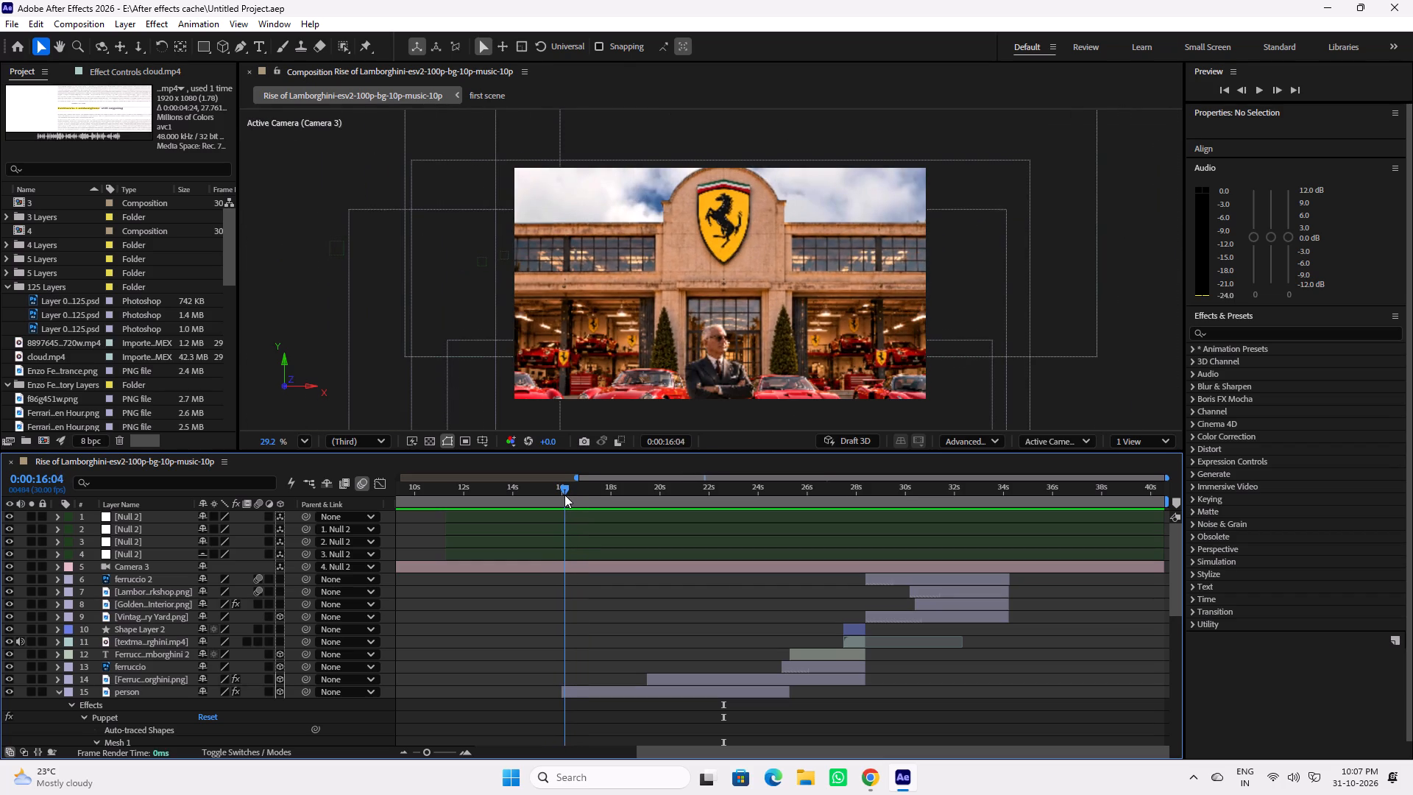
# Scrub between about 0:00:15:27 and 0:00:16:16 and examine which layers make up the Ferrari building scene.
pyautogui.moveTo(564, 495); pyautogui.dragTo(559, 495)
pyautogui.scroll(-10, 567, 570)
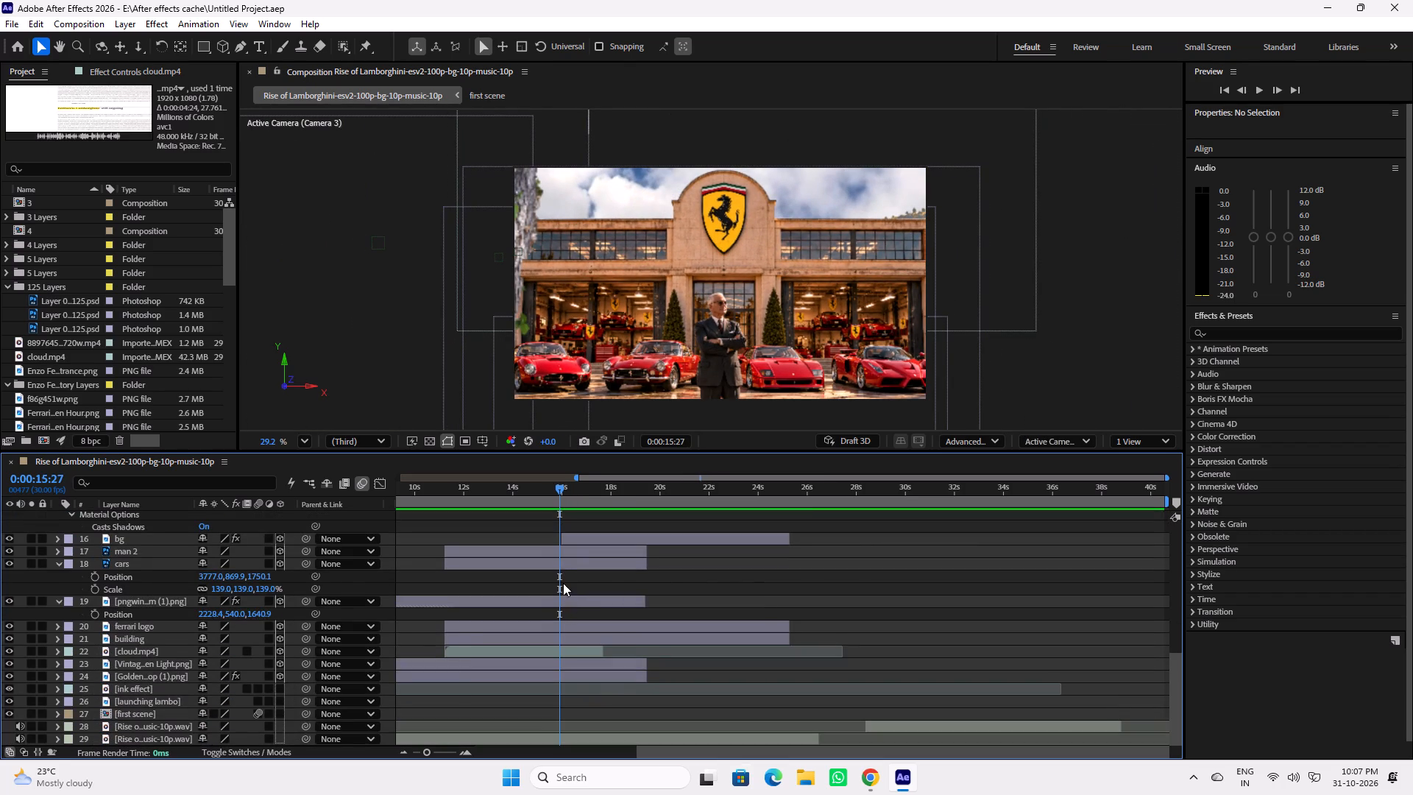
pyautogui.click(559, 554)
pyautogui.click(558, 566)
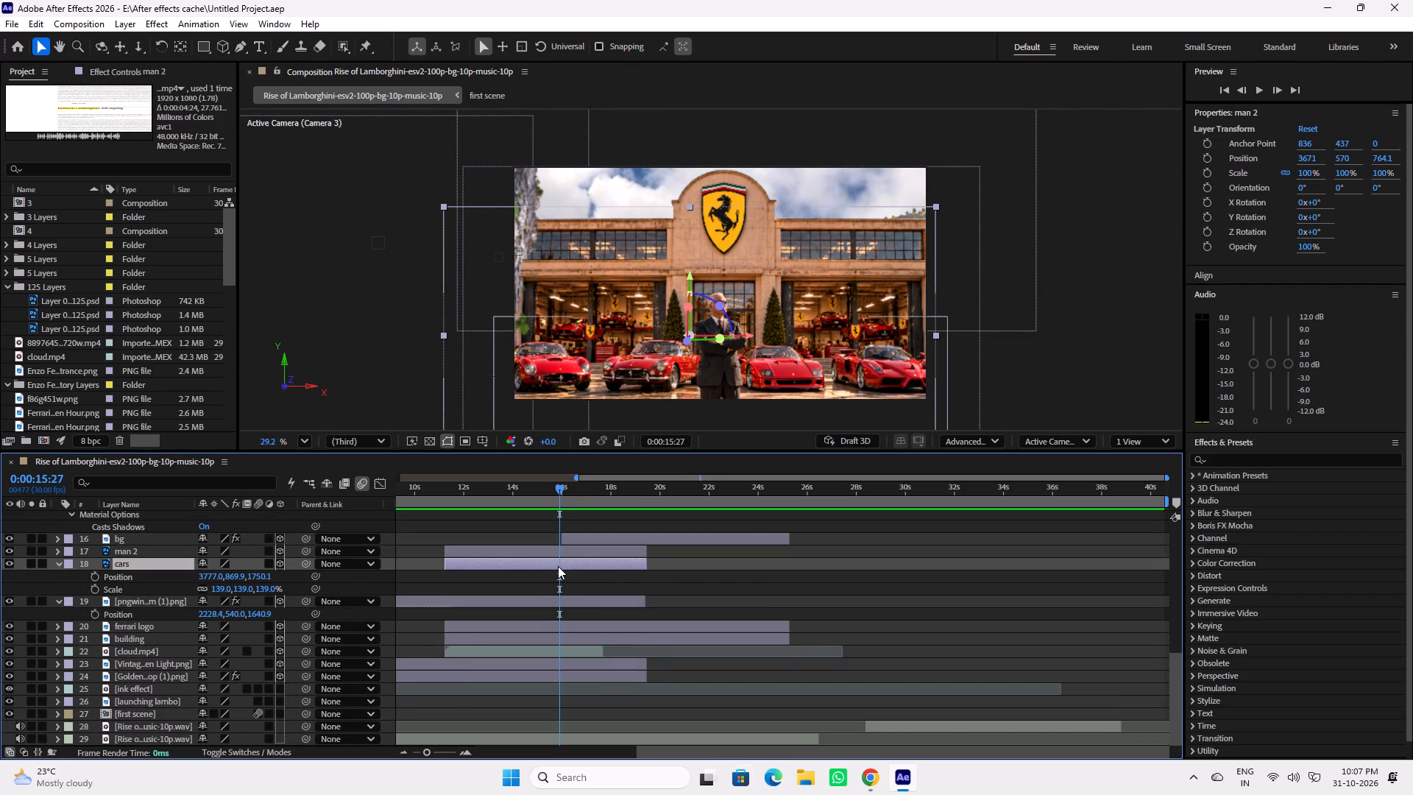
pyautogui.click(558, 549)
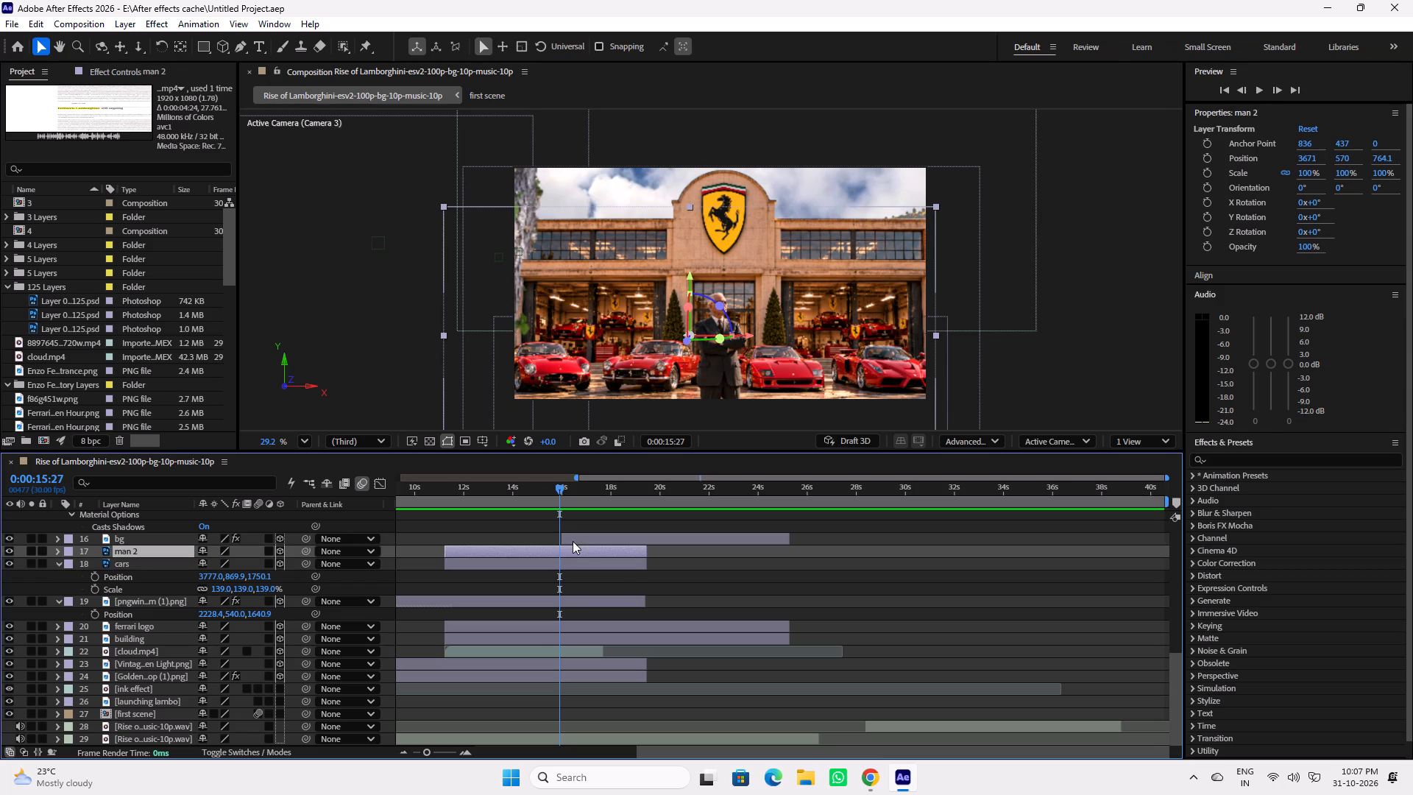
pyautogui.click(559, 598)
pyautogui.scroll(3, 559, 598)
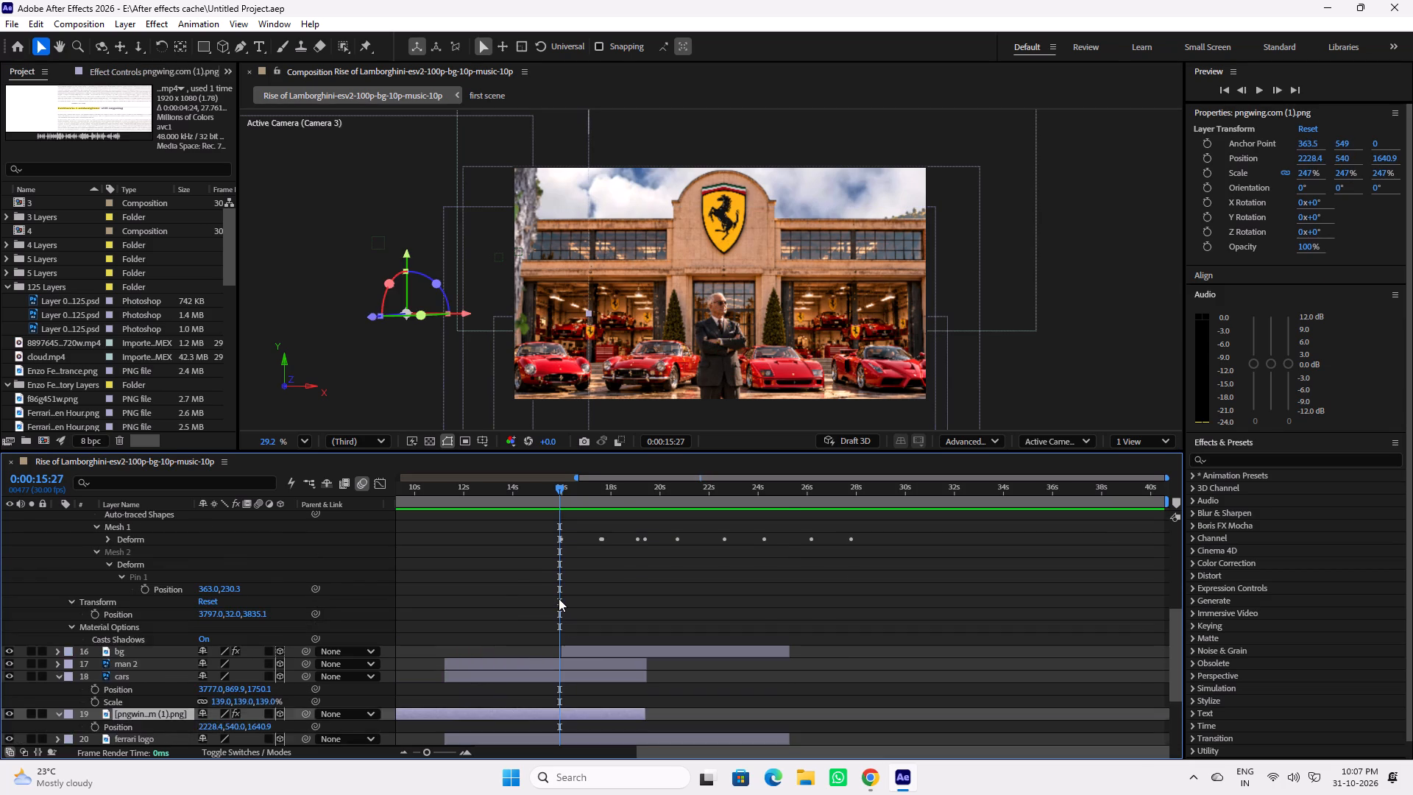
pyautogui.scroll(5, 559, 598)
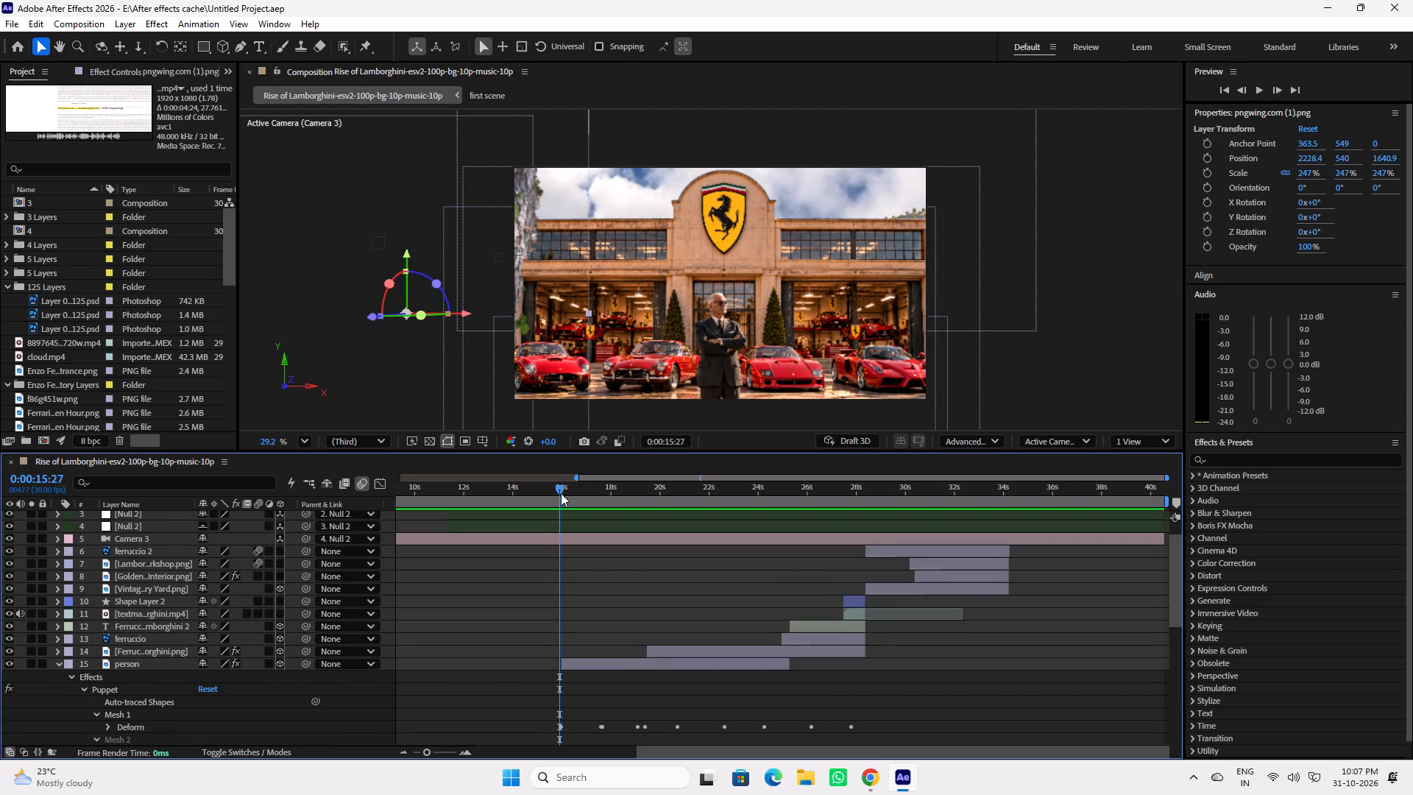
pyautogui.moveTo(561, 487); pyautogui.dragTo(567, 487)
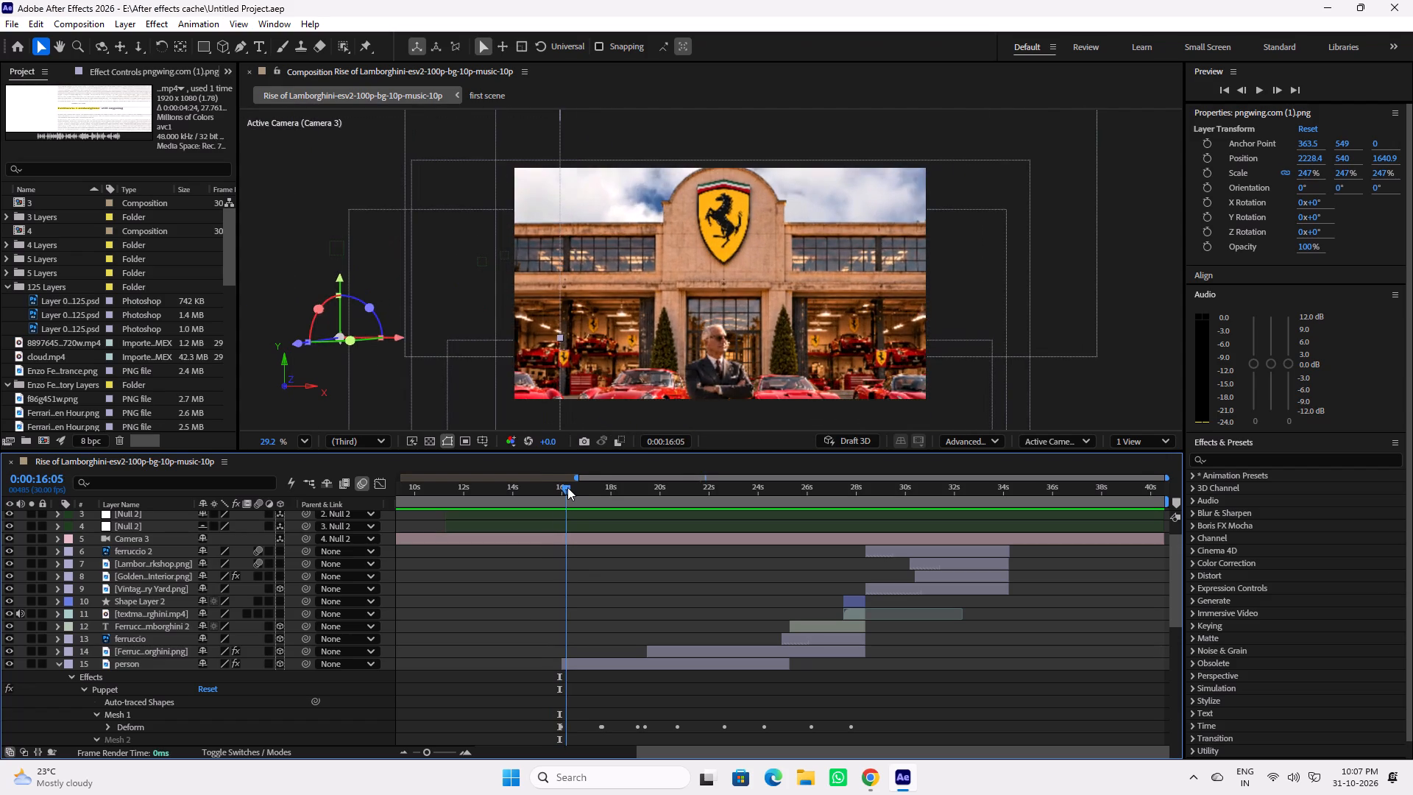
pyautogui.moveTo(567, 487); pyautogui.dragTo(576, 487)
pyautogui.scroll(-4, 589, 527)
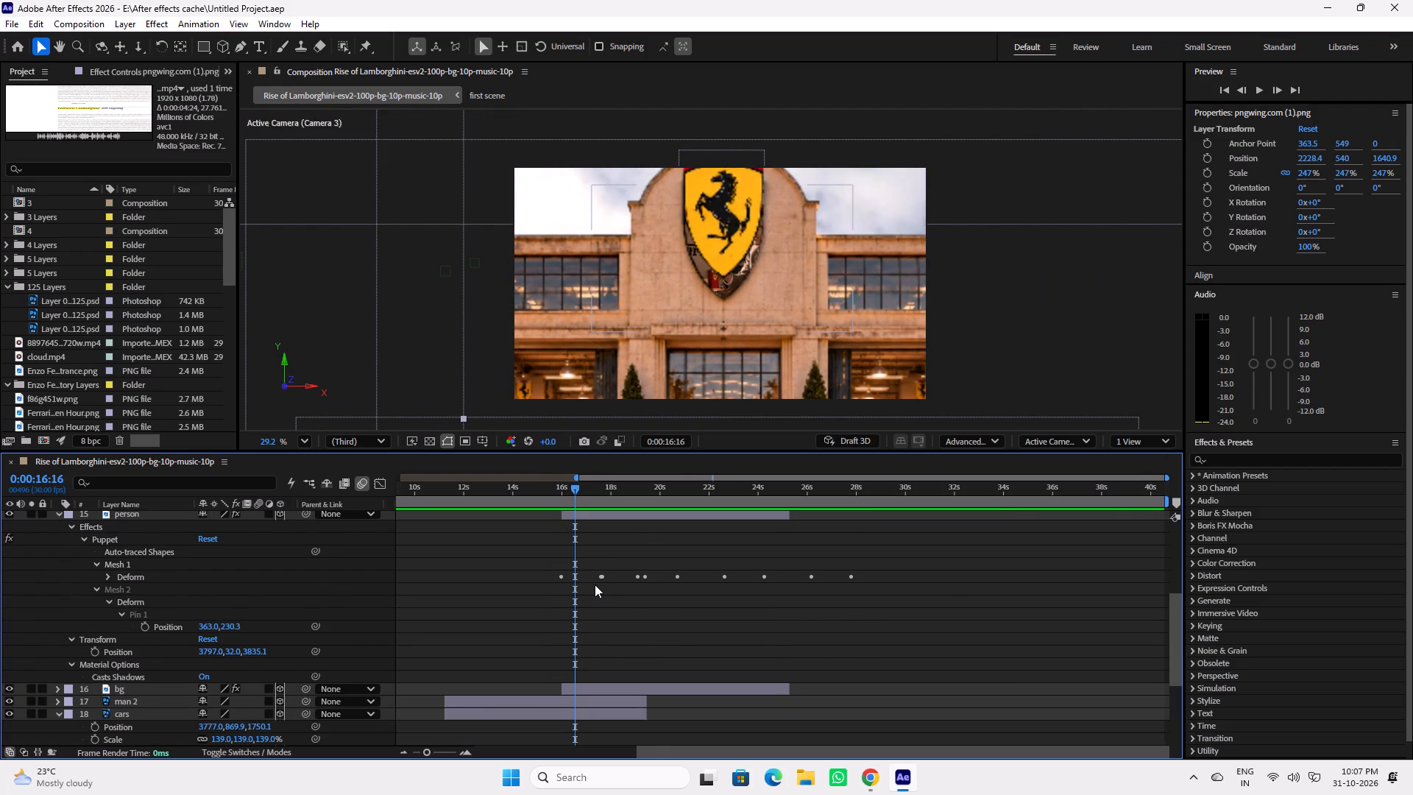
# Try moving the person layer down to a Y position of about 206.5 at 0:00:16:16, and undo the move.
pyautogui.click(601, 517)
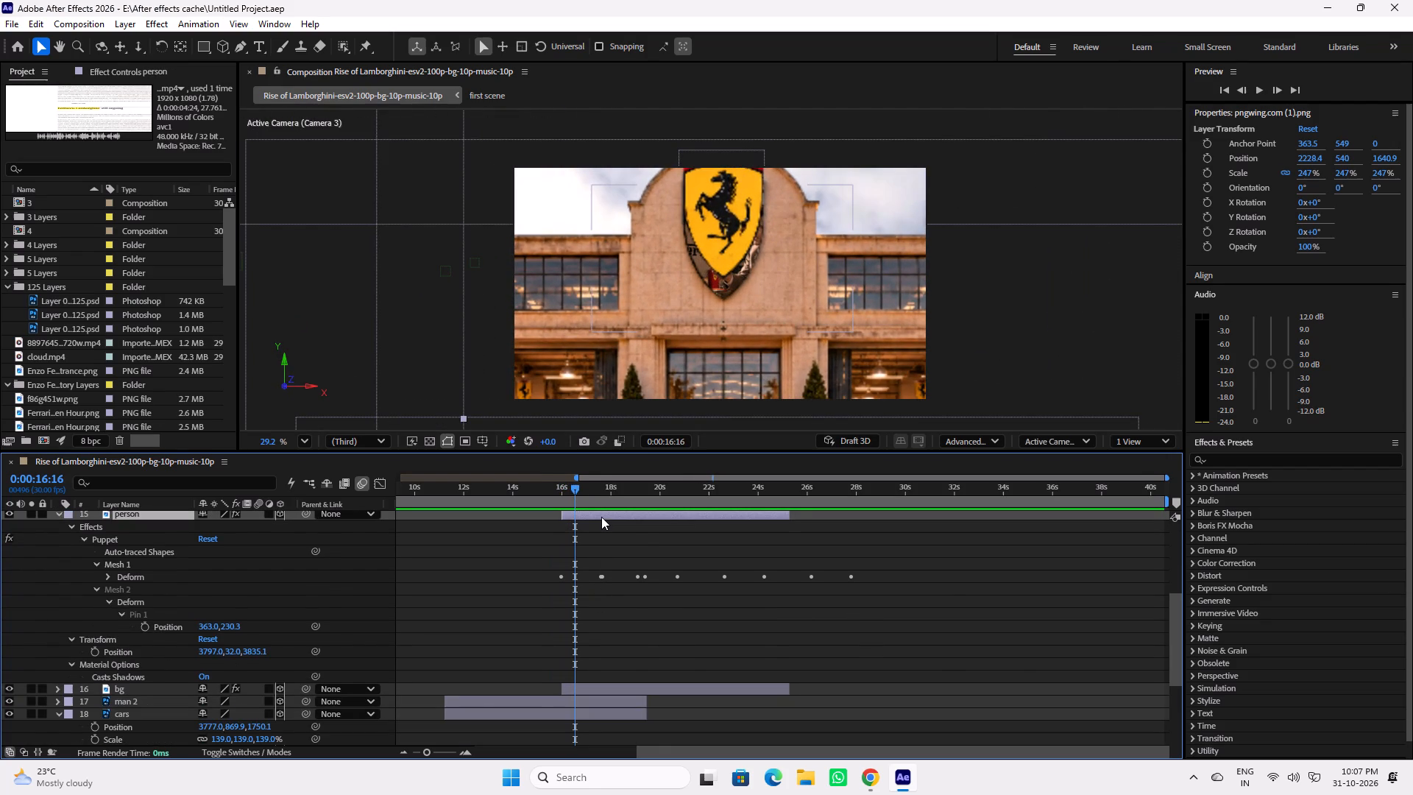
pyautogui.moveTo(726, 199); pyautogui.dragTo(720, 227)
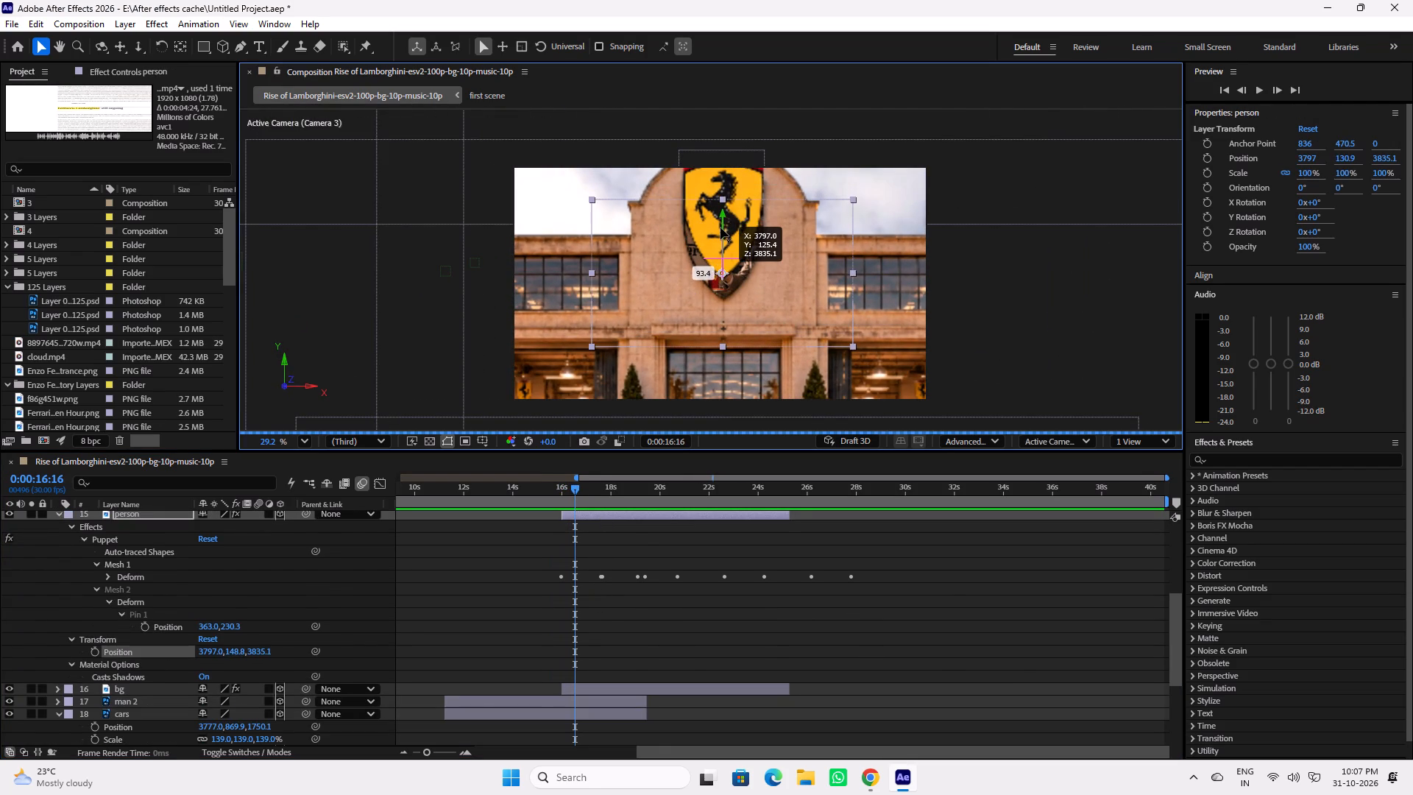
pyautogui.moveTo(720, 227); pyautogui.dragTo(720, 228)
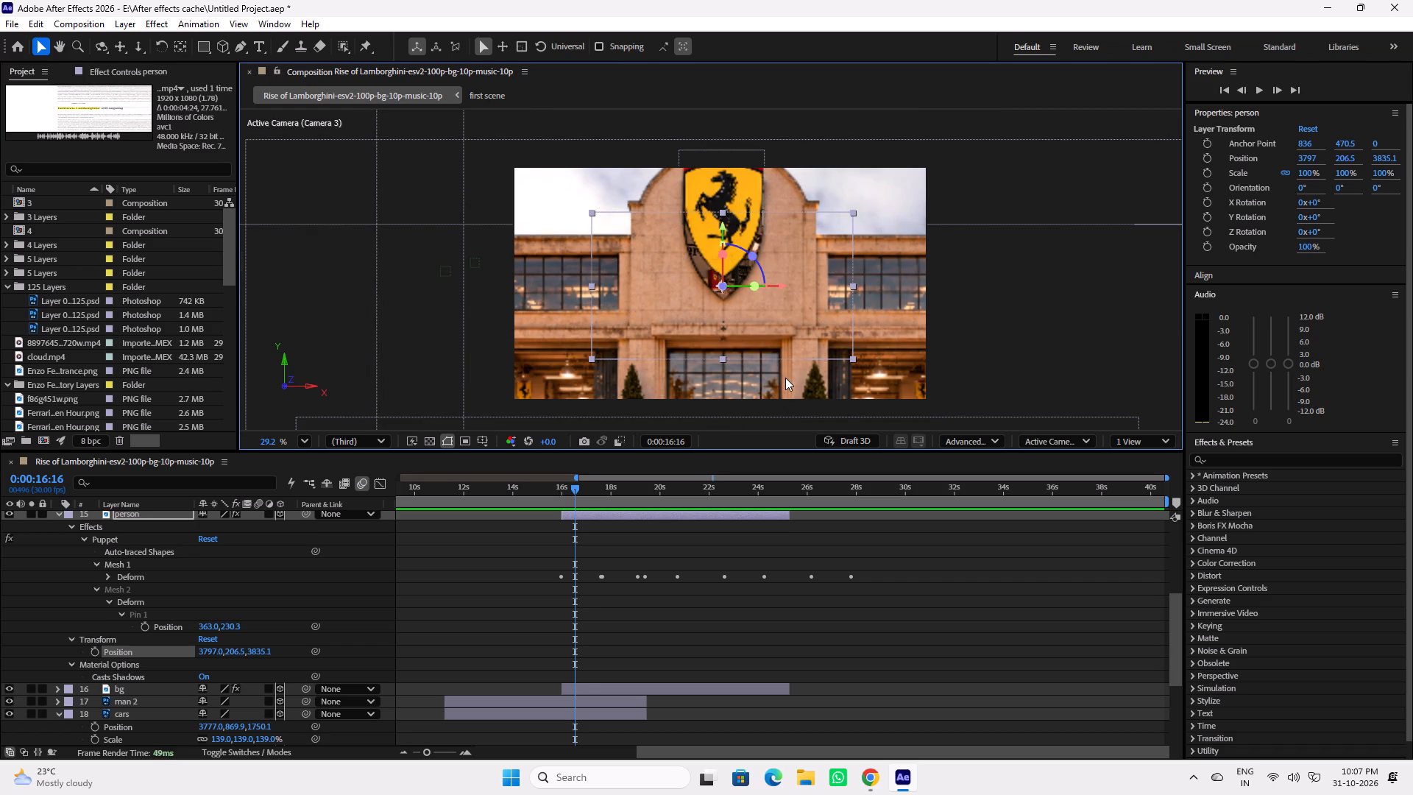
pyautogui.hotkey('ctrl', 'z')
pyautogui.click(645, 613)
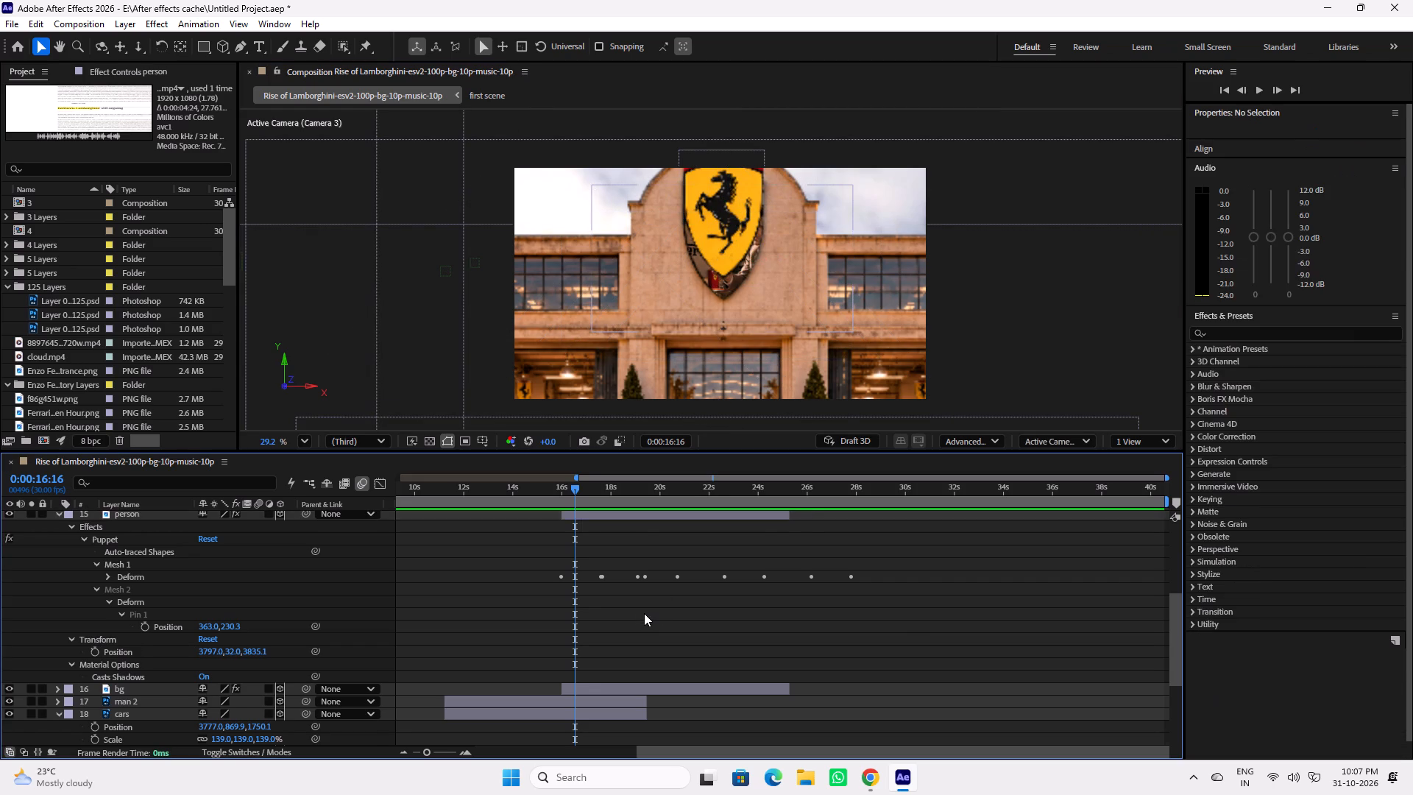
# Apply the Glow effect to the ferrari logo layer and set its Glow Radius to 53.
pyautogui.scroll(-5, 640, 615)
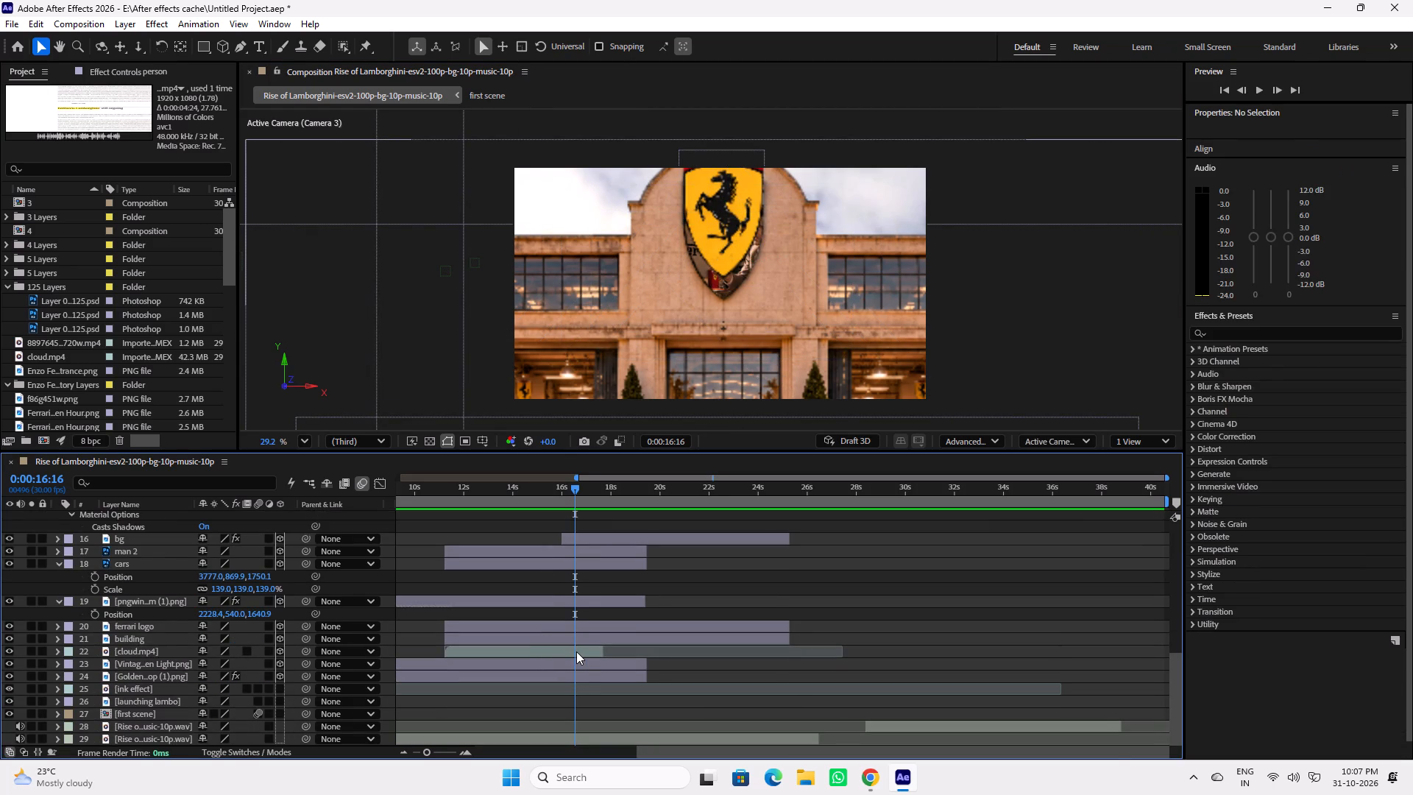
pyautogui.click(576, 651)
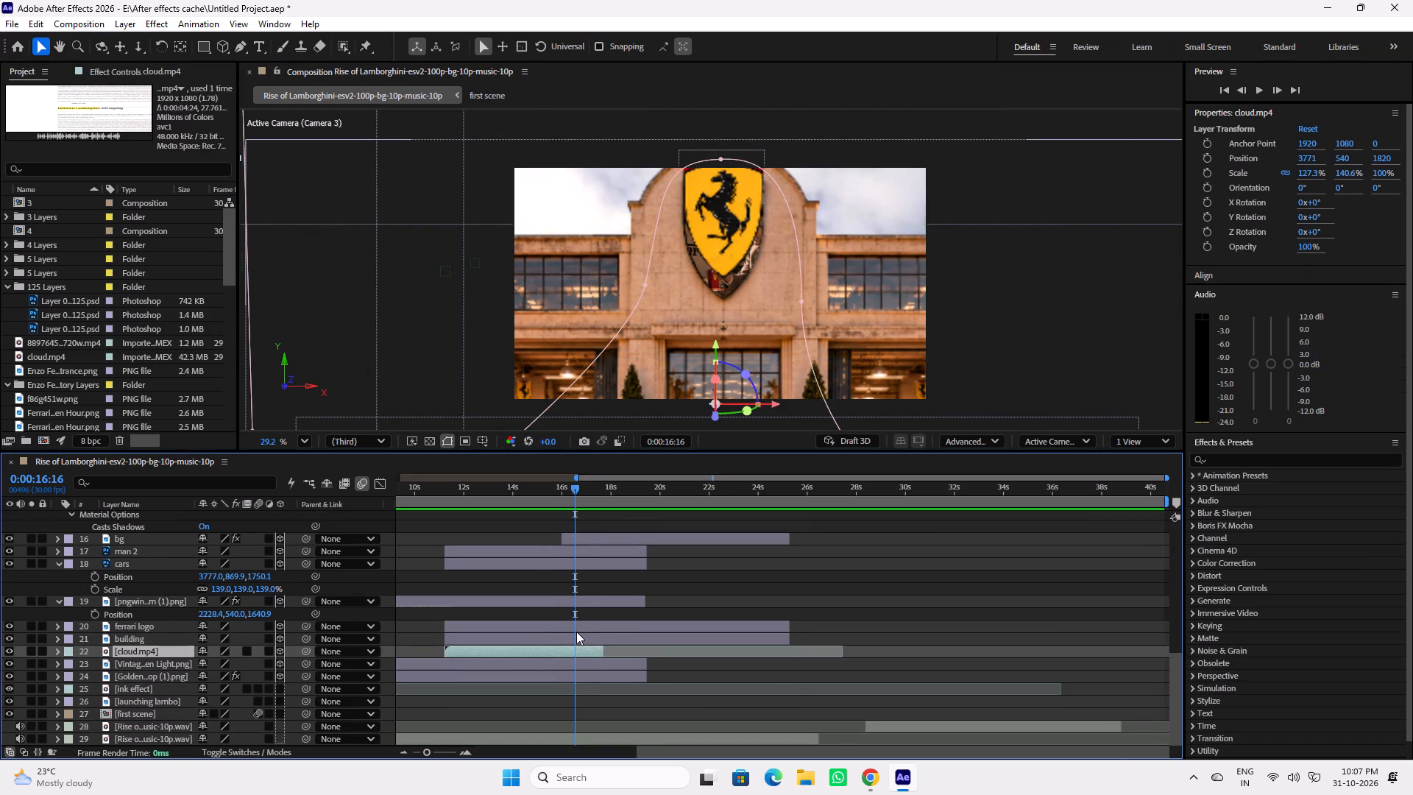
pyautogui.click(576, 637)
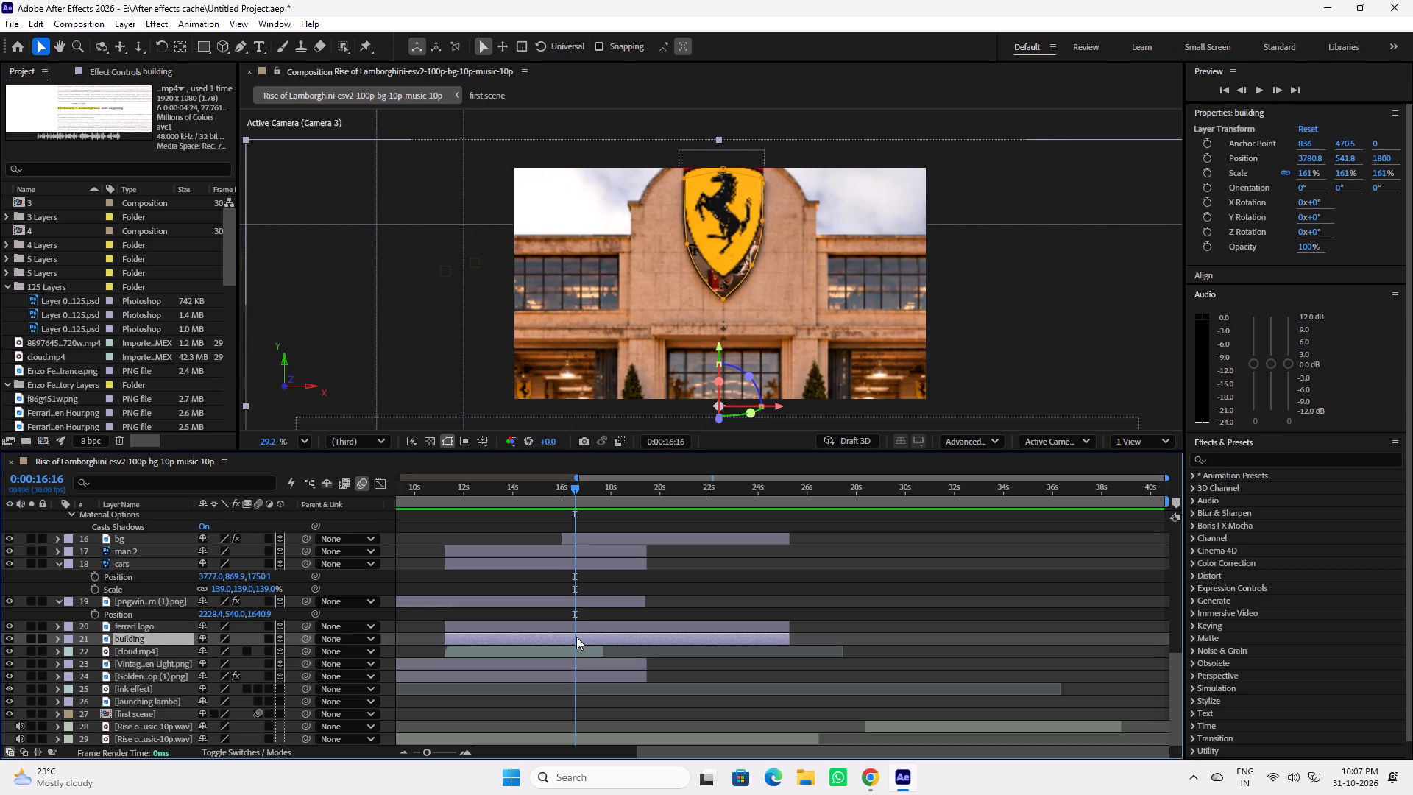
pyautogui.click(580, 623)
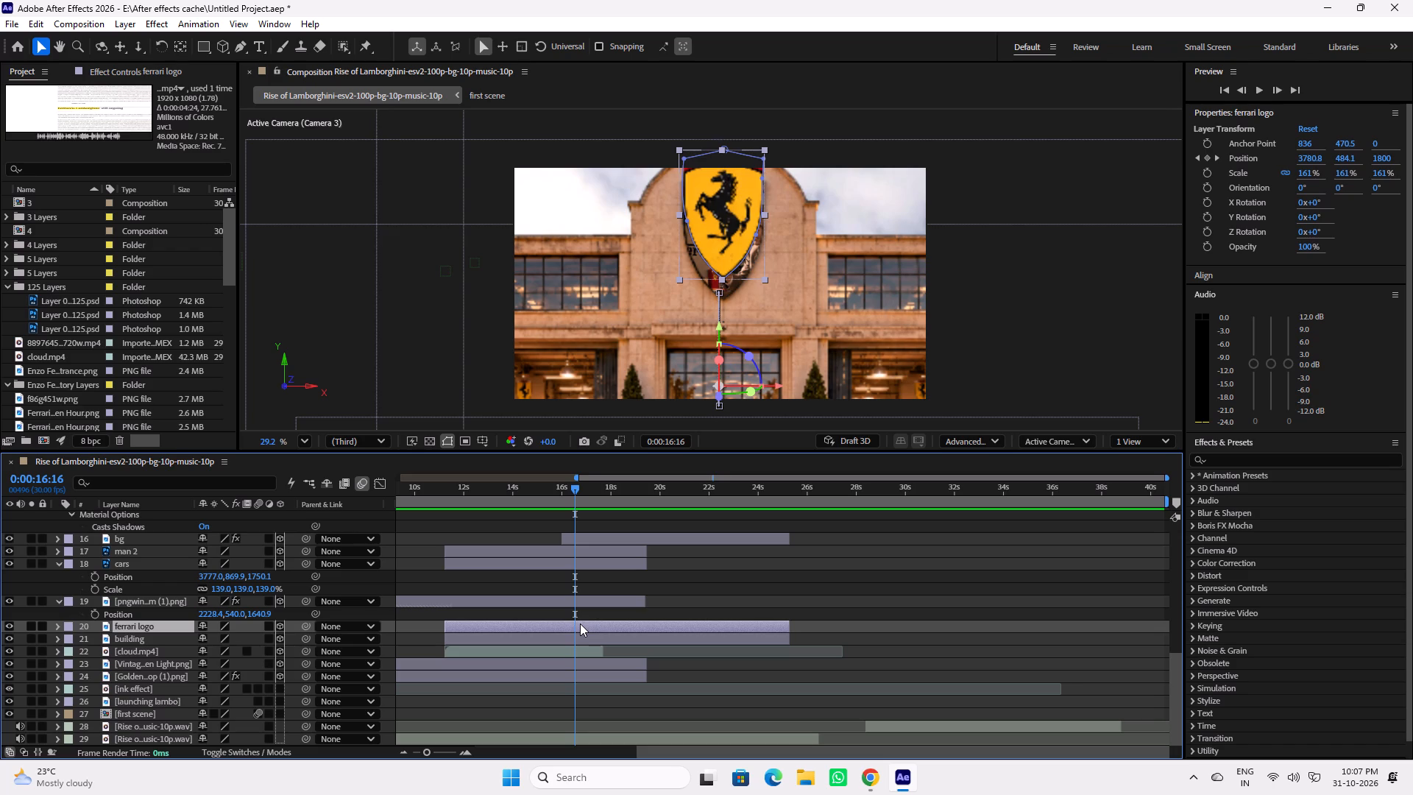
pyautogui.press('space')
pyautogui.press('space')
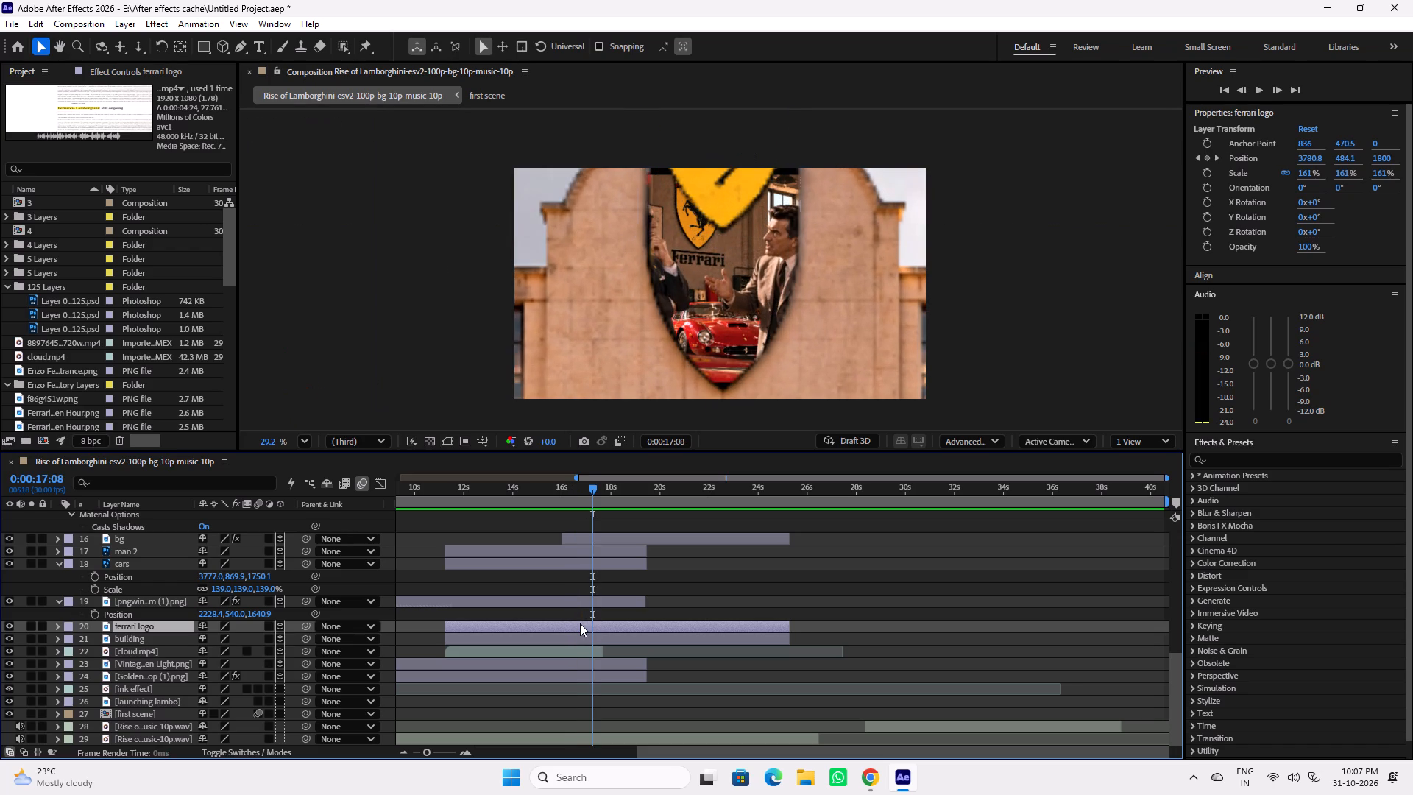
pyautogui.moveTo(582, 490); pyautogui.dragTo(573, 490)
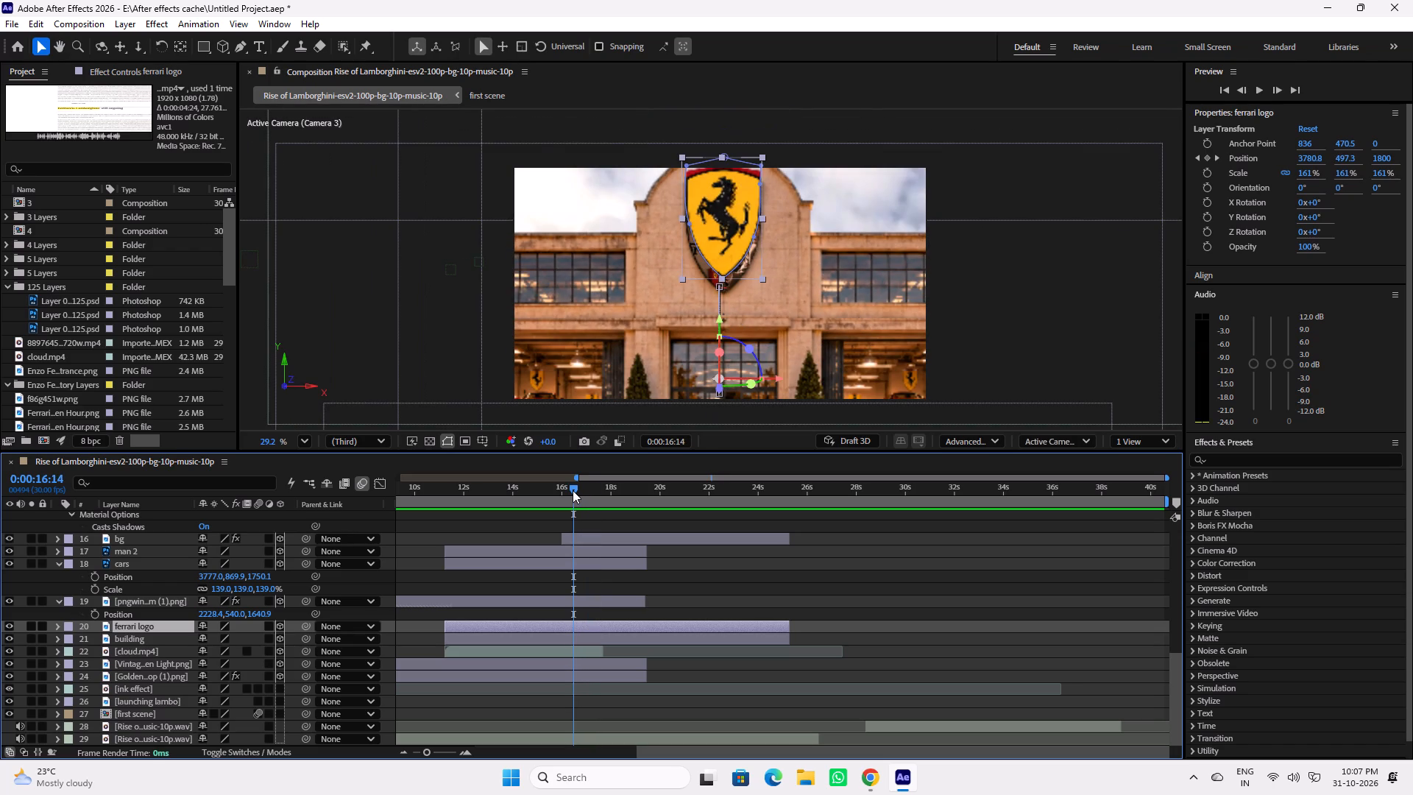
pyautogui.hotkey('ctrl', 'space')
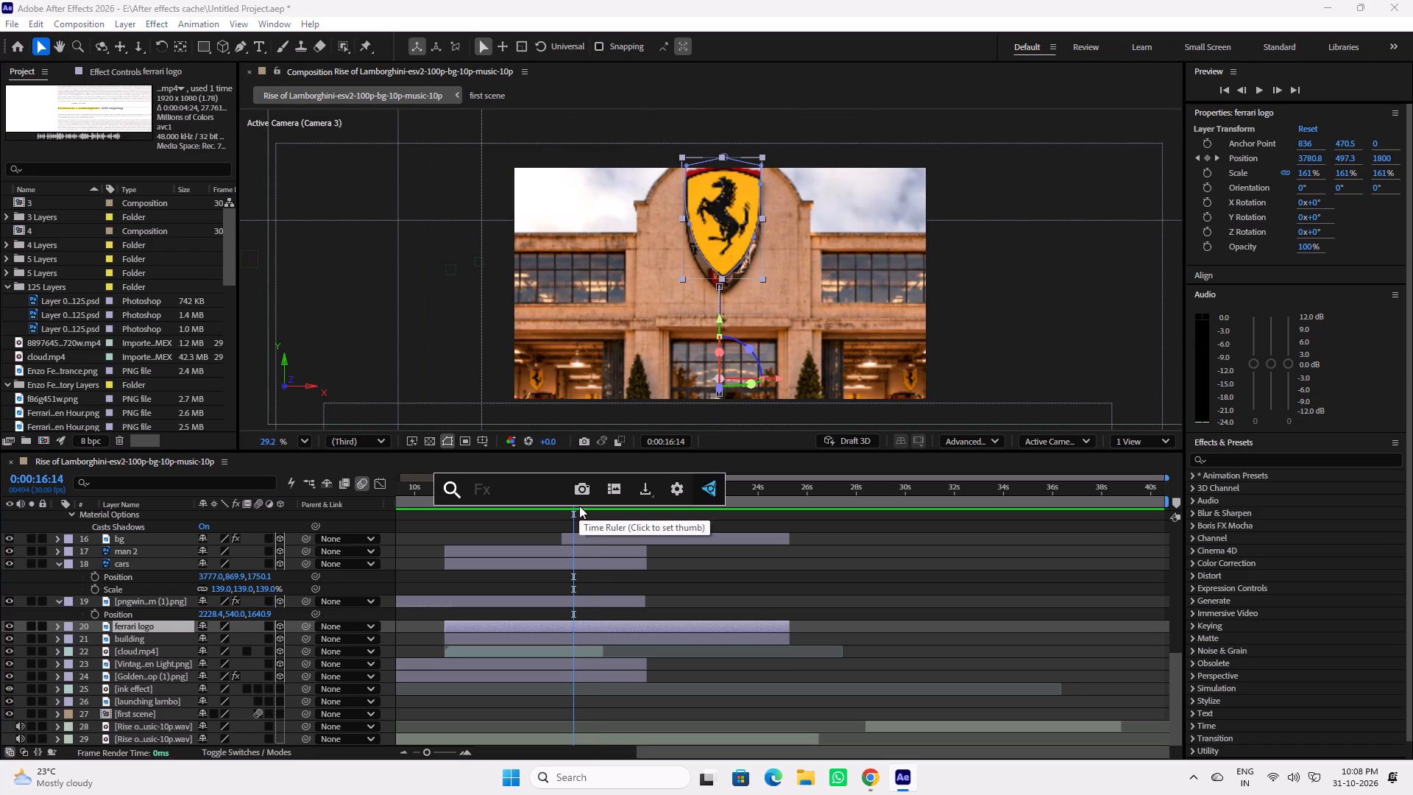
pyautogui.write('glow')
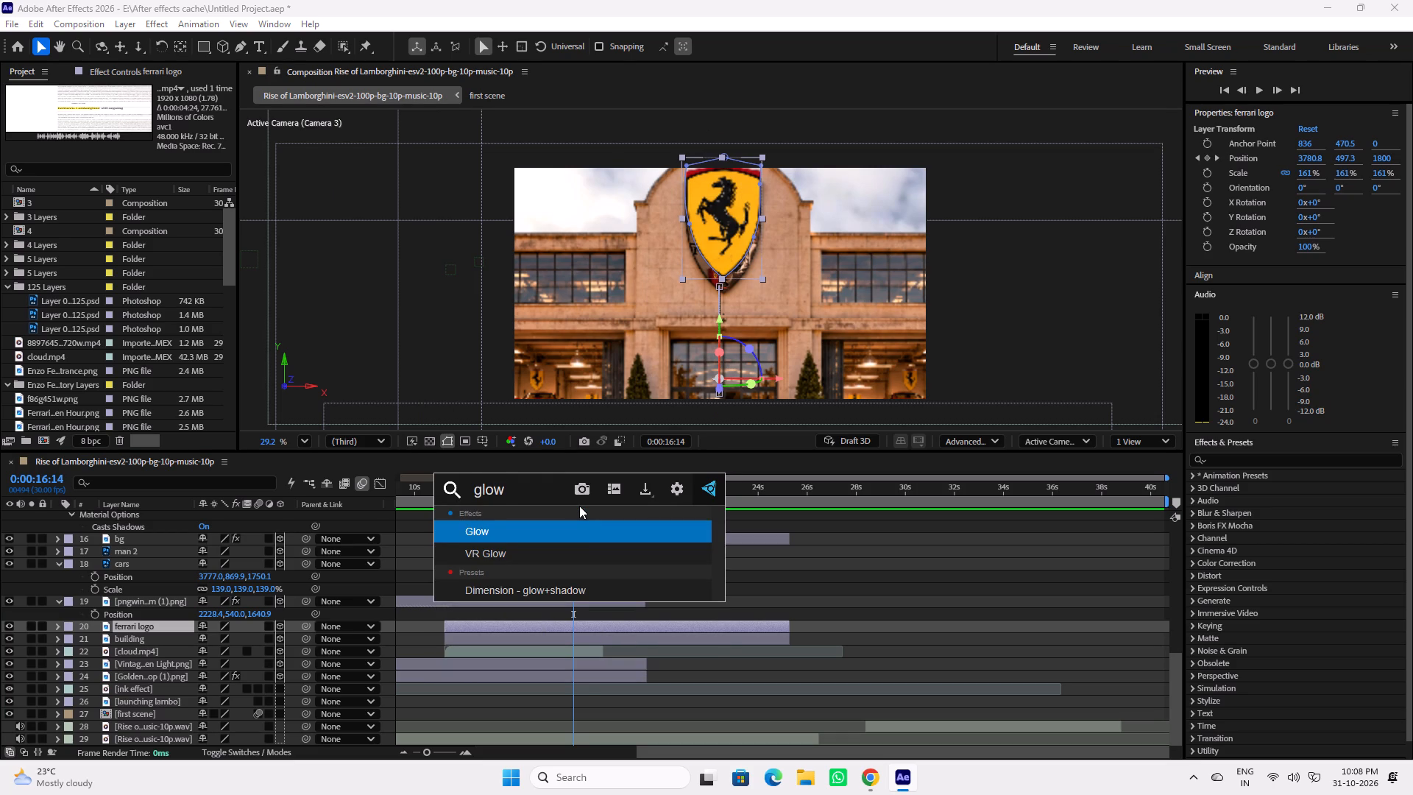
pyautogui.press('Return')
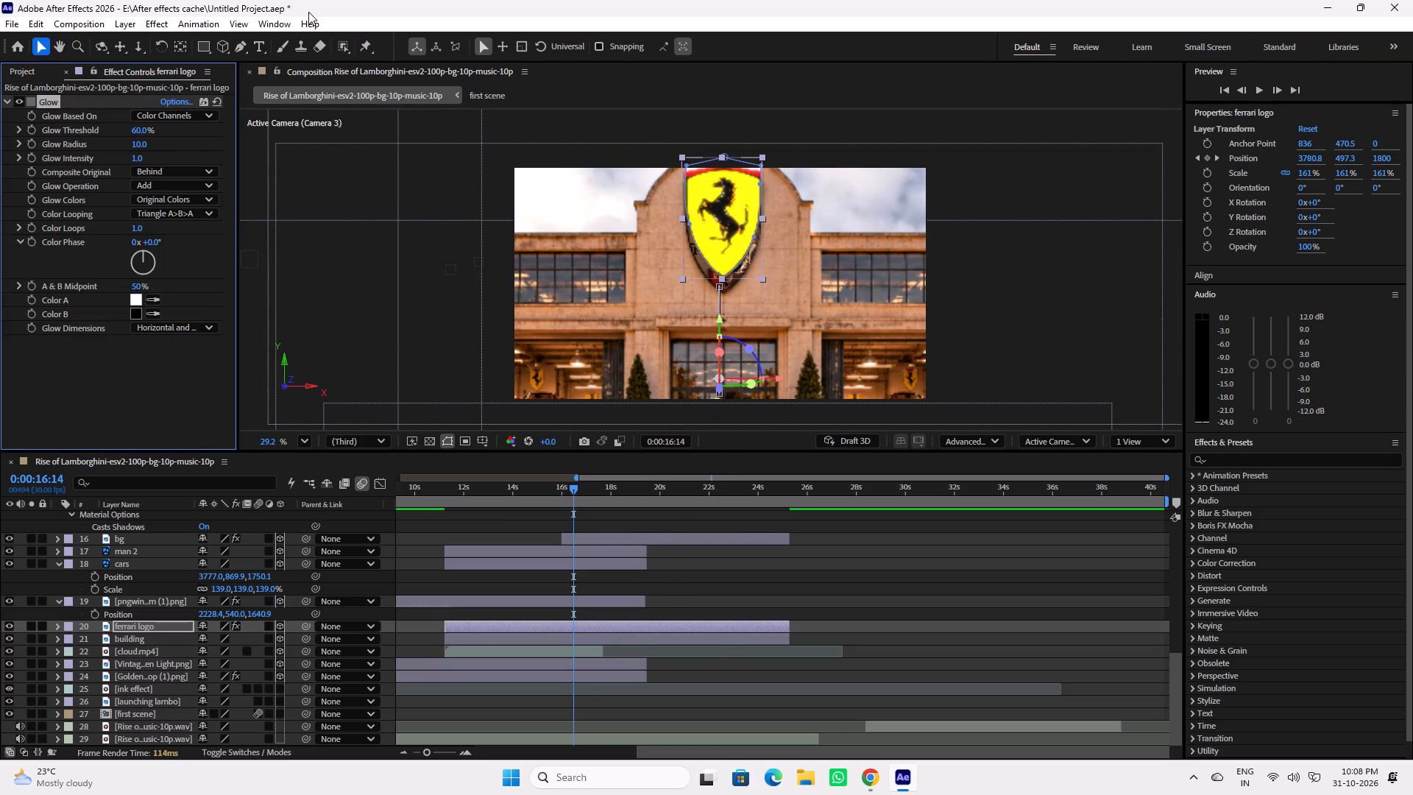
pyautogui.moveTo(145, 146); pyautogui.dragTo(190, 141)
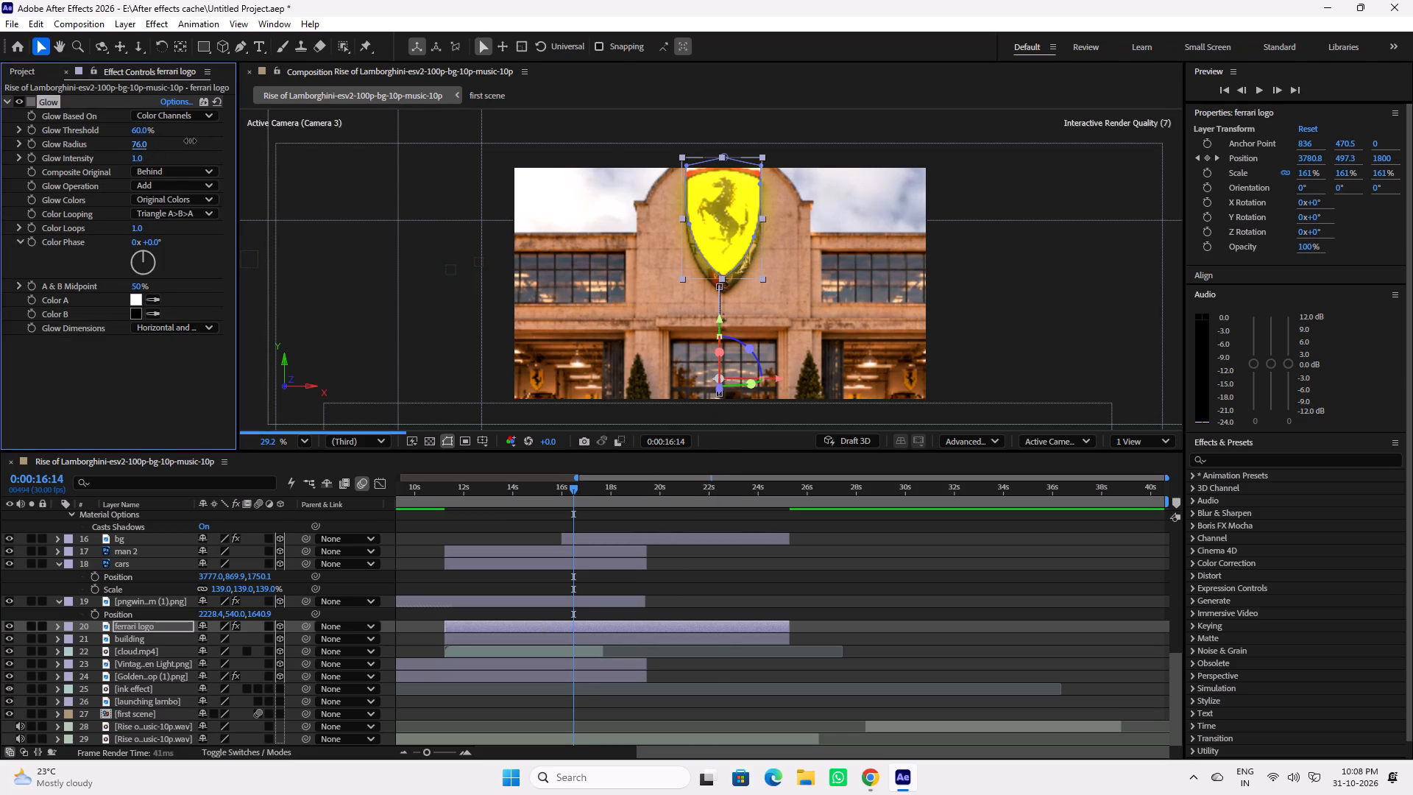
pyautogui.moveTo(190, 141); pyautogui.dragTo(176, 144)
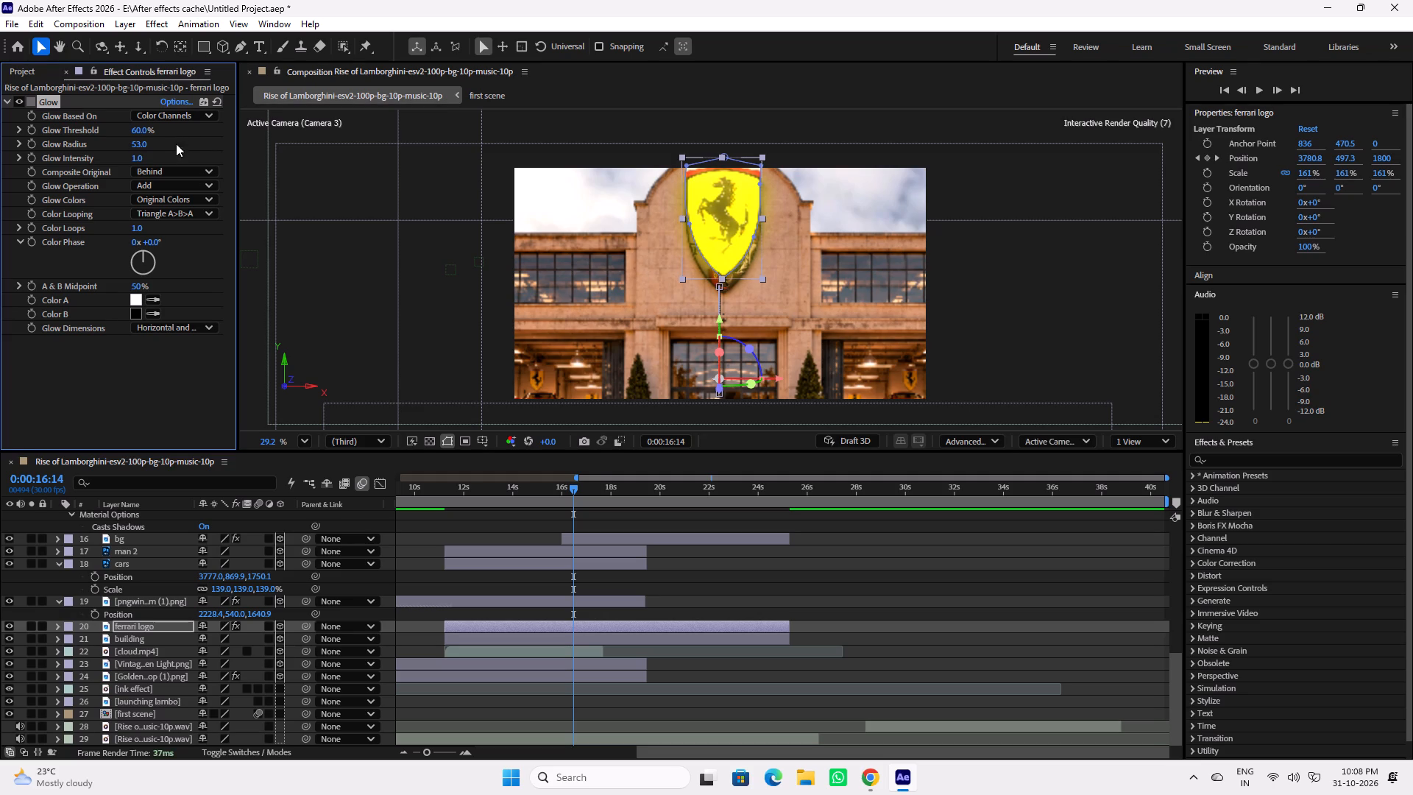
# Preview the composition from 0:00:14:24 to check the glowing Ferrari logo and the transition into the workshop scene.
pyautogui.click(532, 490)
pyautogui.press('space')
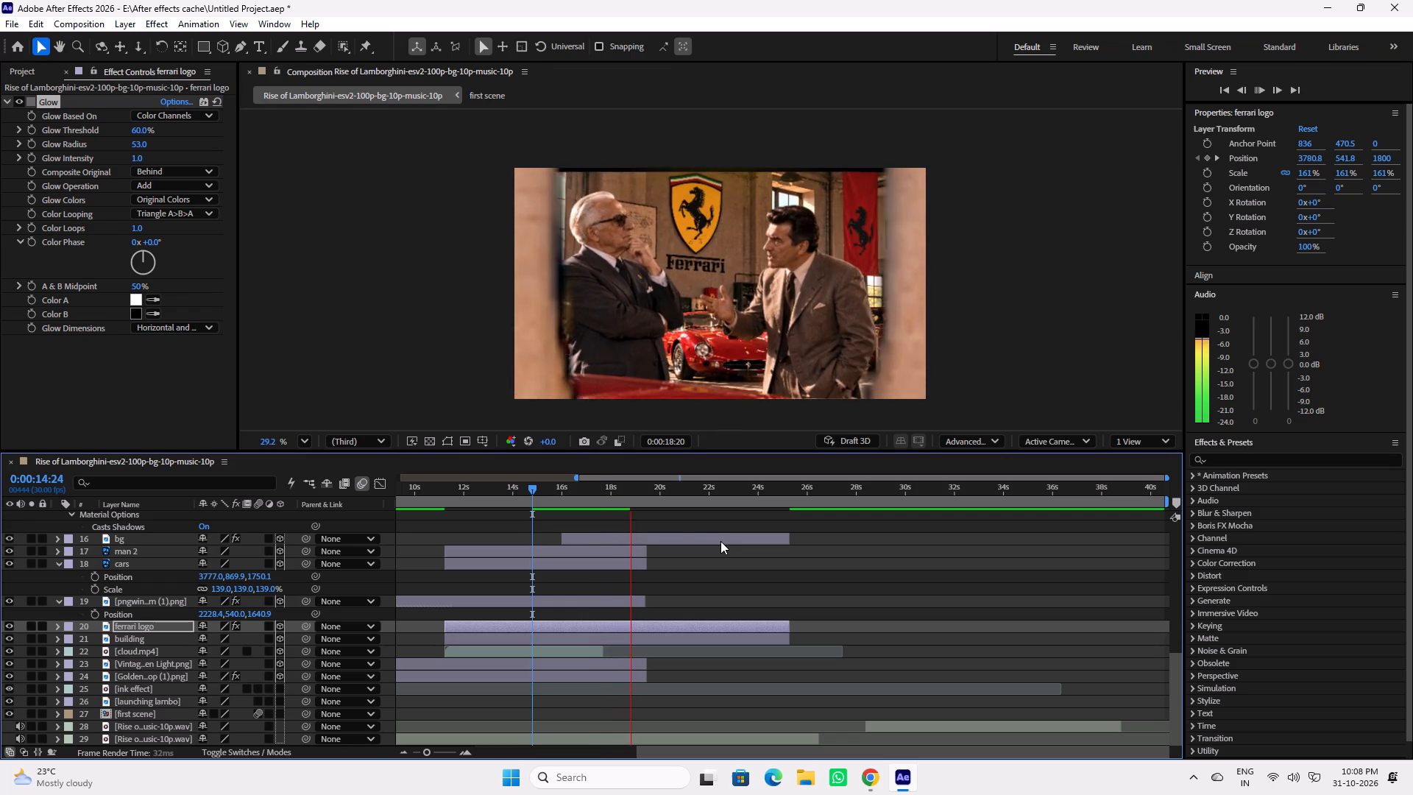
pyautogui.click(531, 491)
pyautogui.press('space')
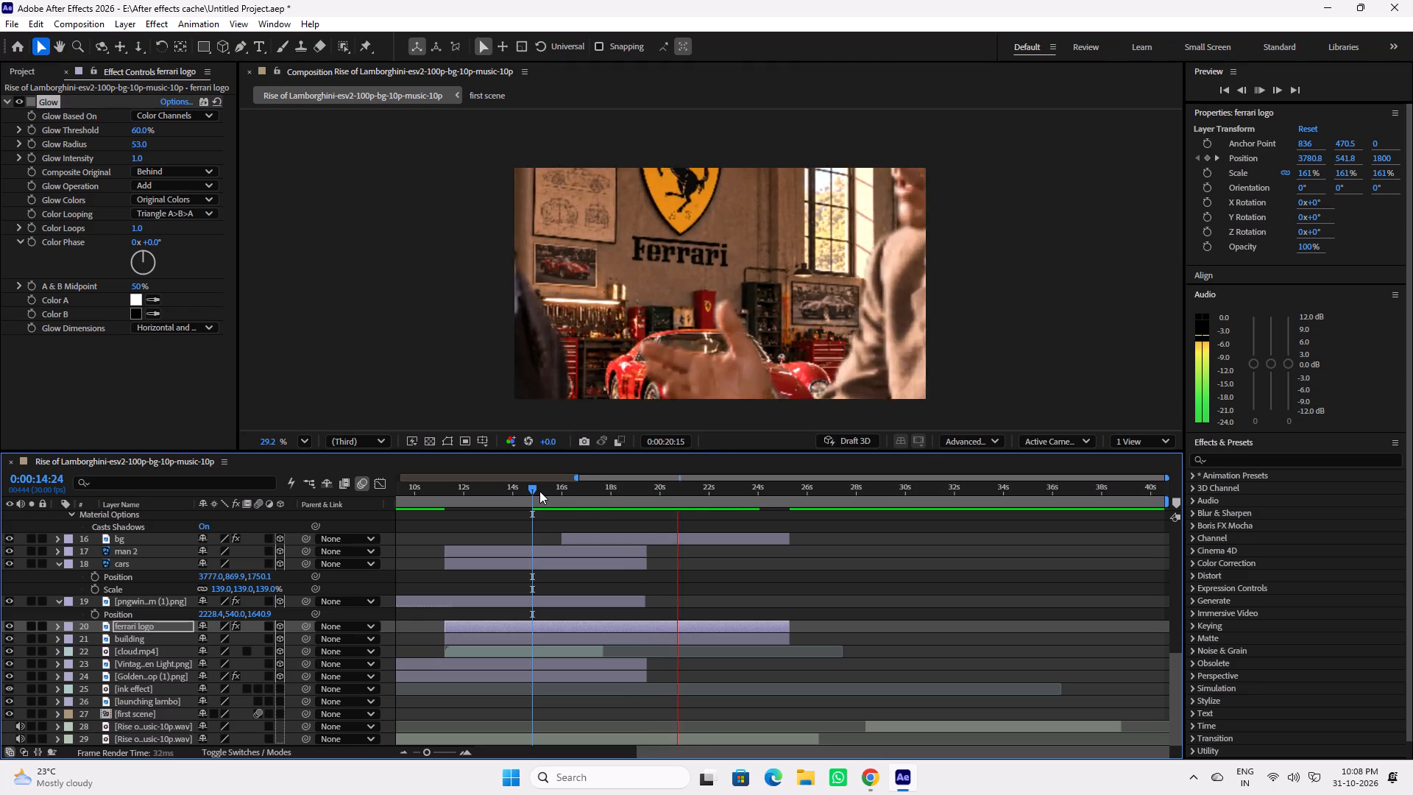
pyautogui.press('space')
pyautogui.press('space')
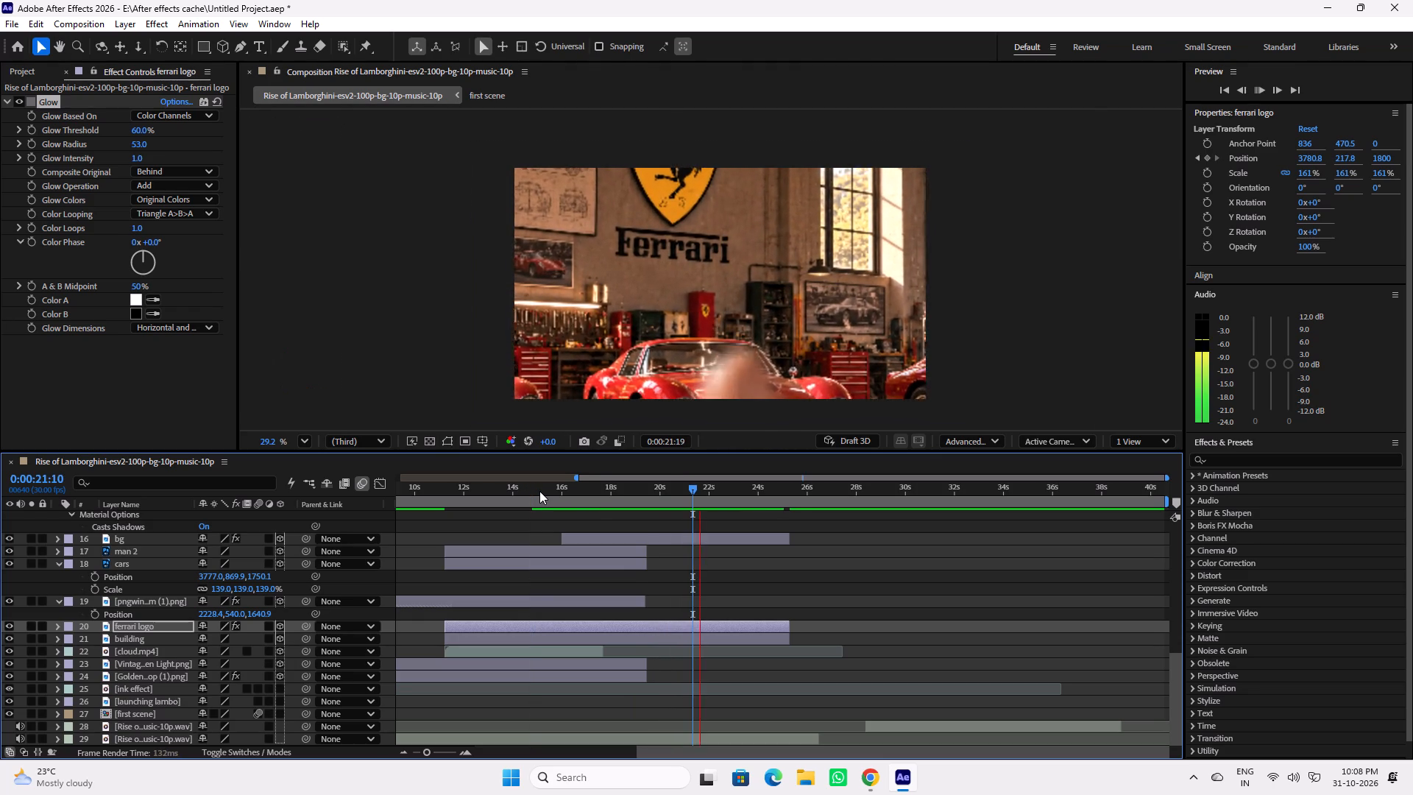
pyautogui.press('space')
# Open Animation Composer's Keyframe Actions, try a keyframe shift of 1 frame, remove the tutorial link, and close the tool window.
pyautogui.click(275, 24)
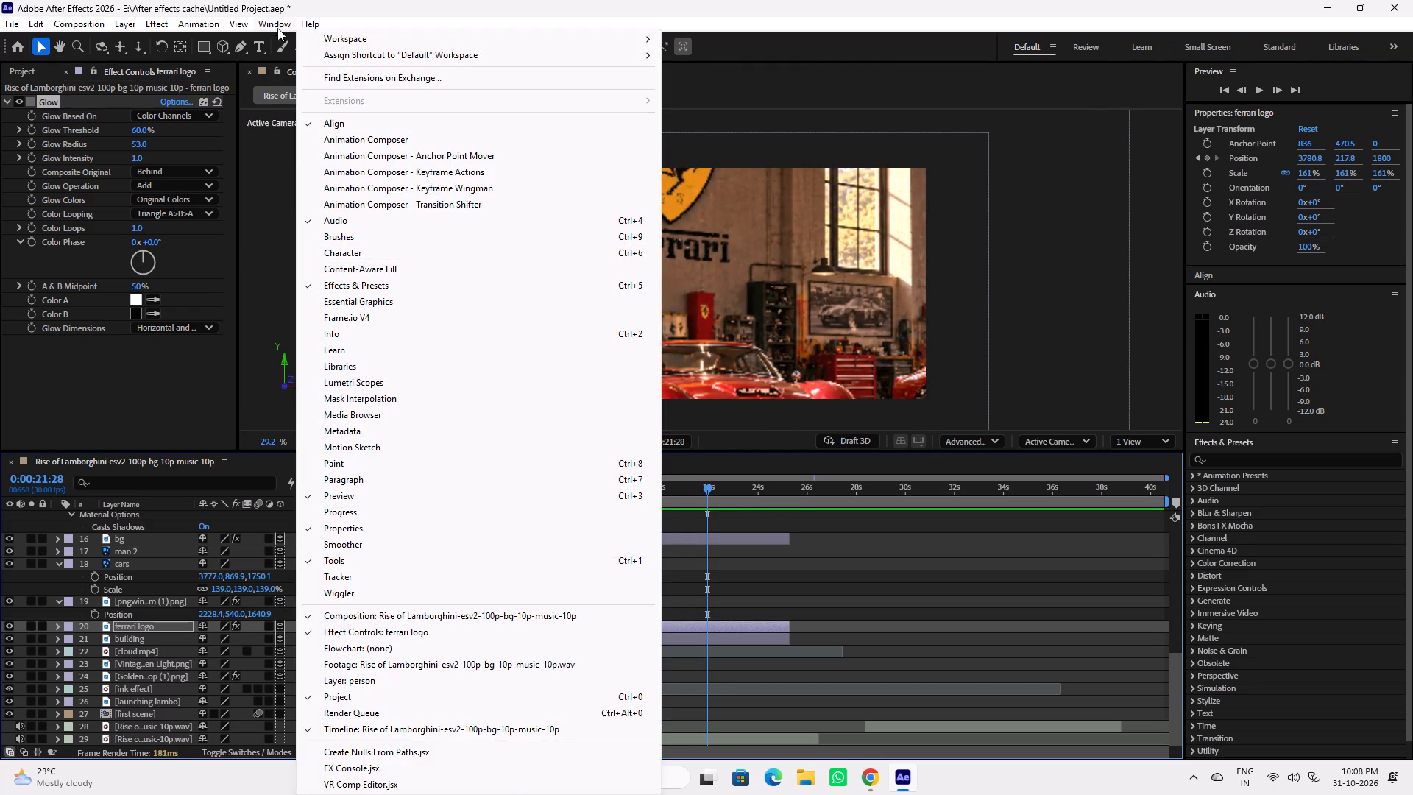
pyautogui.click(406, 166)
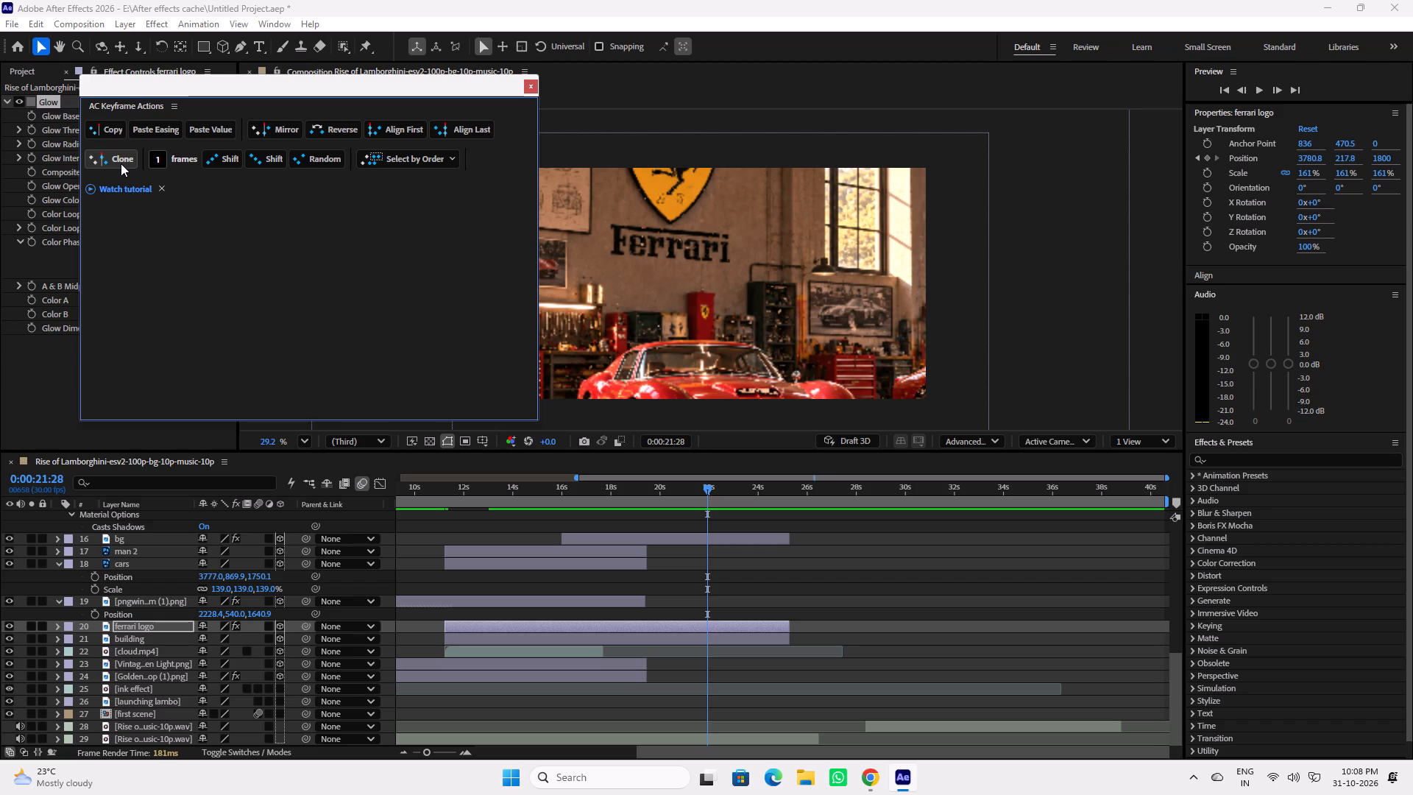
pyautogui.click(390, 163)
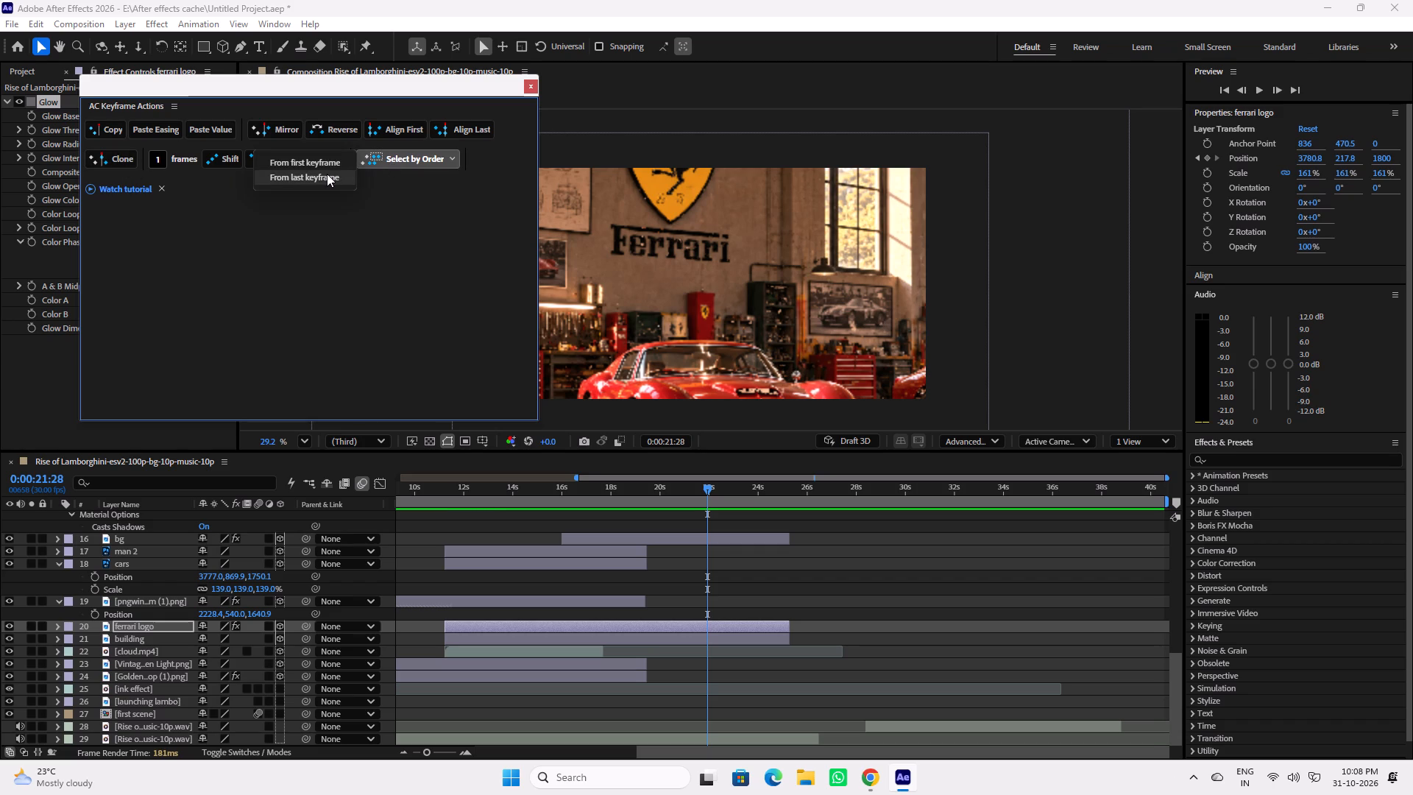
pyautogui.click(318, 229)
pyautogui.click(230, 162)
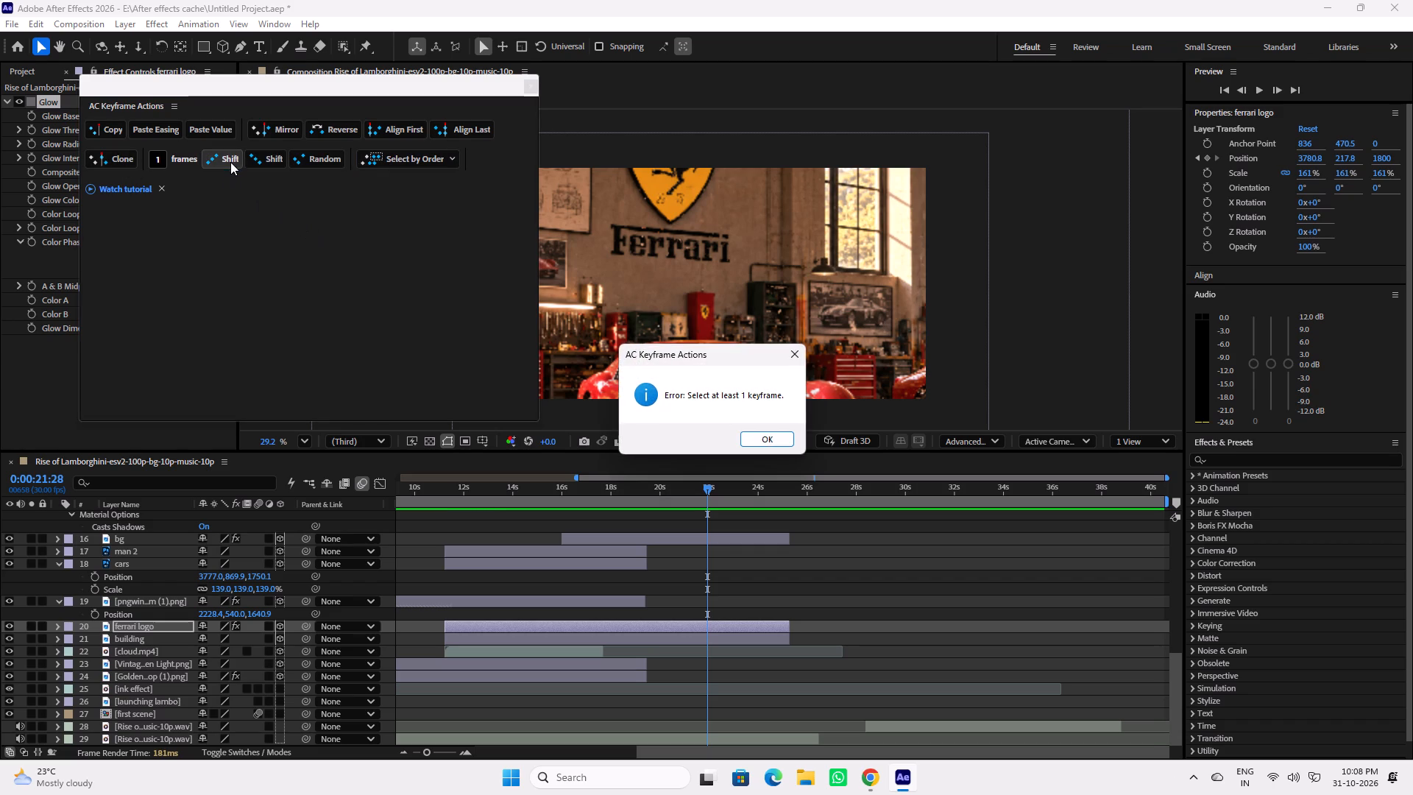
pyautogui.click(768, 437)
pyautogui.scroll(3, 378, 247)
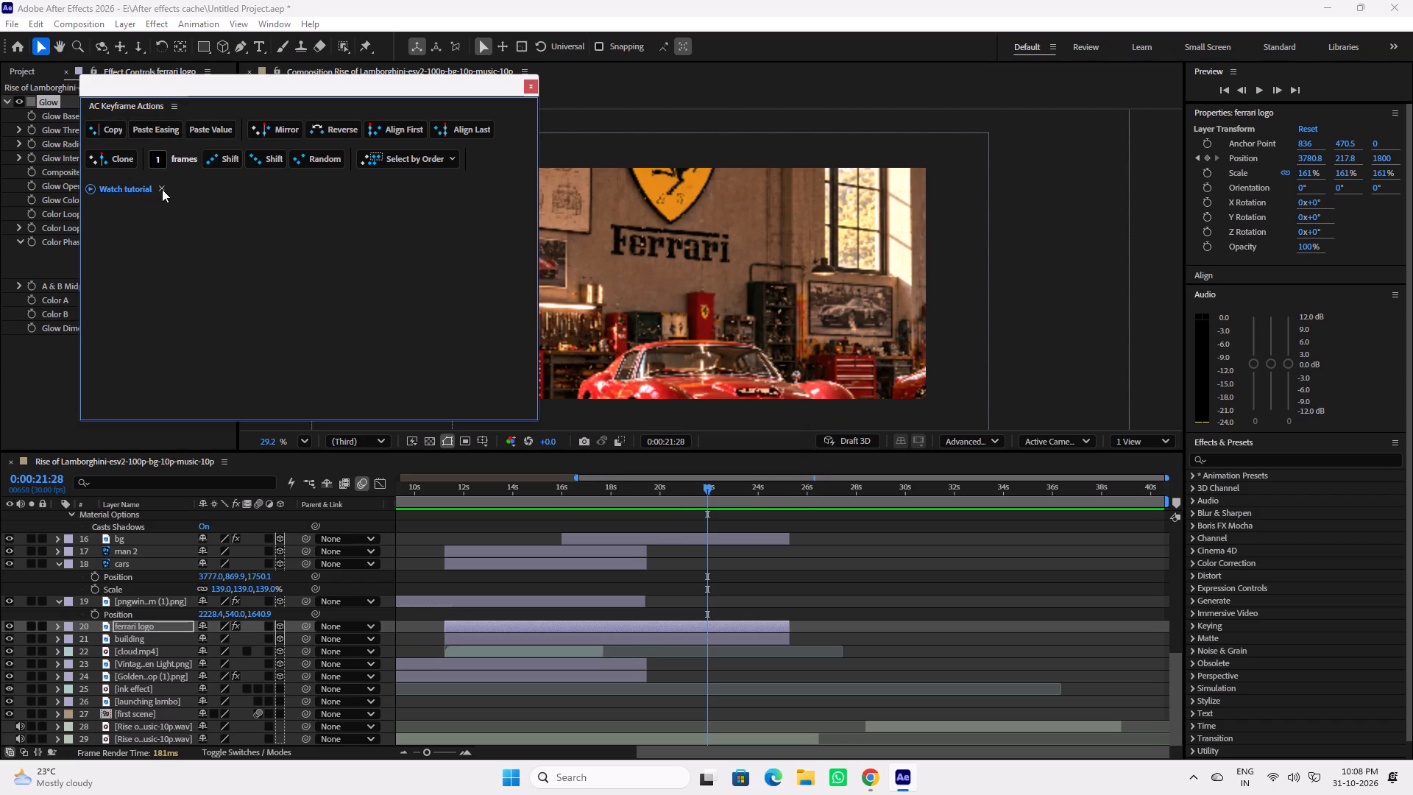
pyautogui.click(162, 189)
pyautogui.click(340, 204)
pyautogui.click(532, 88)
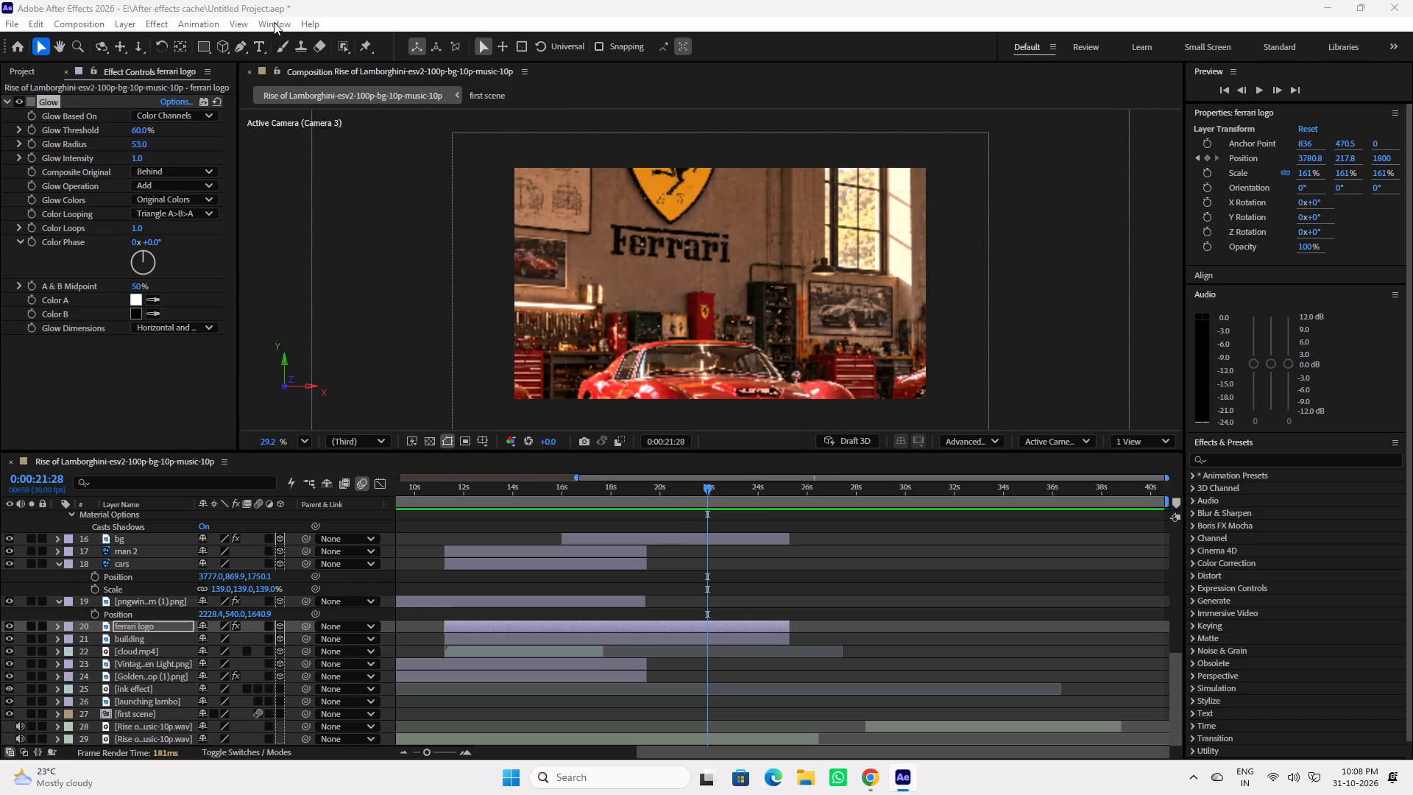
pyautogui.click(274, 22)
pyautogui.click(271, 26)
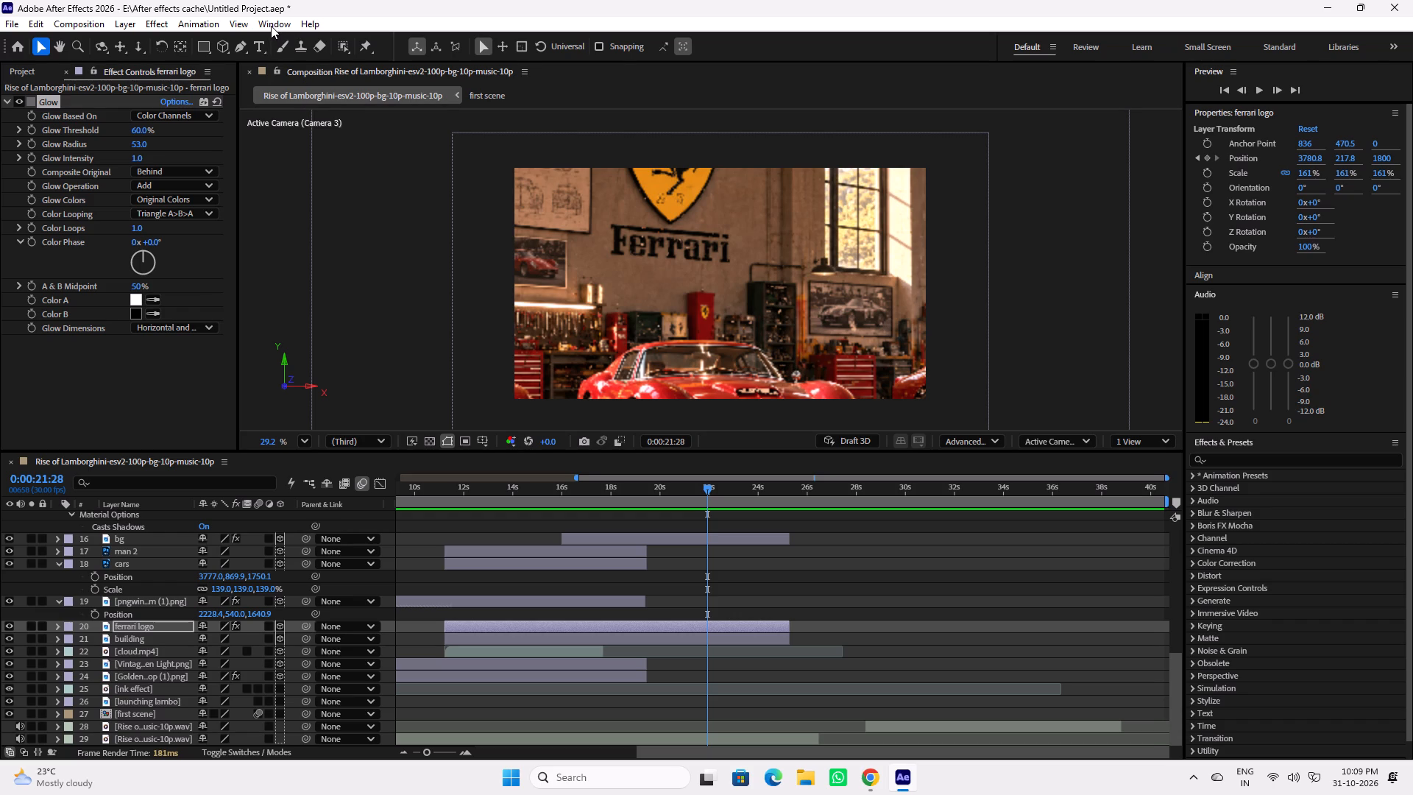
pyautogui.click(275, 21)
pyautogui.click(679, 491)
pyautogui.click(868, 788)
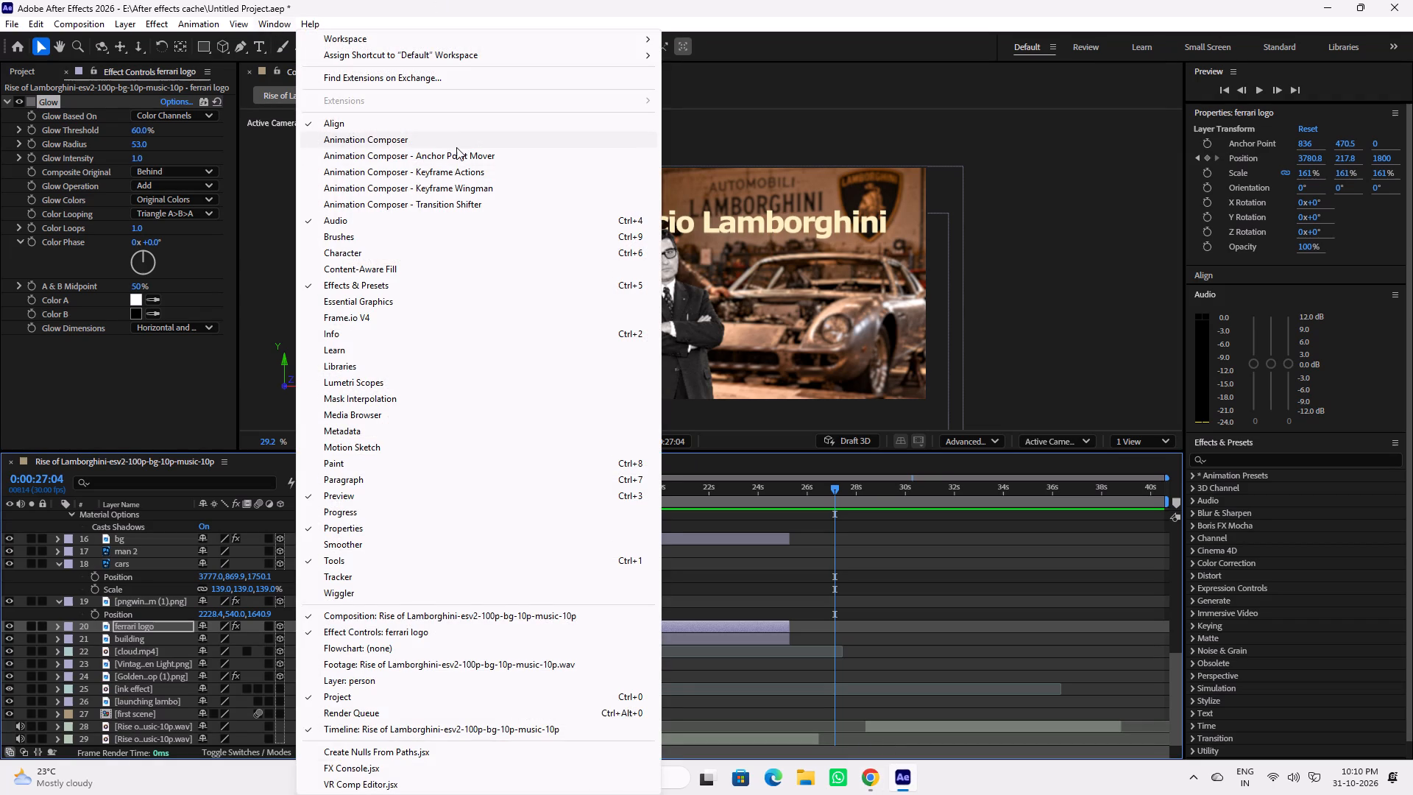
pyautogui.click(456, 139)
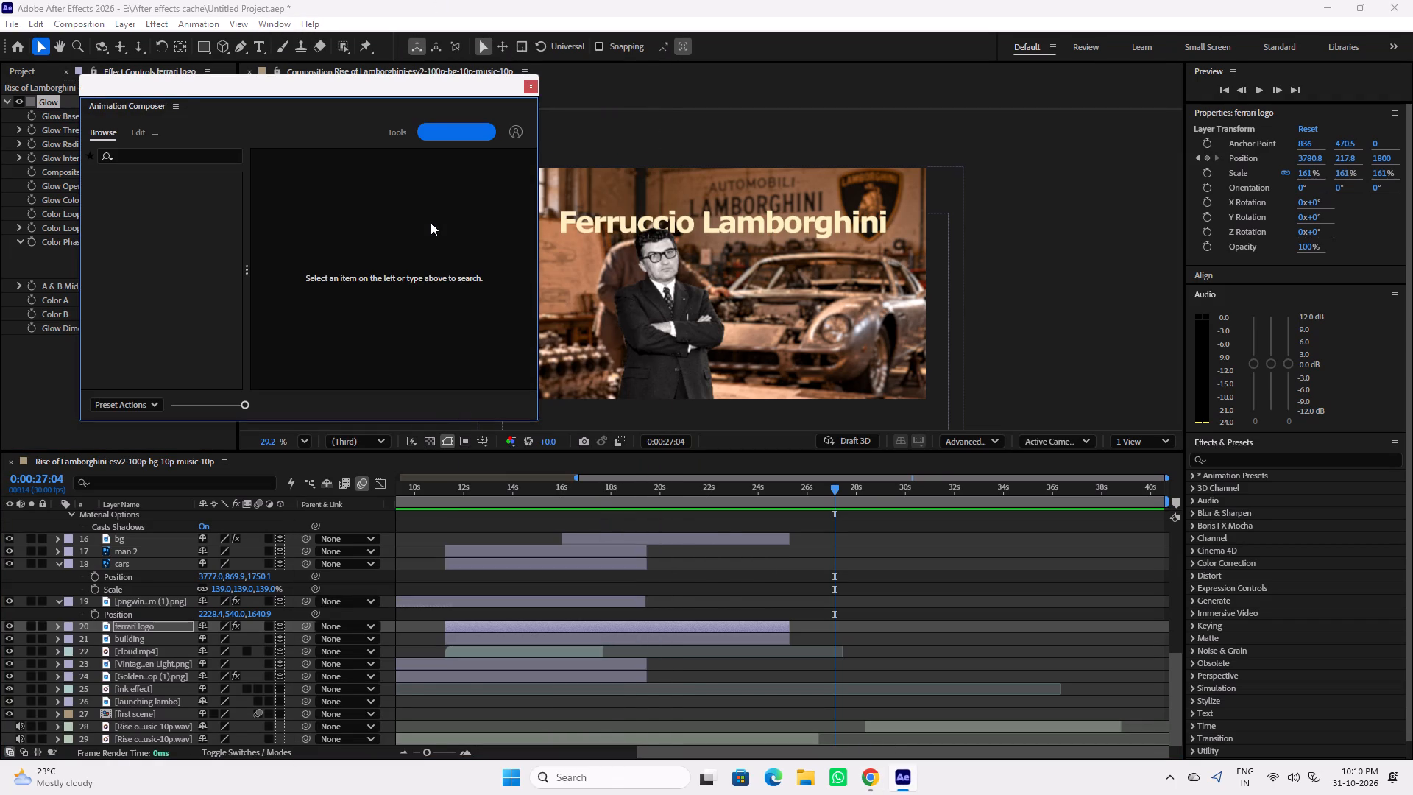
pyautogui.scroll(-1, 310, 297)
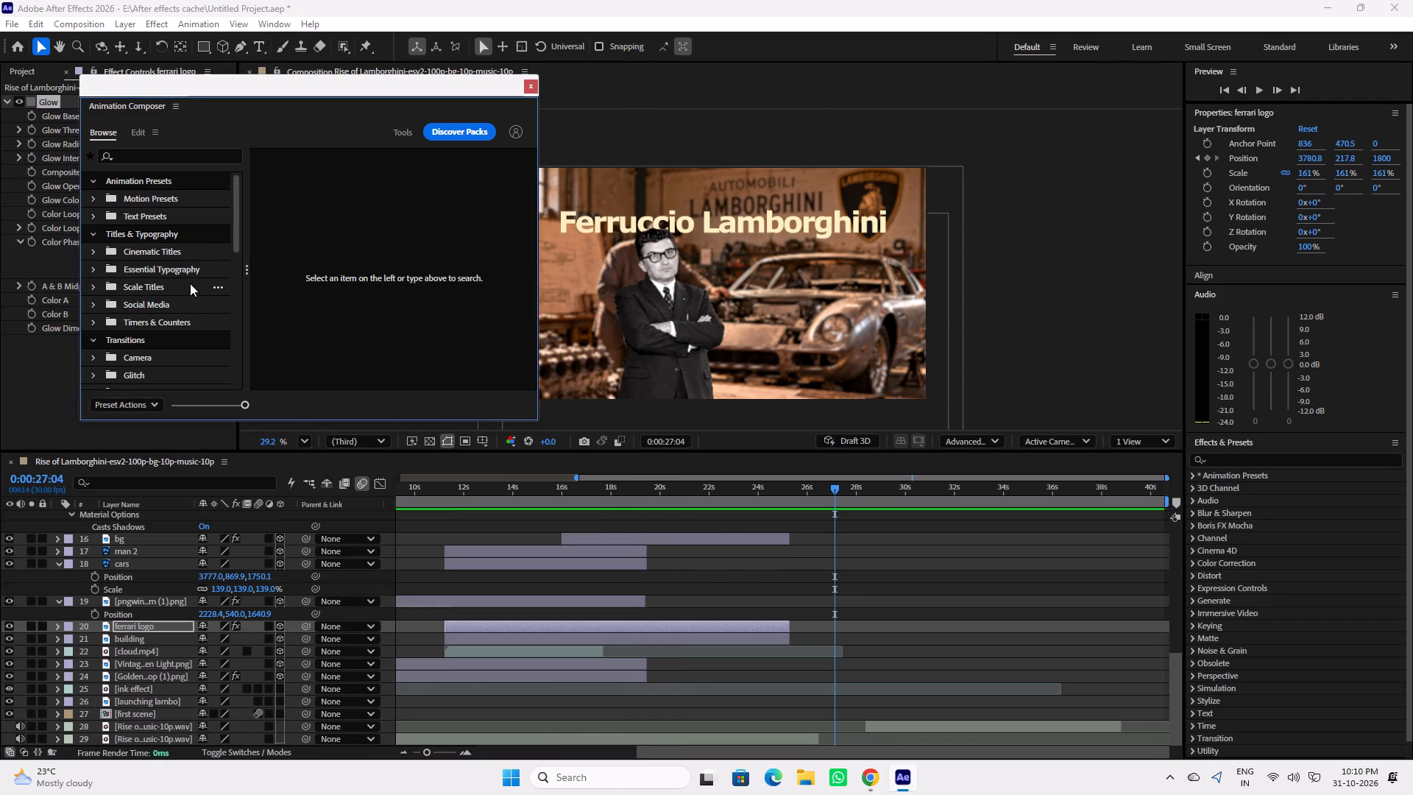
pyautogui.click(145, 255)
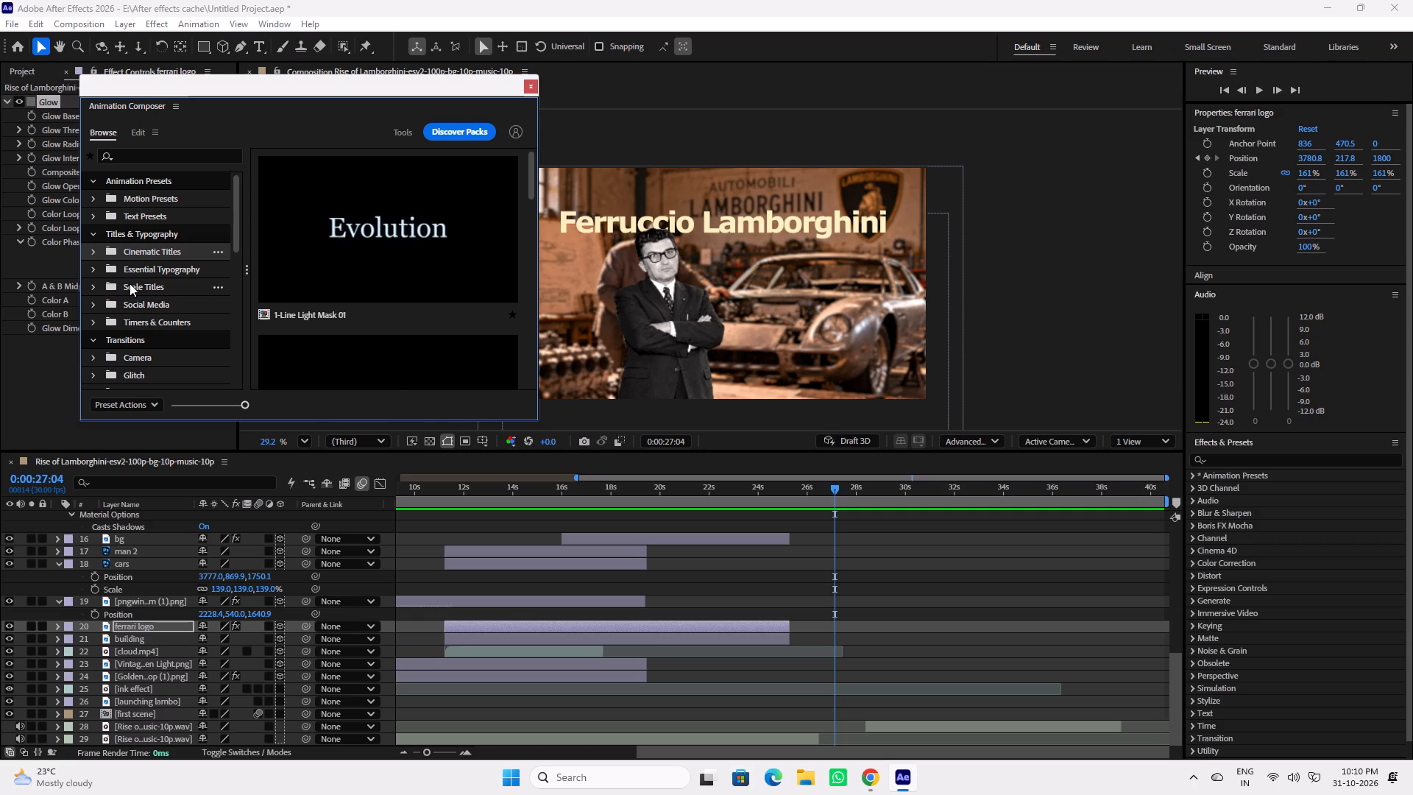
pyautogui.click(147, 266)
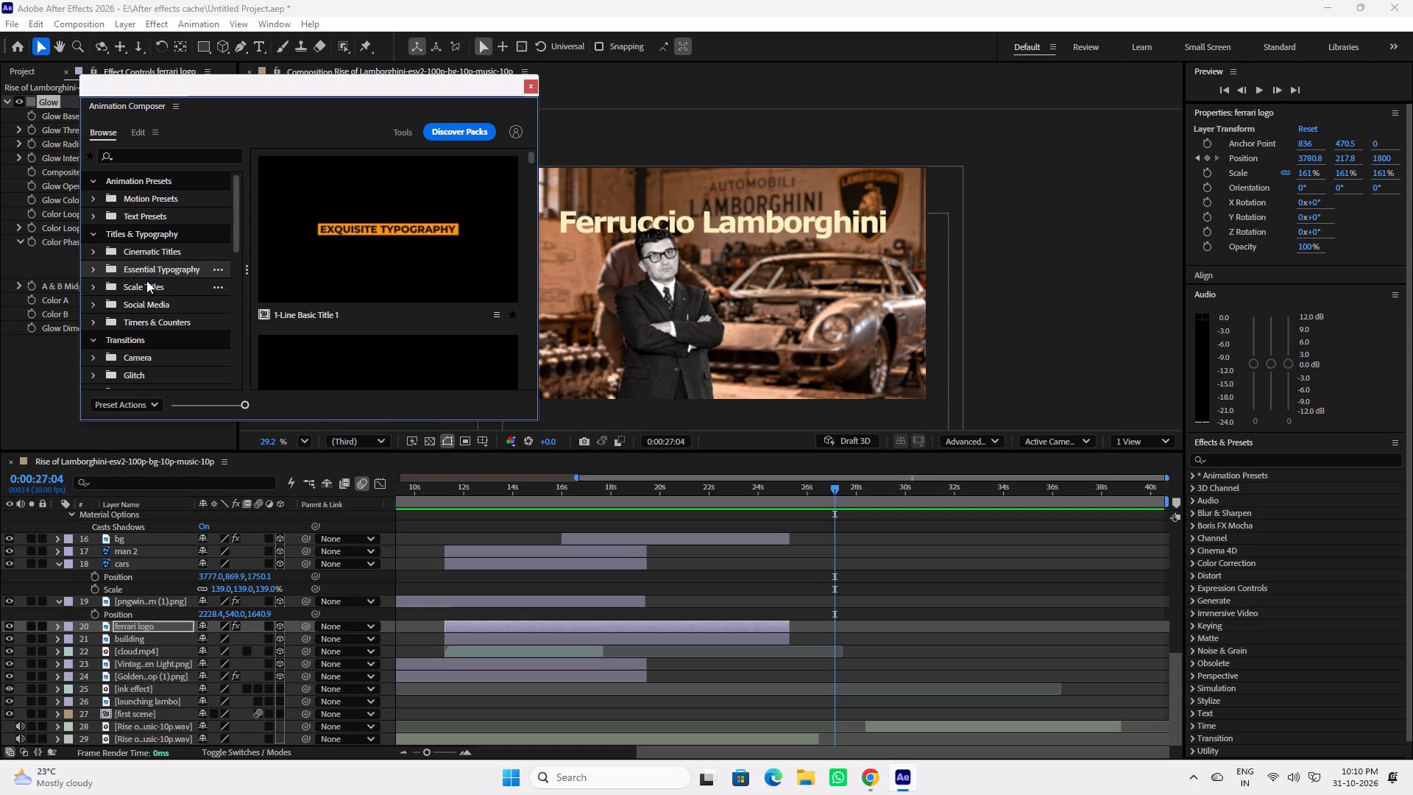
pyautogui.click(148, 280)
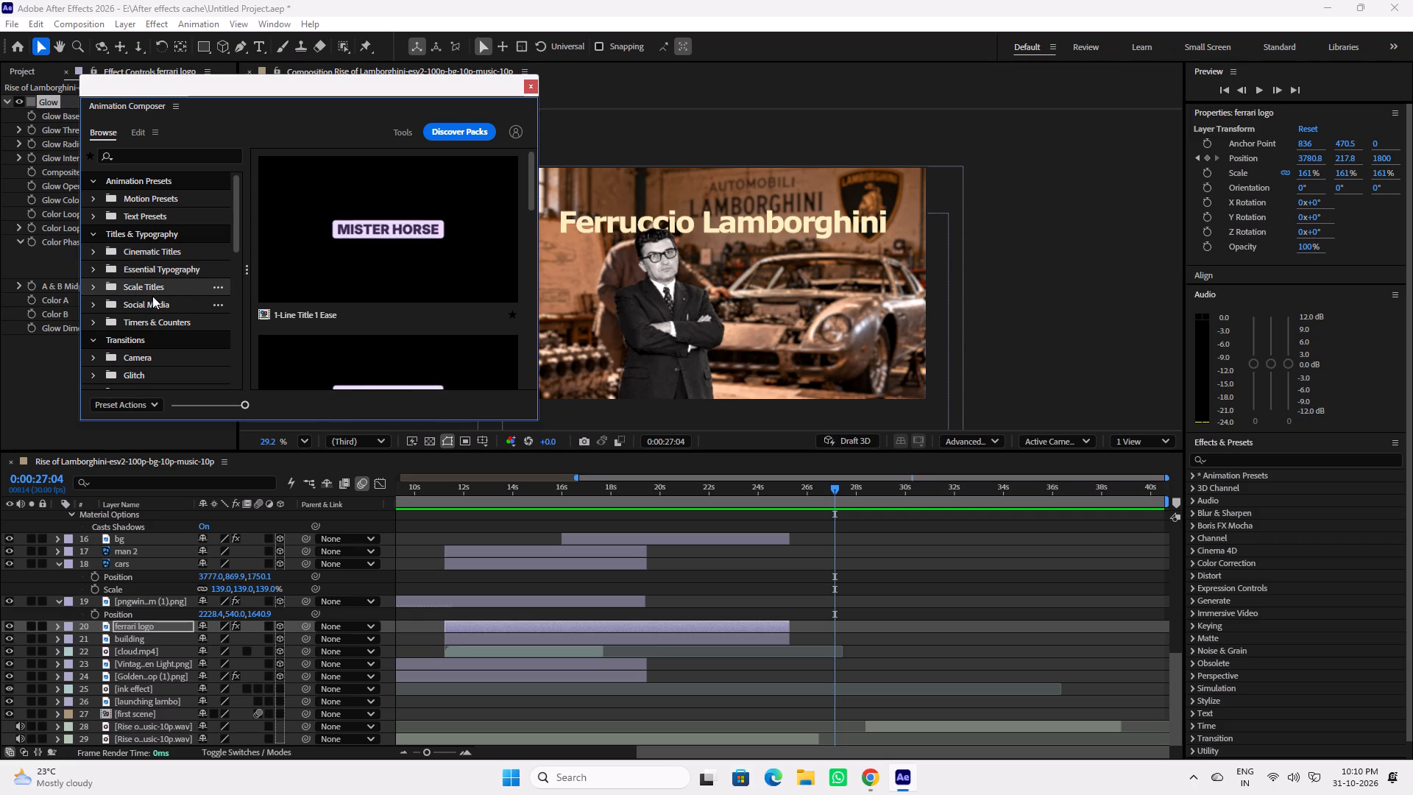
pyautogui.scroll(-5, 336, 328)
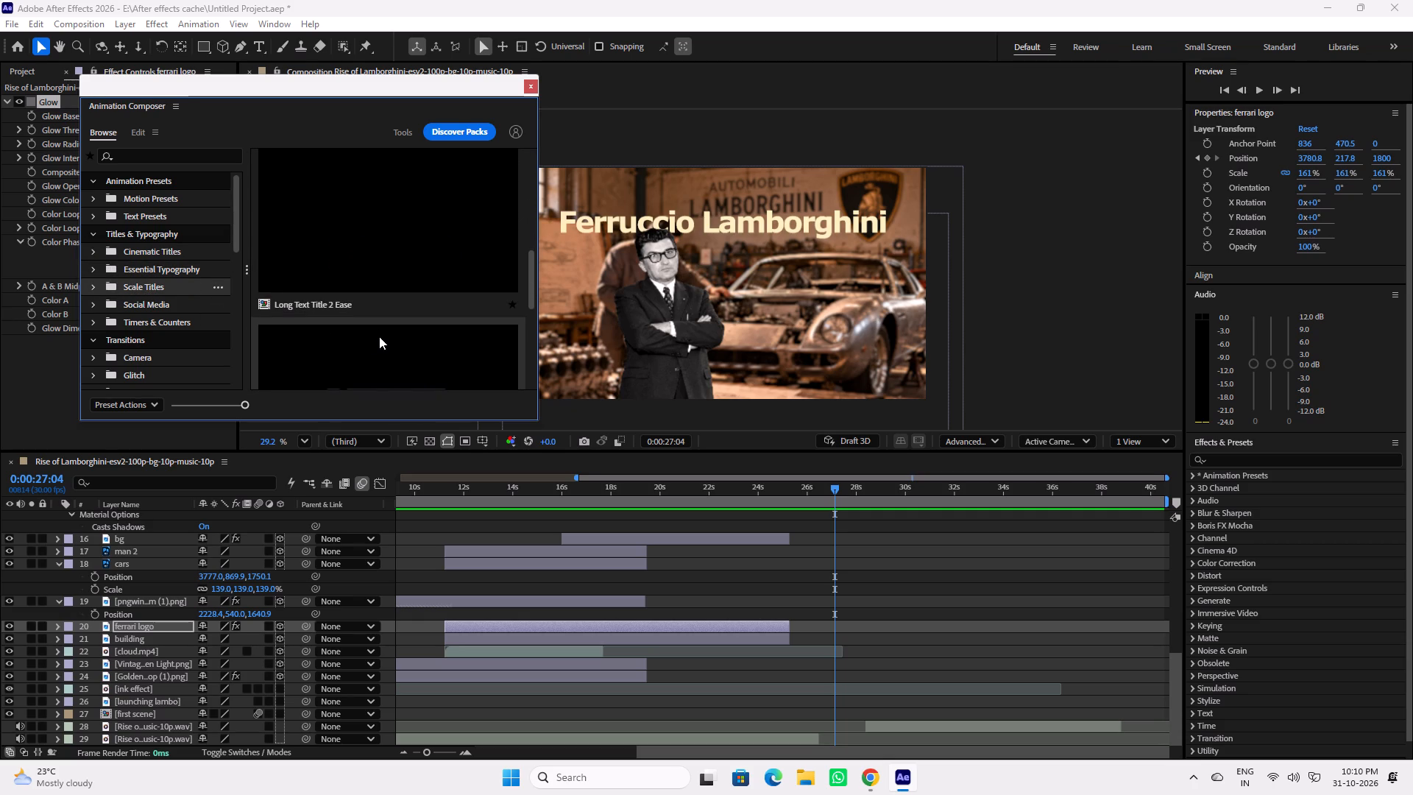
pyautogui.scroll(-4, 379, 336)
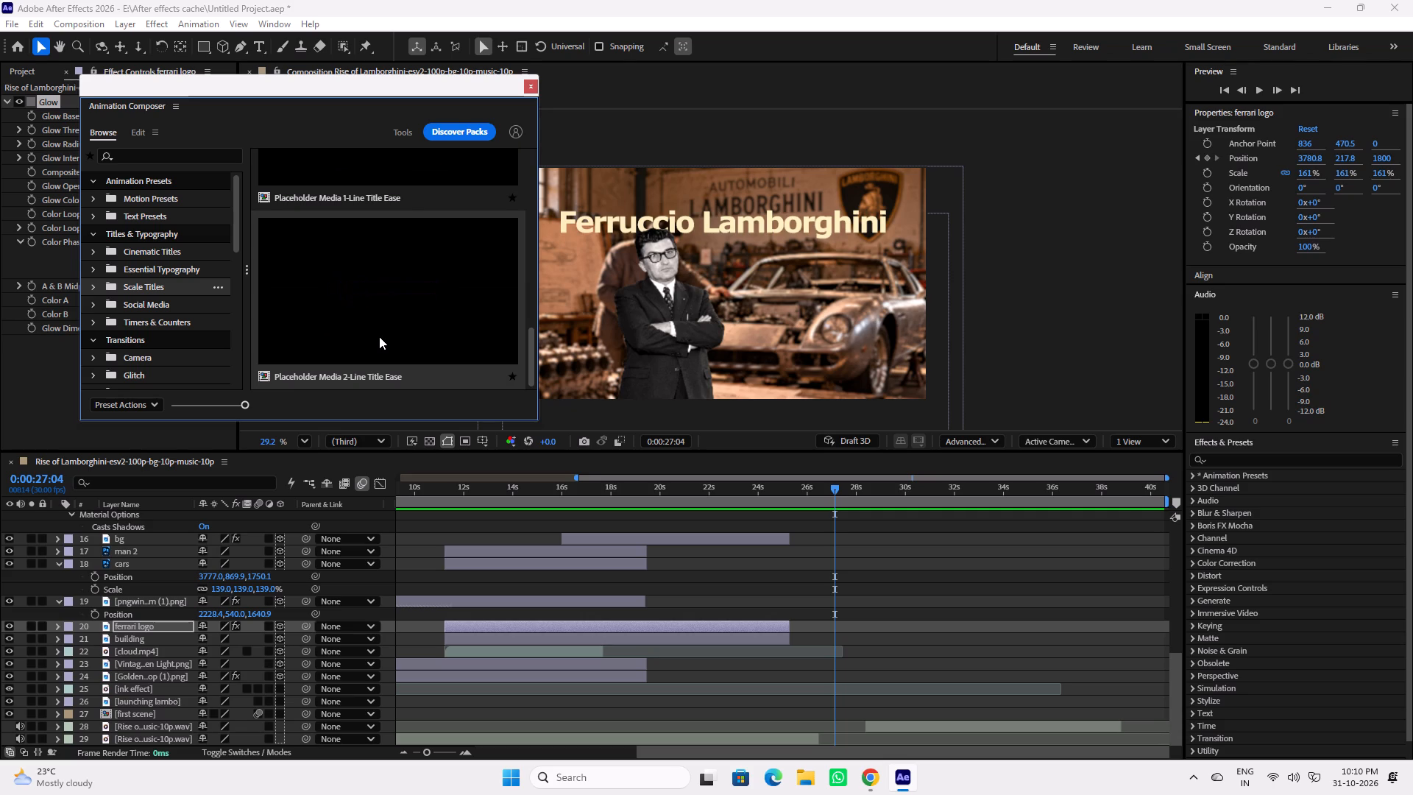
pyautogui.scroll(-5, 379, 336)
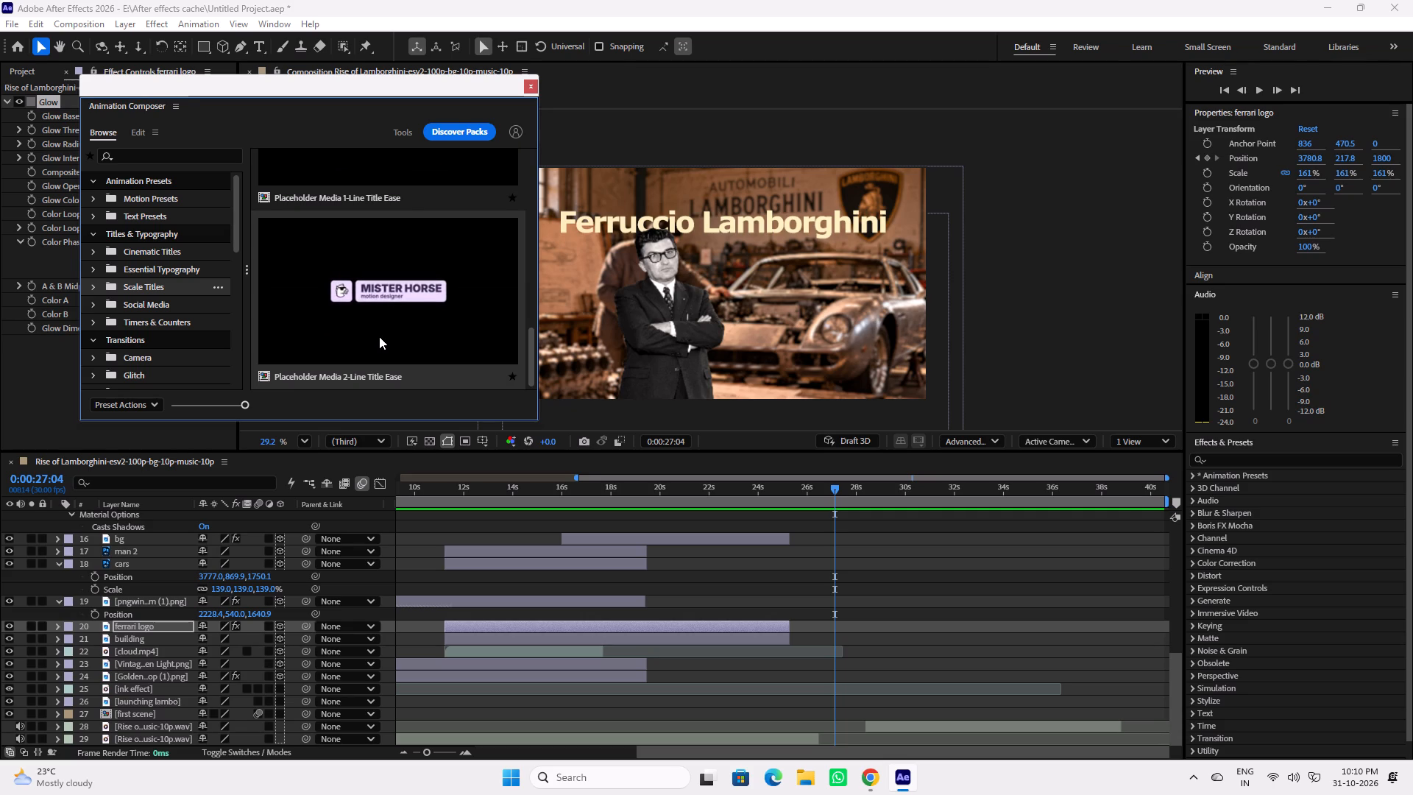
pyautogui.scroll(-1, 379, 336)
pyautogui.scroll(7, 379, 336)
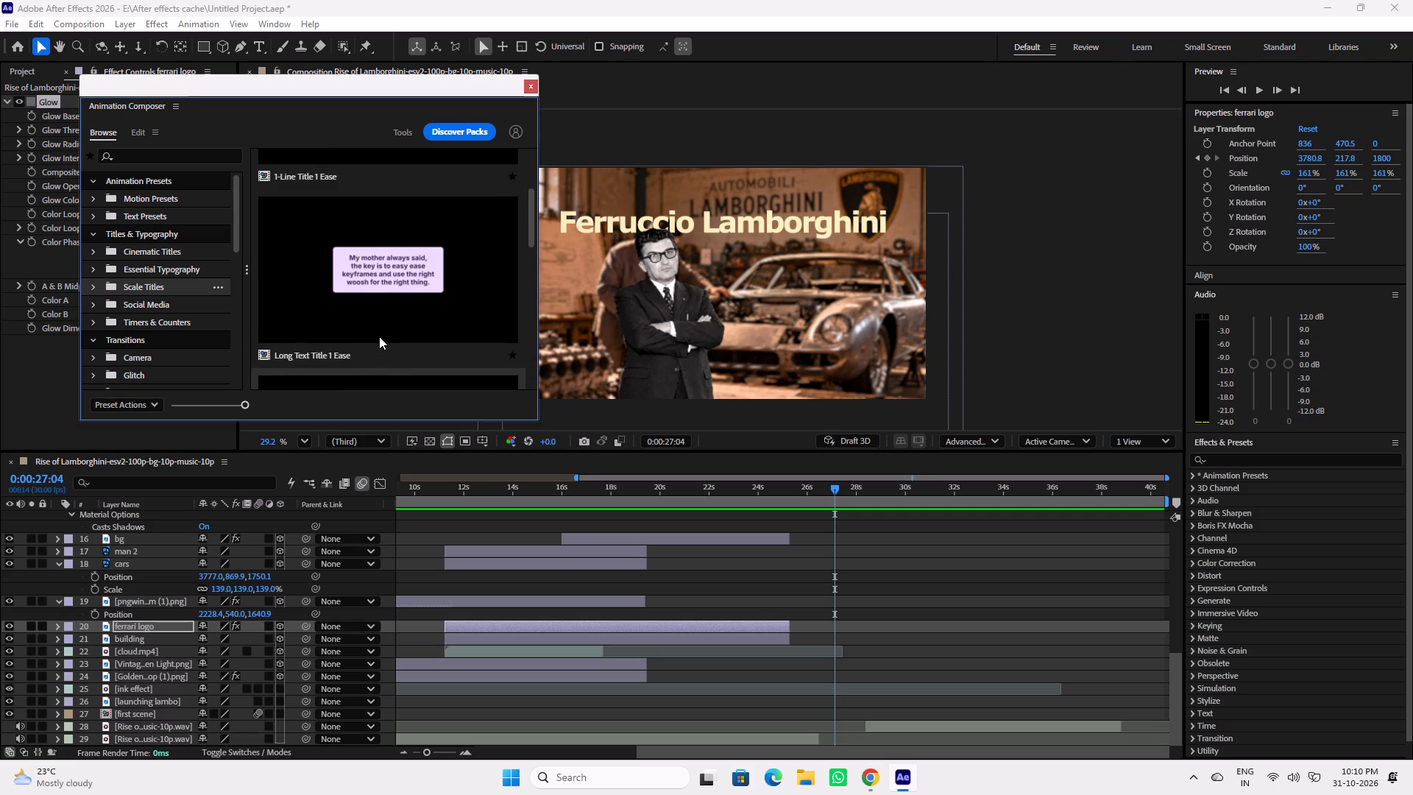
pyautogui.scroll(-8, 379, 336)
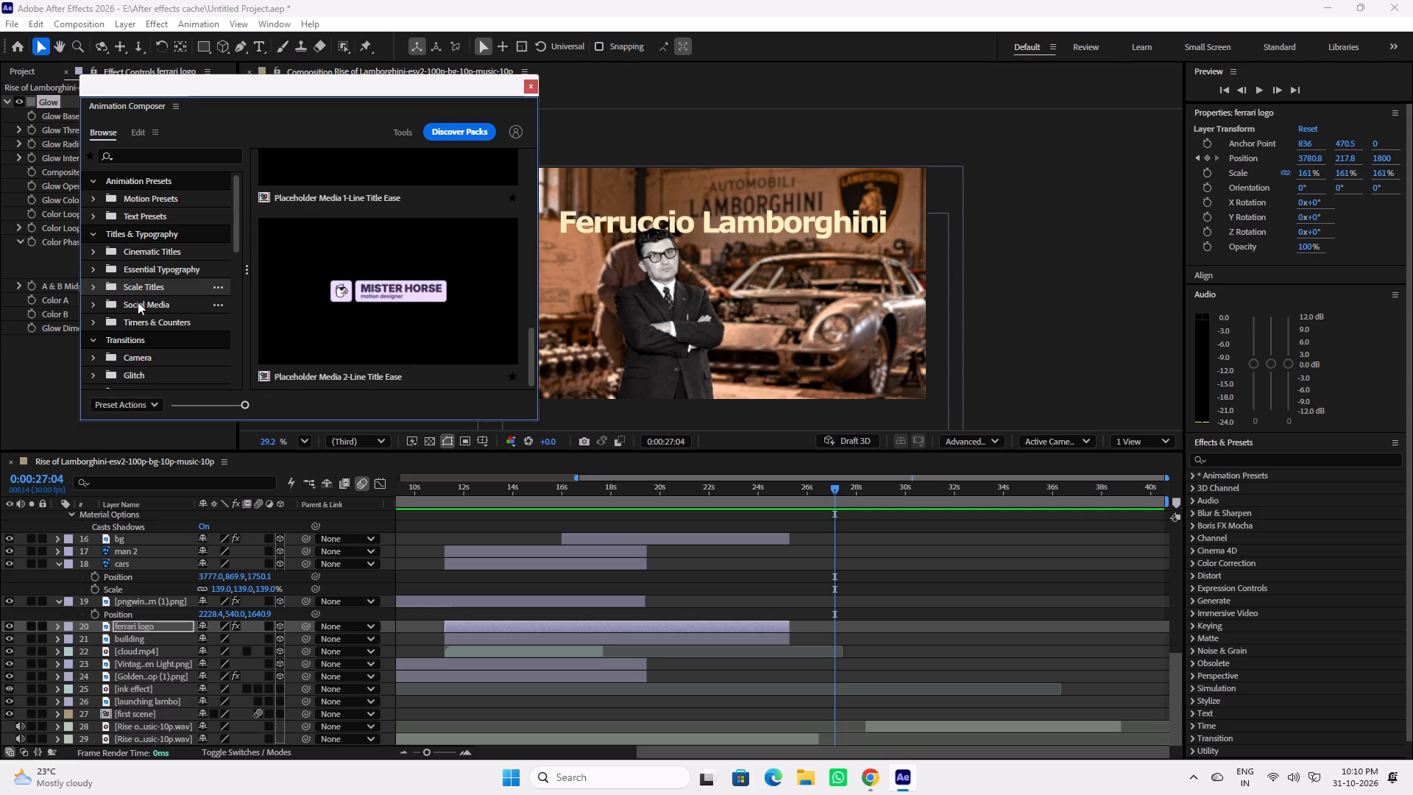
# Browse Animation Composer's Social Media presets, looking through the lower thirds, subscribe callout and Instagram follow designs.
pyautogui.click(140, 304)
pyautogui.scroll(-2, 359, 316)
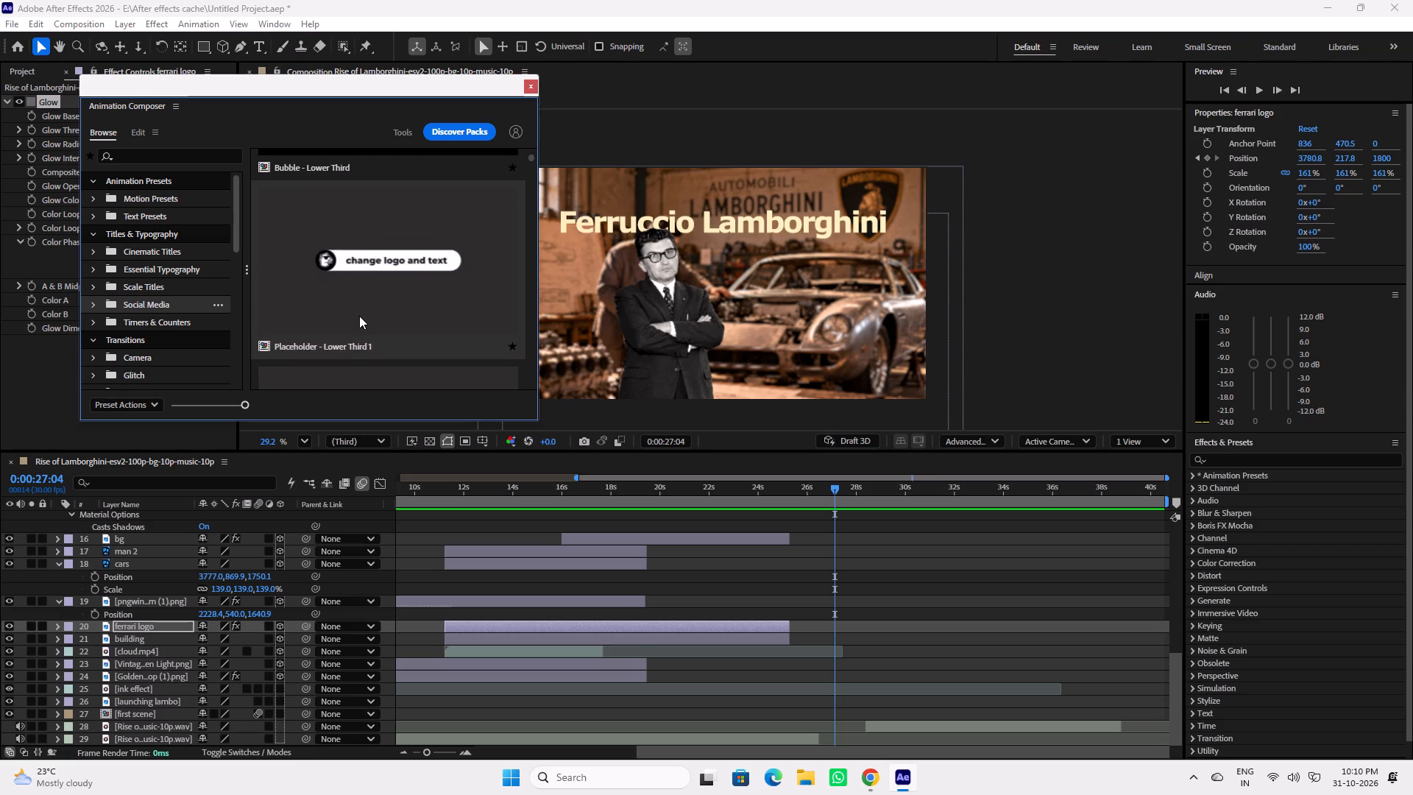
pyautogui.scroll(2, 361, 319)
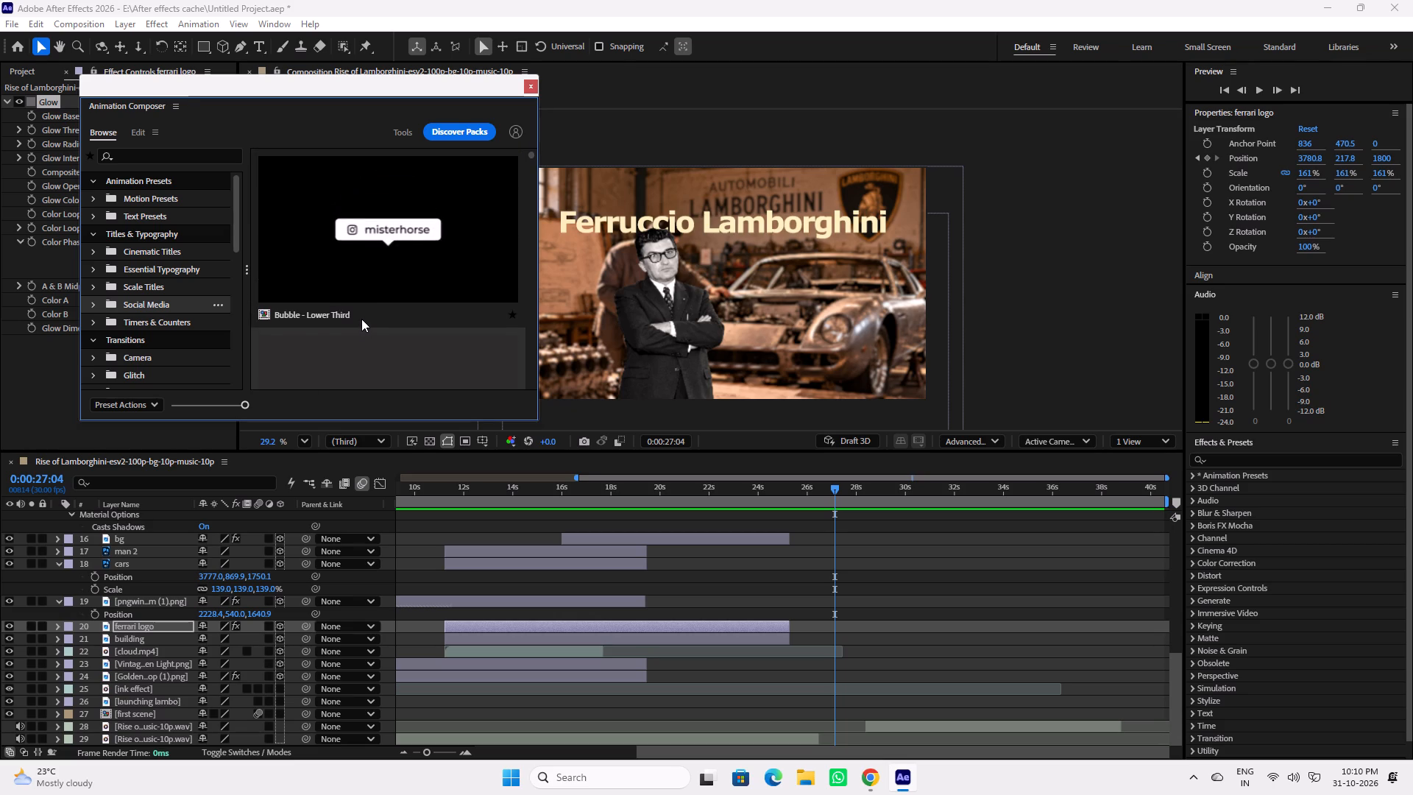
pyautogui.scroll(-7, 361, 319)
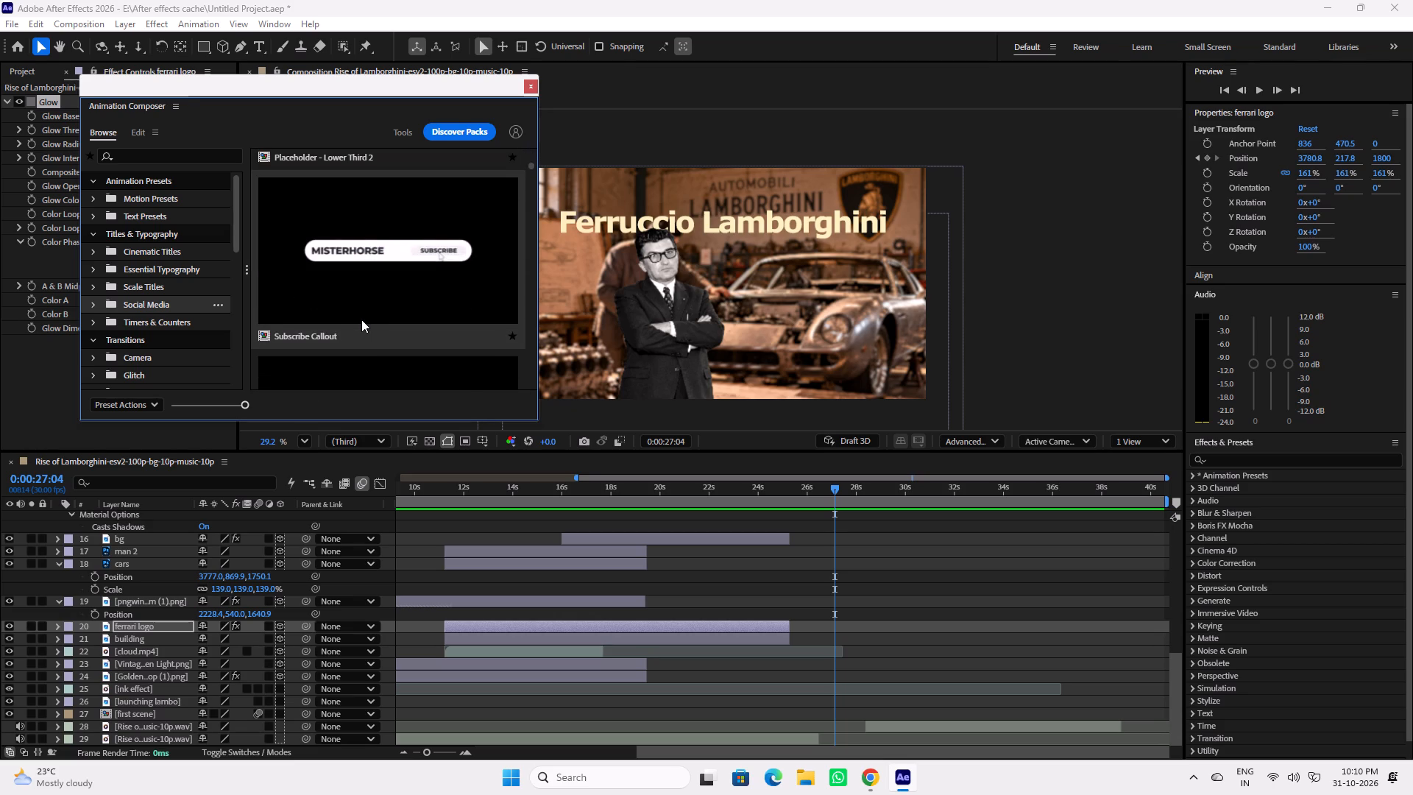
pyautogui.scroll(-3, 361, 319)
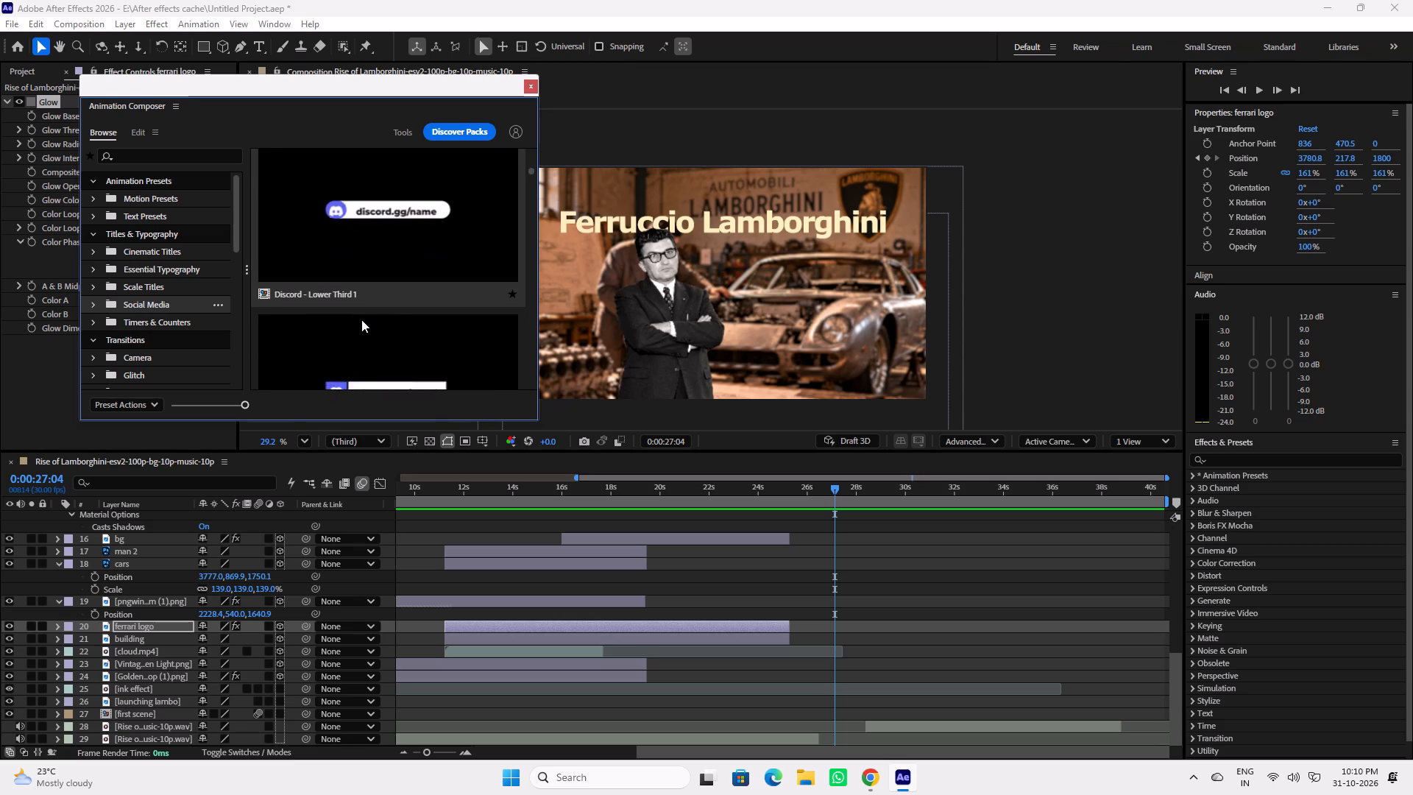
pyautogui.scroll(-2, 361, 319)
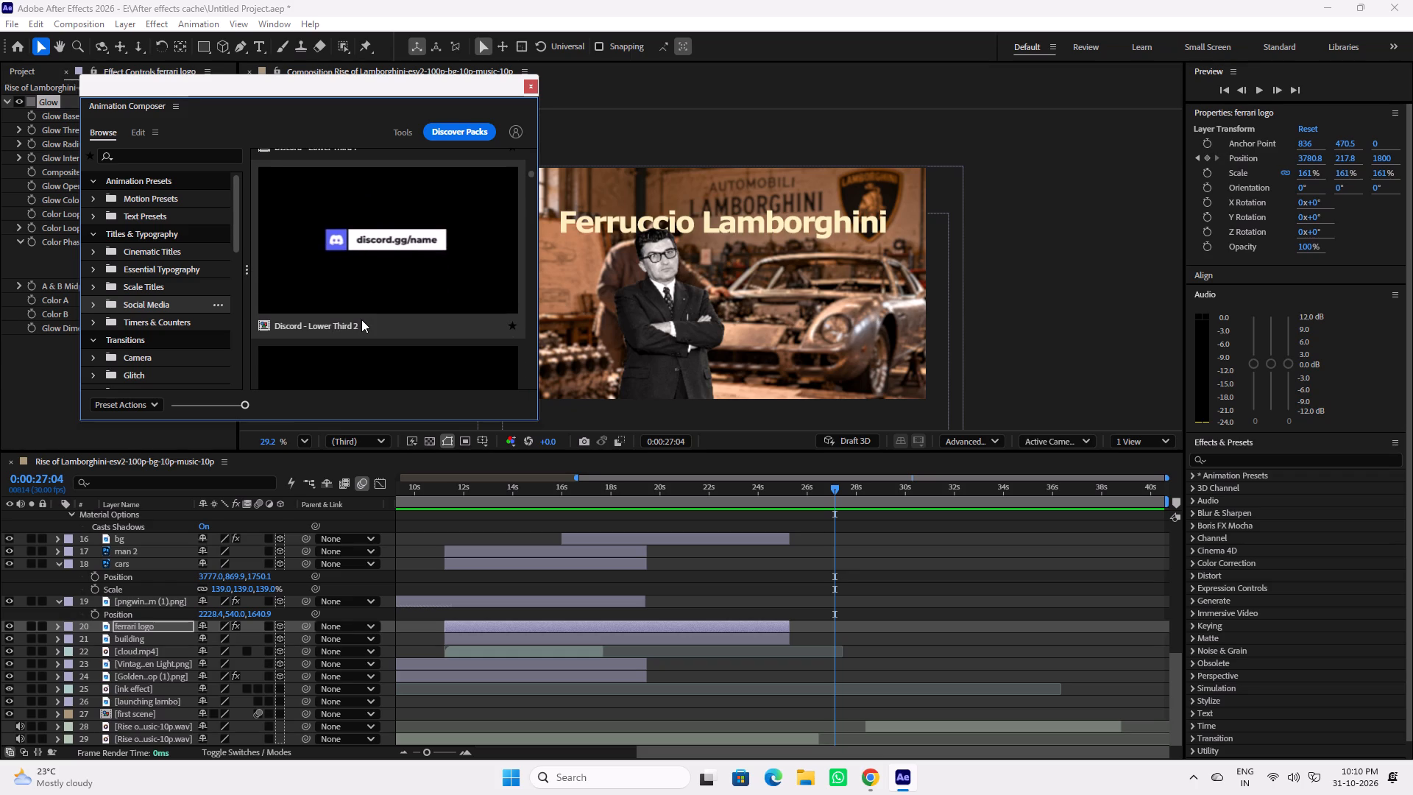
pyautogui.scroll(-2, 361, 319)
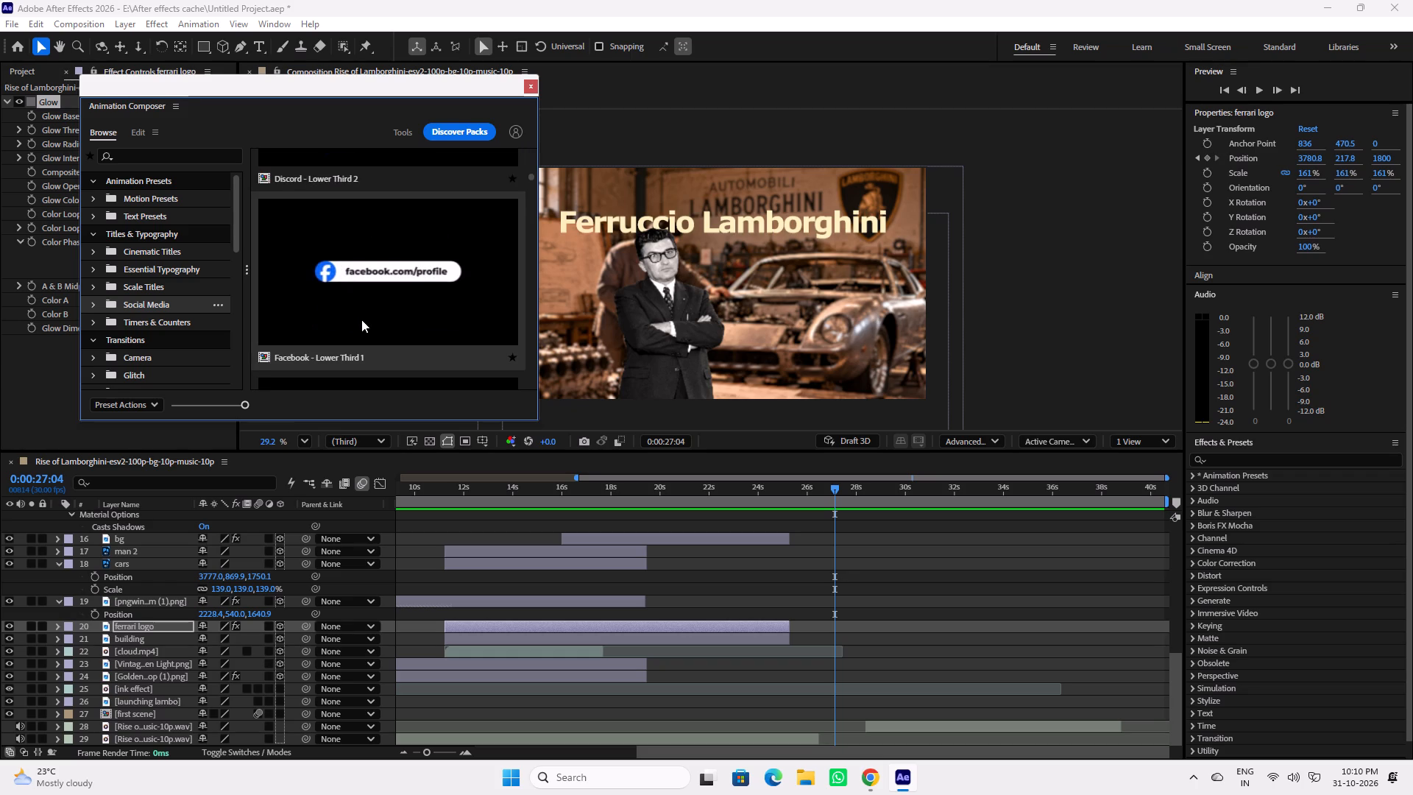
pyautogui.scroll(-7, 361, 319)
pyautogui.scroll(1, 361, 321)
pyautogui.scroll(-1, 361, 321)
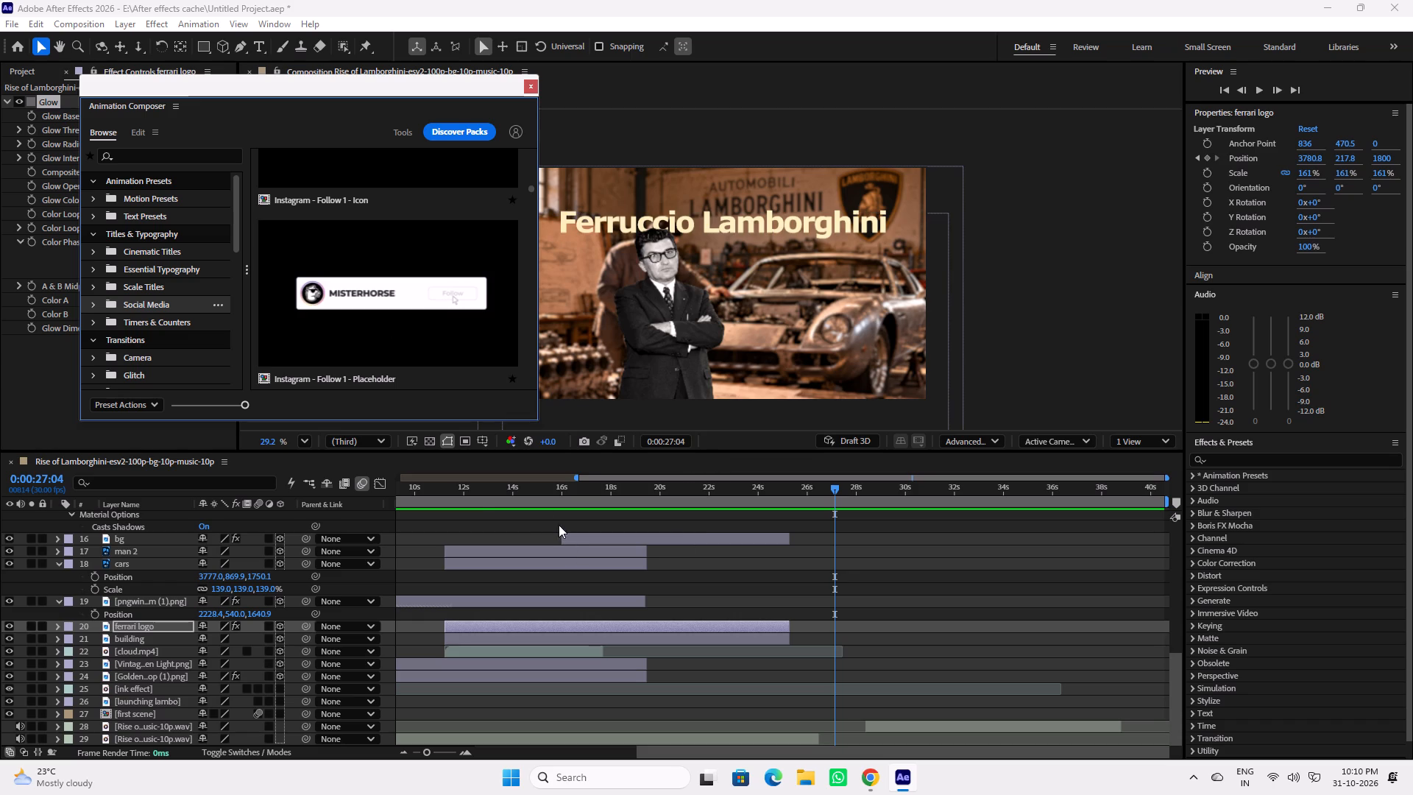
# Open the "first scene" precomposition and review how the 1963 title animates in during the first second.
pyautogui.moveTo(455, 495); pyautogui.dragTo(392, 494)
pyautogui.click(440, 495)
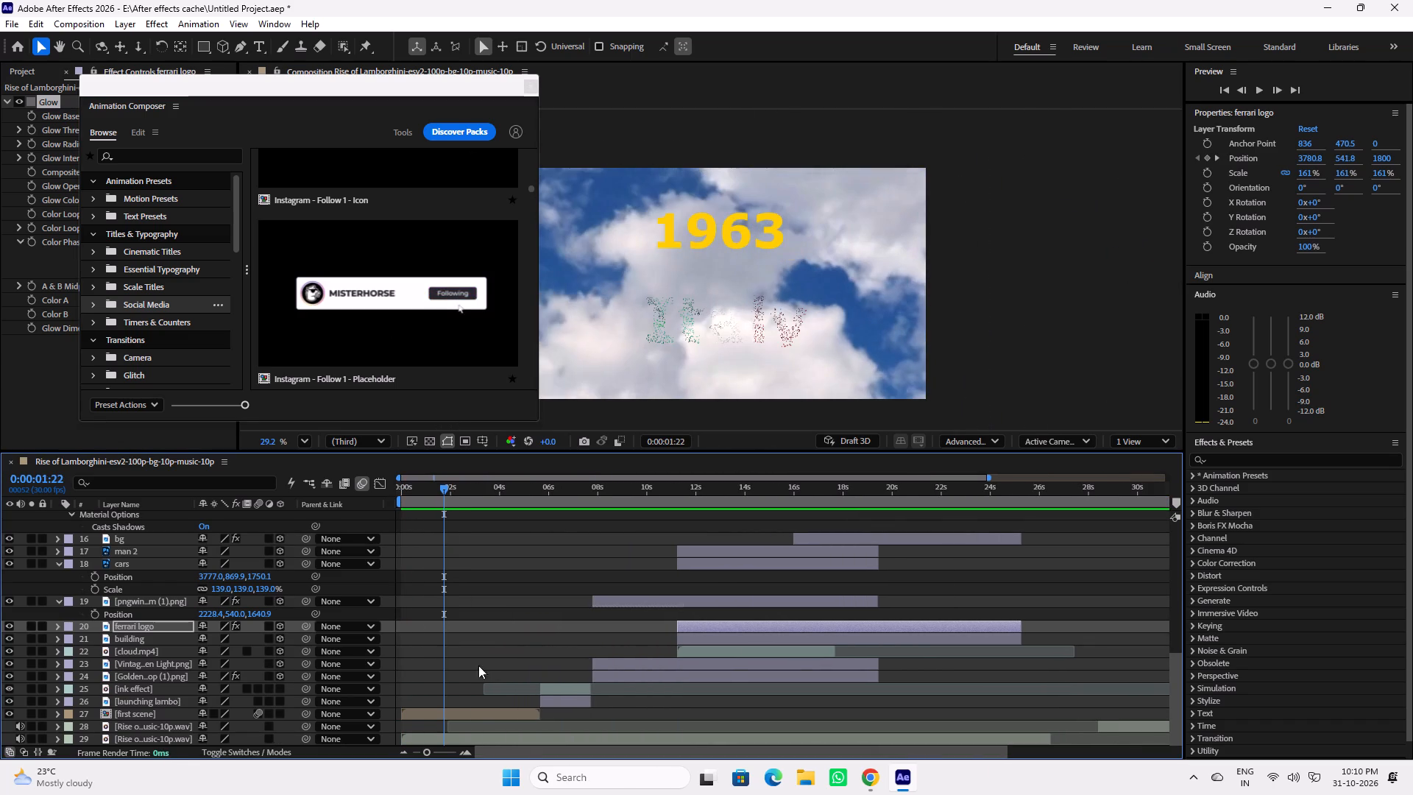
pyautogui.doubleClick(477, 713)
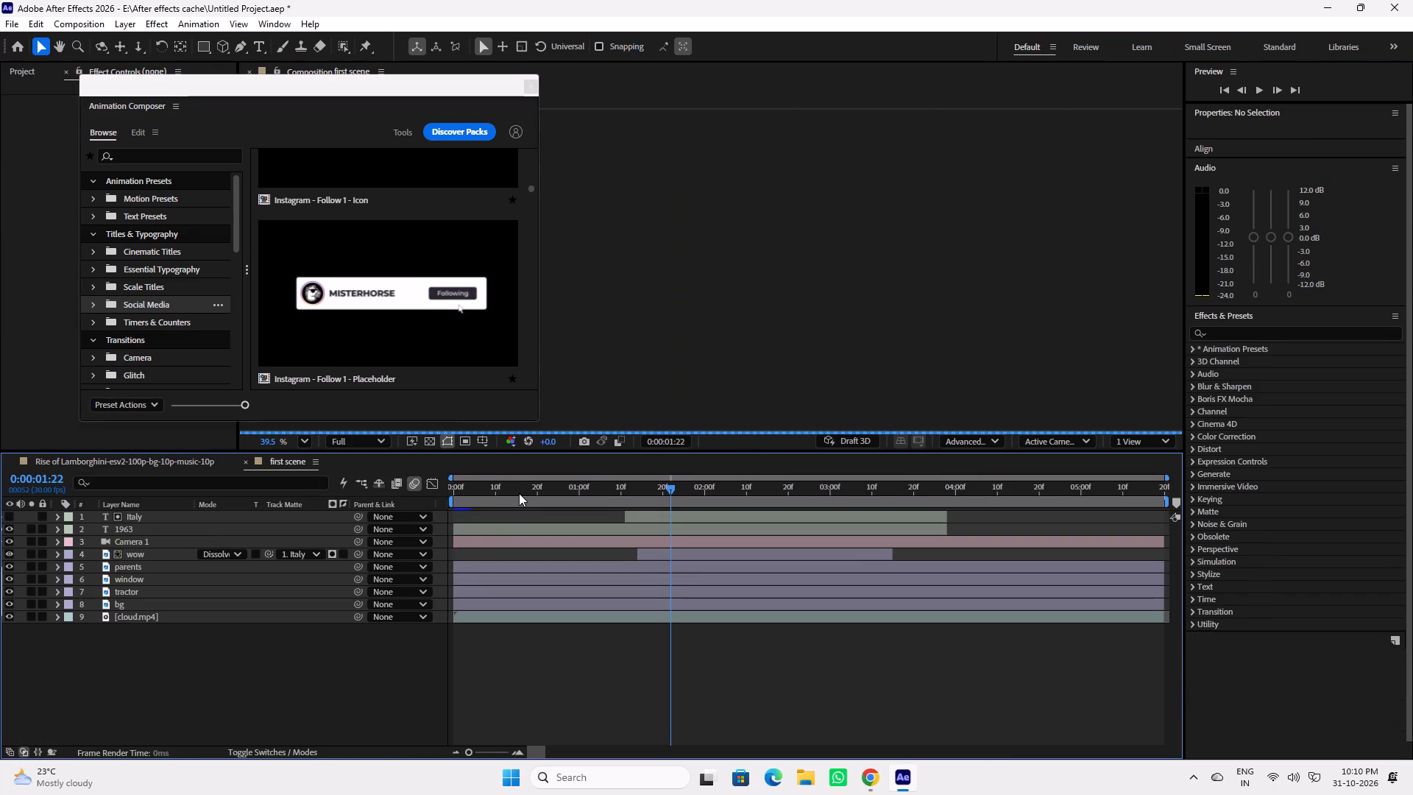
pyautogui.moveTo(517, 491); pyautogui.dragTo(509, 489)
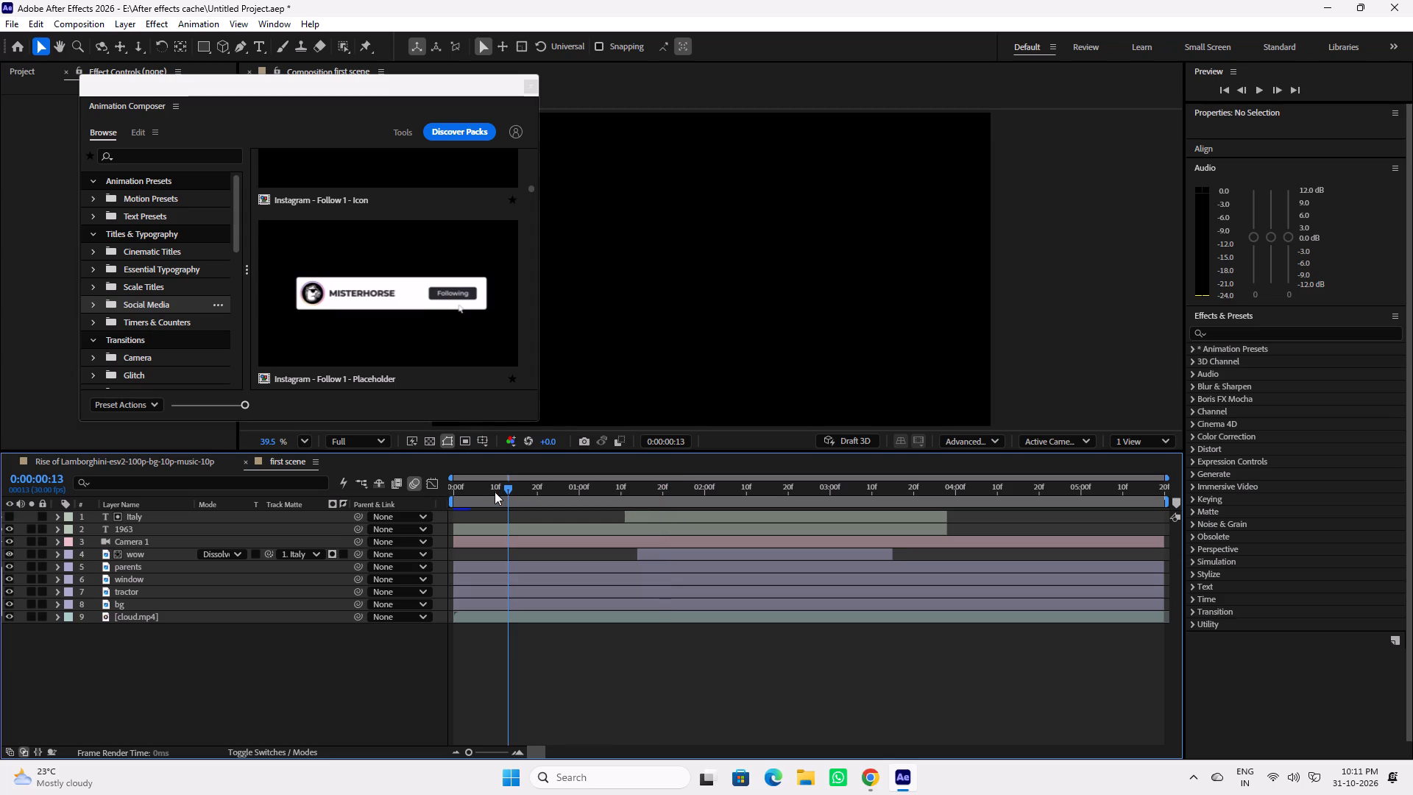
pyautogui.click(489, 492)
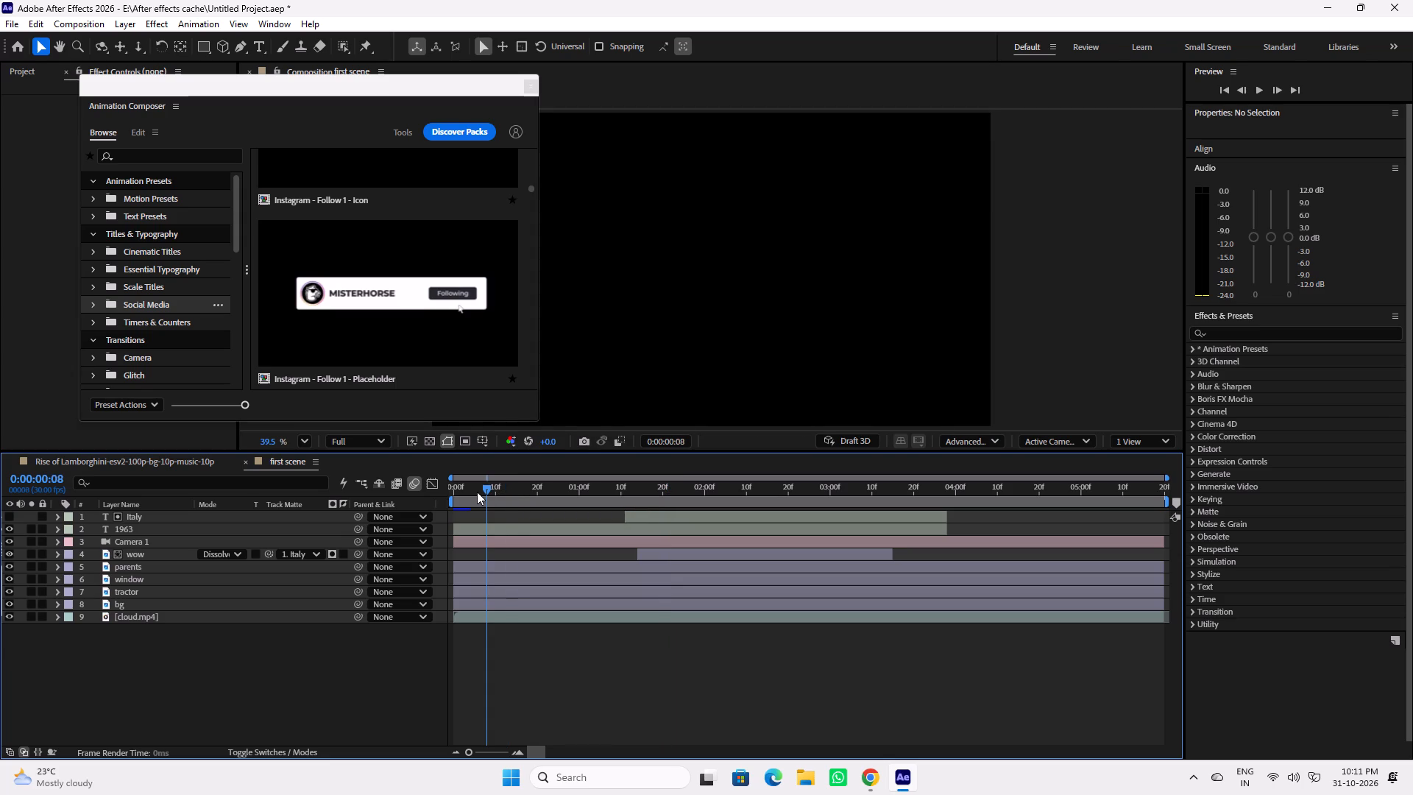
pyautogui.click(472, 492)
pyautogui.moveTo(466, 491); pyautogui.dragTo(461, 491)
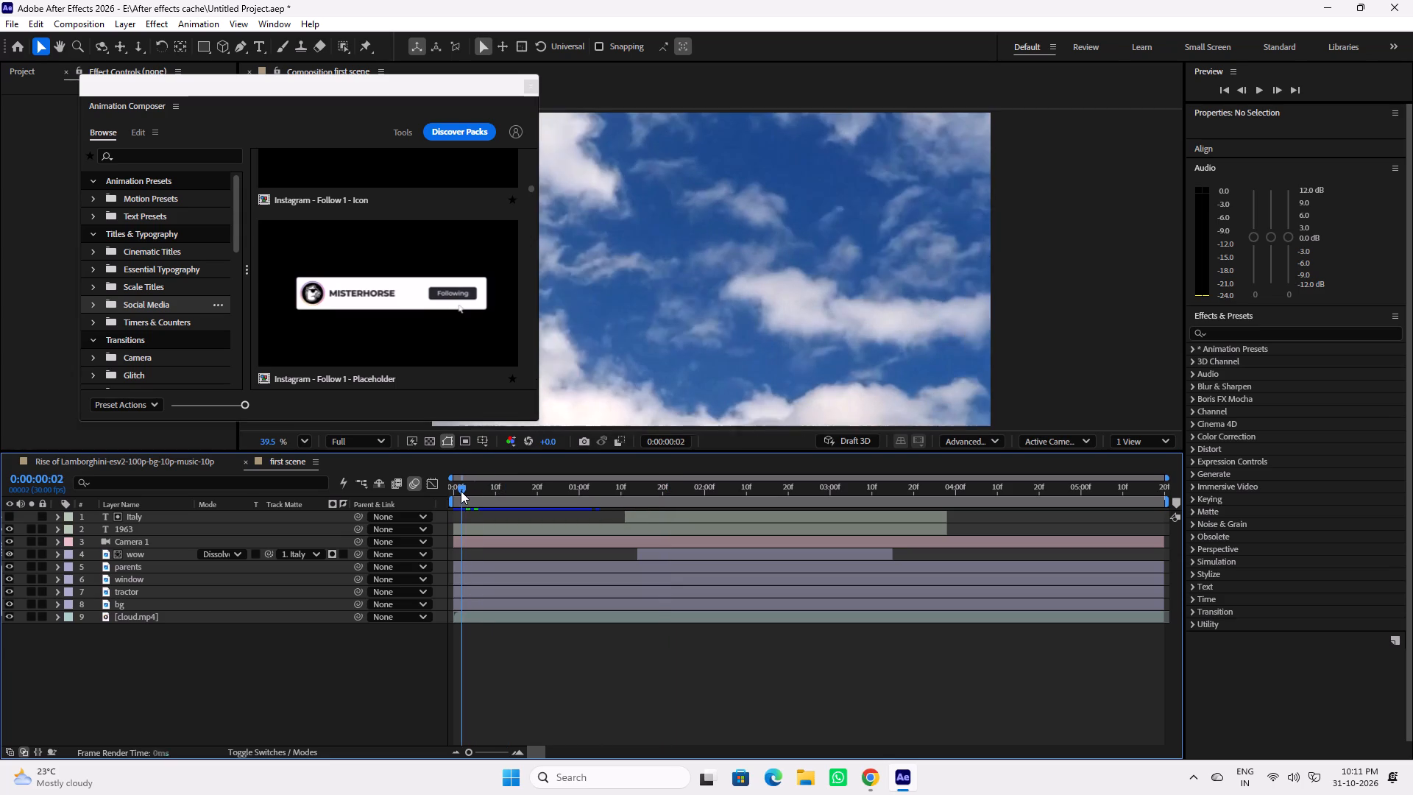
pyautogui.moveTo(461, 491); pyautogui.dragTo(453, 491)
pyautogui.moveTo(470, 490); pyautogui.dragTo(495, 492)
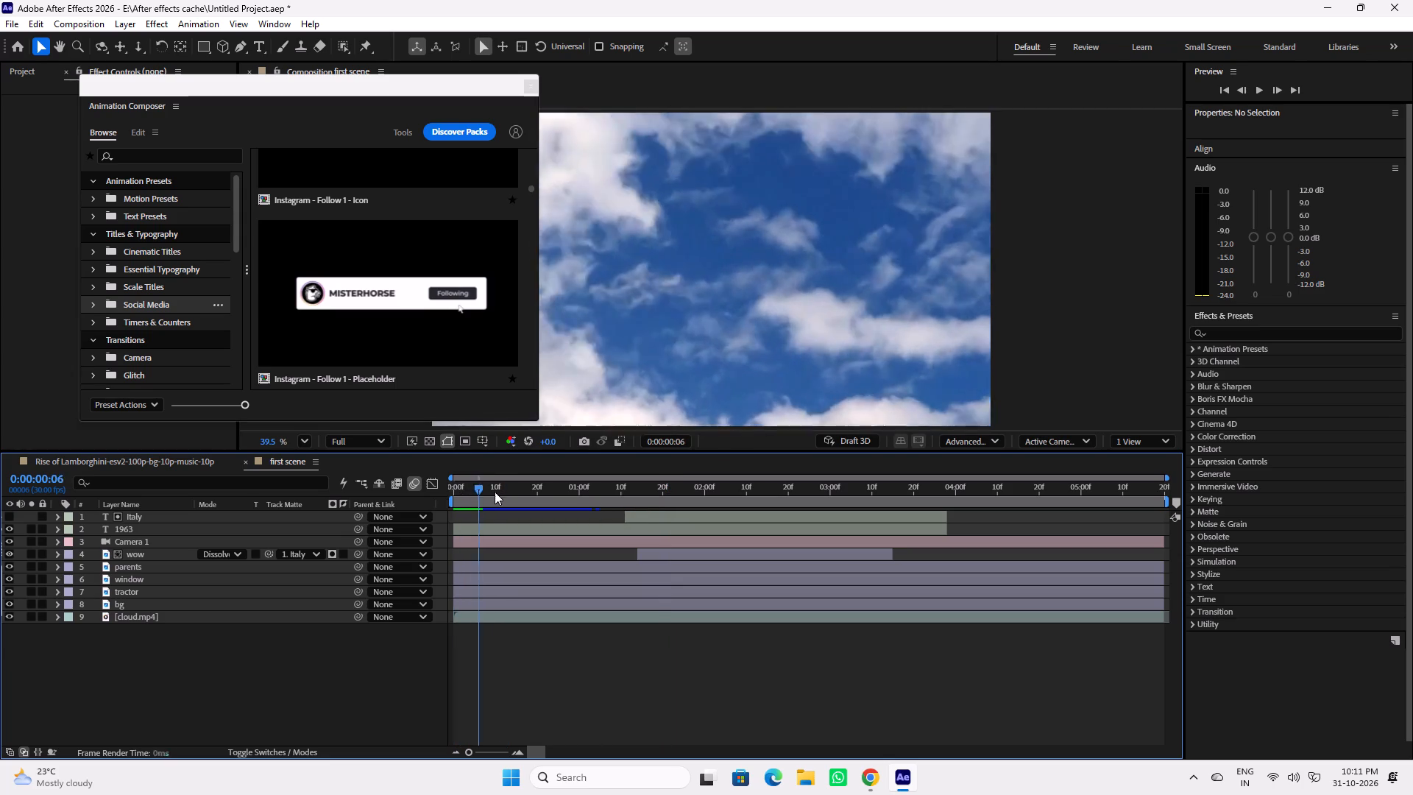
pyautogui.moveTo(495, 492); pyautogui.dragTo(558, 502)
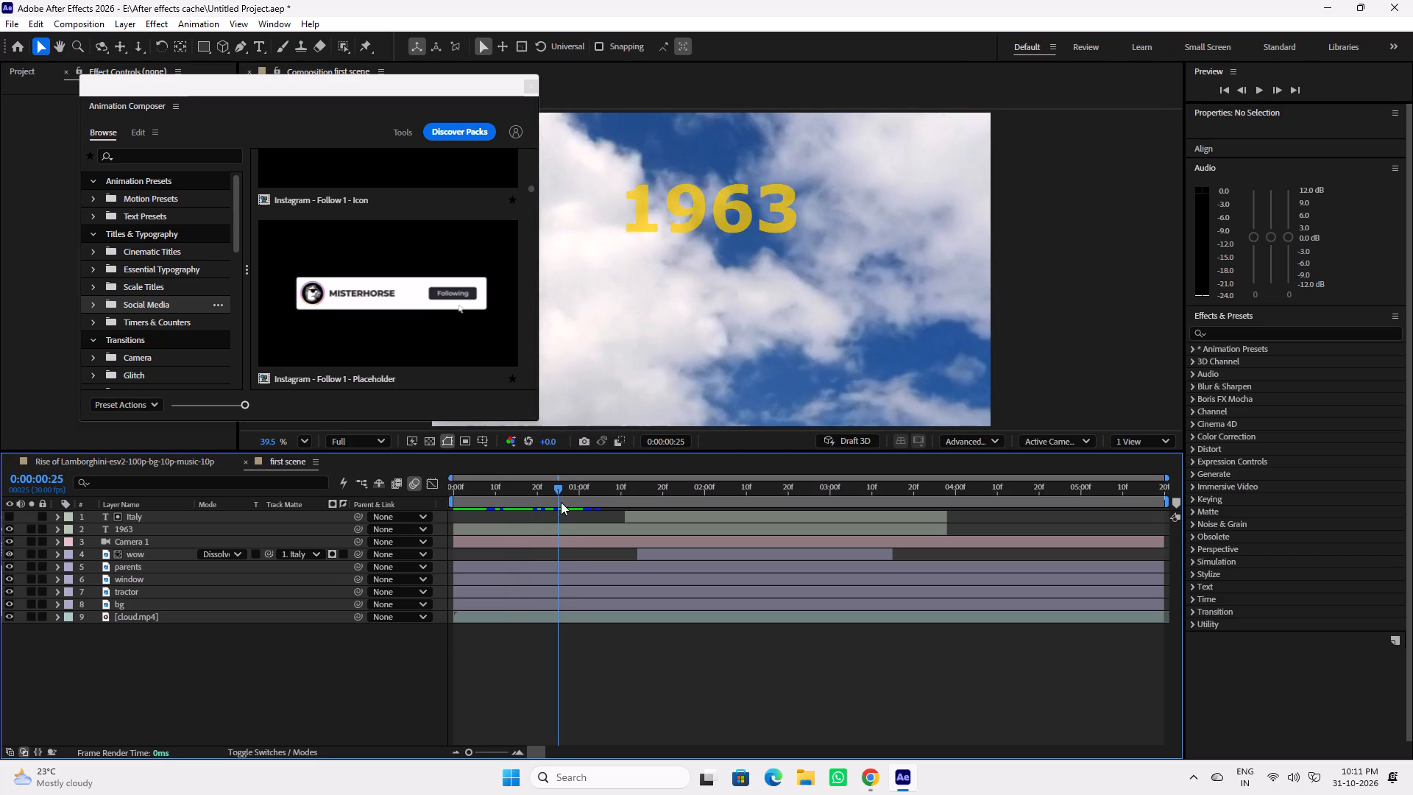
pyautogui.click(561, 502)
pyautogui.scroll(1, 563, 603)
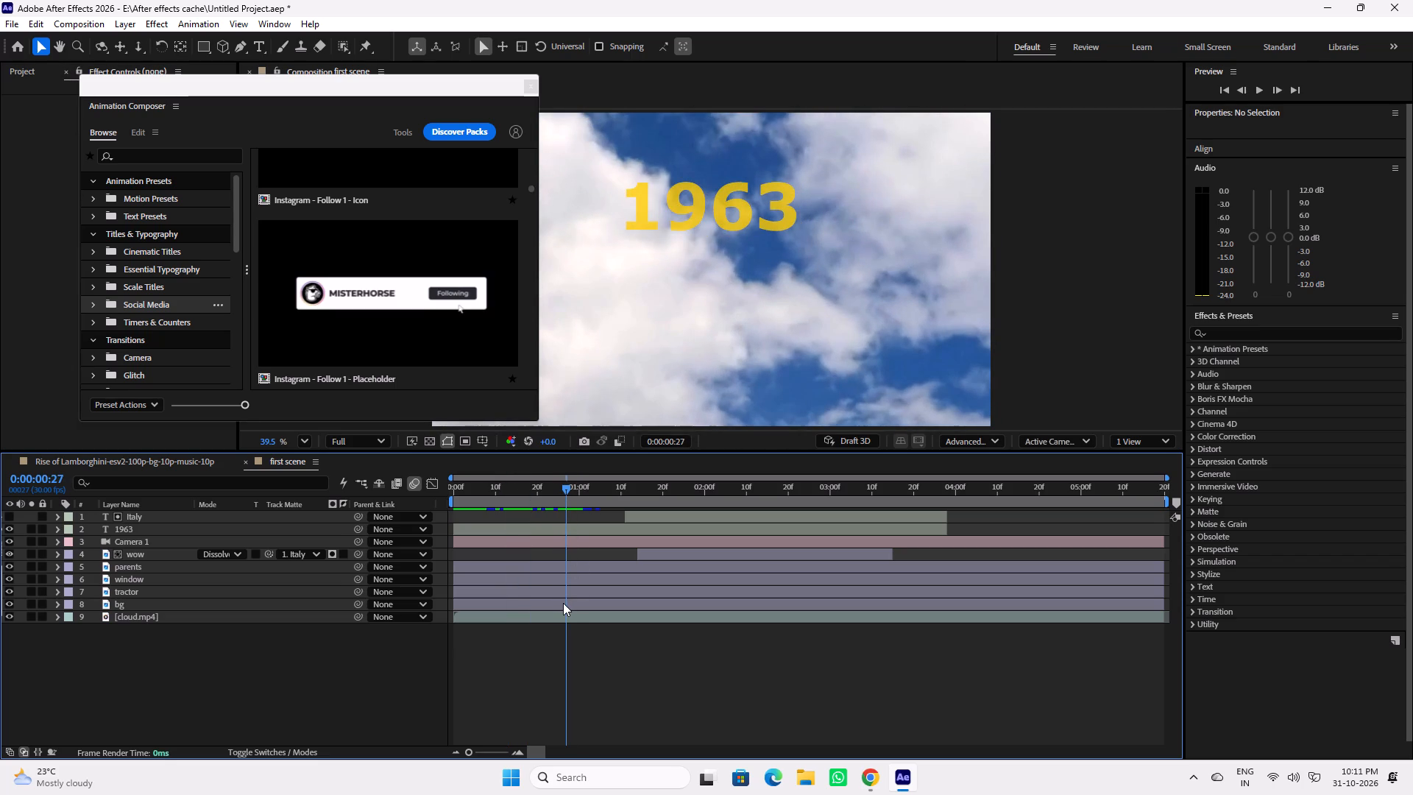
pyautogui.scroll(1, 563, 603)
# Remove all keyframes from the 1963 text layer's animator Position, Opacity and Blur and from its layer Opacity.
pyautogui.click(573, 527)
pyautogui.press('u')
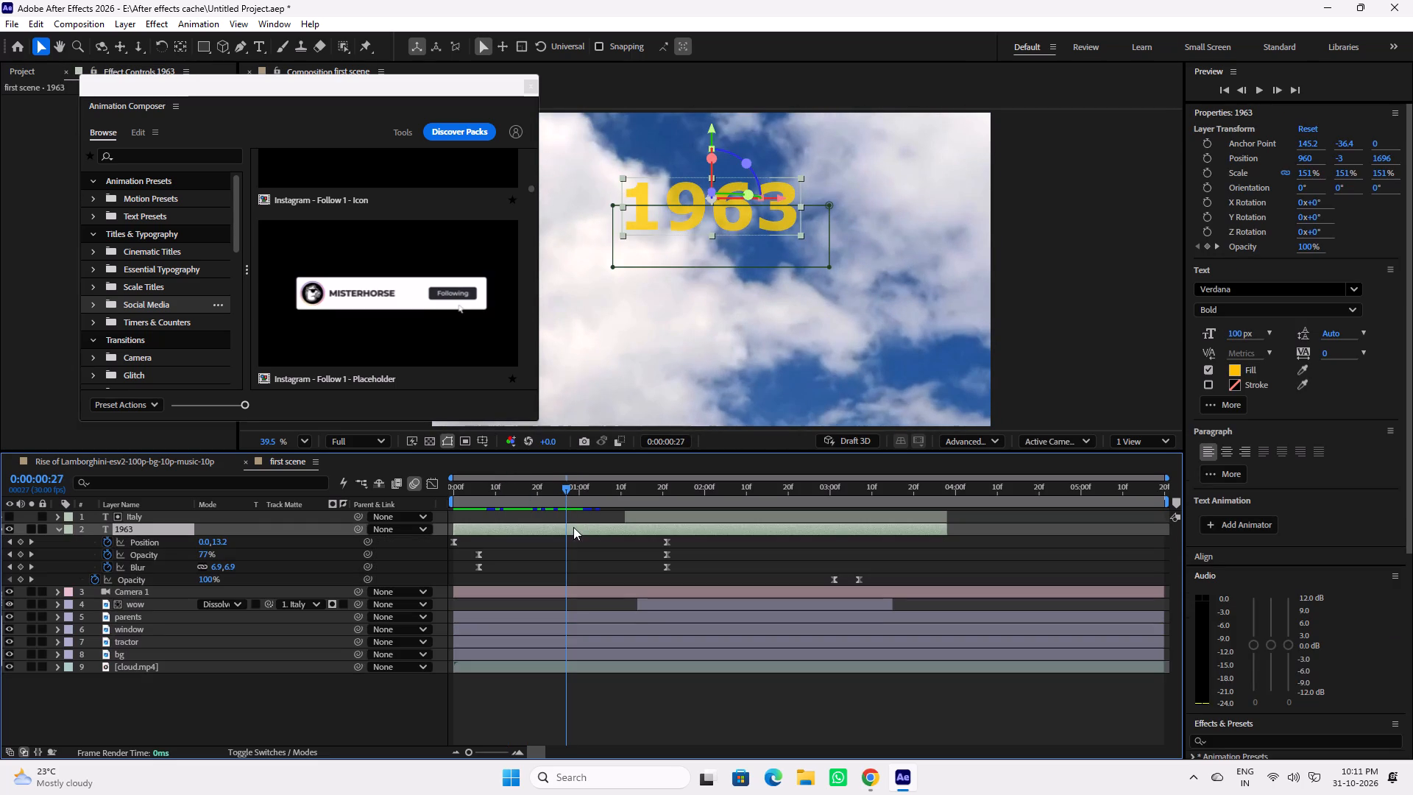
pyautogui.moveTo(110, 543); pyautogui.dragTo(109, 569)
pyautogui.click(95, 577)
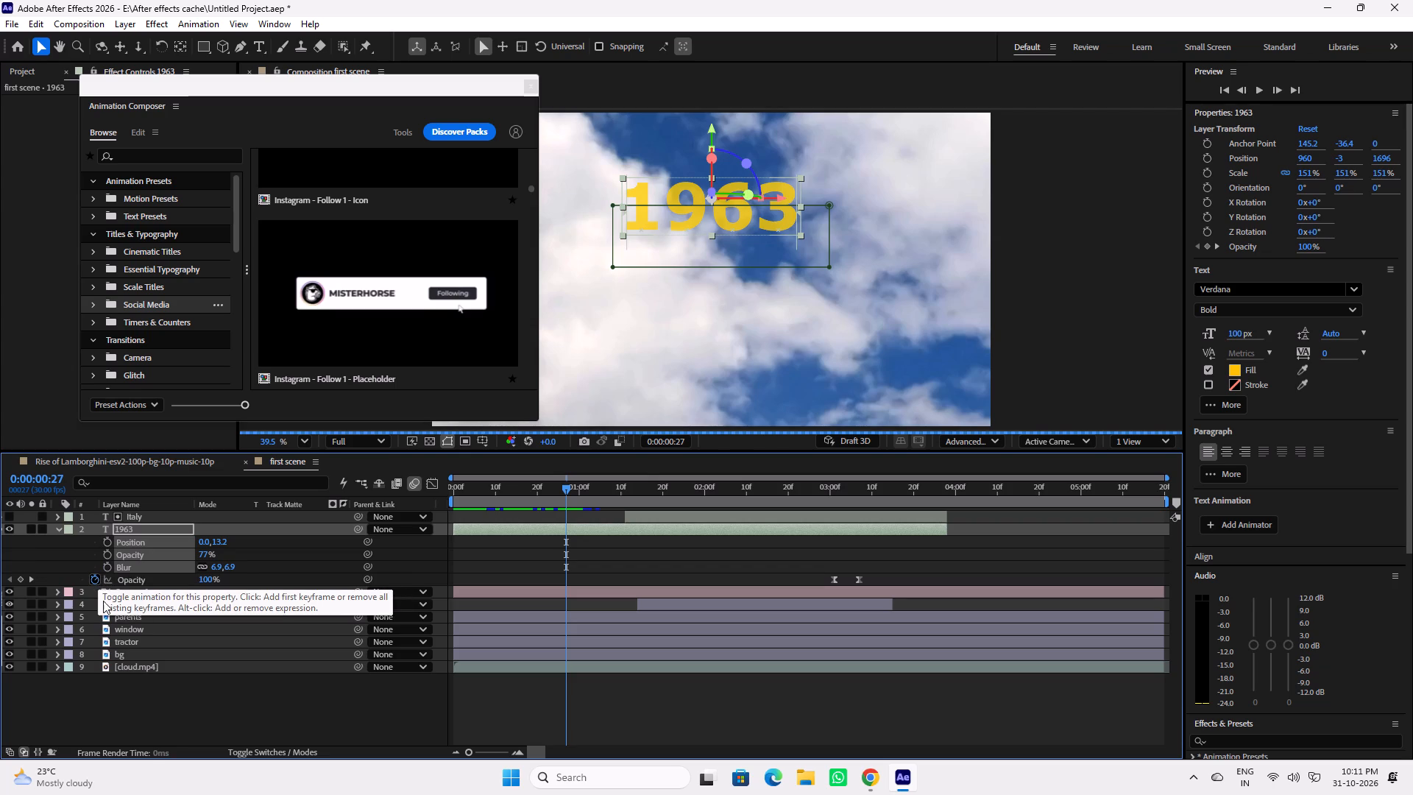
pyautogui.click(93, 580)
pyautogui.click(92, 581)
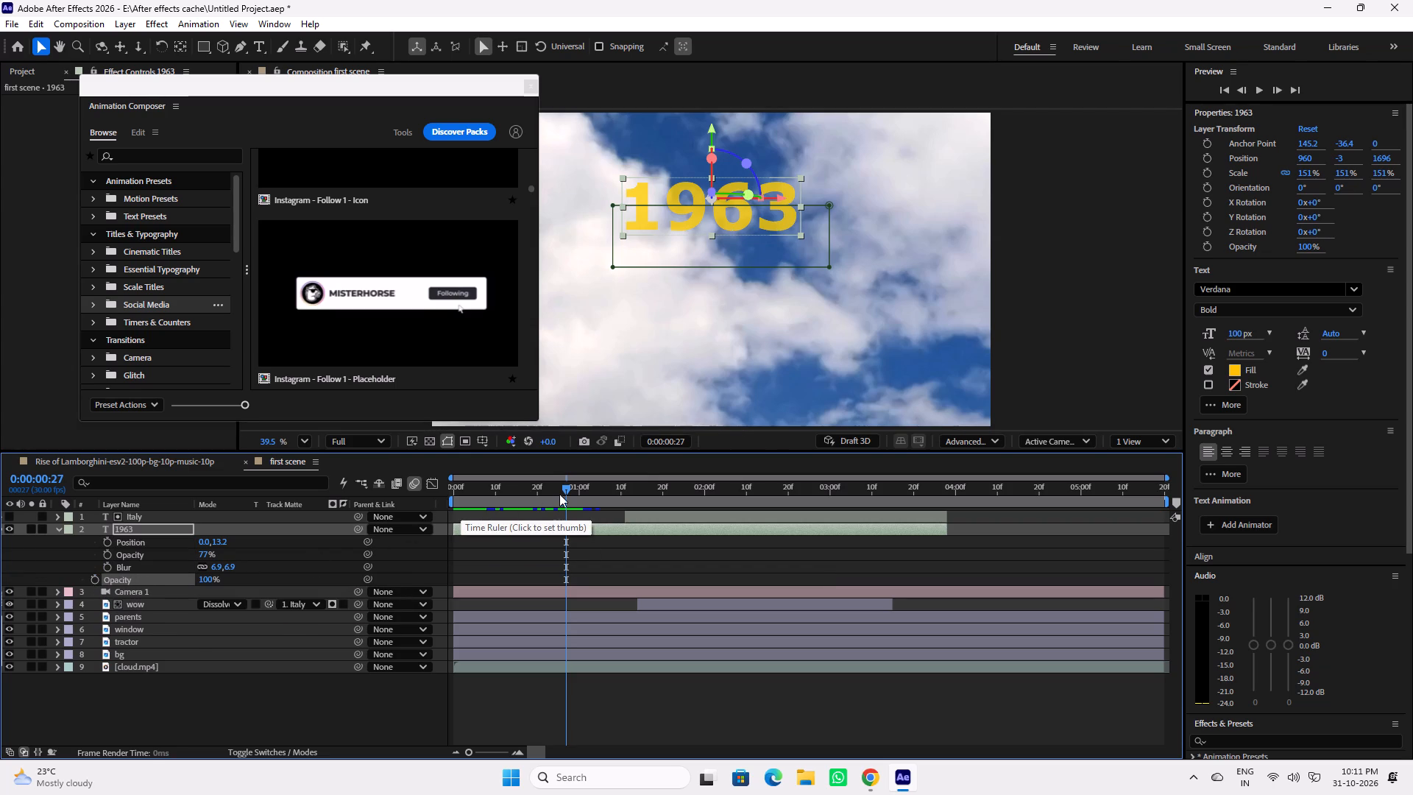
# Set the current time to 0:00:00:00 and look through Animation Composer's Timers & Counters presets.
pyautogui.moveTo(559, 494); pyautogui.dragTo(541, 492)
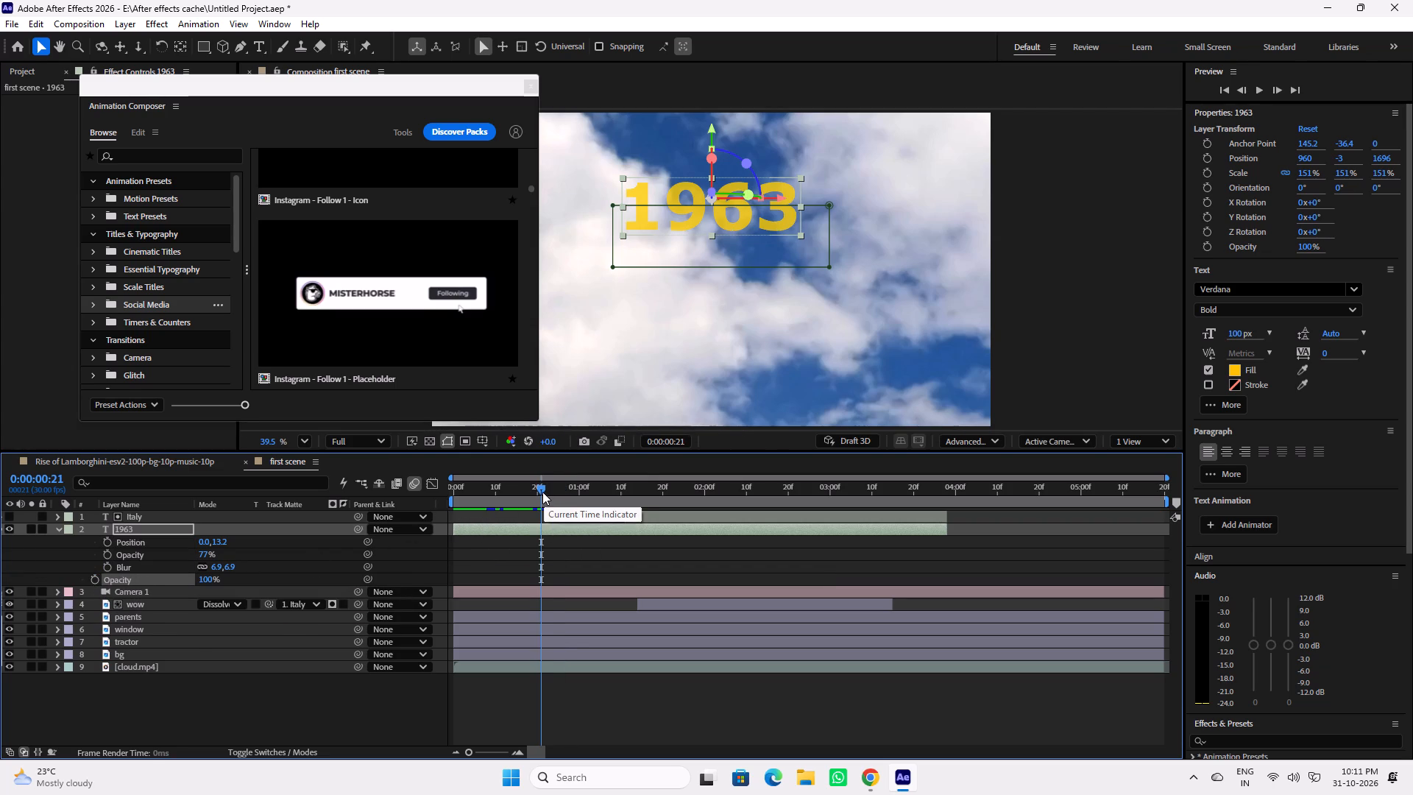
pyautogui.moveTo(542, 492); pyautogui.dragTo(477, 492)
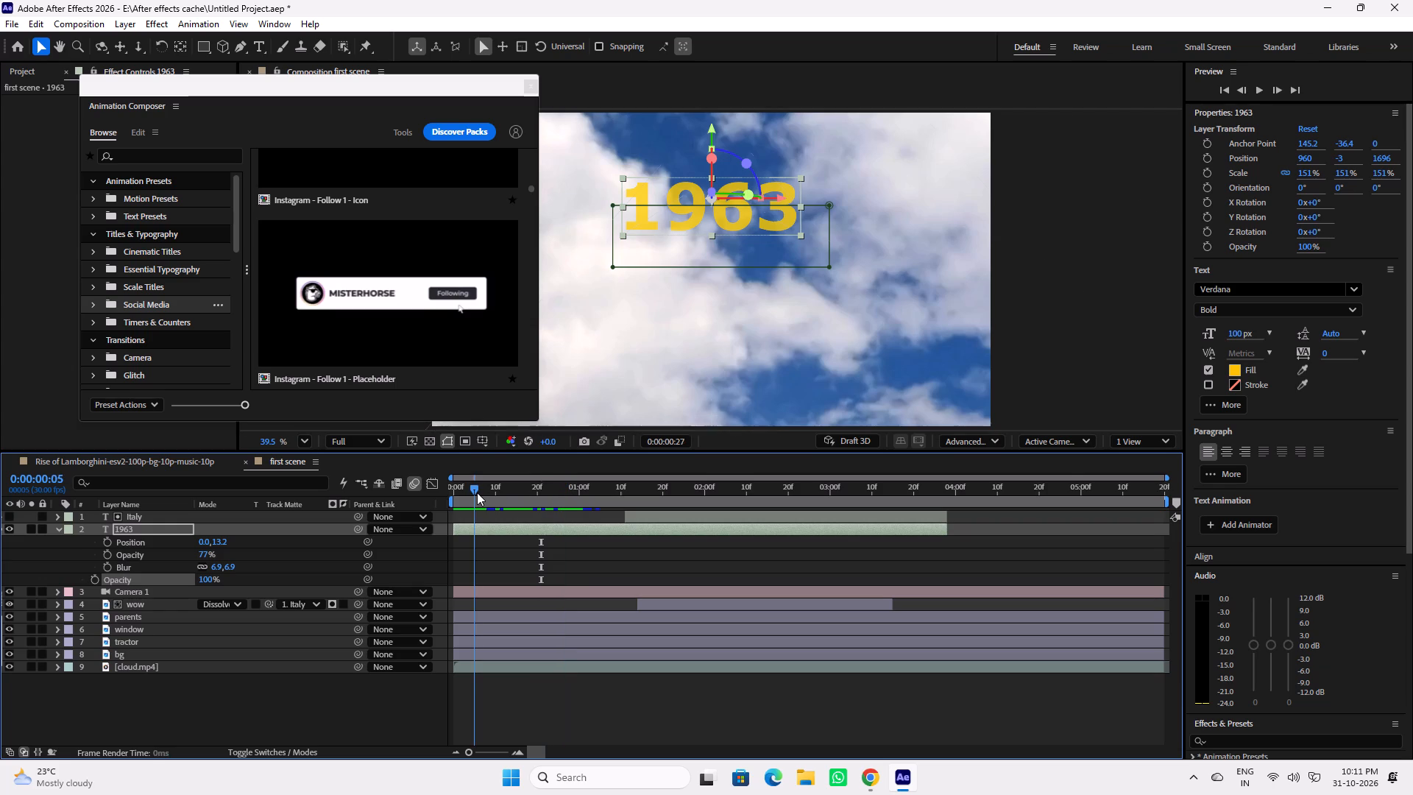
pyautogui.moveTo(477, 492); pyautogui.dragTo(459, 492)
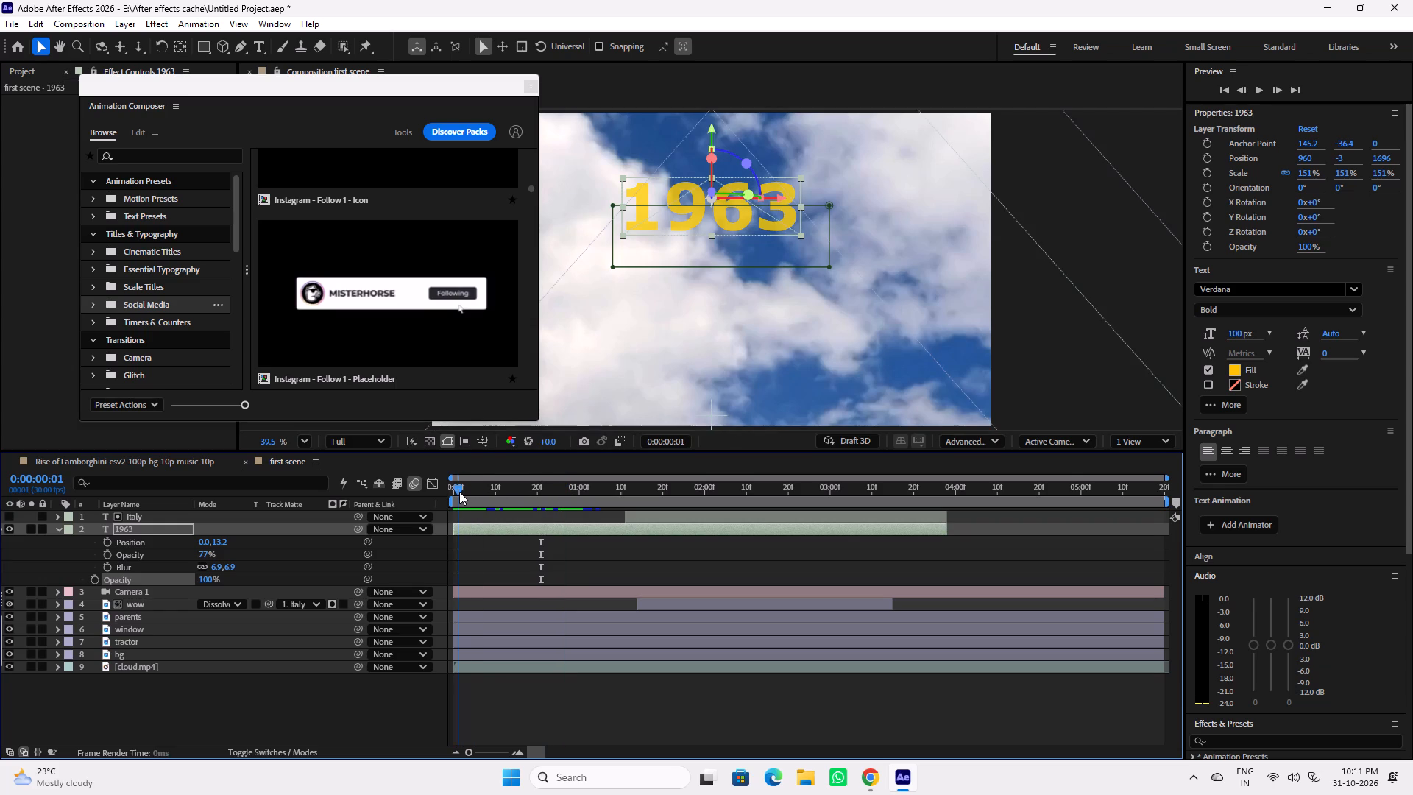
pyautogui.moveTo(459, 492); pyautogui.dragTo(452, 492)
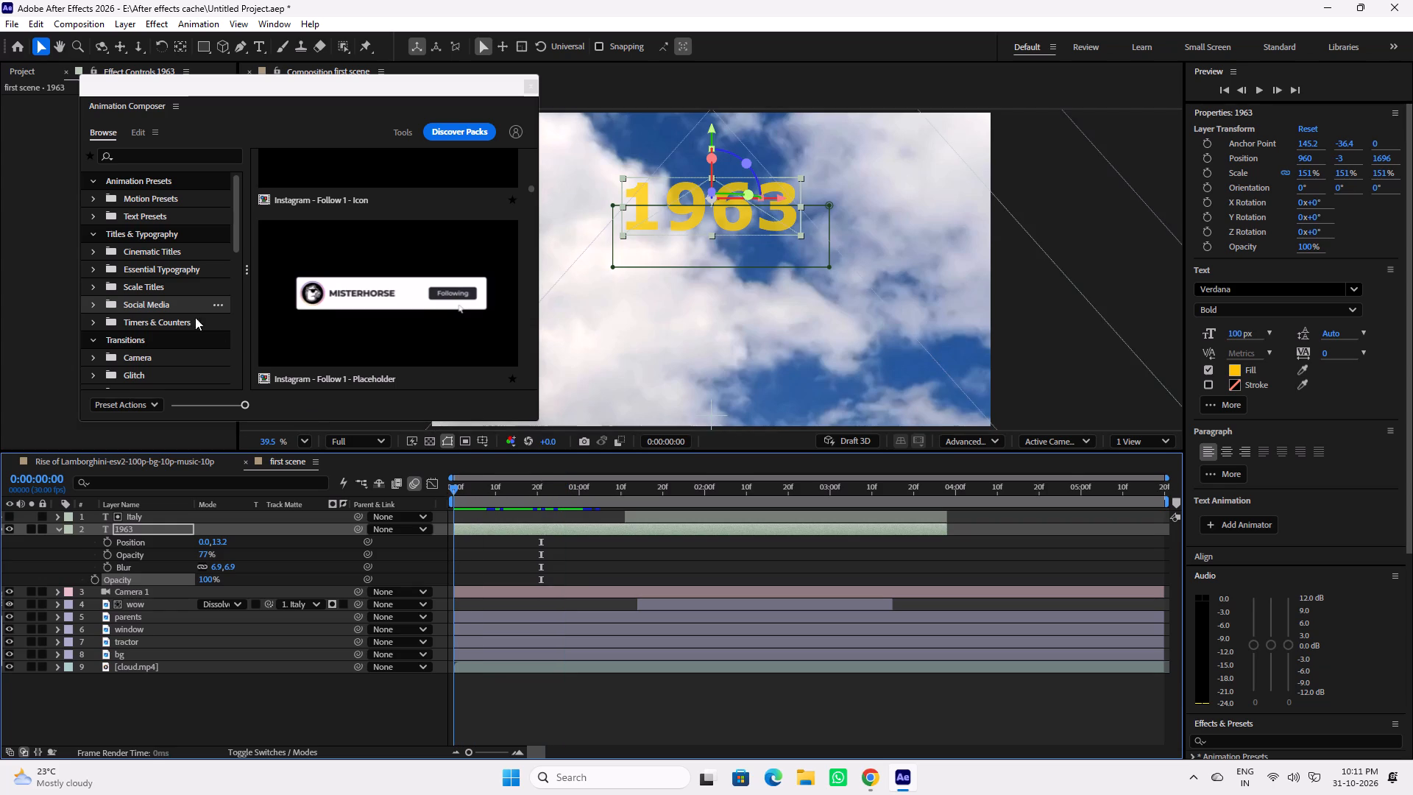
pyautogui.click(144, 322)
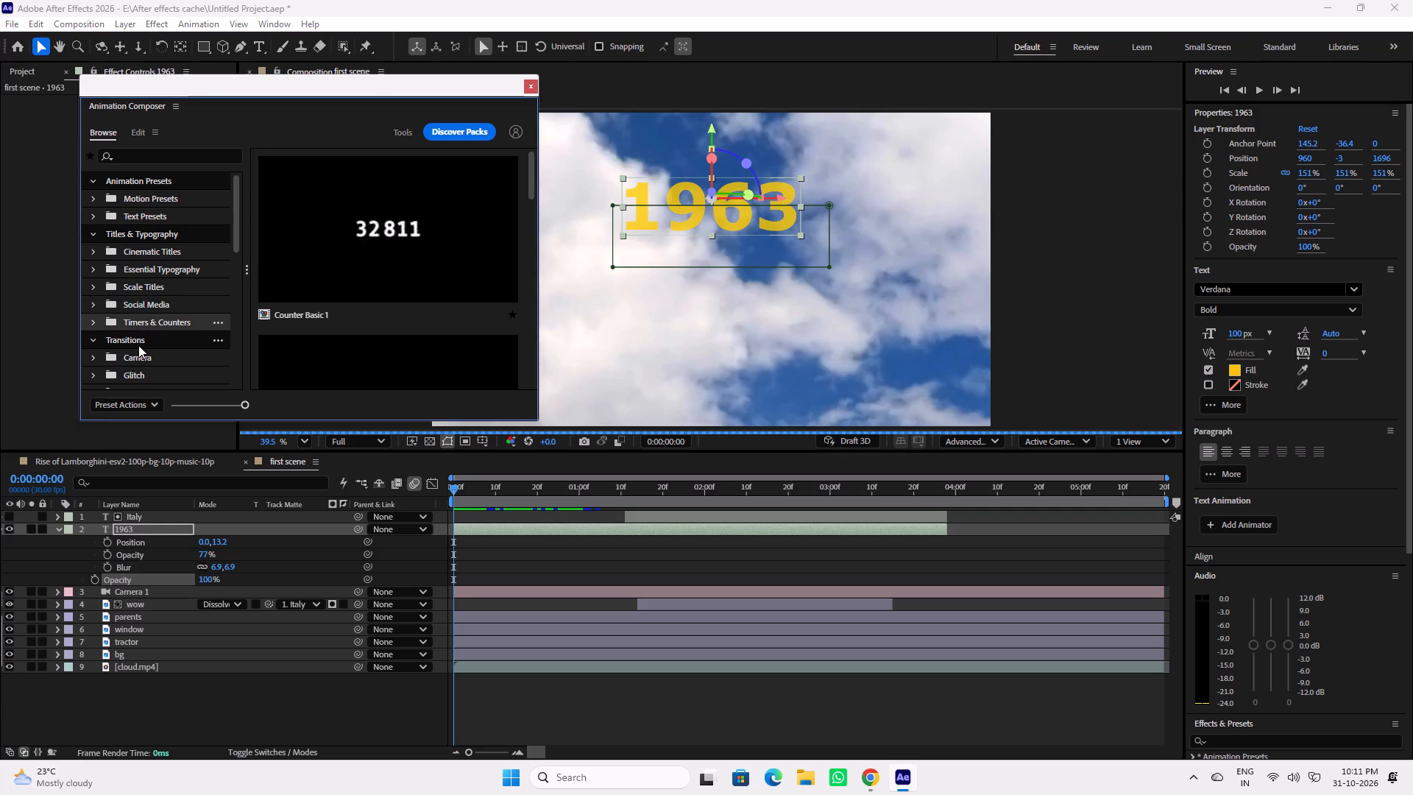
pyautogui.scroll(-4, 396, 283)
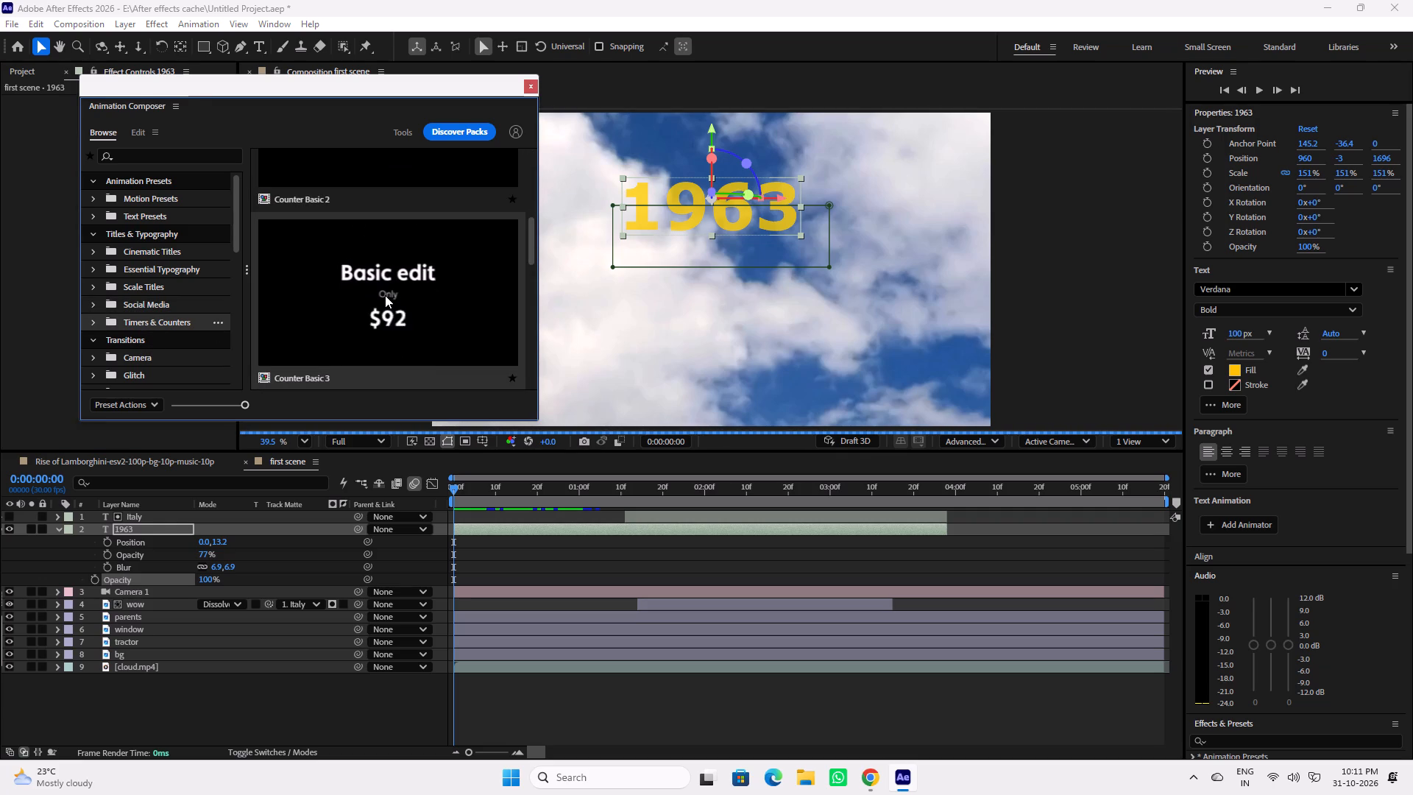
# Look through Animation Composer's Camera transition presets, including the pan, rotate, shake and zoom designs.
pyautogui.click(144, 359)
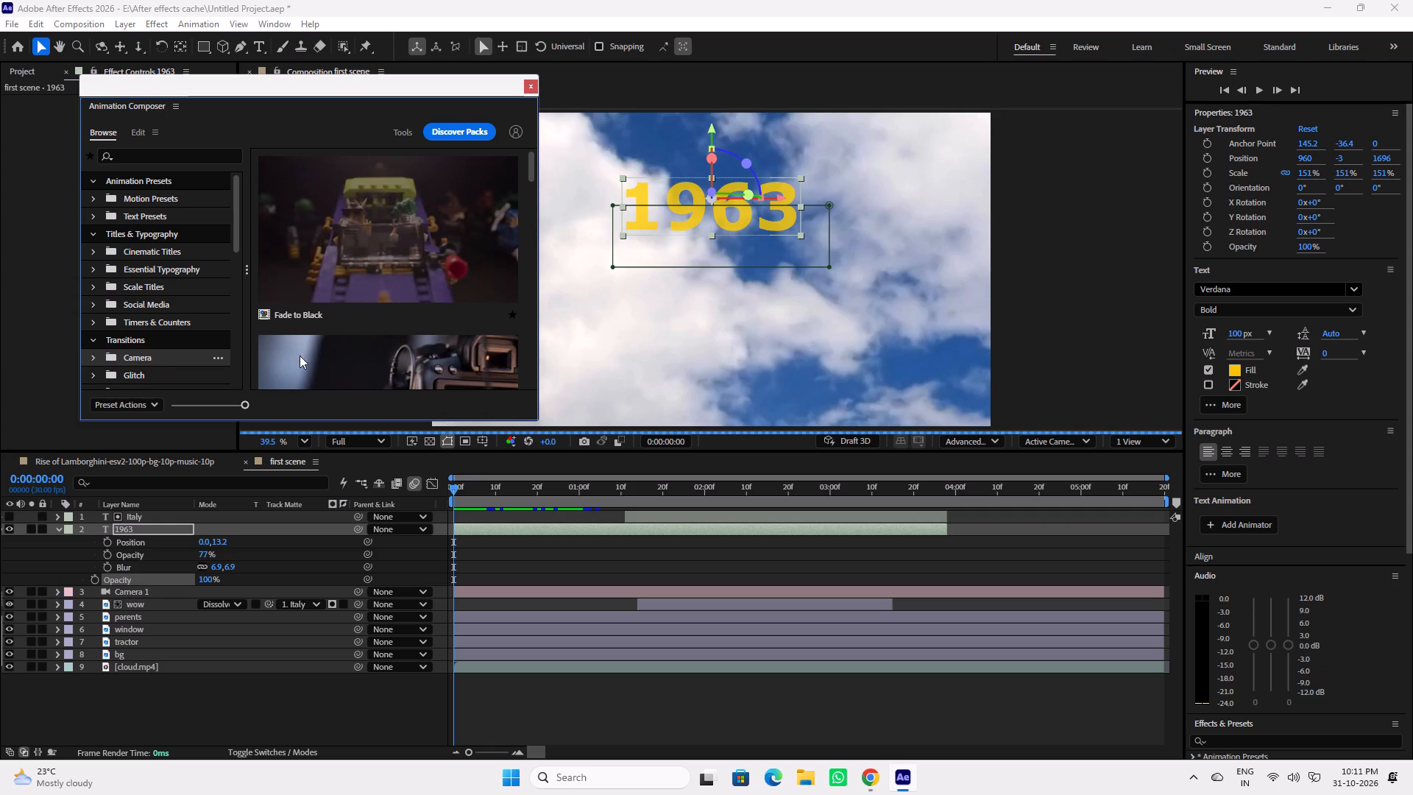
pyautogui.scroll(-7, 379, 348)
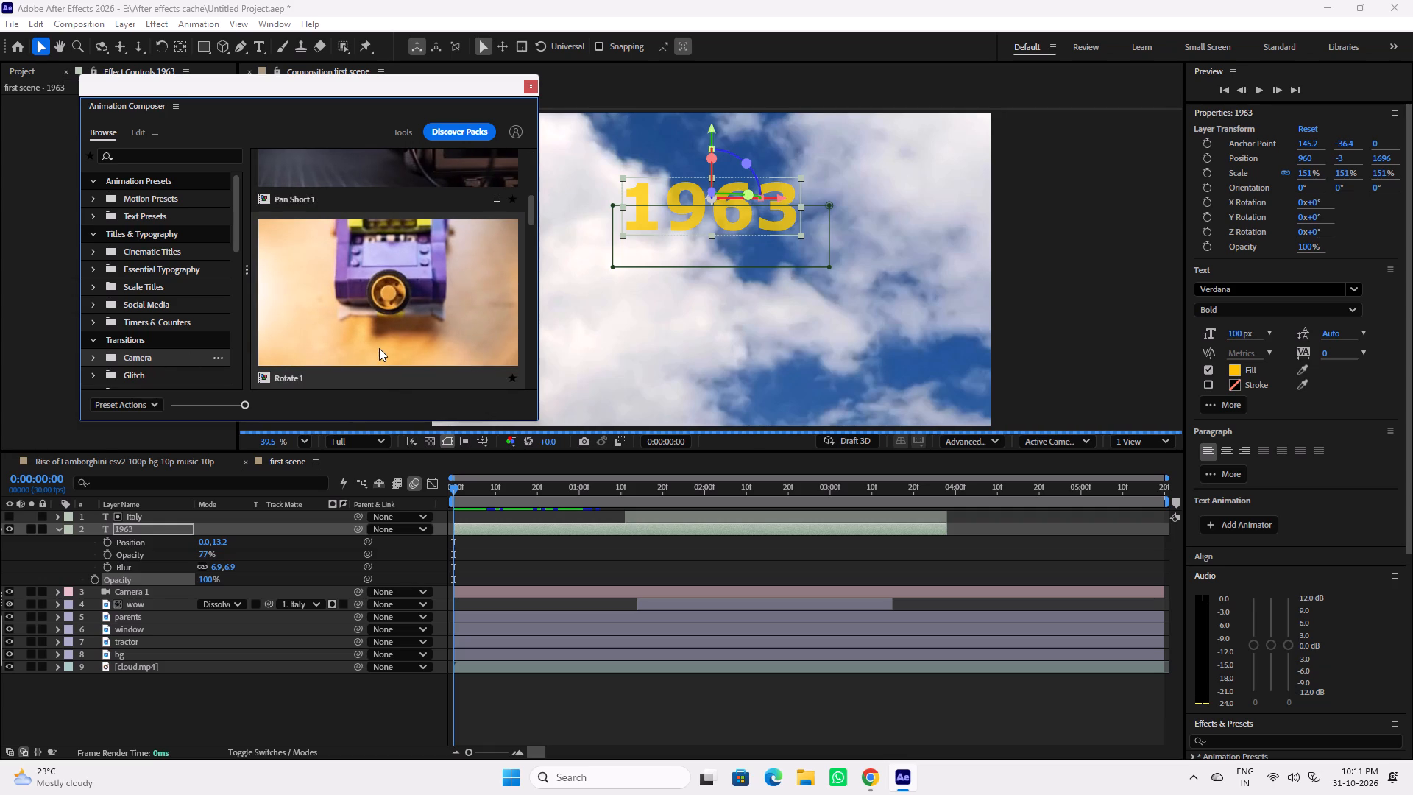
pyautogui.scroll(-4, 379, 348)
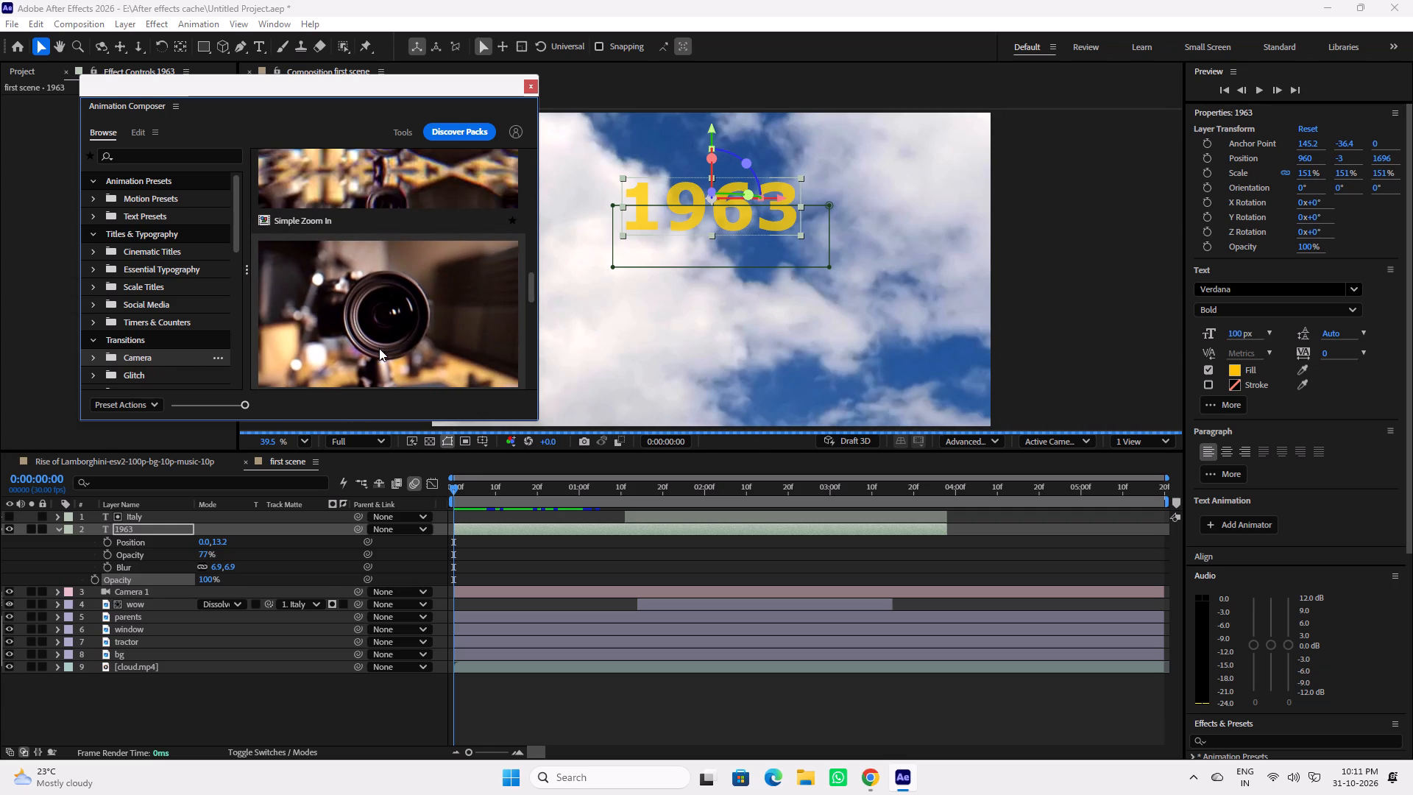
pyautogui.scroll(2, 379, 348)
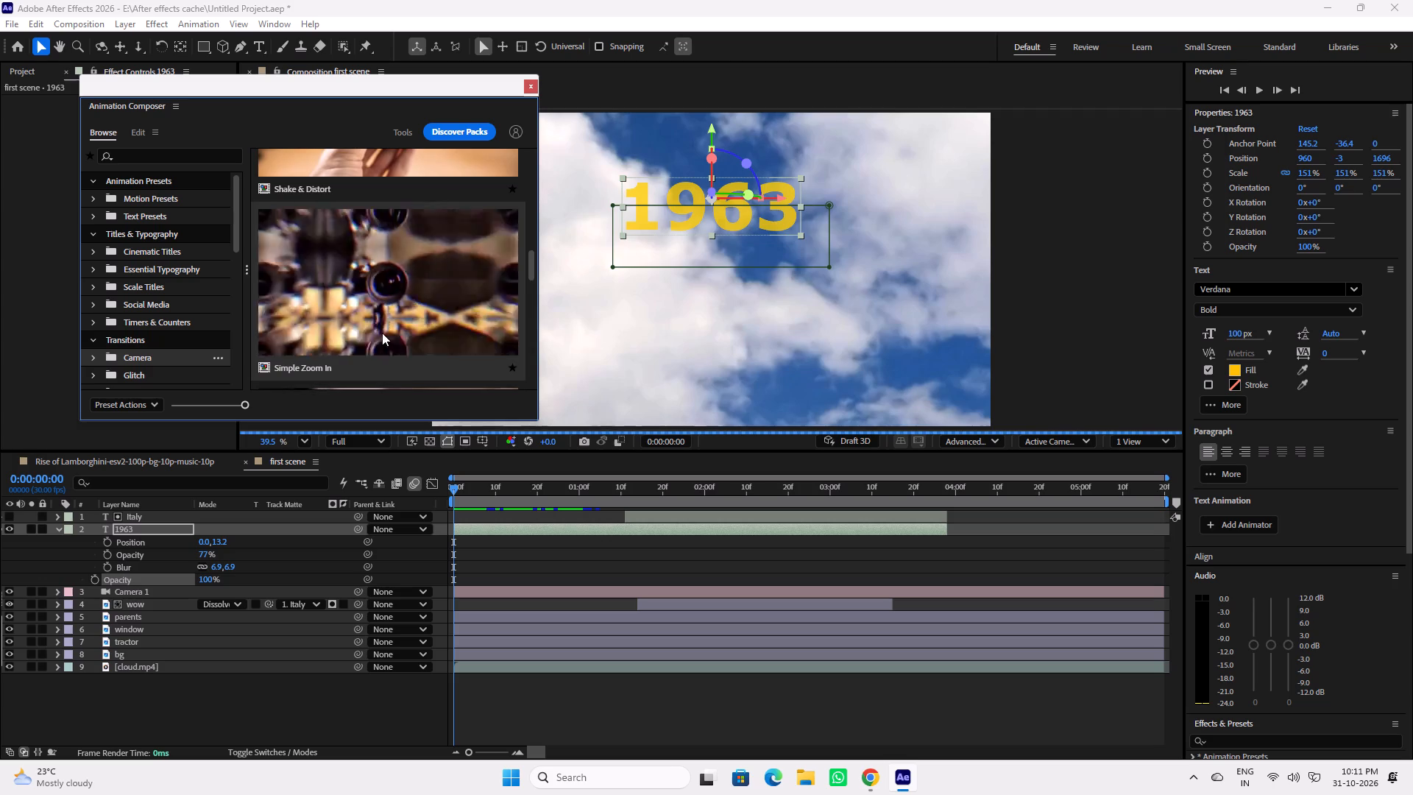
pyautogui.scroll(-6, 355, 342)
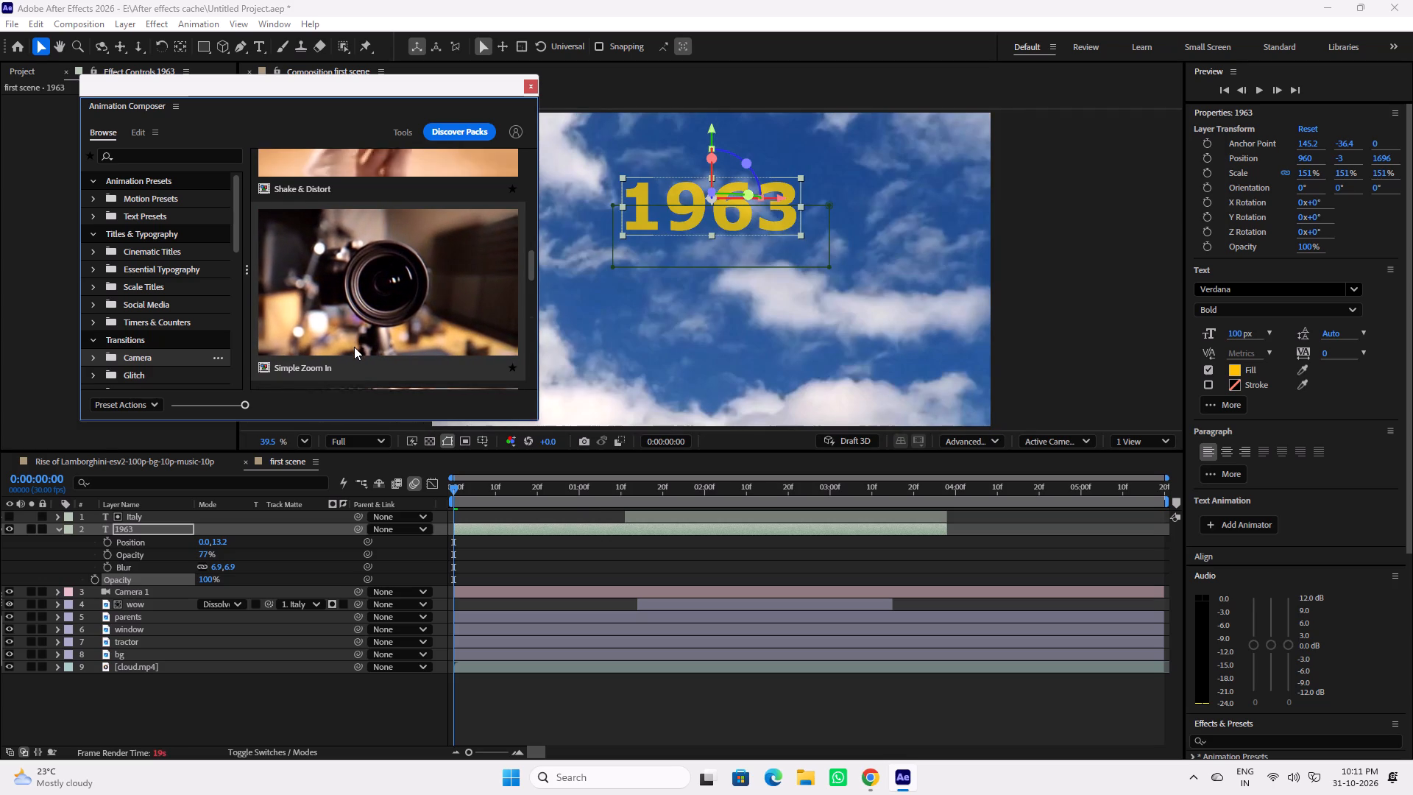
pyautogui.scroll(-2, 356, 347)
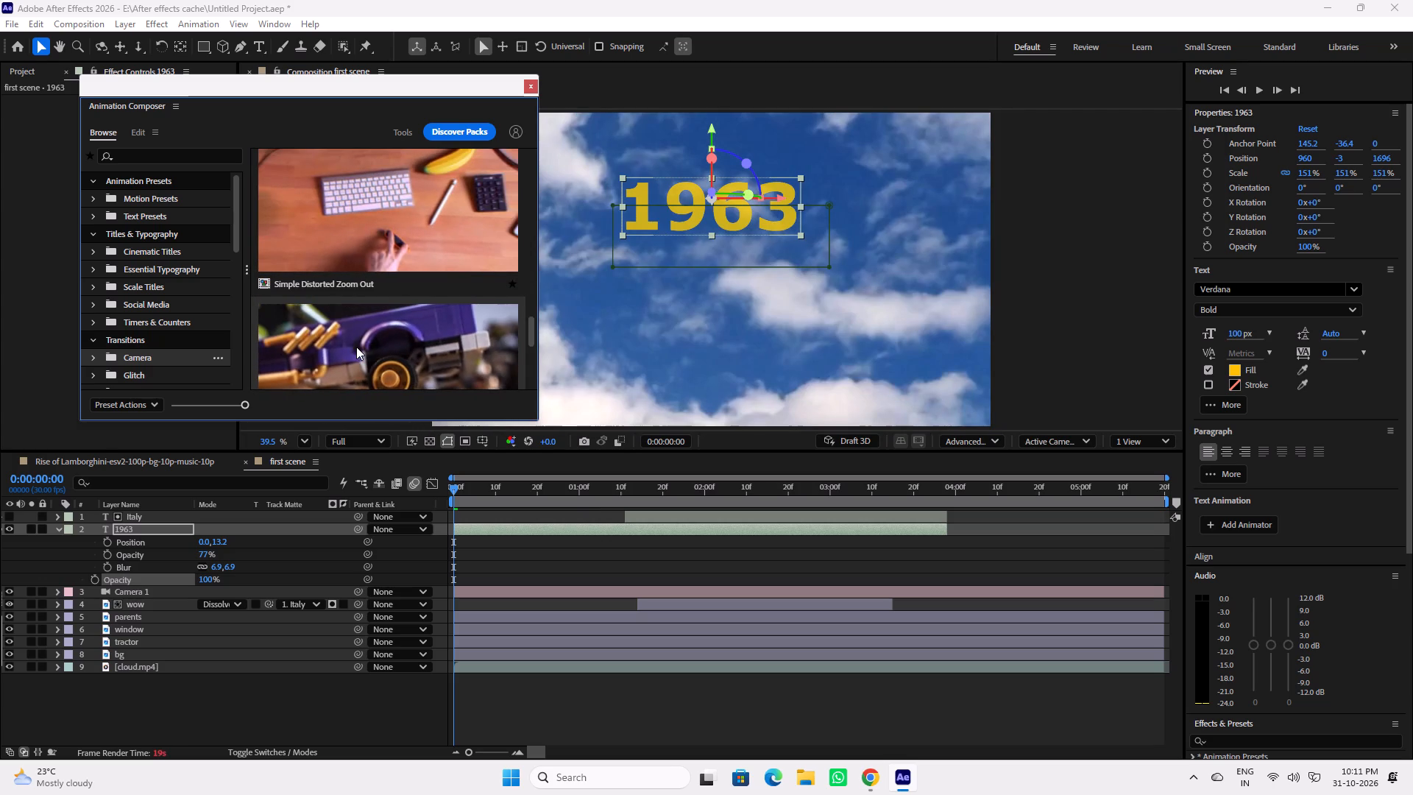
pyautogui.scroll(-1, 356, 347)
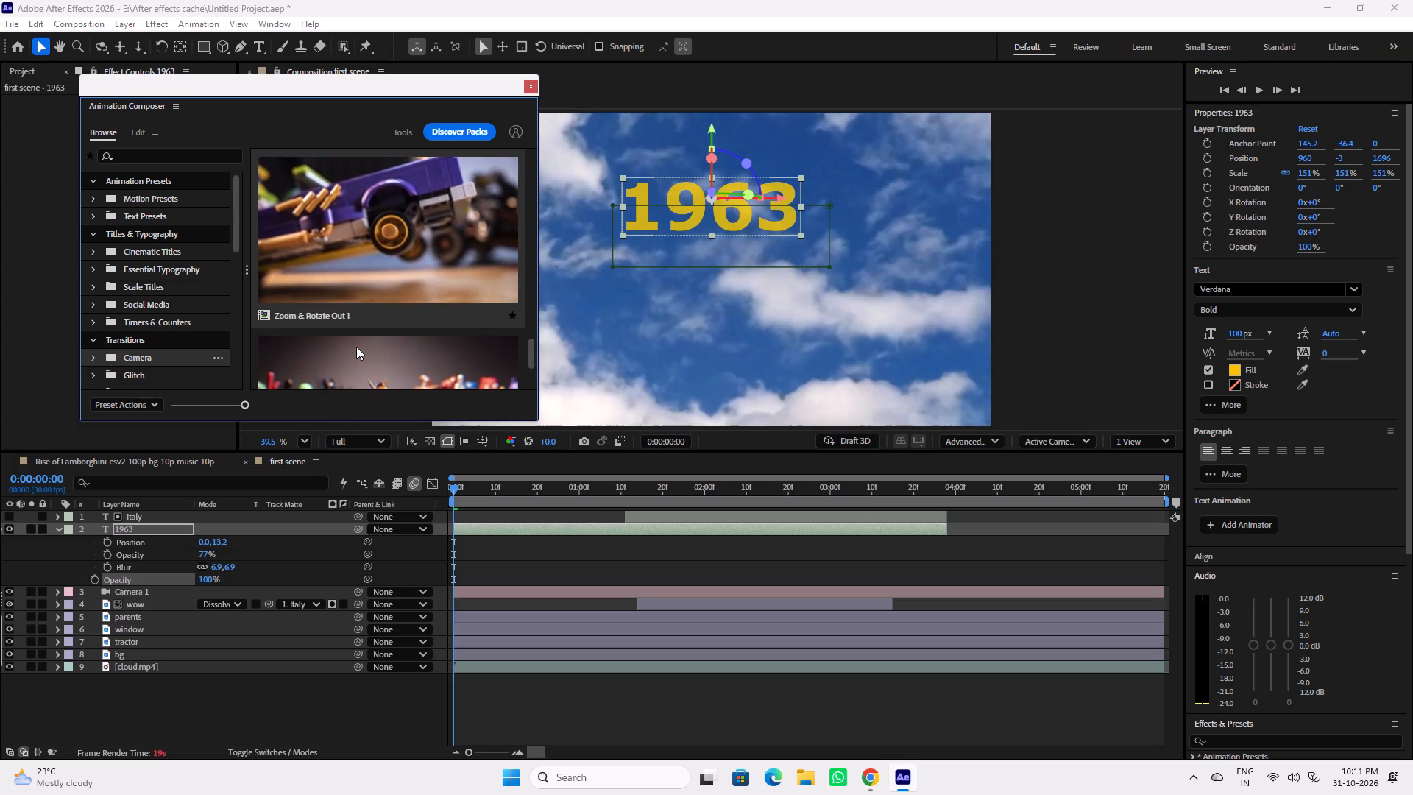
pyautogui.scroll(-1, 356, 347)
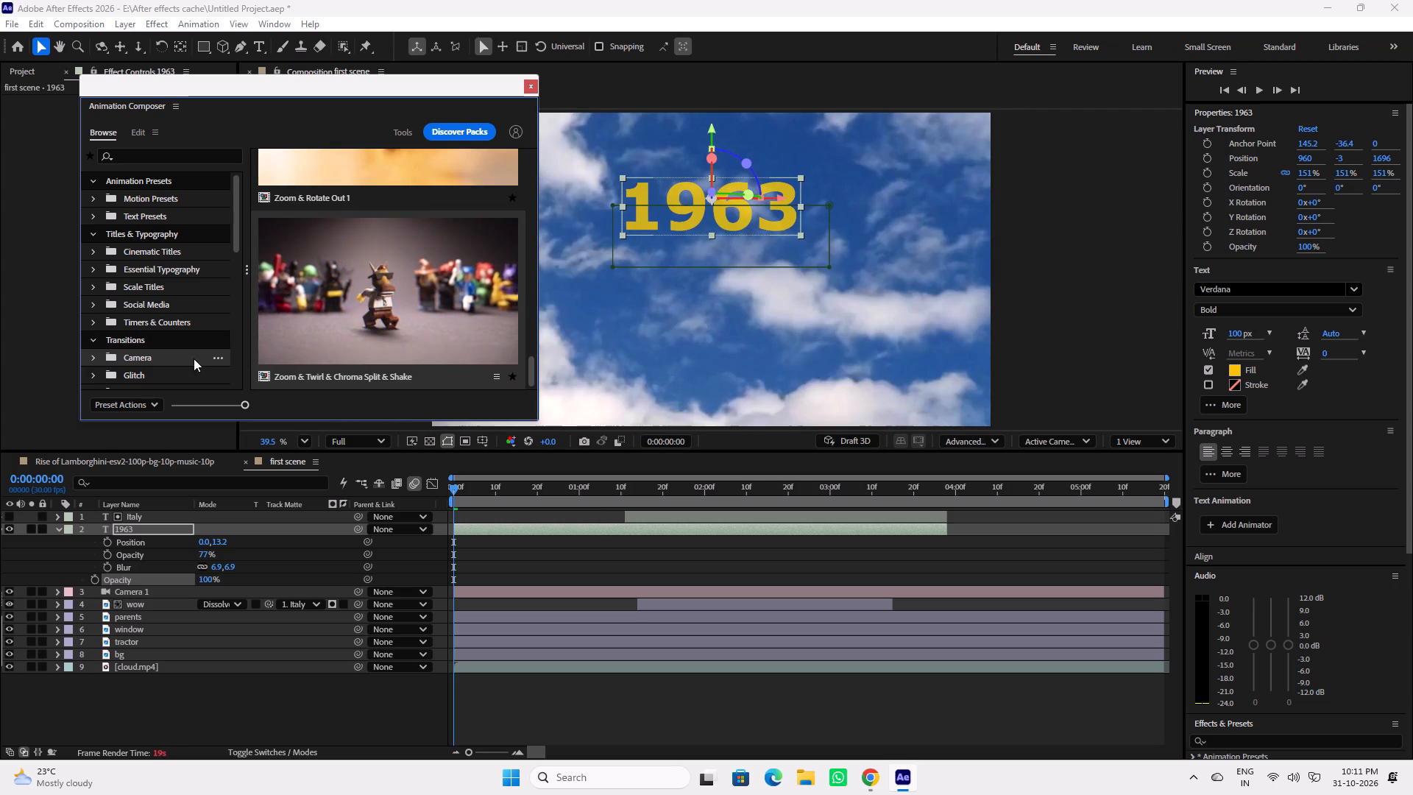
# Check the remaining Animation Composer categories and look through the Motion Presets, expanding 3D Transitions and Fade & Rotate.
pyautogui.scroll(-3, 189, 360)
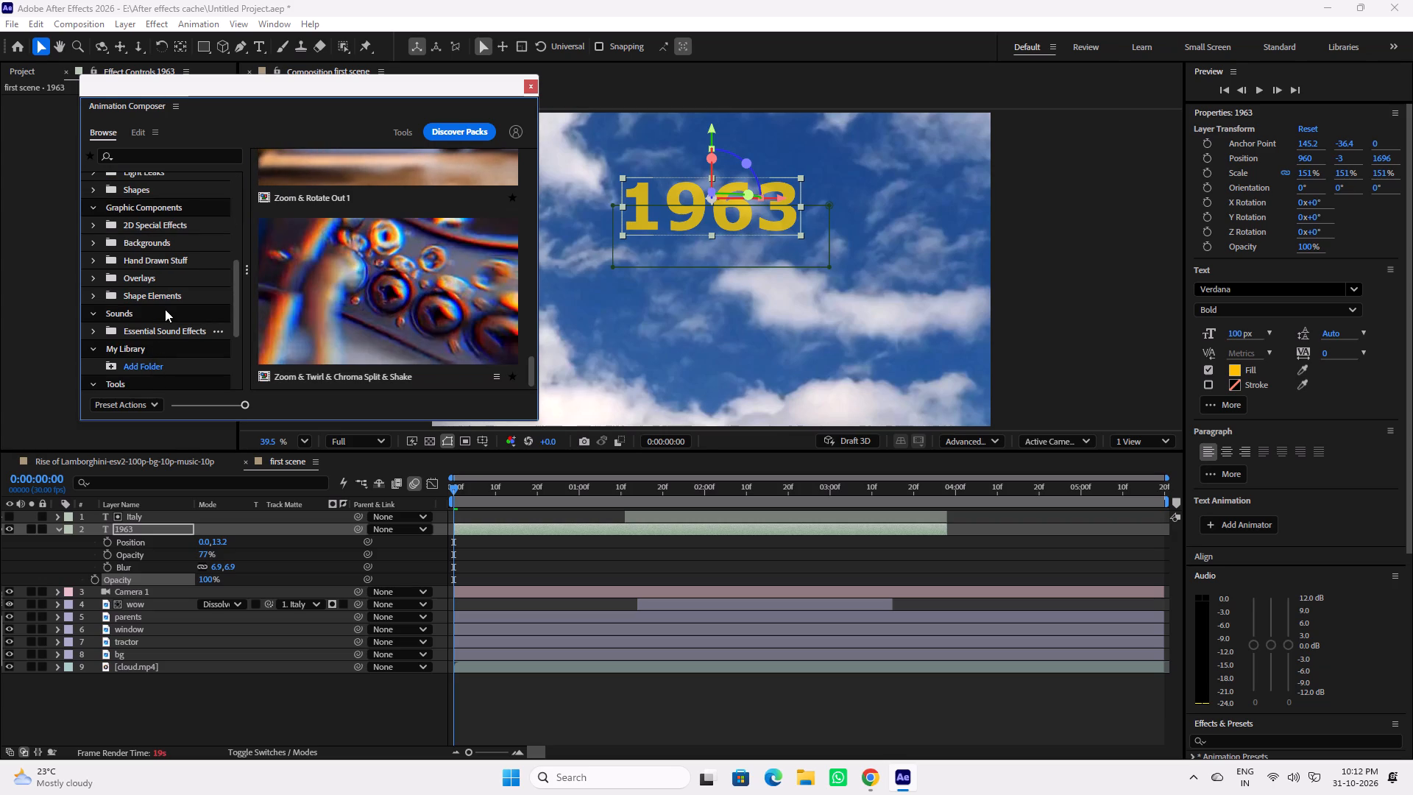
pyautogui.scroll(-5, 165, 308)
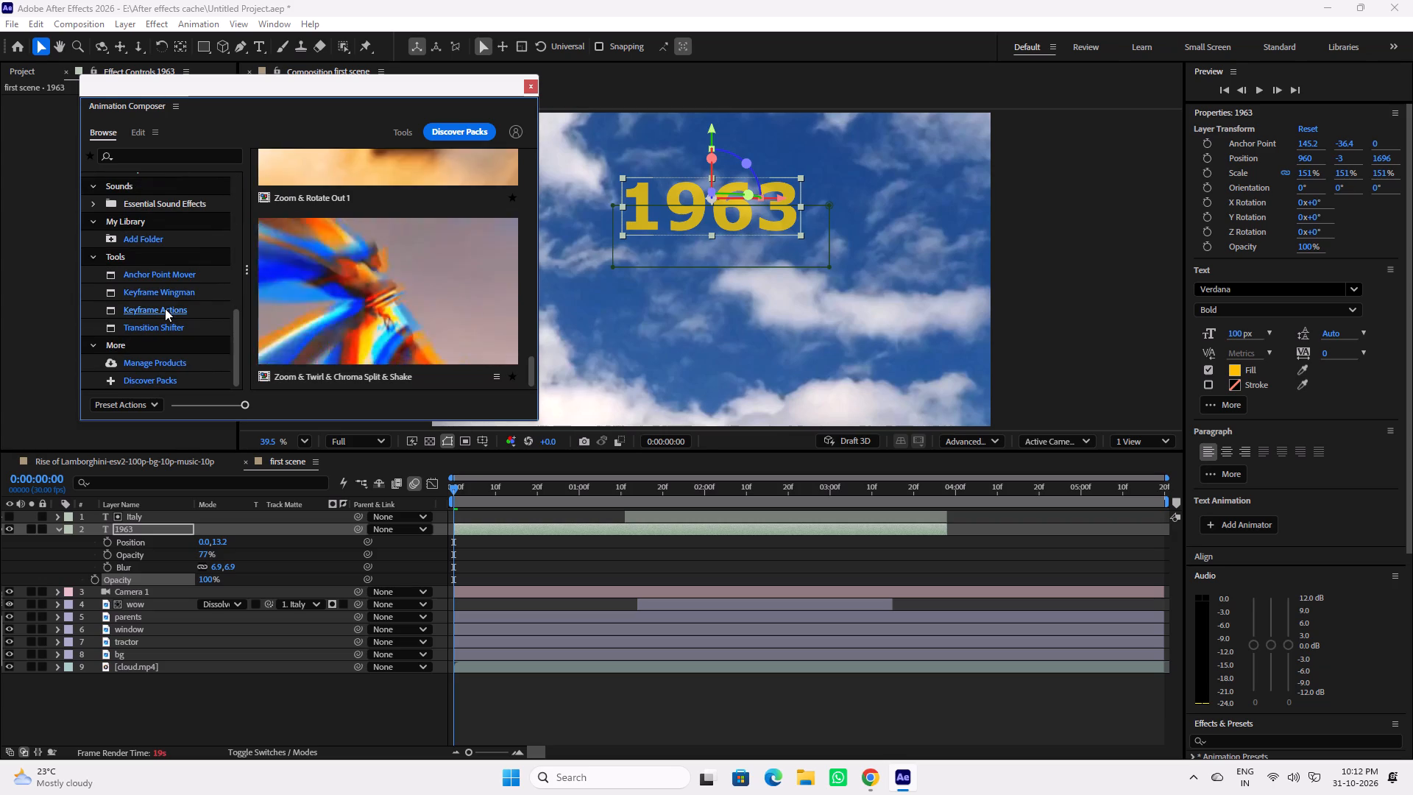
pyautogui.scroll(3, 165, 308)
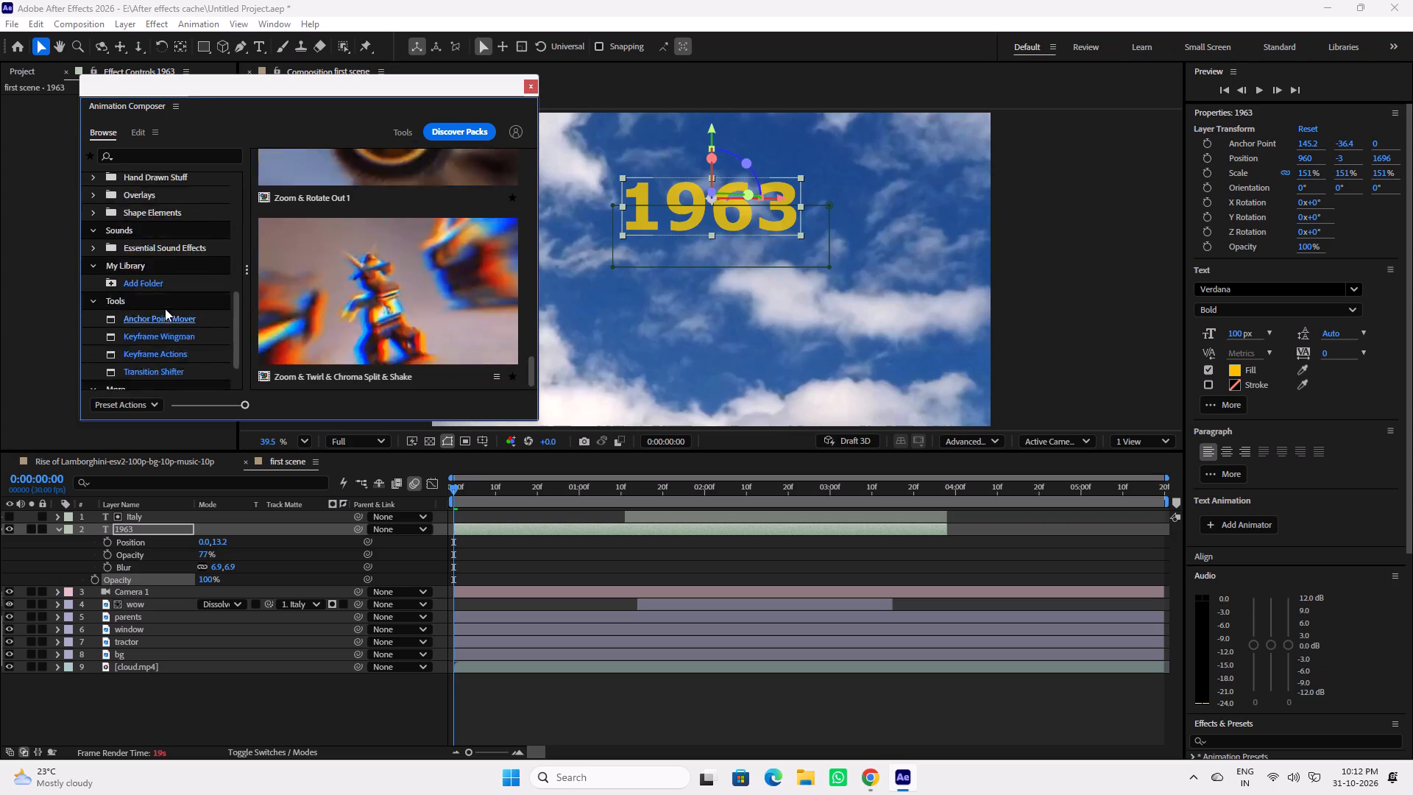
pyautogui.scroll(8, 165, 308)
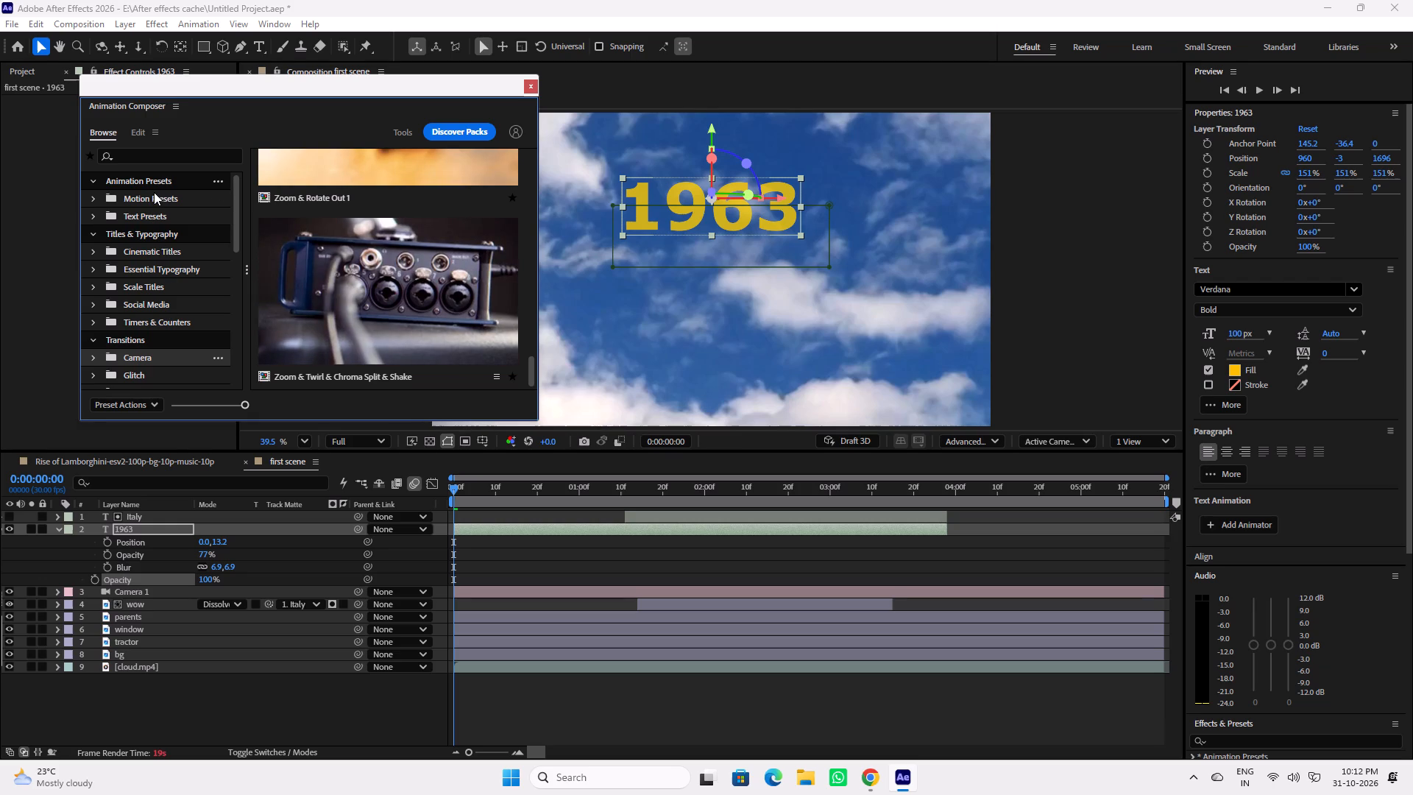
pyautogui.click(154, 192)
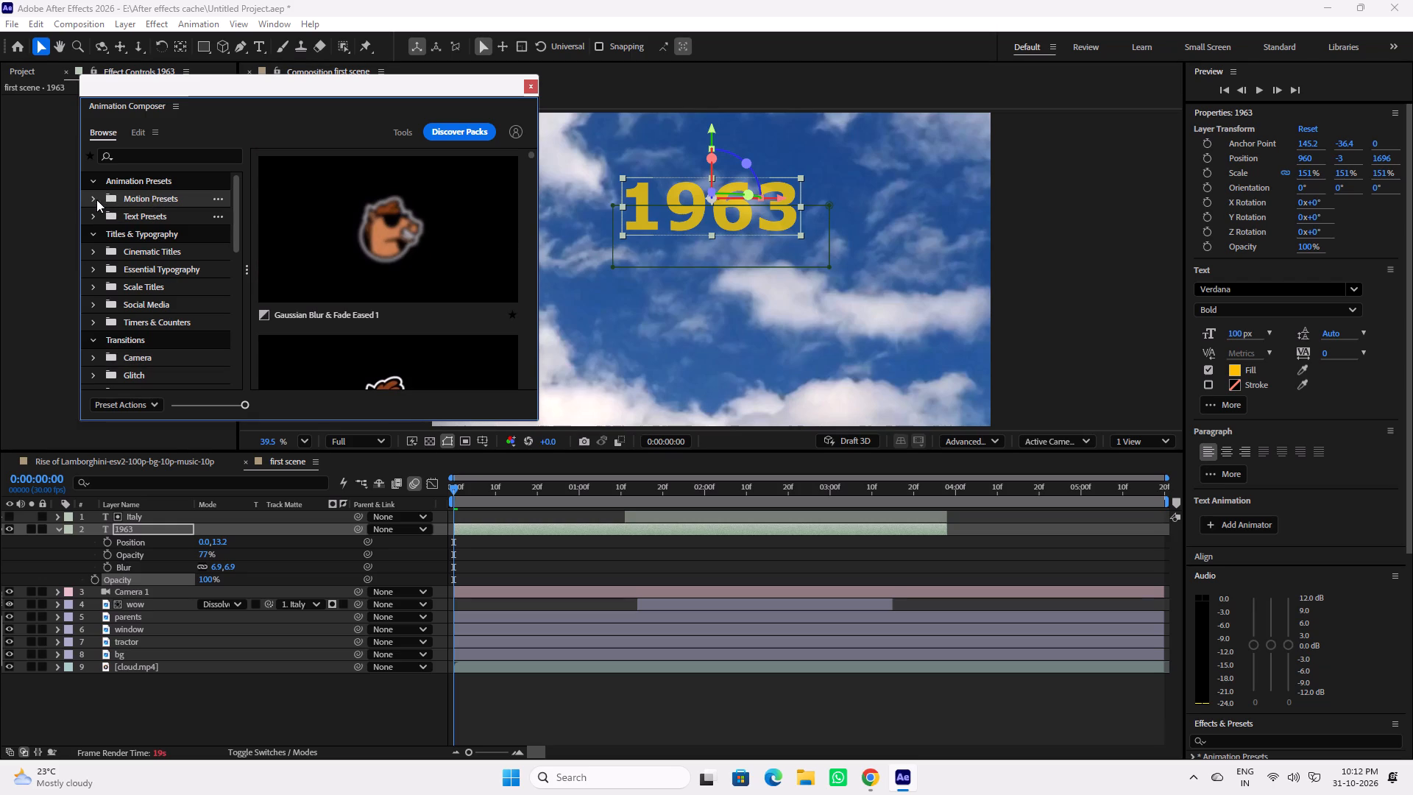
pyautogui.click(94, 199)
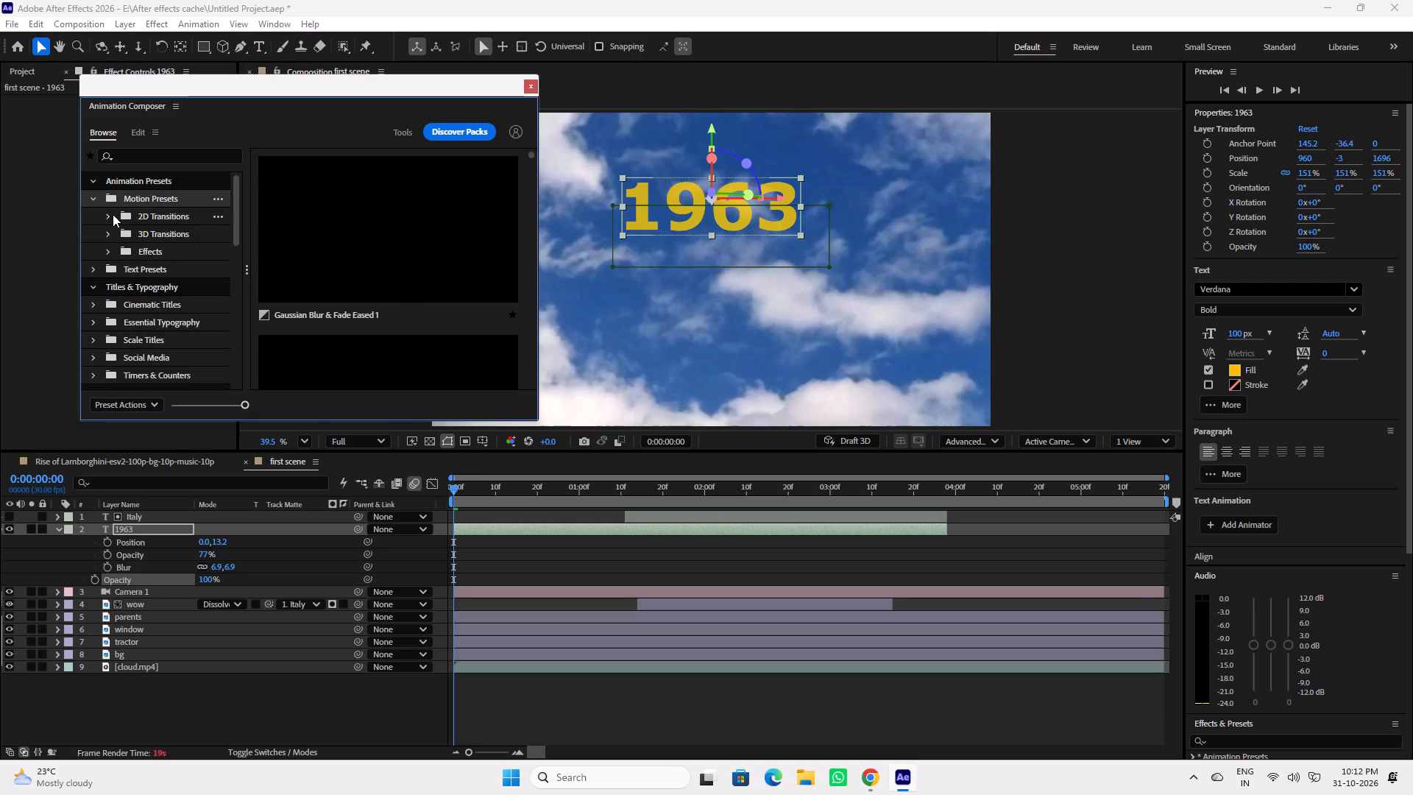
pyautogui.click(107, 232)
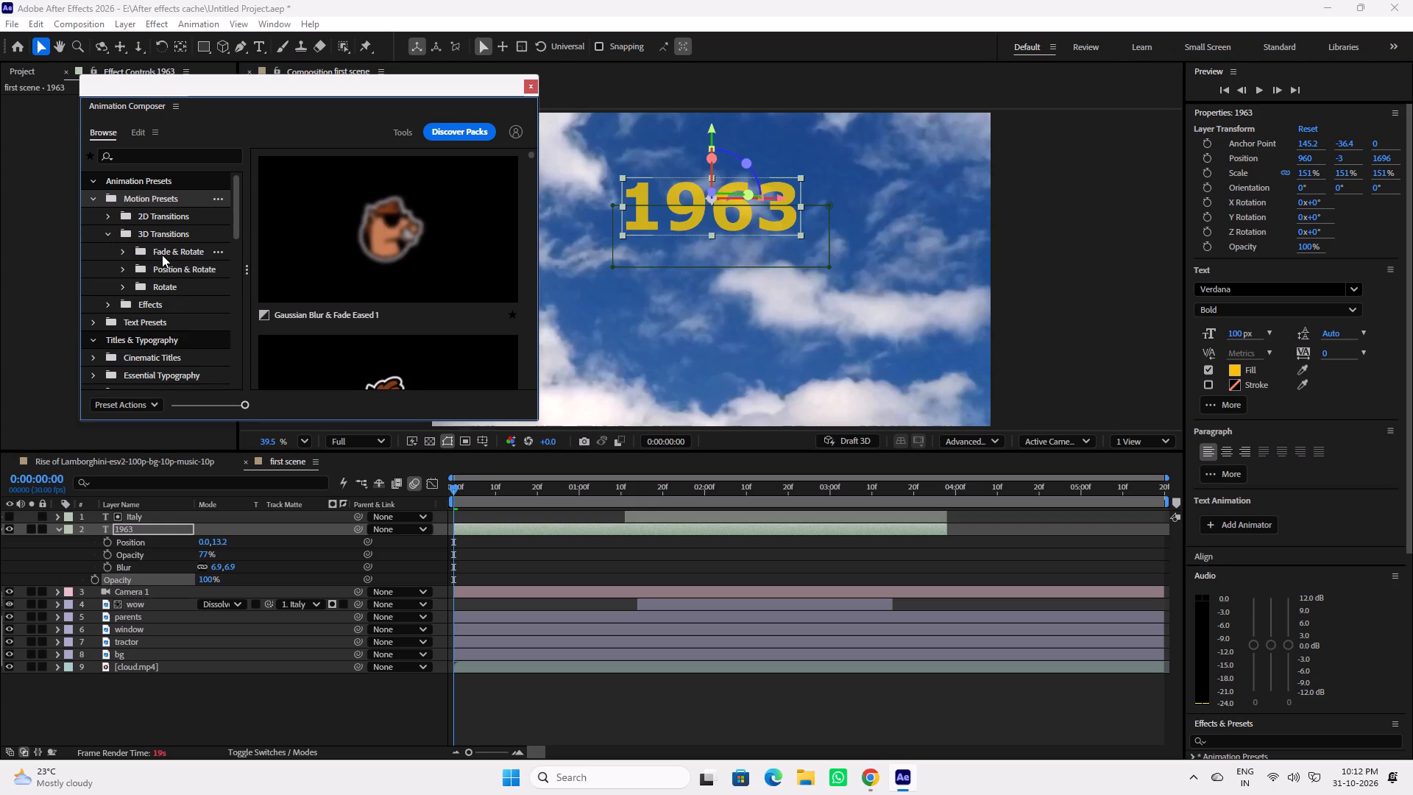
pyautogui.click(120, 251)
pyautogui.scroll(-7, 408, 258)
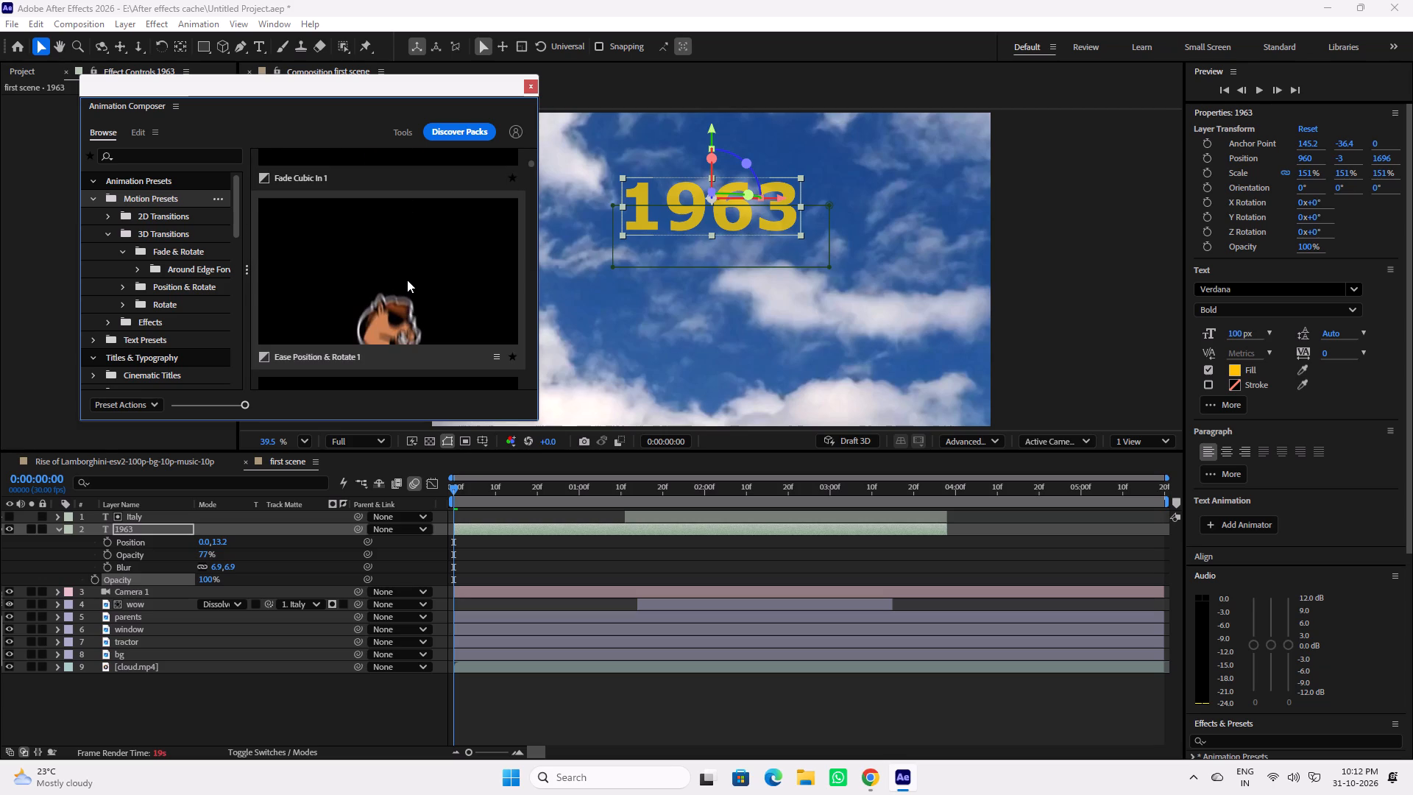
pyautogui.scroll(-2, 407, 280)
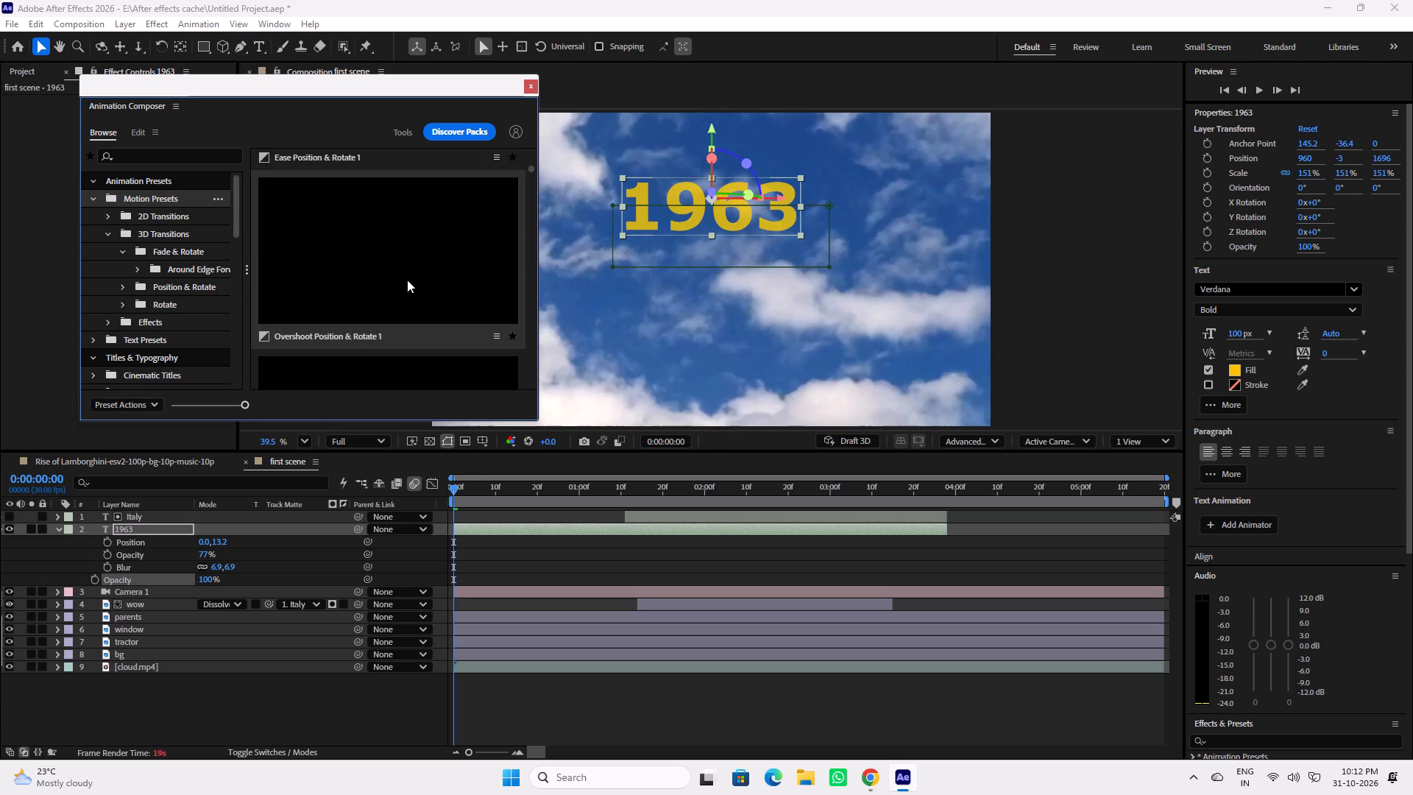
pyautogui.scroll(-4, 407, 280)
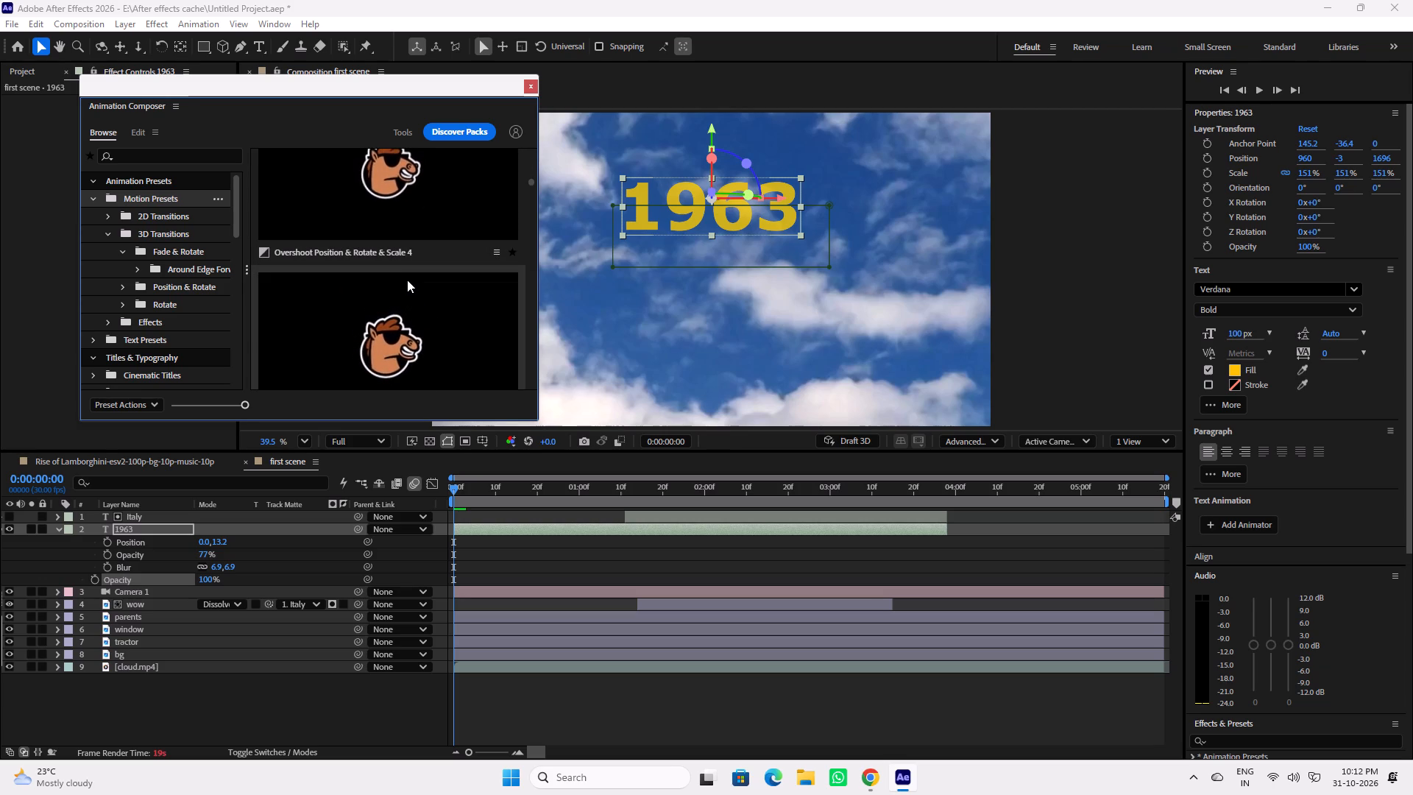
pyautogui.scroll(-5, 407, 280)
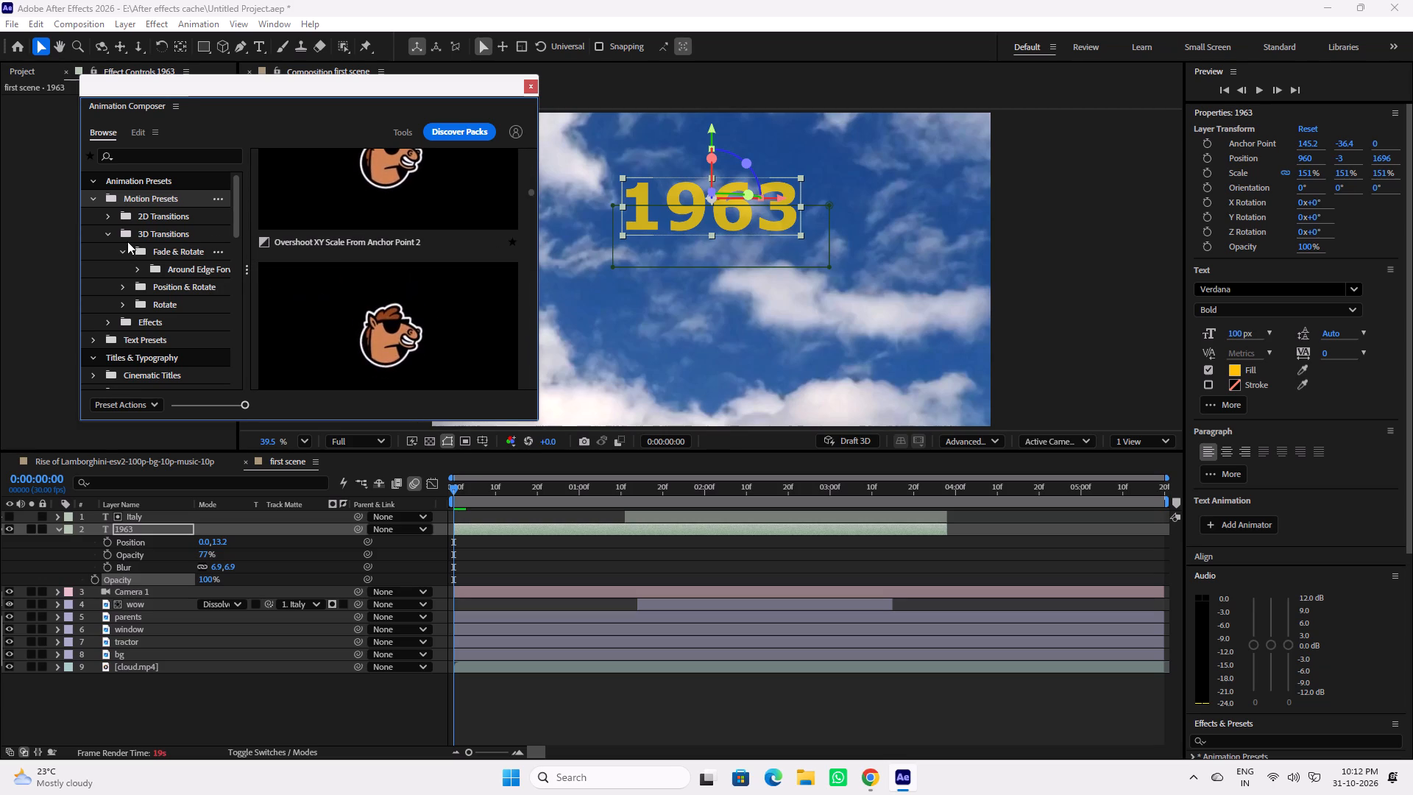
pyautogui.click(93, 199)
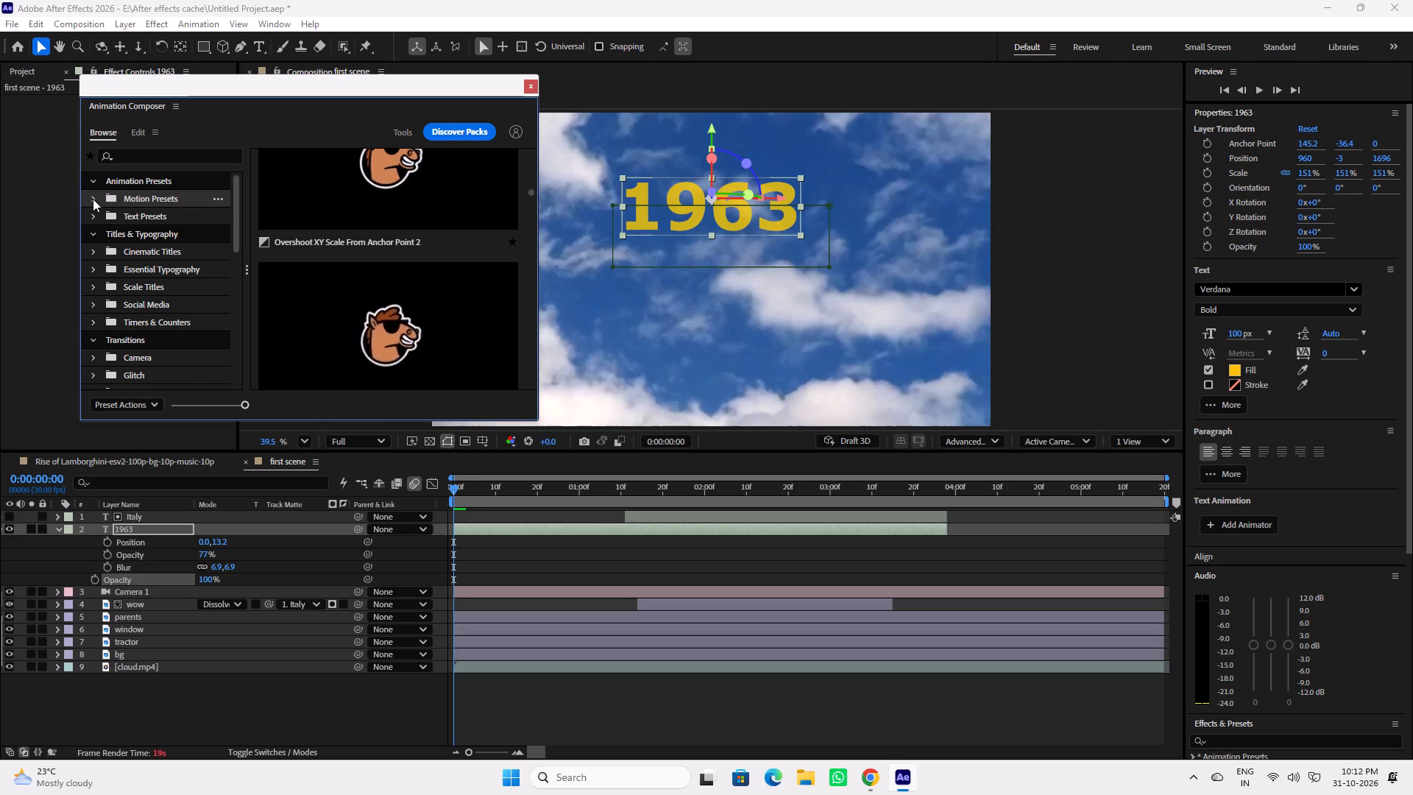
# Look through Animation Composer's Text Presets, examining the fade, position, rotate and scale animations for the 1963 title.
pyautogui.click(138, 216)
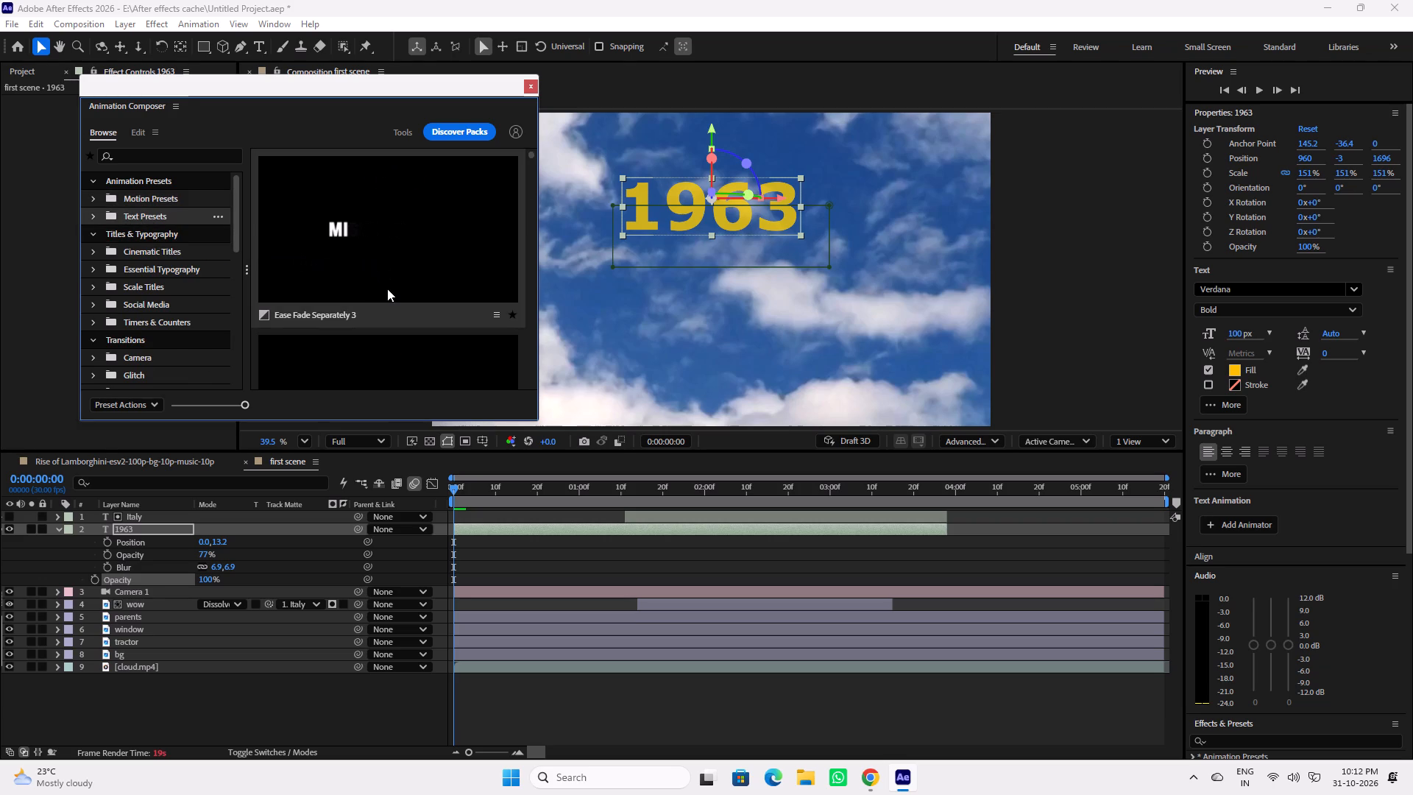
pyautogui.scroll(-3, 387, 289)
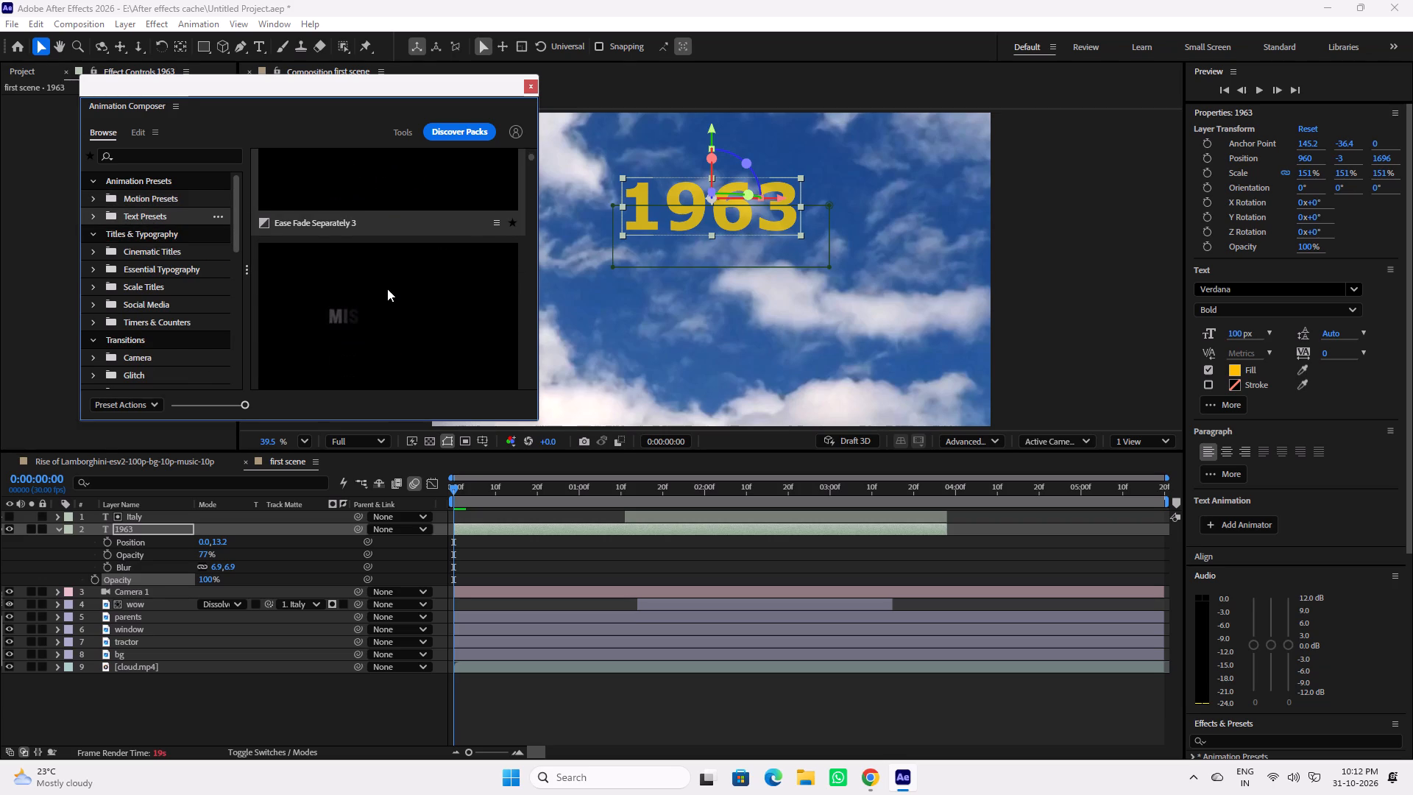
pyautogui.scroll(-2, 387, 289)
pyautogui.scroll(3, 387, 289)
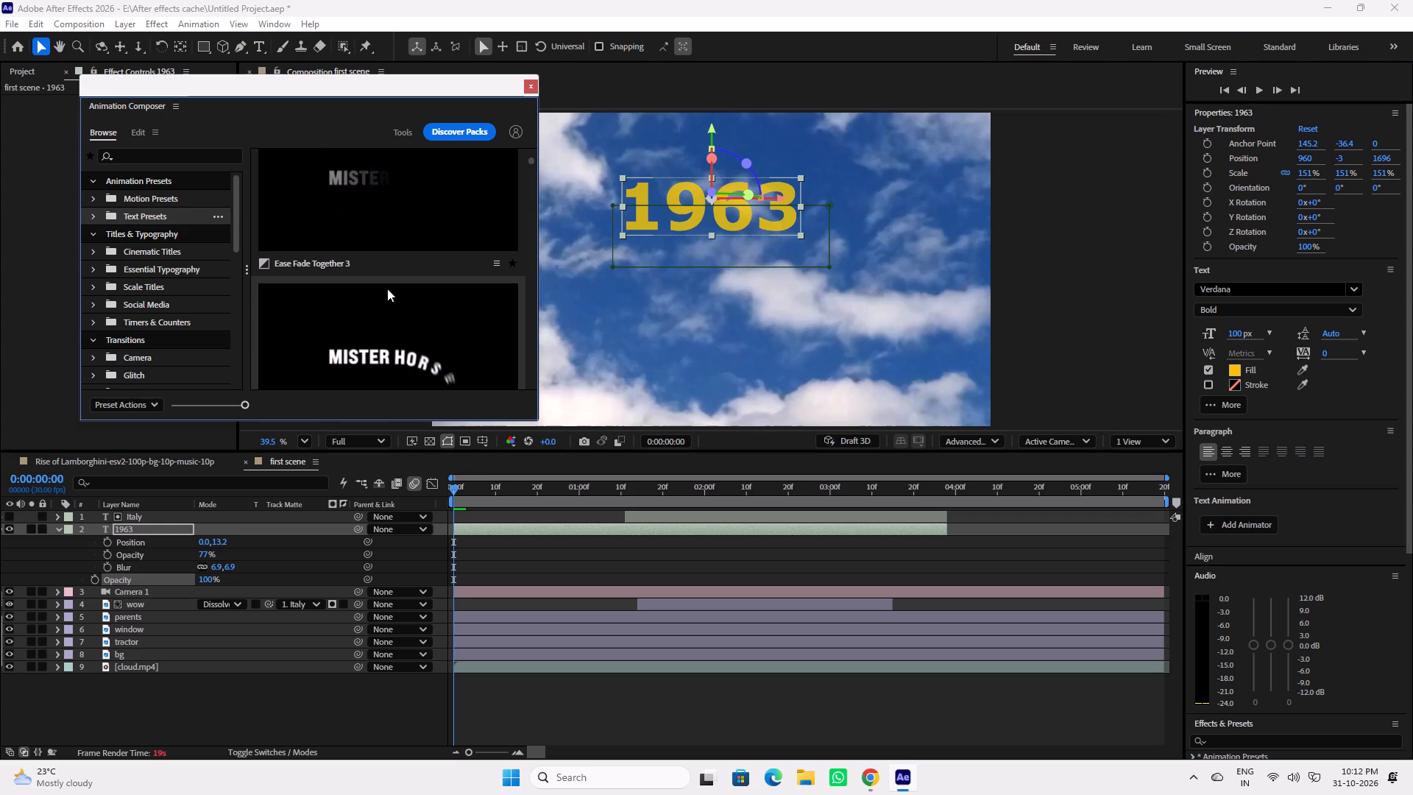
pyautogui.scroll(1, 387, 289)
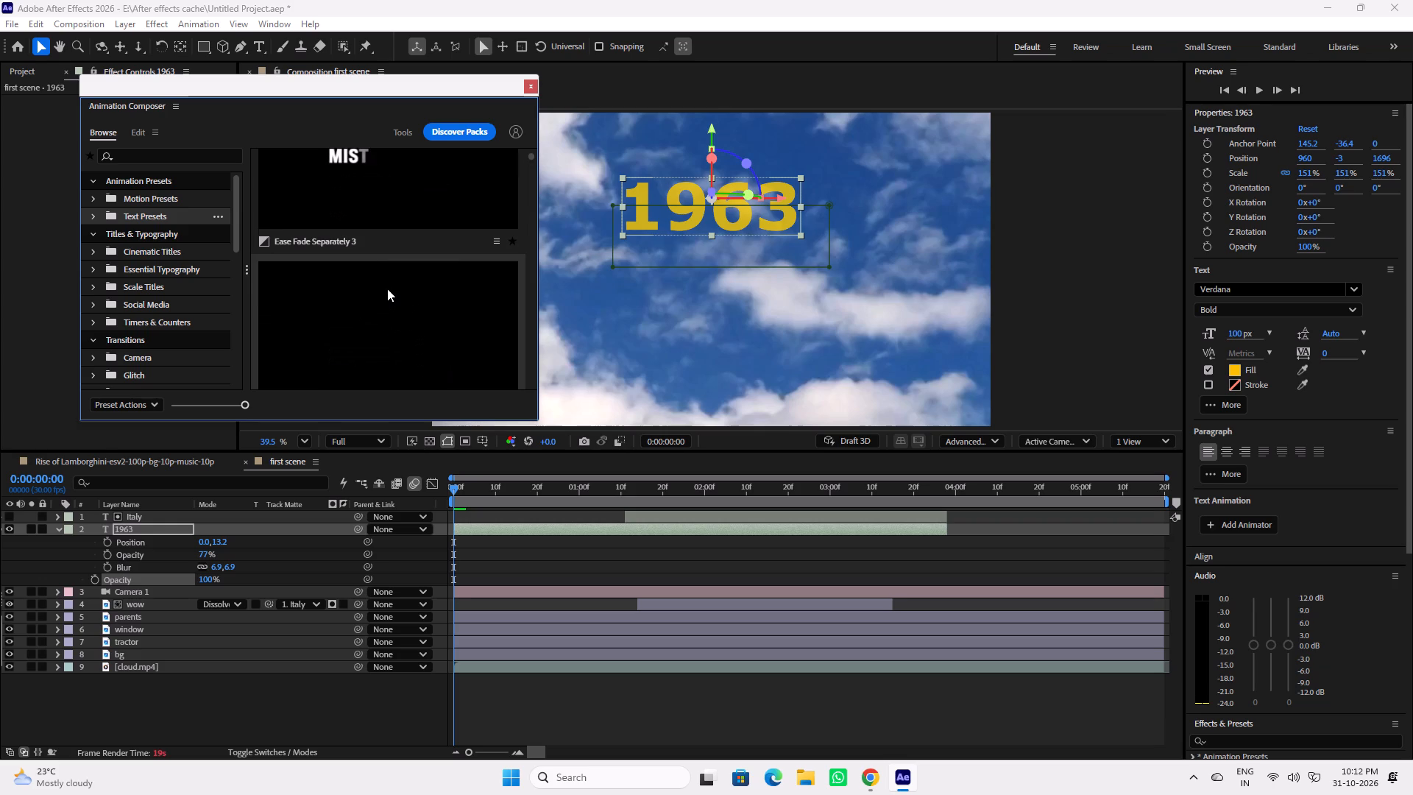
pyautogui.scroll(-3, 387, 289)
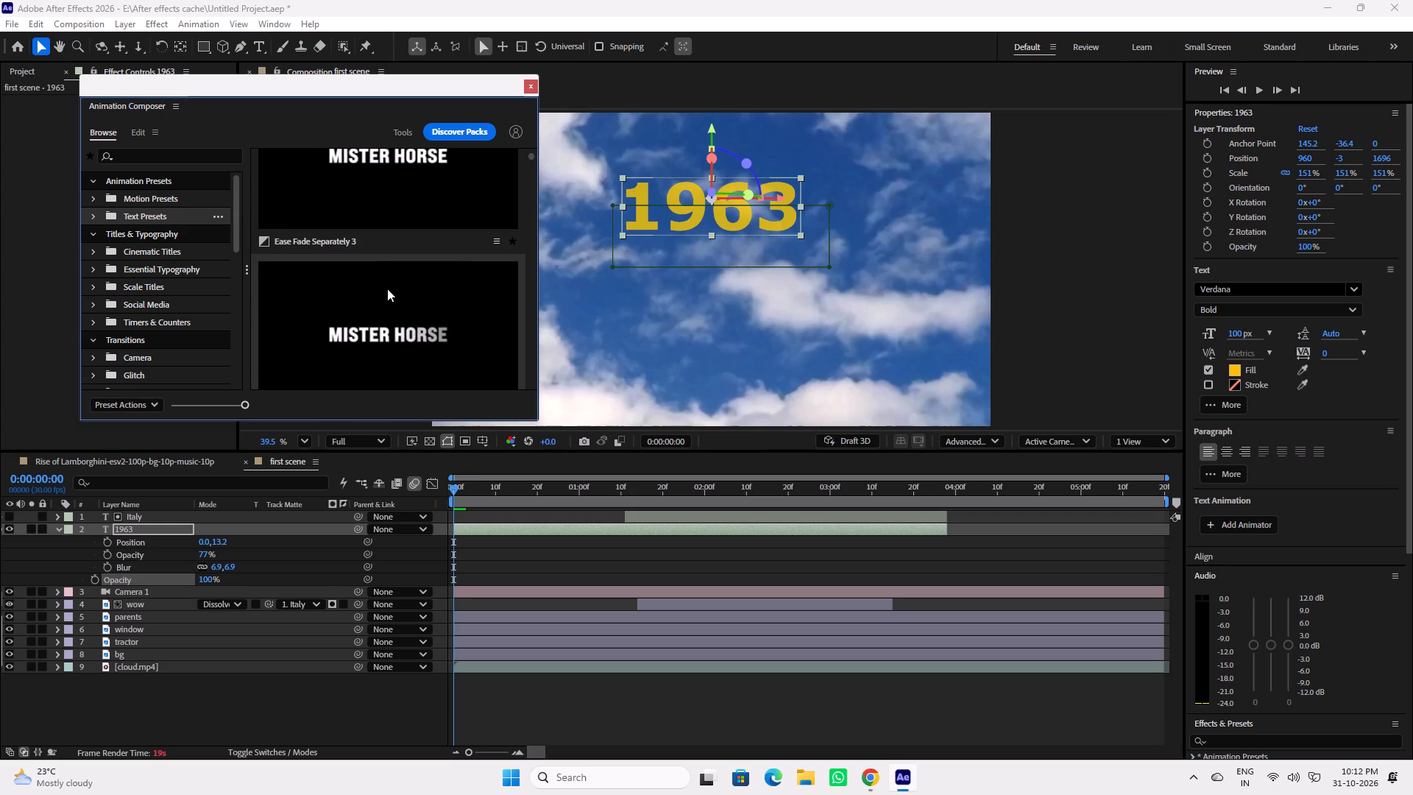
pyautogui.scroll(-4, 387, 289)
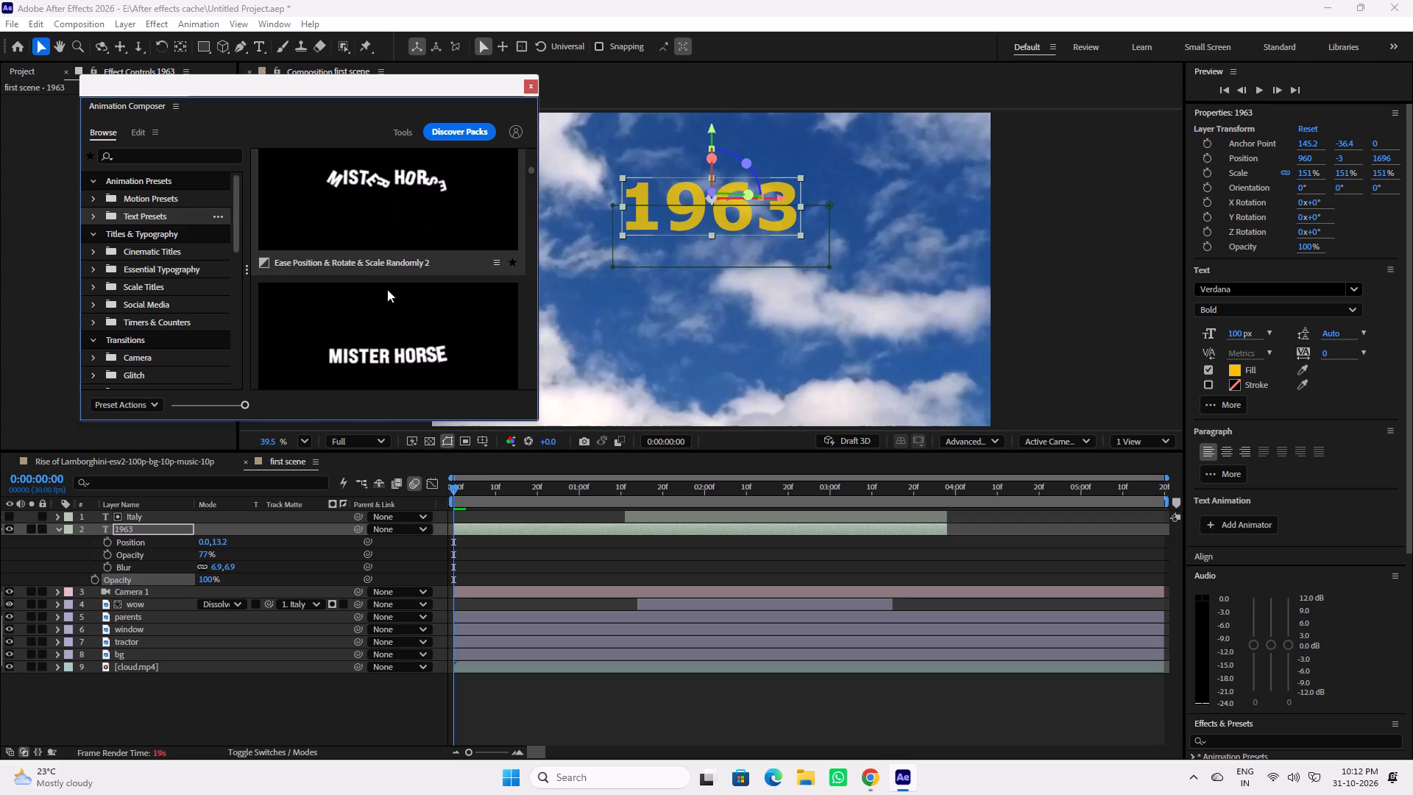
pyautogui.scroll(-5, 387, 289)
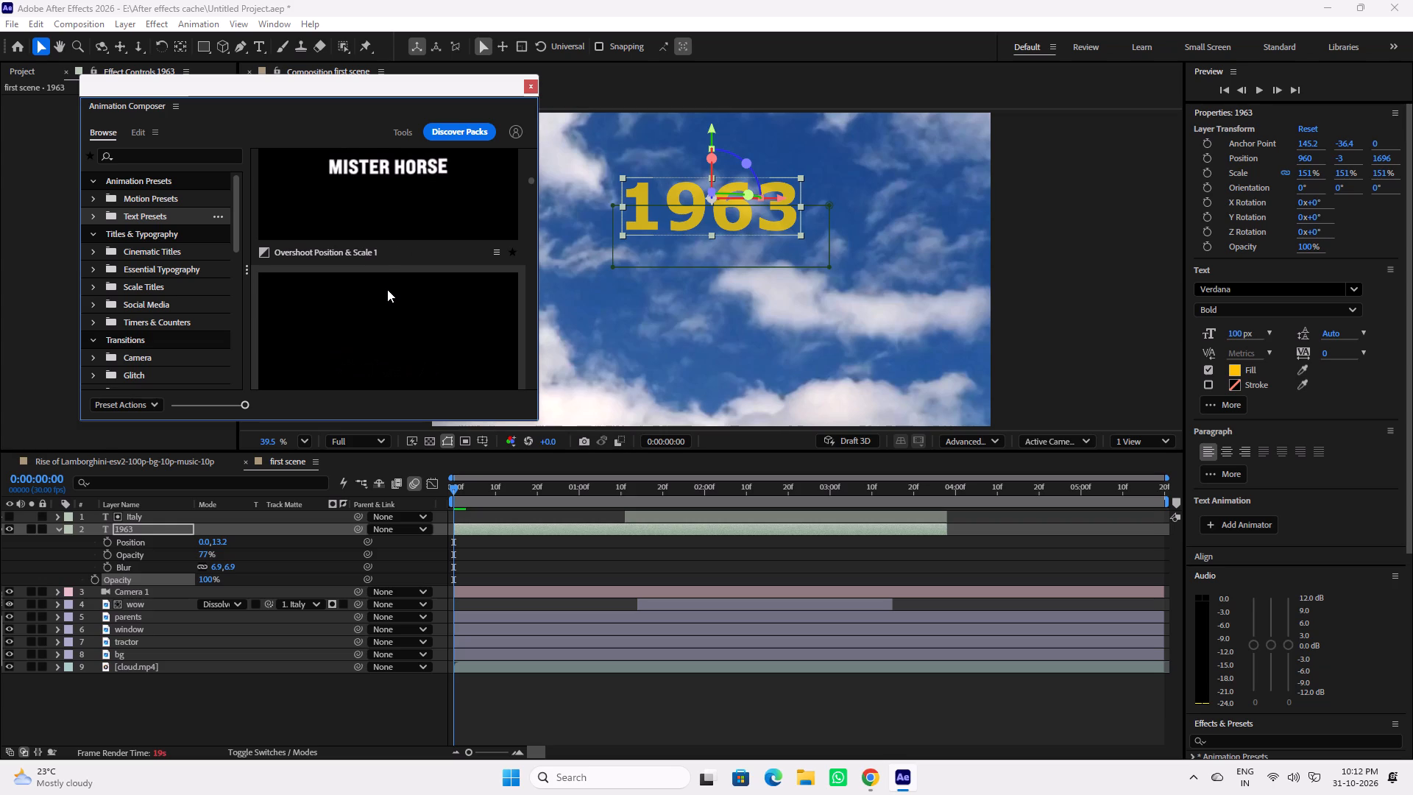
pyautogui.scroll(-7, 387, 289)
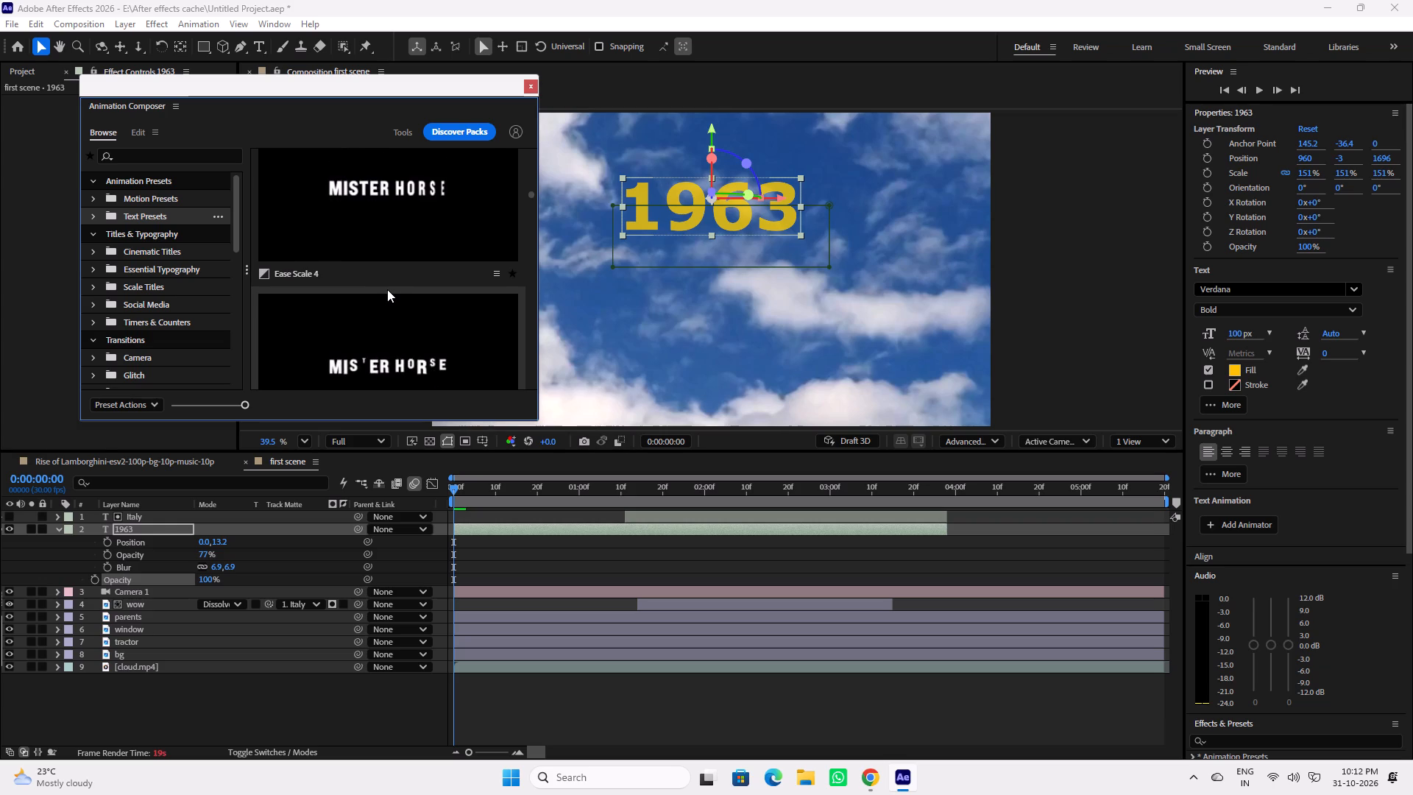
pyautogui.scroll(-6, 387, 289)
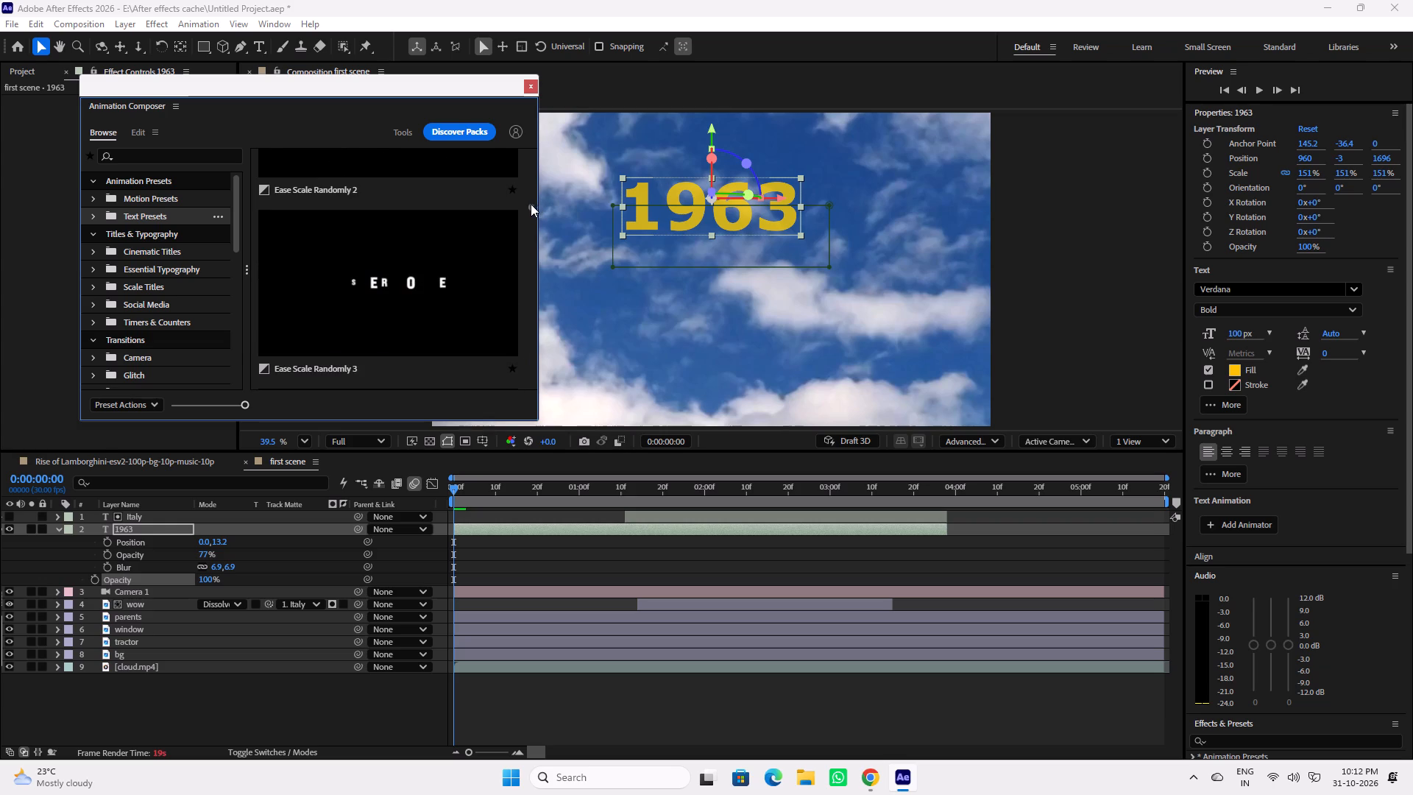
pyautogui.scroll(-2, 420, 313)
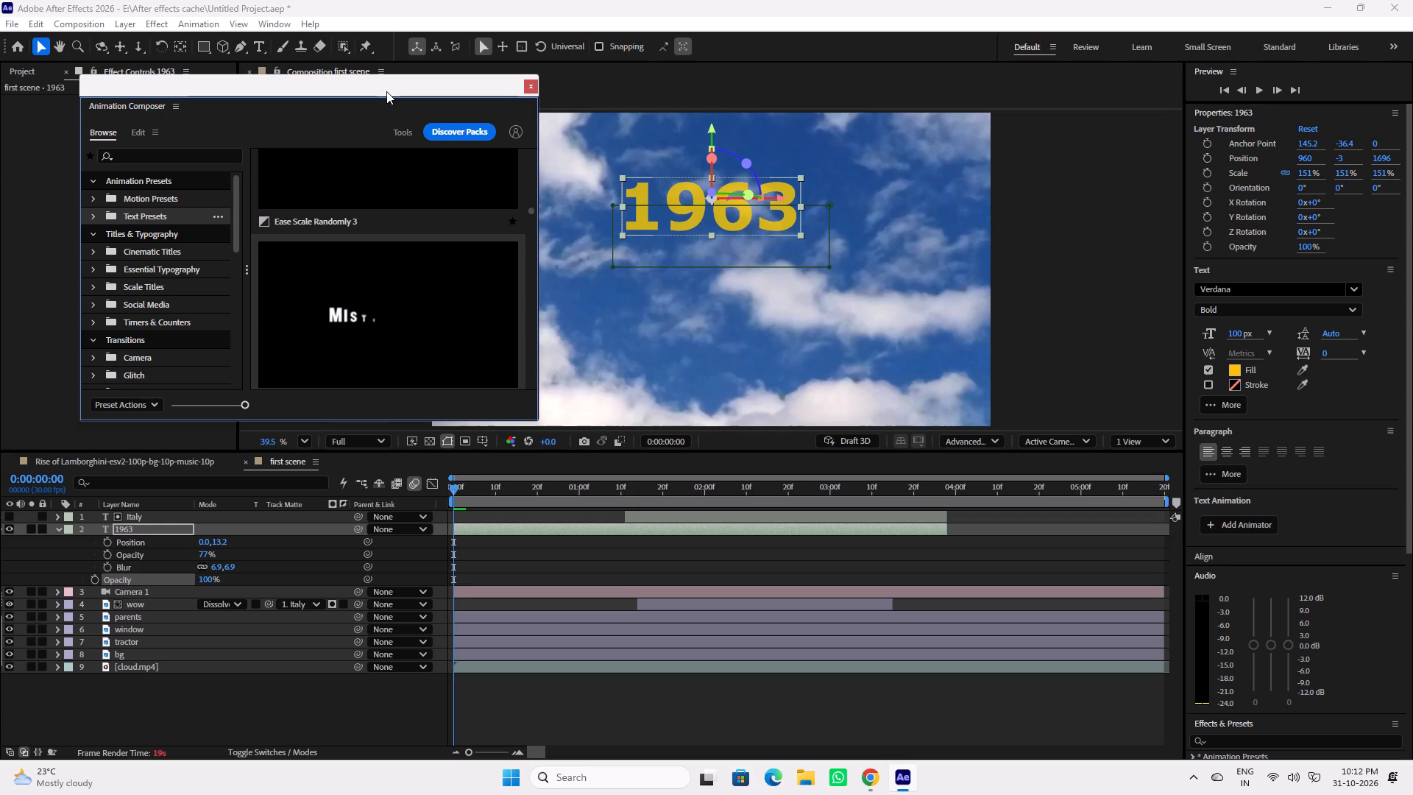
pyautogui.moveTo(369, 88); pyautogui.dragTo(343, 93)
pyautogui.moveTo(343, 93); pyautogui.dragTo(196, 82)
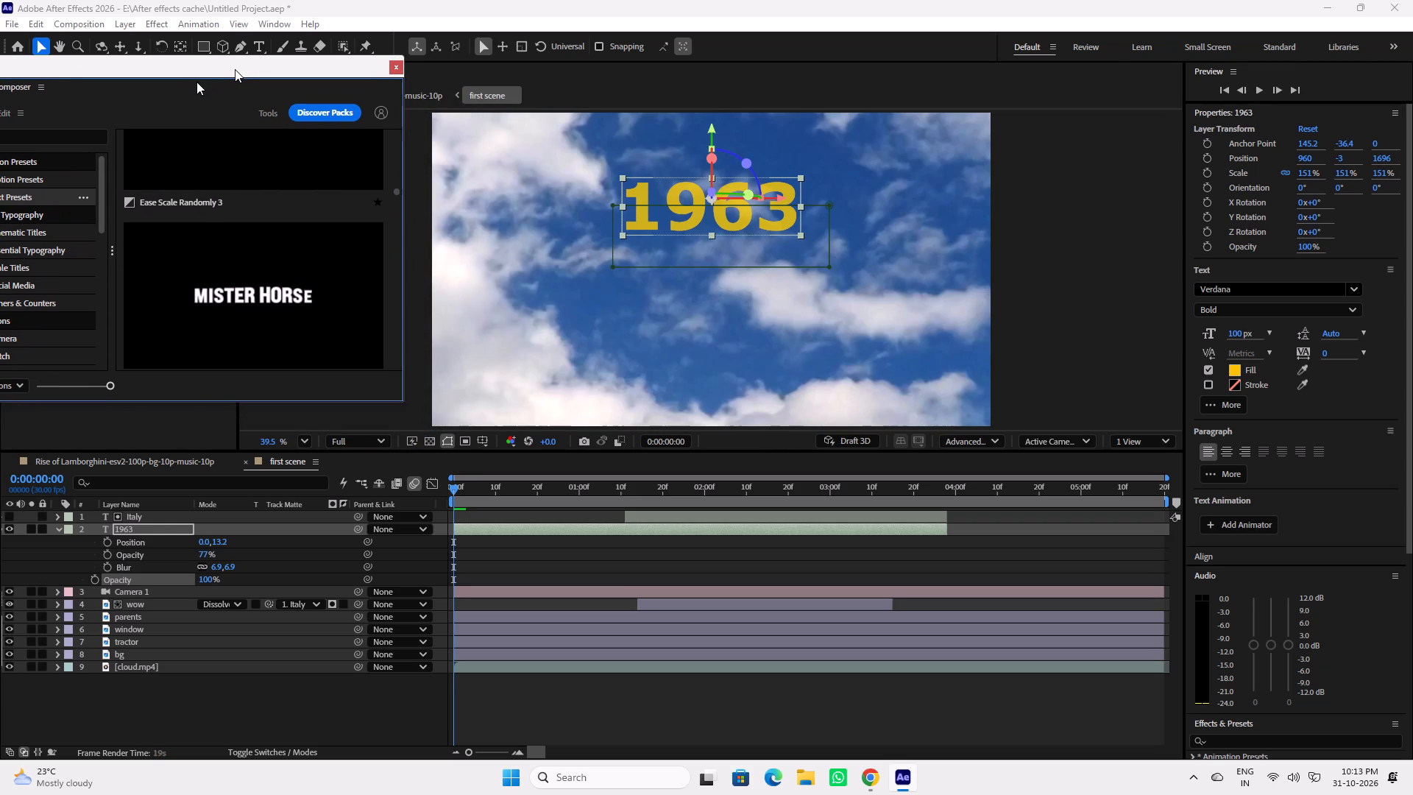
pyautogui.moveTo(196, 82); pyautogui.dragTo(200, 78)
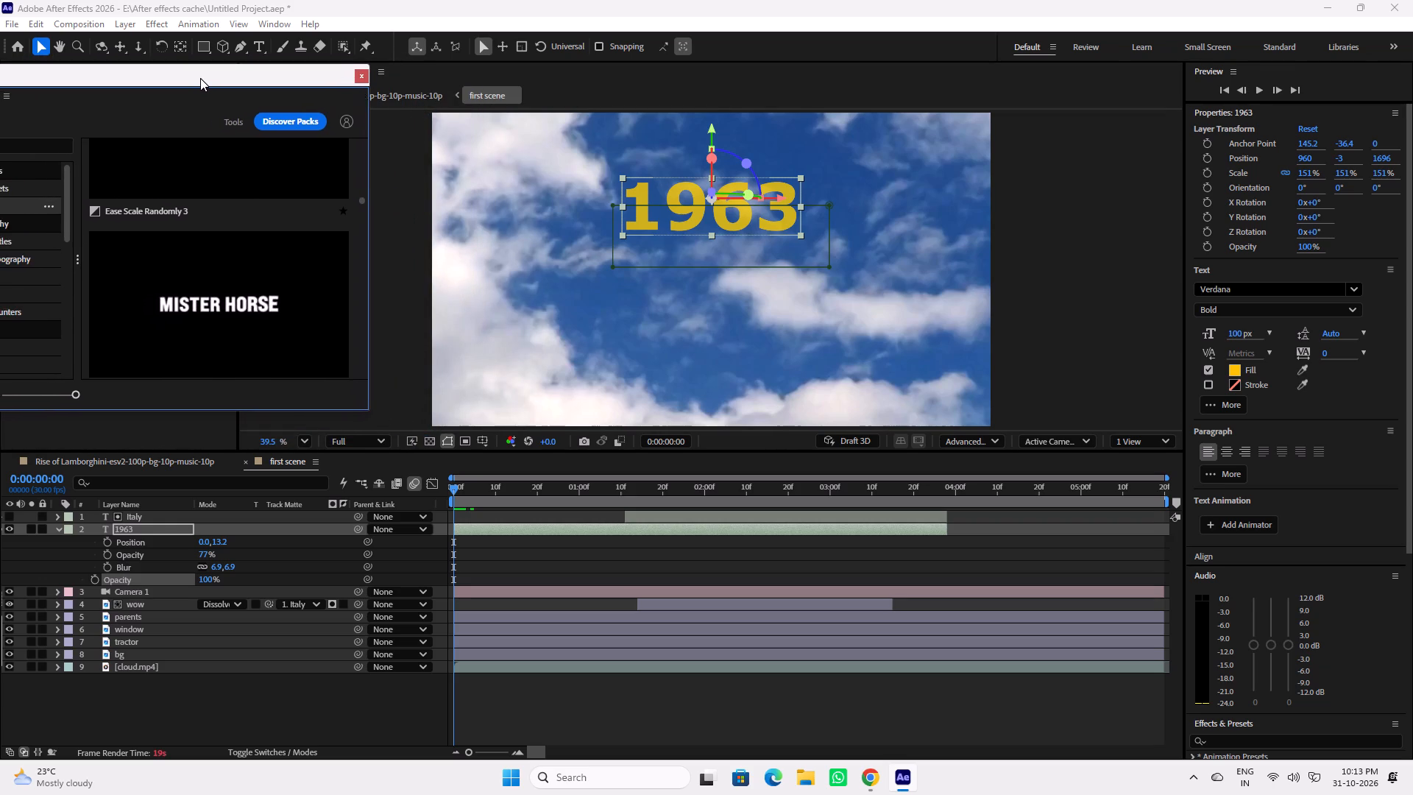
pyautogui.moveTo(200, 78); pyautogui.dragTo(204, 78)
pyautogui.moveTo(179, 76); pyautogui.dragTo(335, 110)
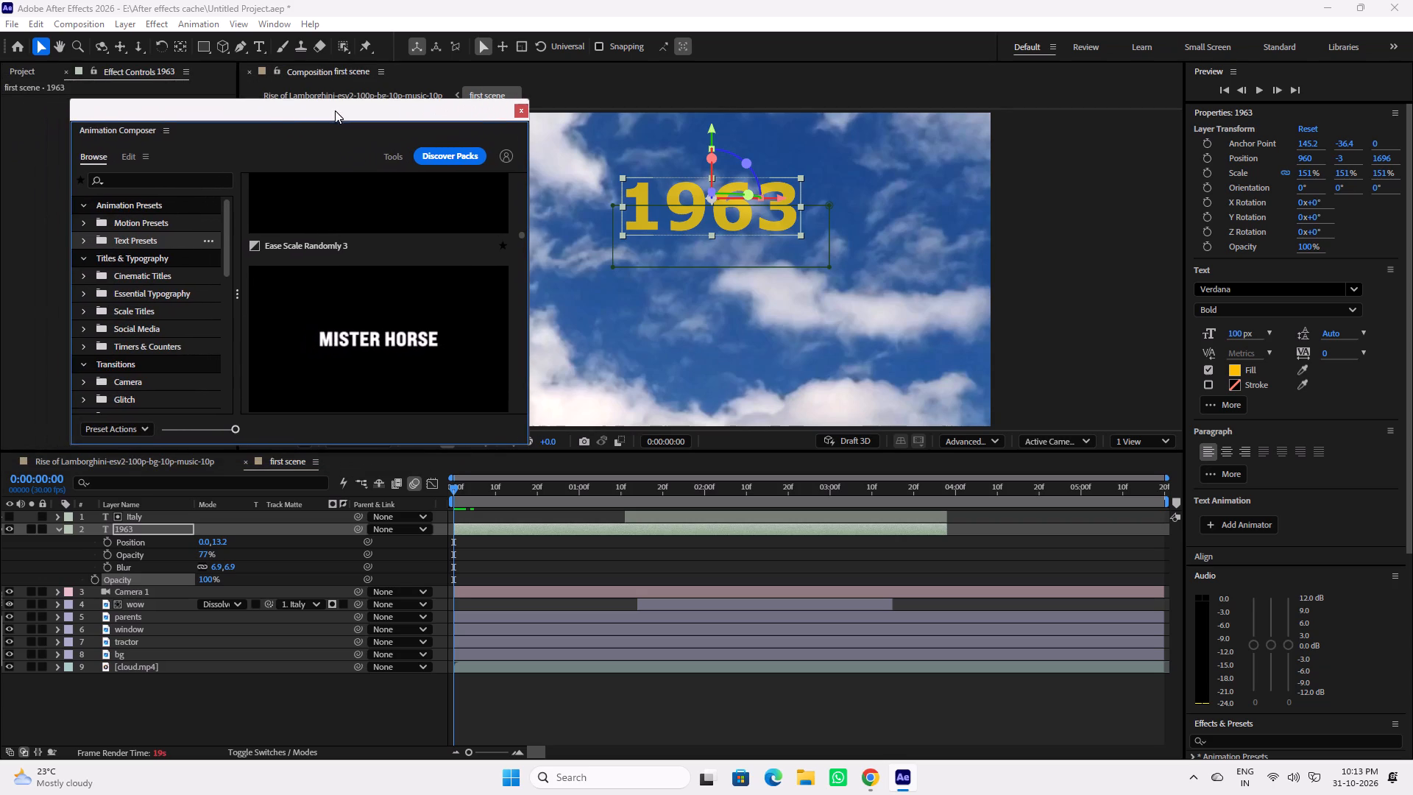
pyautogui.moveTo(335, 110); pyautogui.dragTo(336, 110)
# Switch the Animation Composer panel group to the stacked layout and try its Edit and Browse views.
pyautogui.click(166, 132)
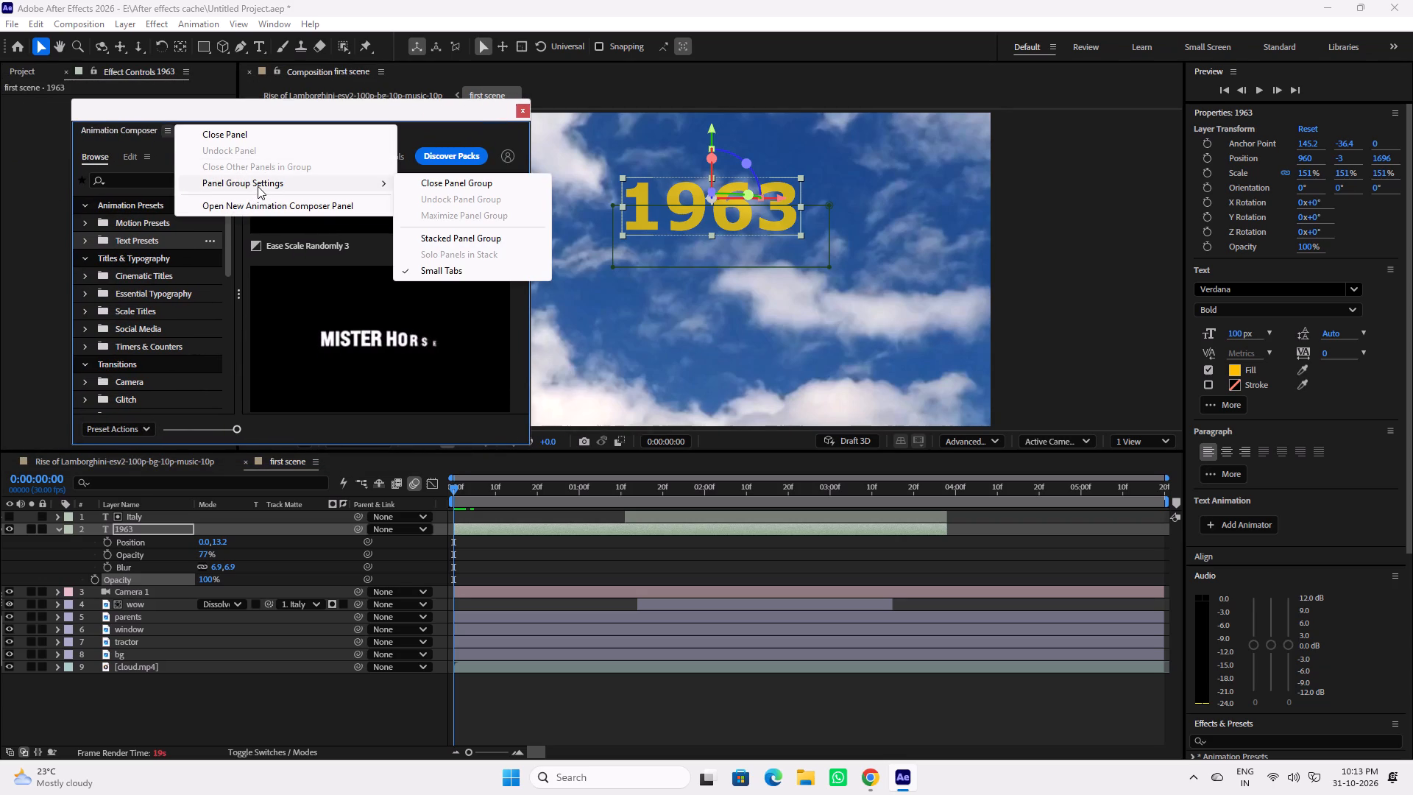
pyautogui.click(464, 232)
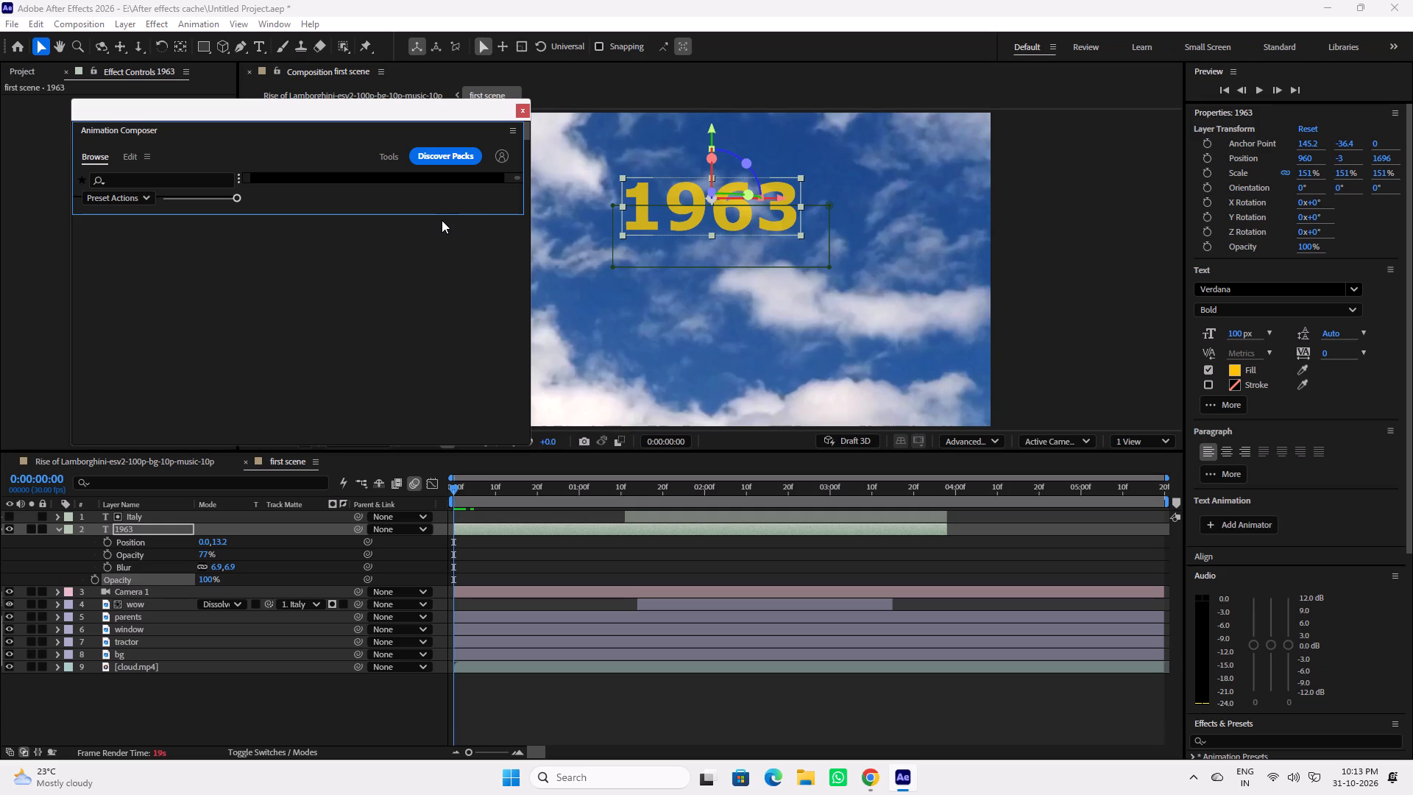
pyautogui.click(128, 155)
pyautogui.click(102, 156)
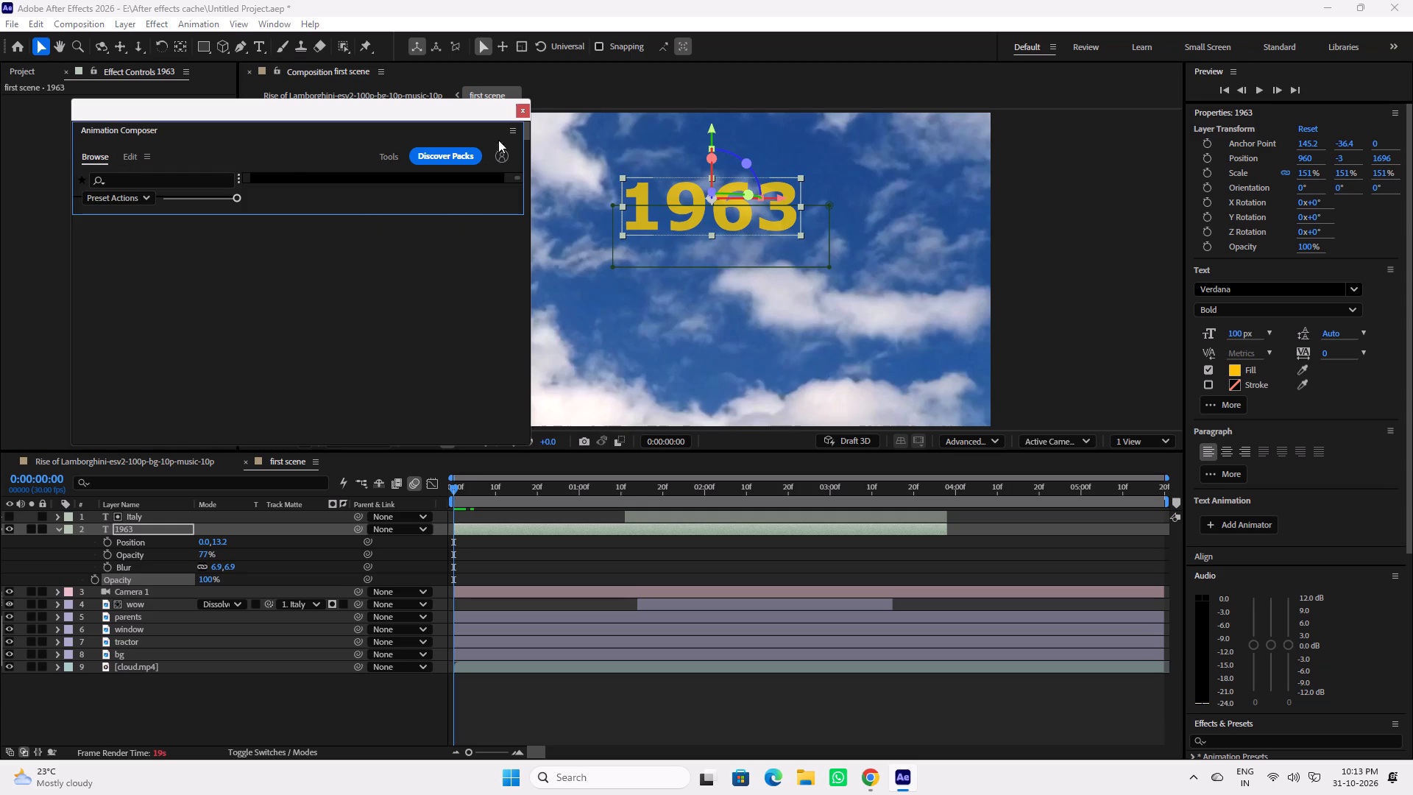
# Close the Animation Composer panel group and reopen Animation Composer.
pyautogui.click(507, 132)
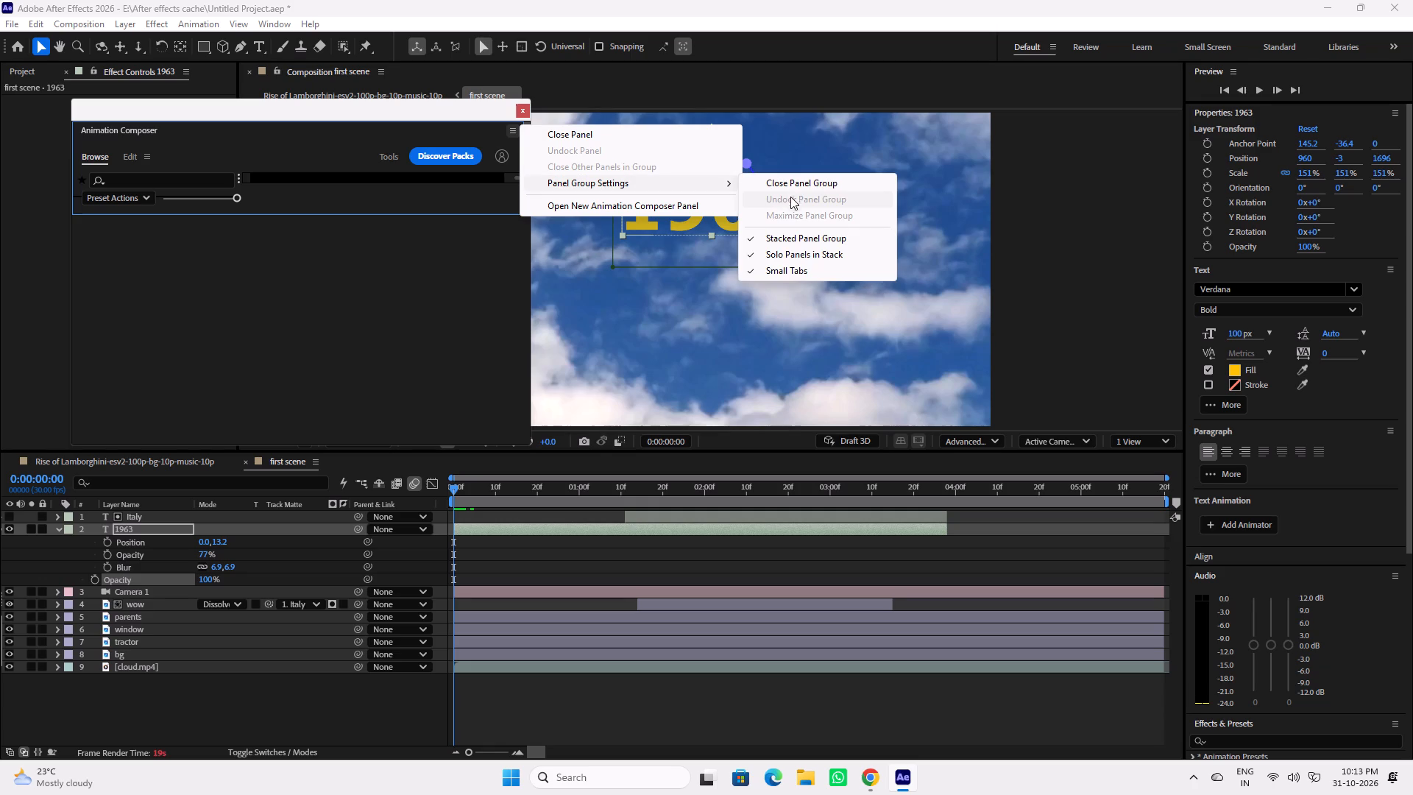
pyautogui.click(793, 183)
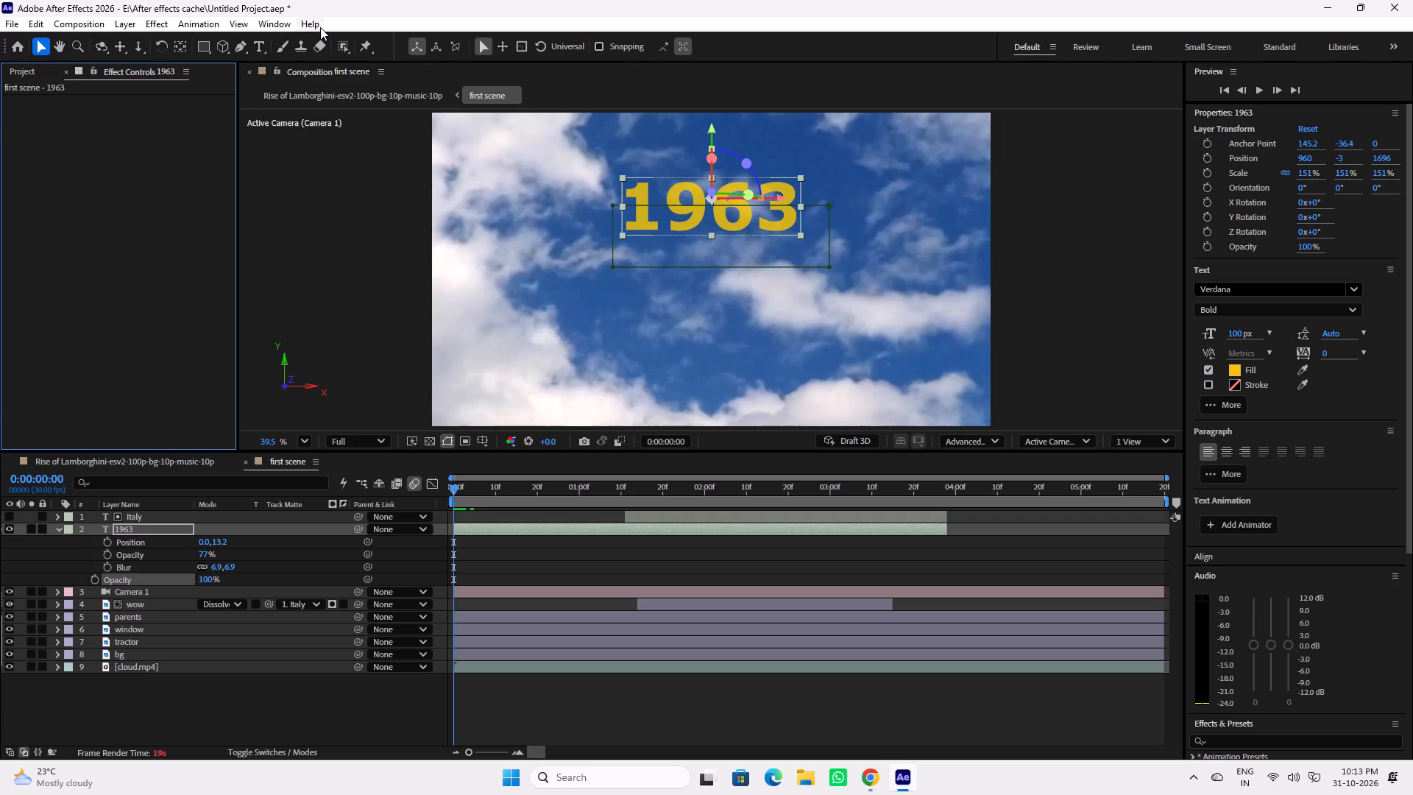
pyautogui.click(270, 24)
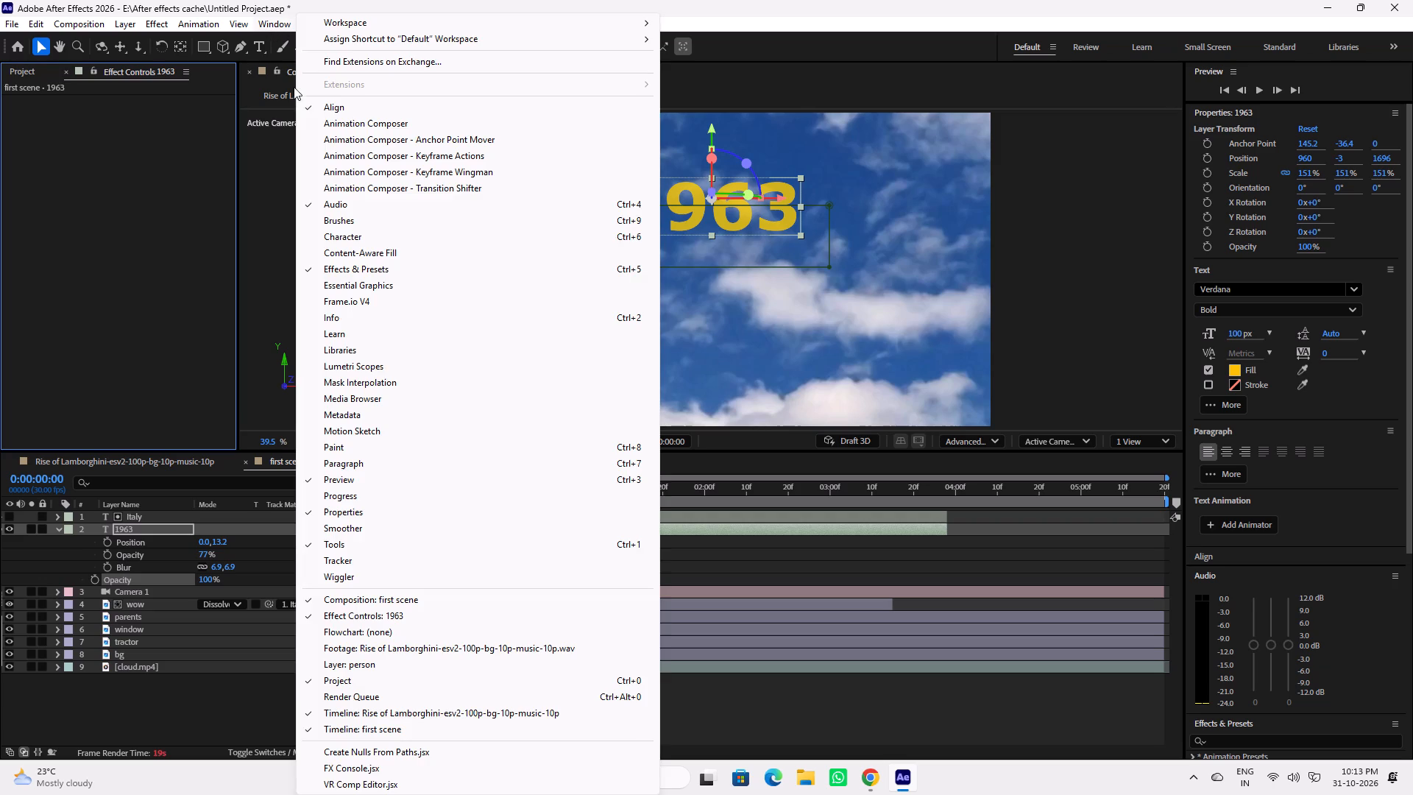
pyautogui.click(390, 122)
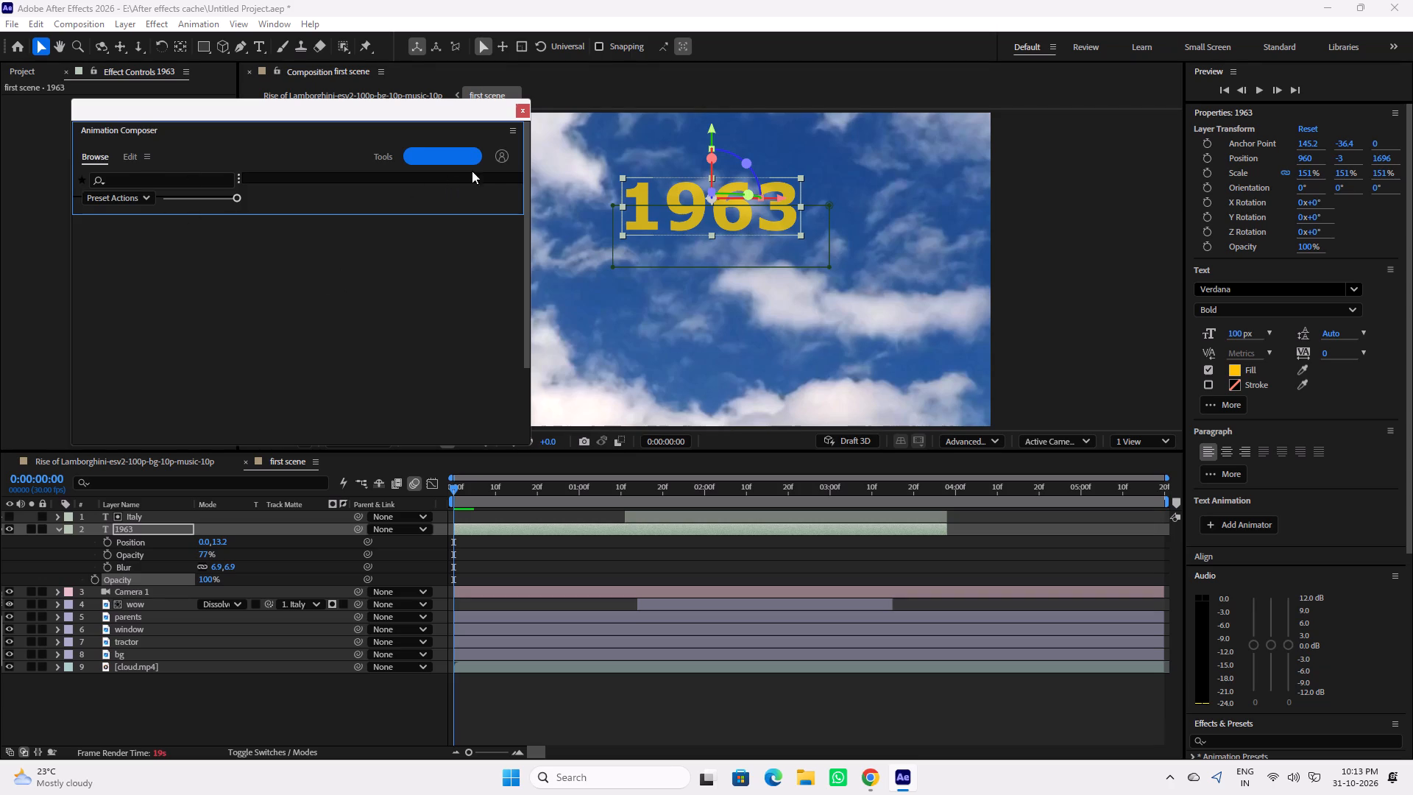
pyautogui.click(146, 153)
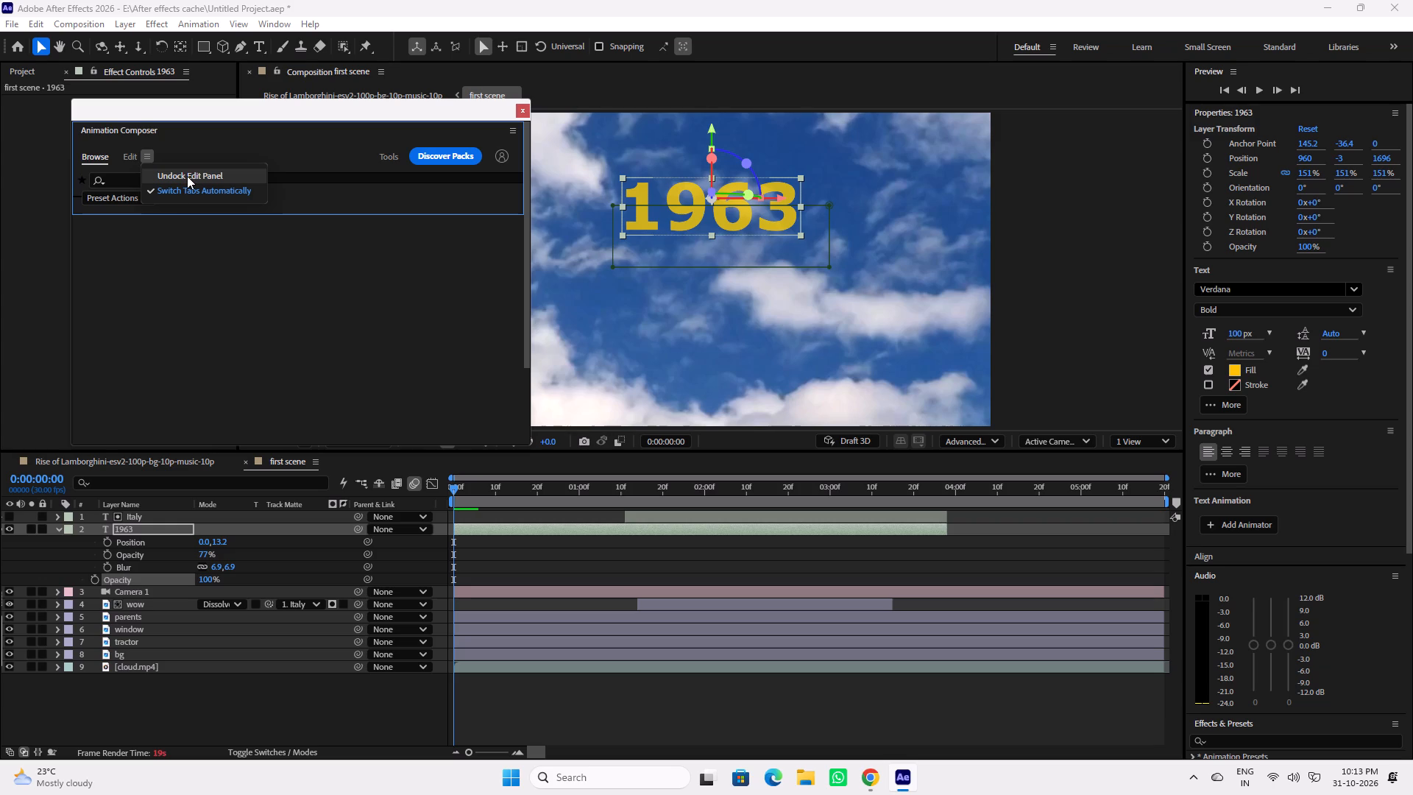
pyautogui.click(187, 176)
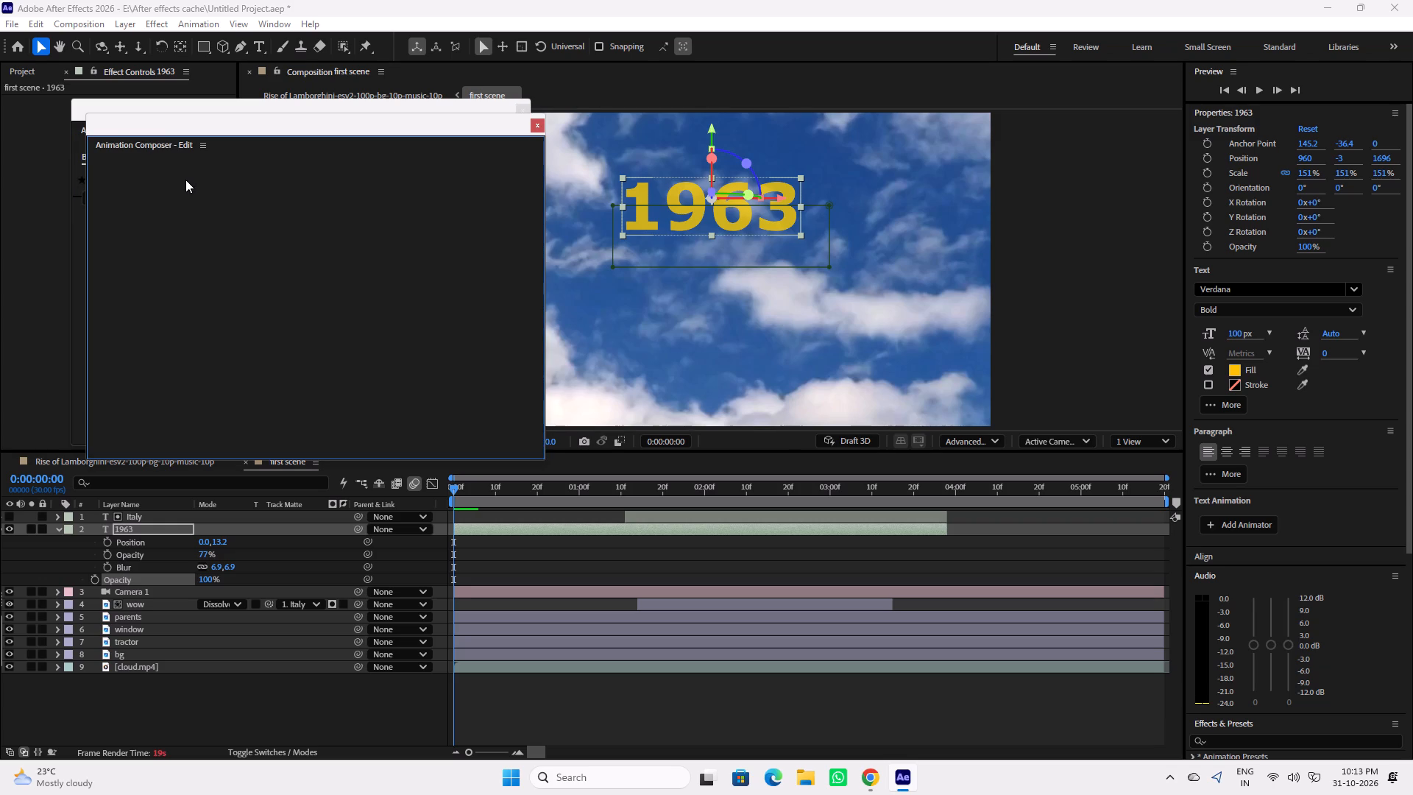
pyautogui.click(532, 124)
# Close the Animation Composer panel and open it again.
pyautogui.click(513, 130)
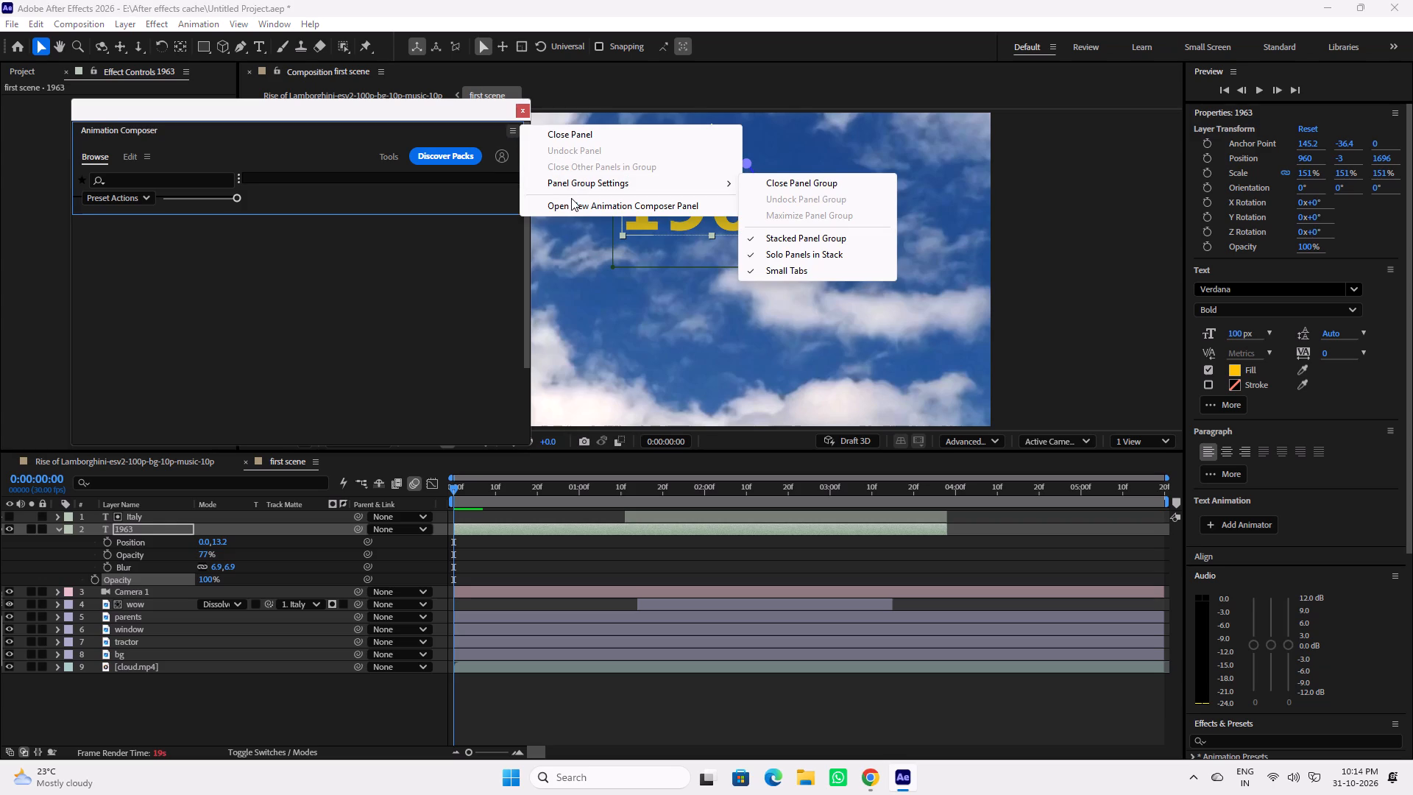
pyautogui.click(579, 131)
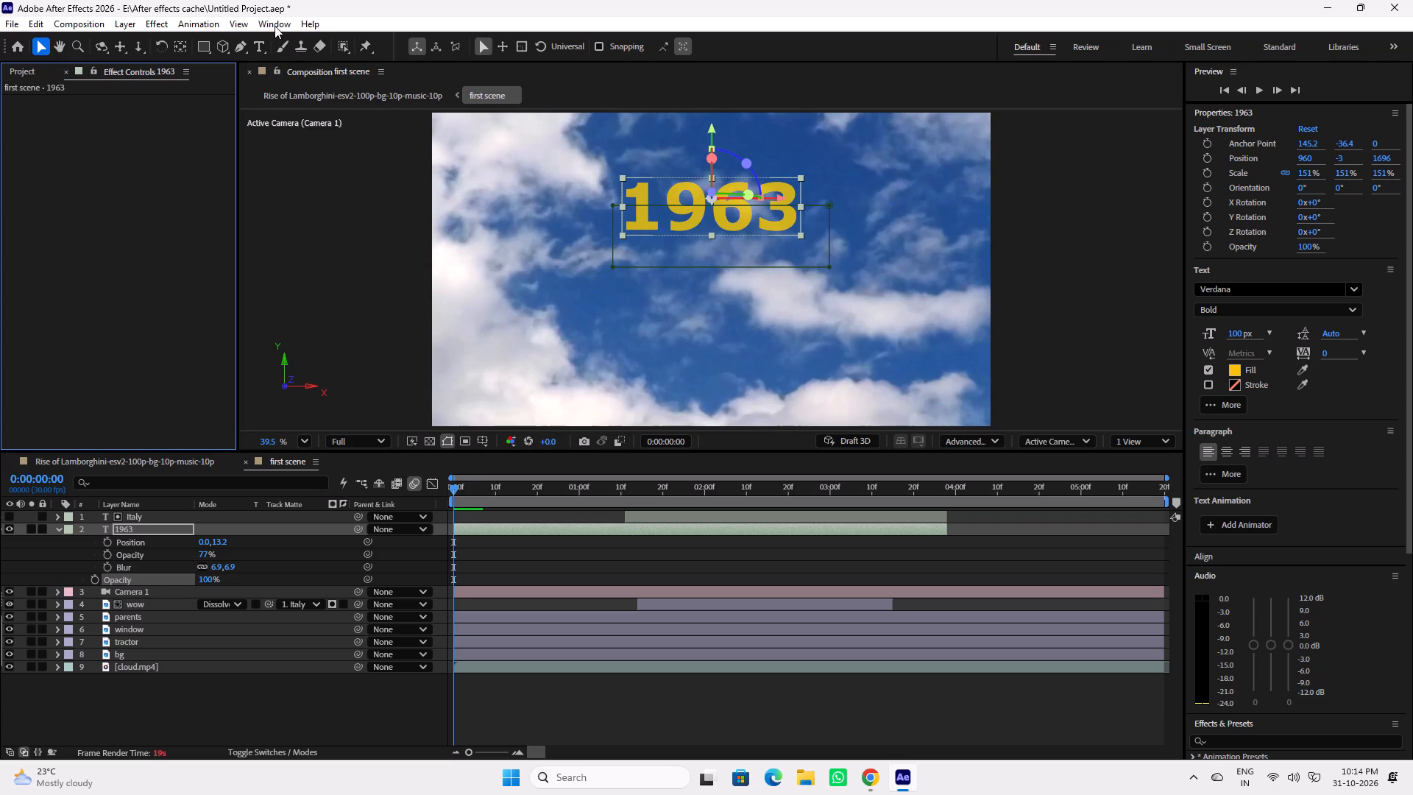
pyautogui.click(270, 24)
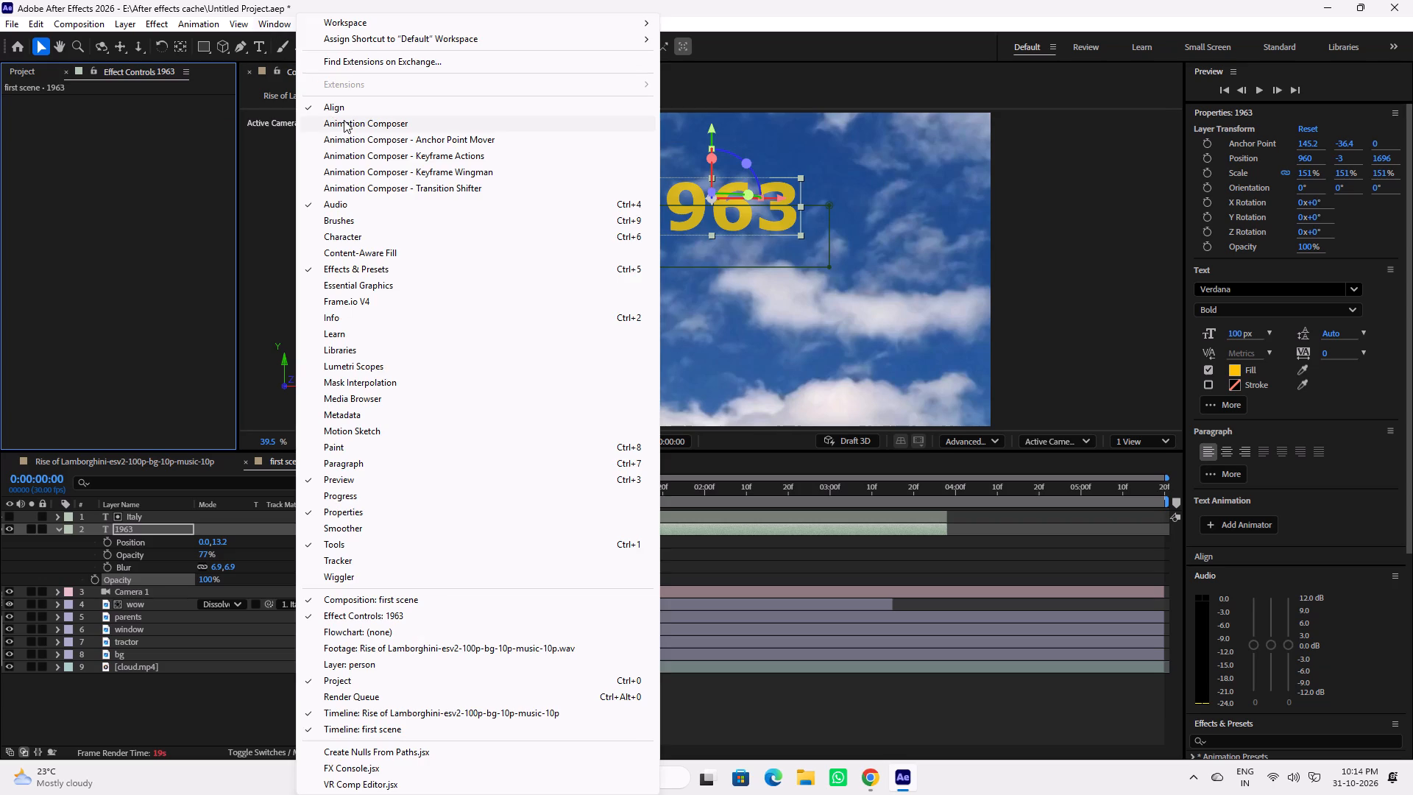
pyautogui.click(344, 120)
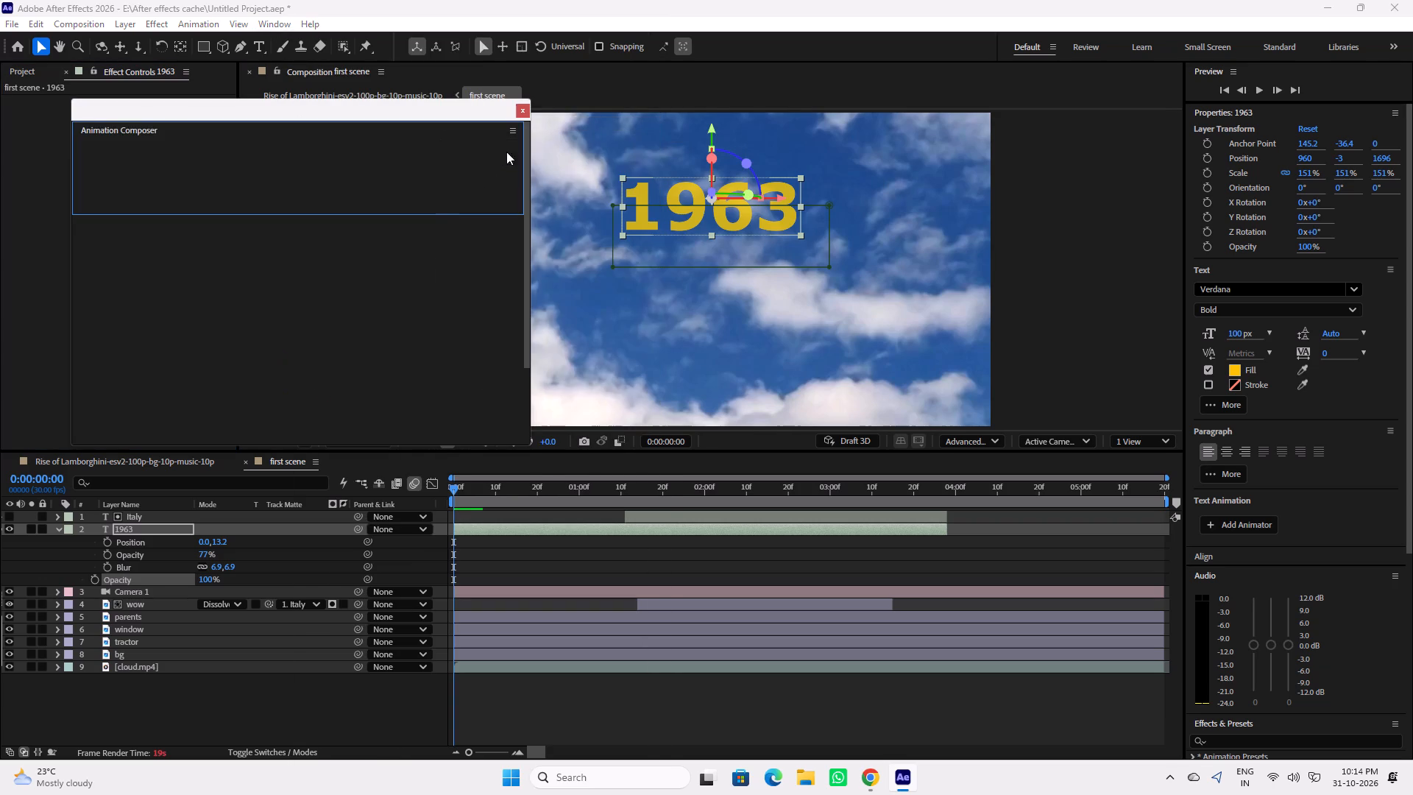
# Turn off Small Tabs, Solo Panels in Stack and Stacked Panel Group for the Animation Composer panel.
pyautogui.click(511, 130)
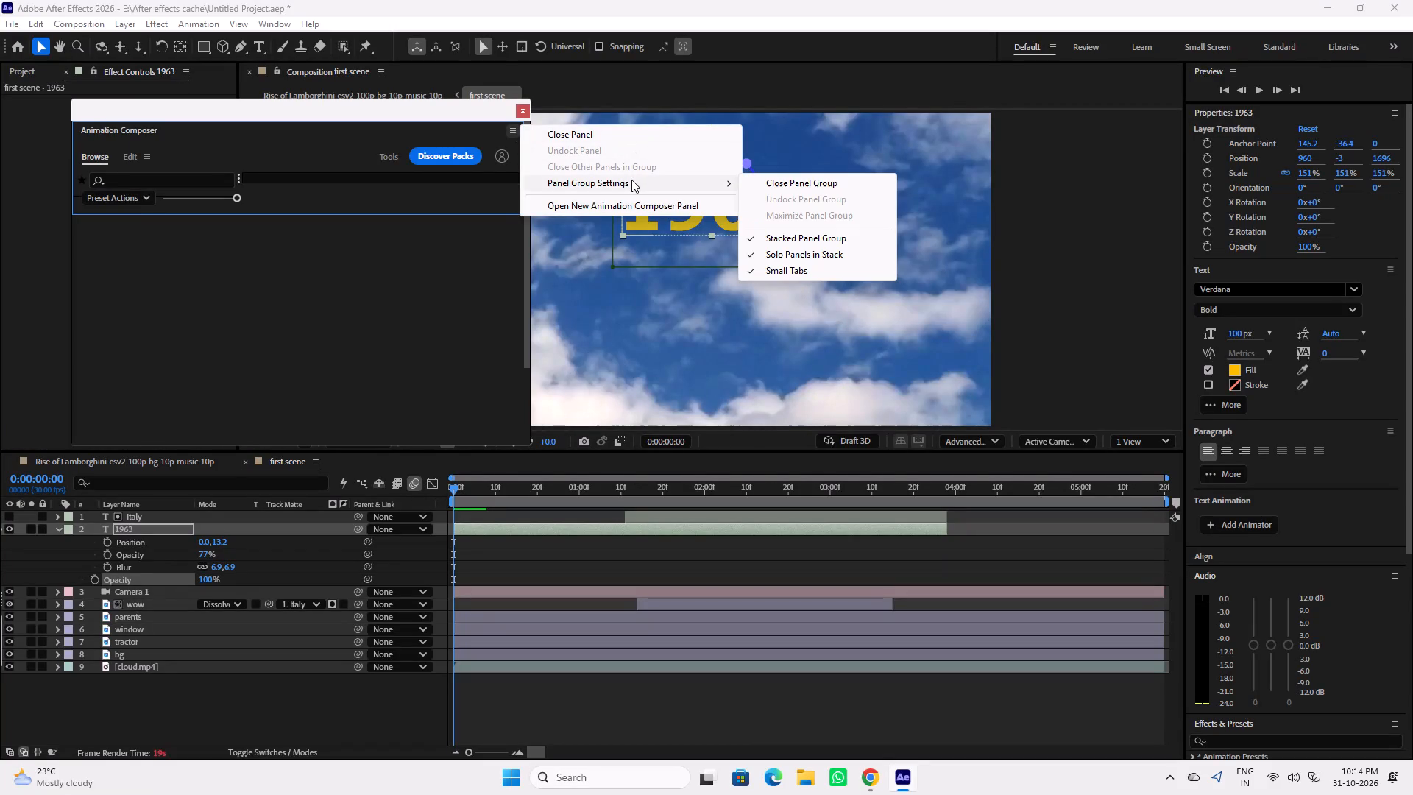
pyautogui.click(787, 264)
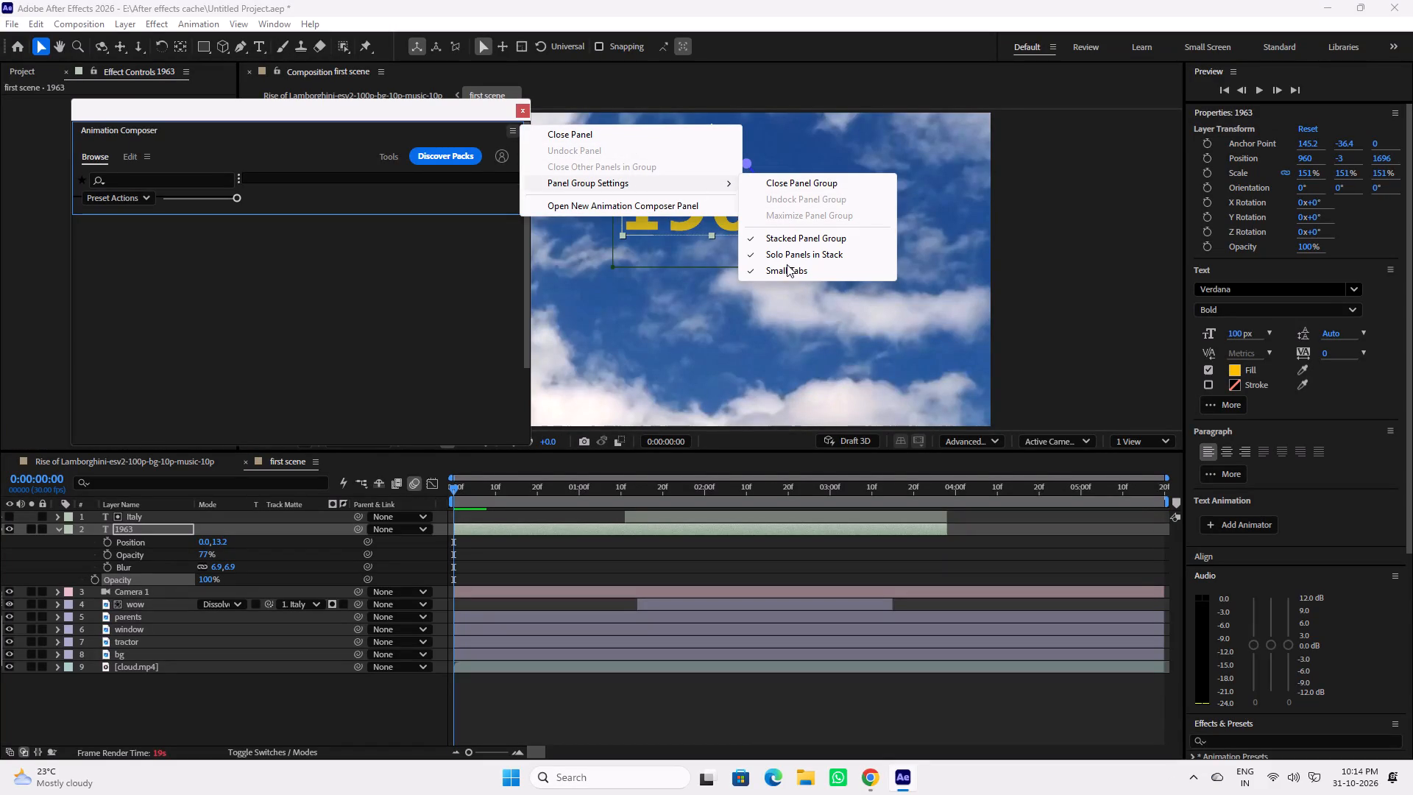
pyautogui.click(511, 135)
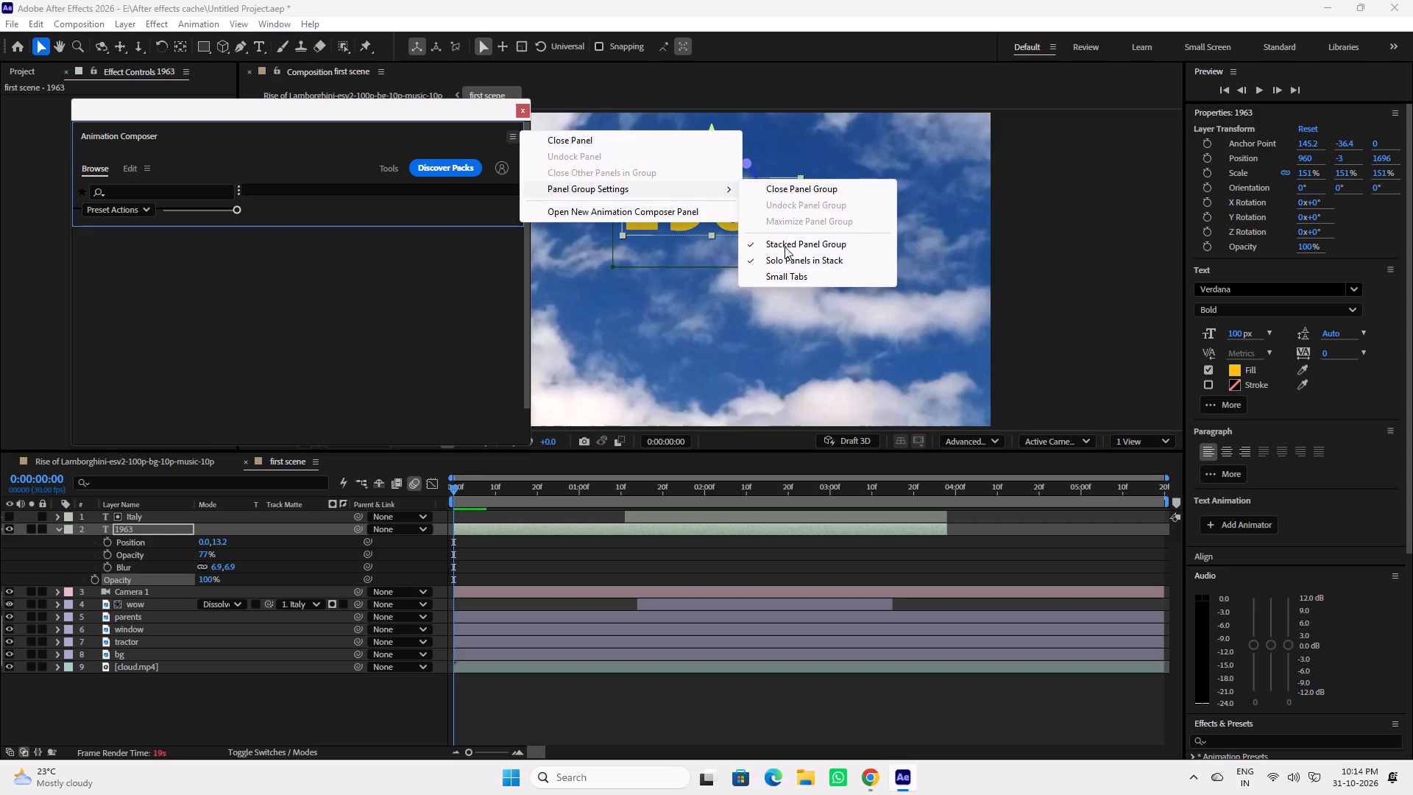
pyautogui.click(784, 258)
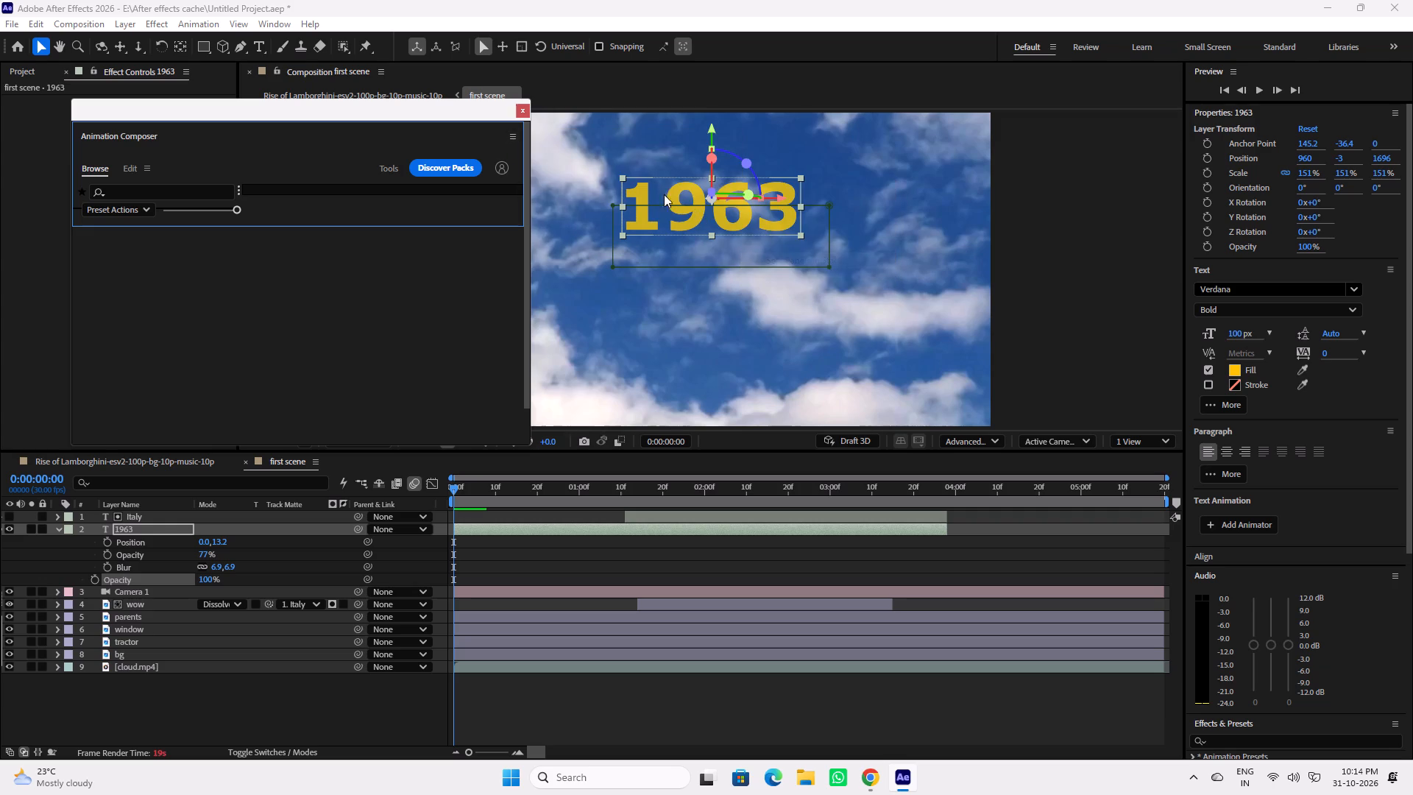
pyautogui.click(513, 134)
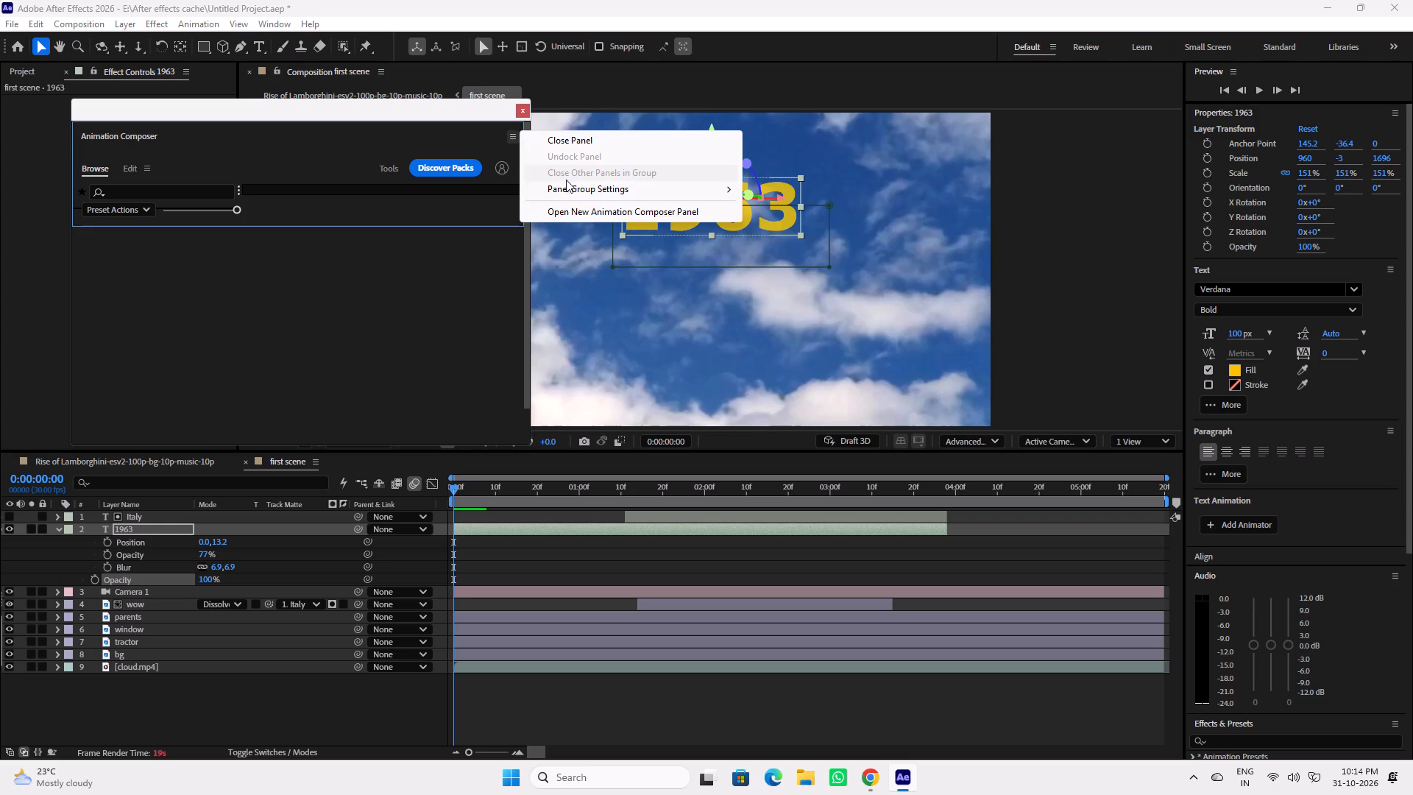
pyautogui.click(798, 245)
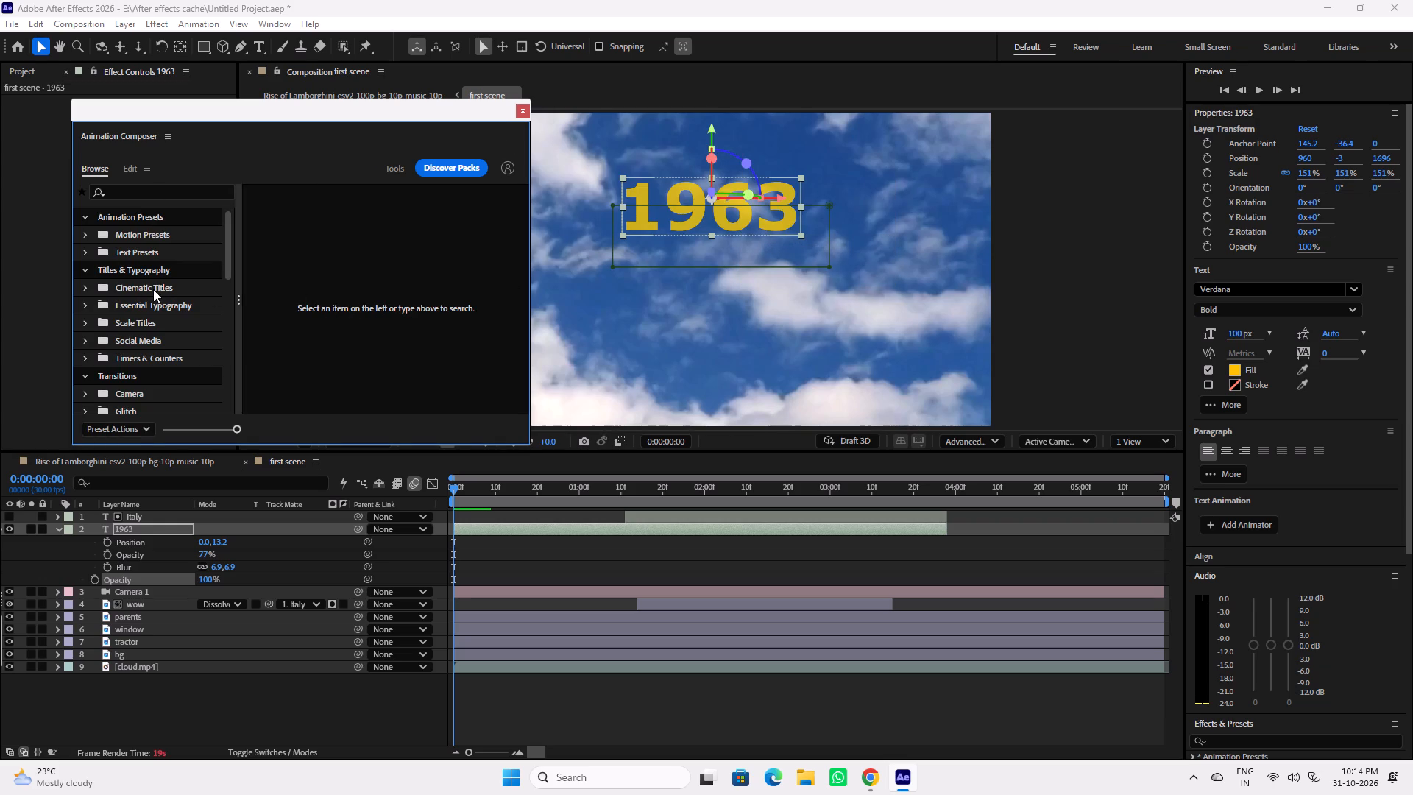
# Look through Animation Composer's Cinematic Titles presets, including the light mask and scale character designs.
pyautogui.click(134, 288)
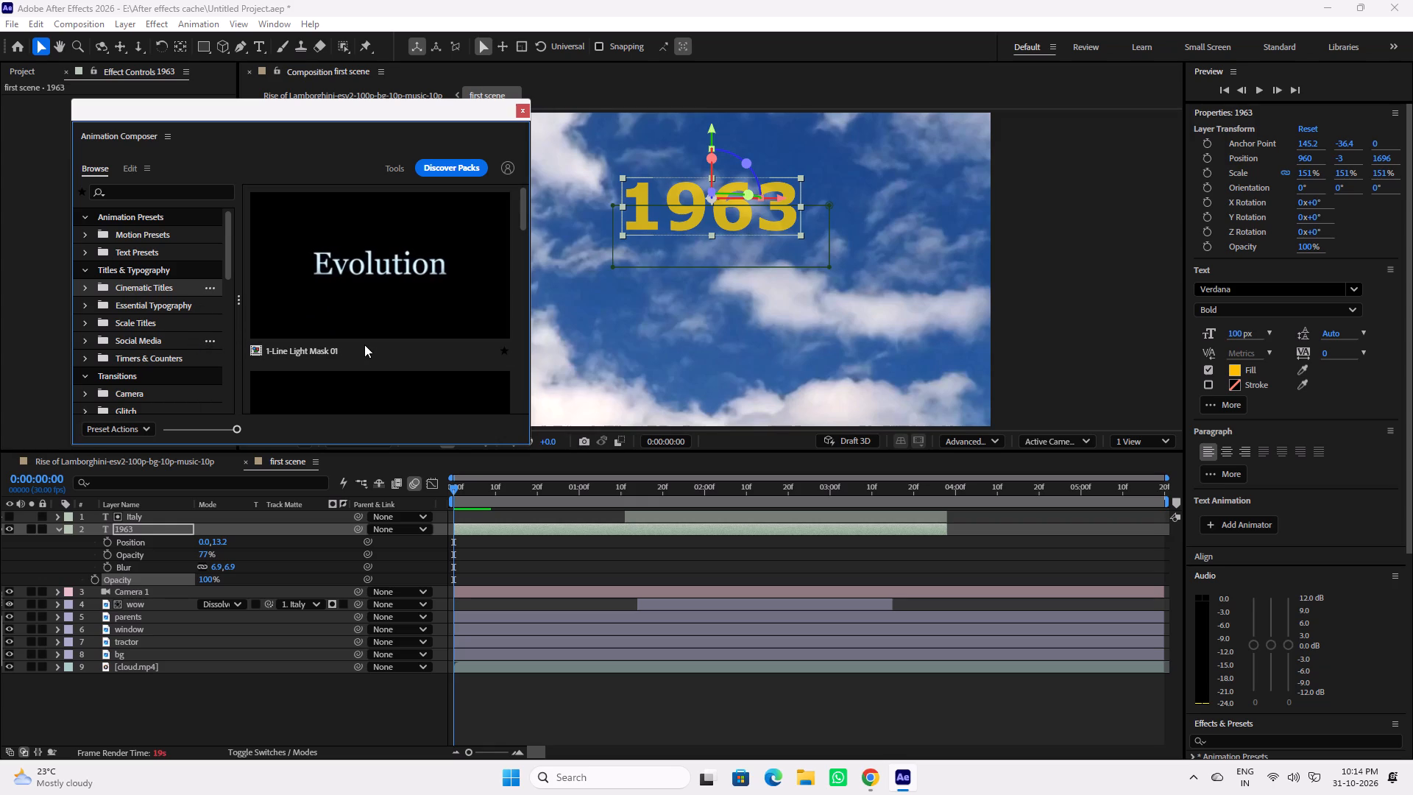
pyautogui.scroll(-4, 372, 344)
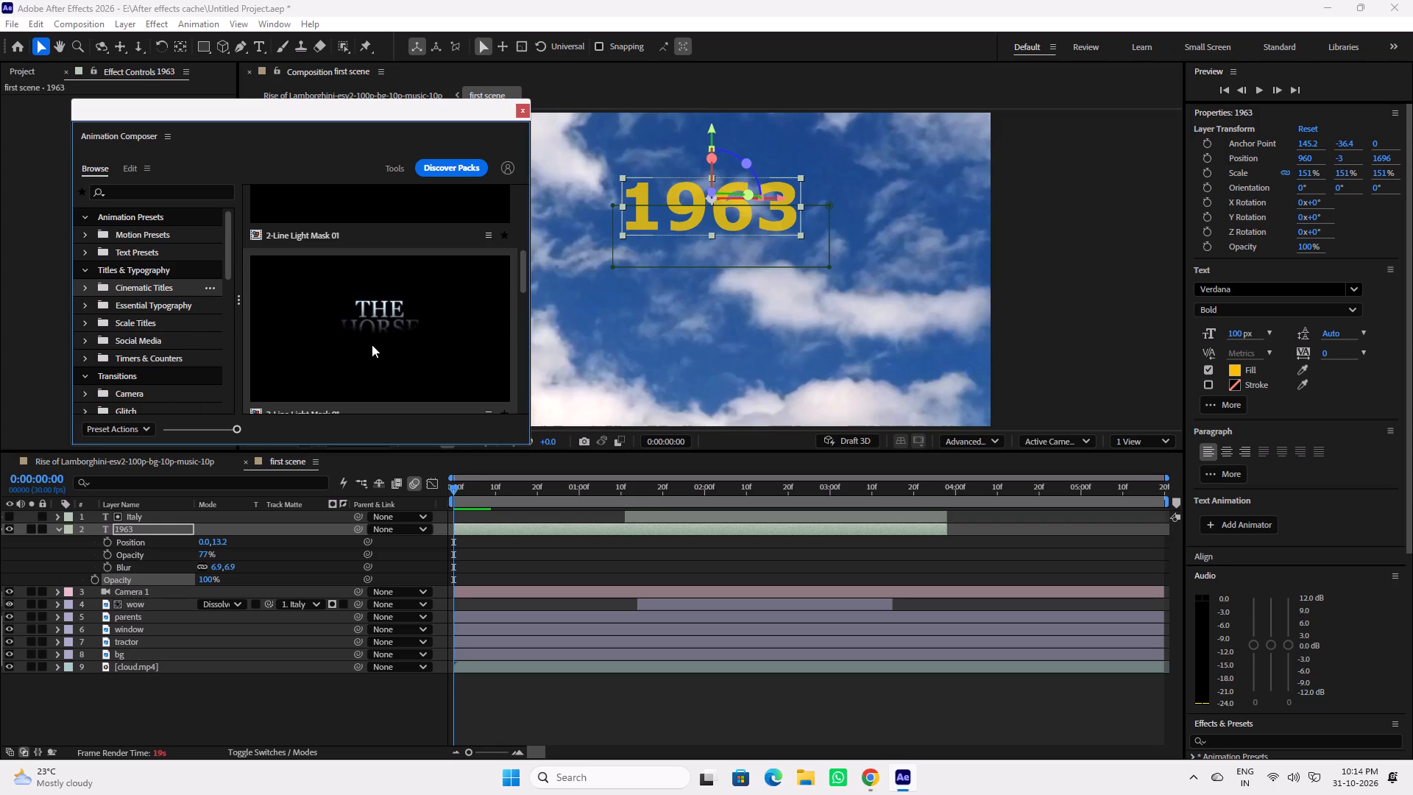
pyautogui.scroll(-4, 372, 344)
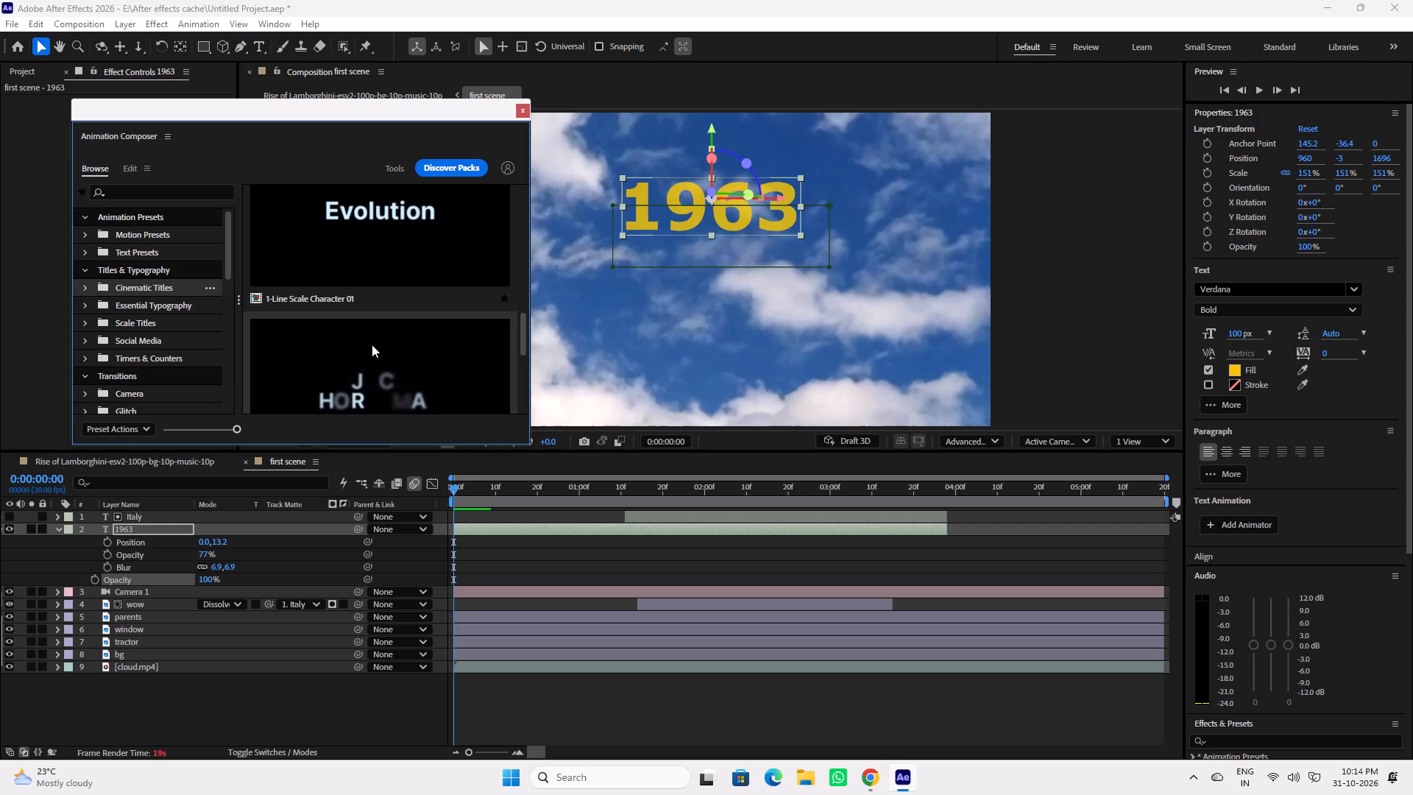
pyautogui.scroll(-3, 372, 344)
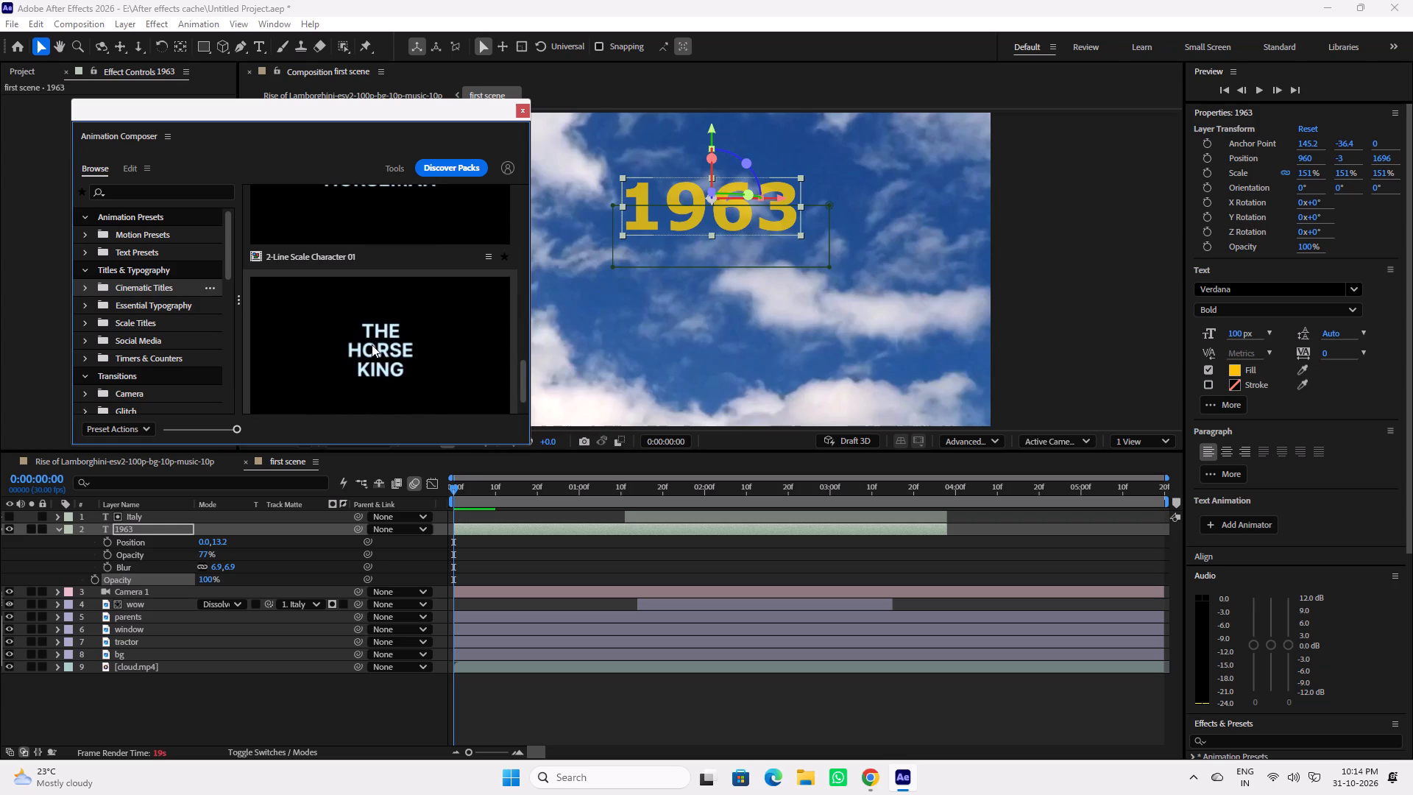
pyautogui.scroll(-12, 372, 344)
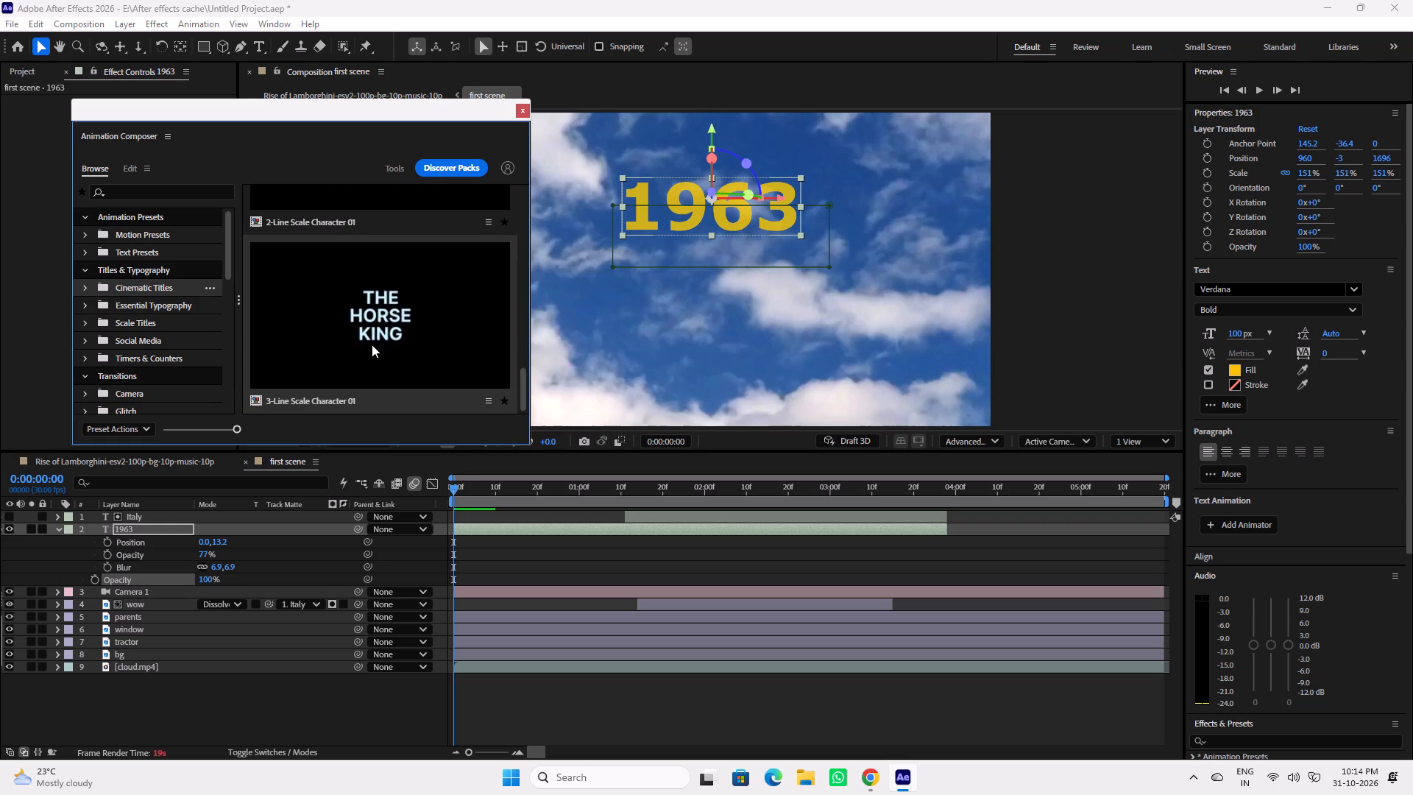
pyautogui.scroll(-4, 372, 344)
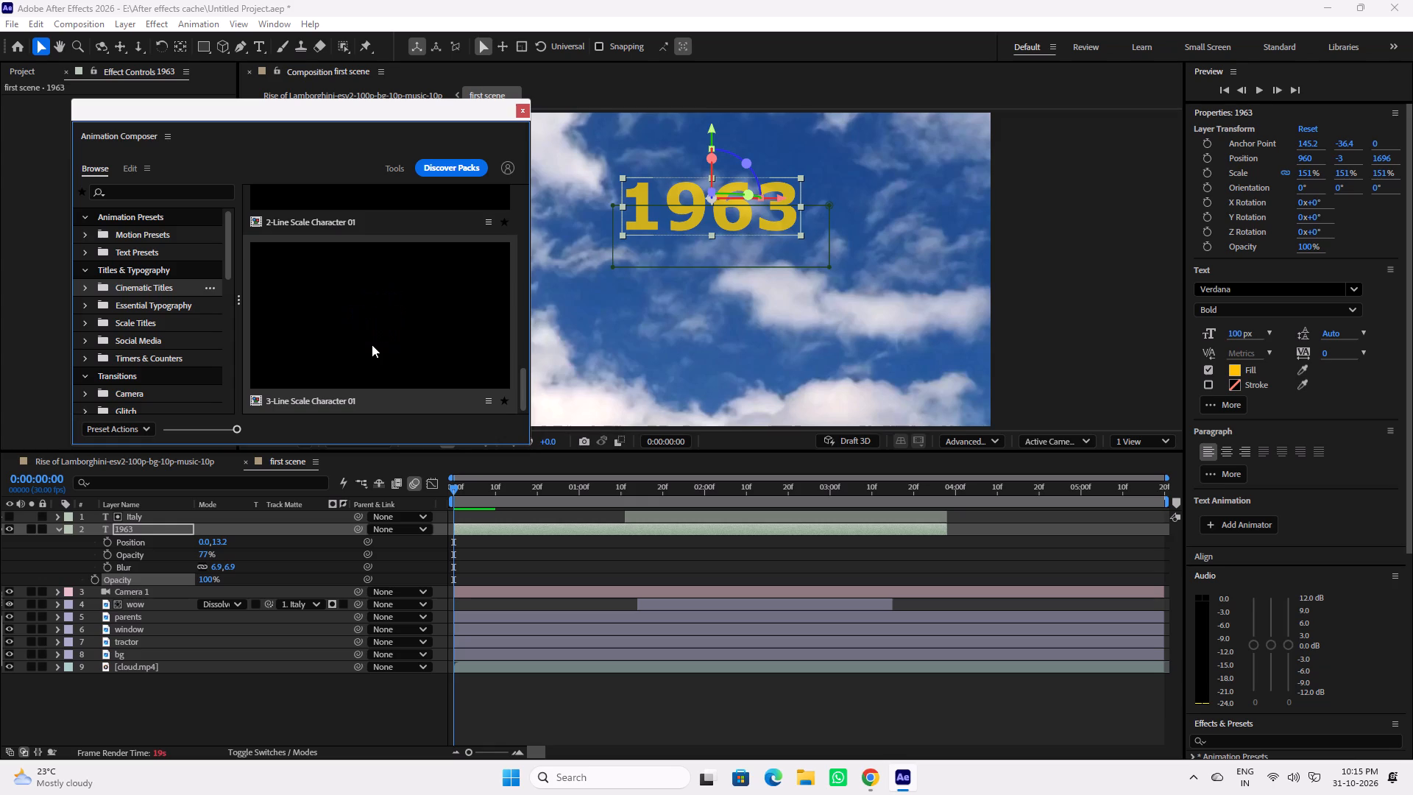
pyautogui.scroll(-4, 372, 344)
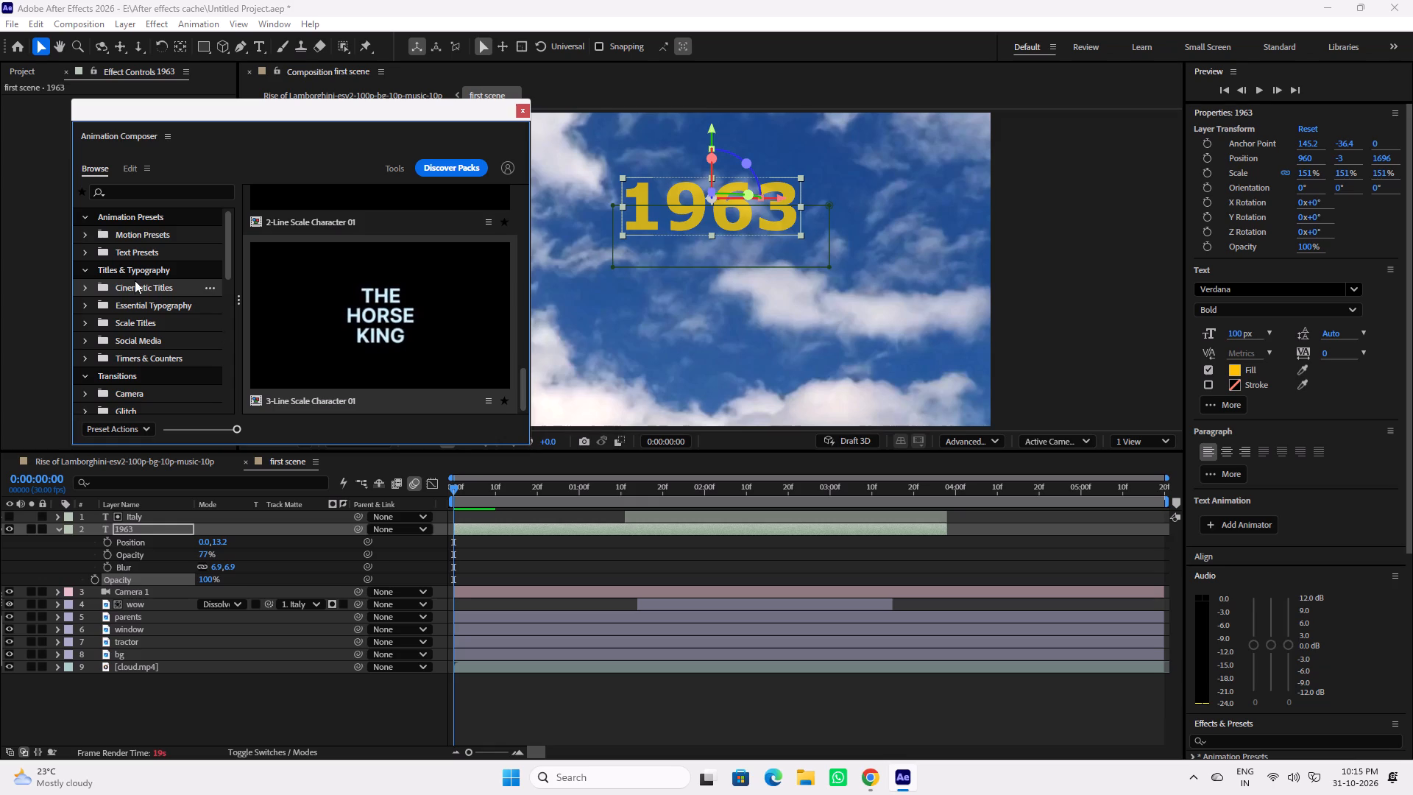
# Look through Animation Composer's Essential Typography presets, including the basic, bubble and bullet list titles.
pyautogui.click(144, 309)
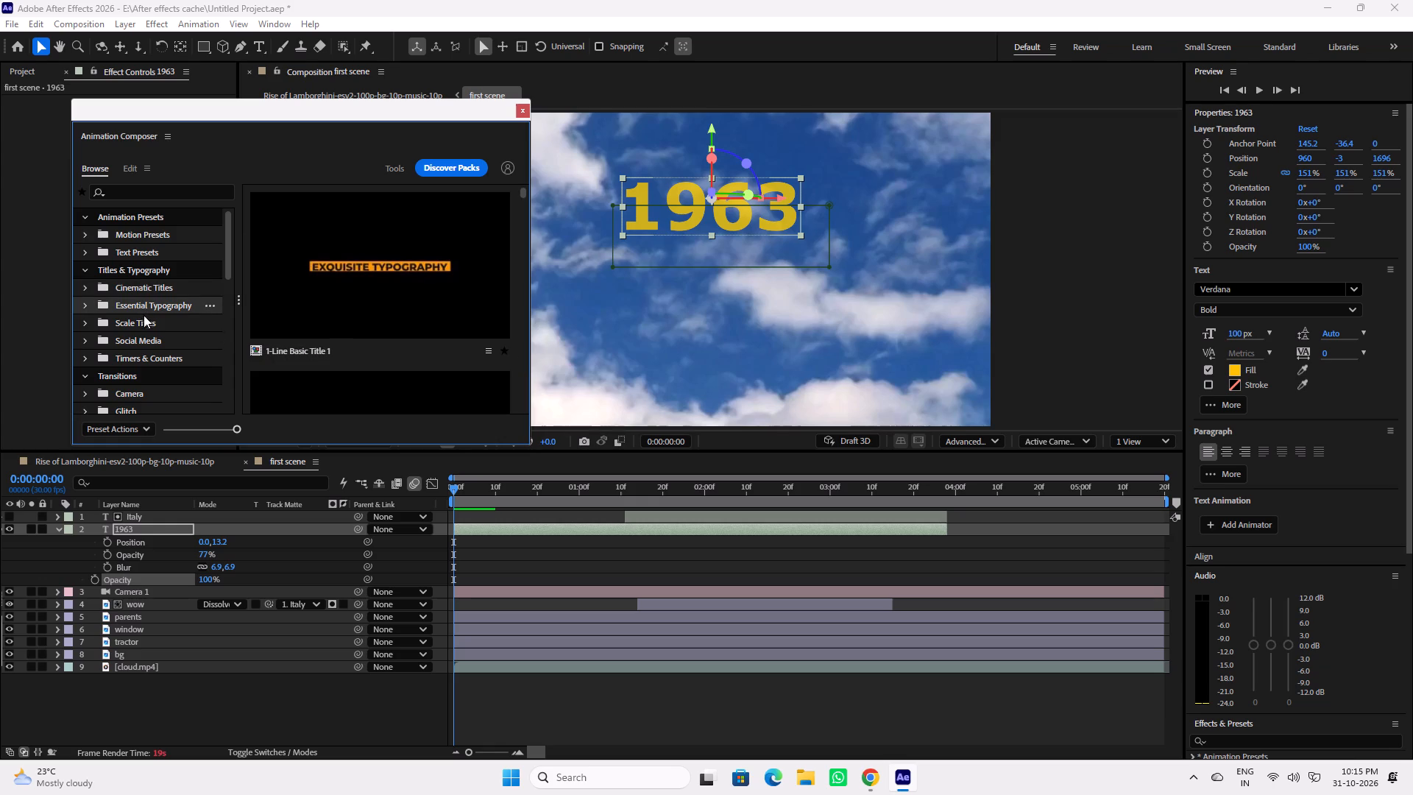
pyautogui.scroll(-8, 383, 343)
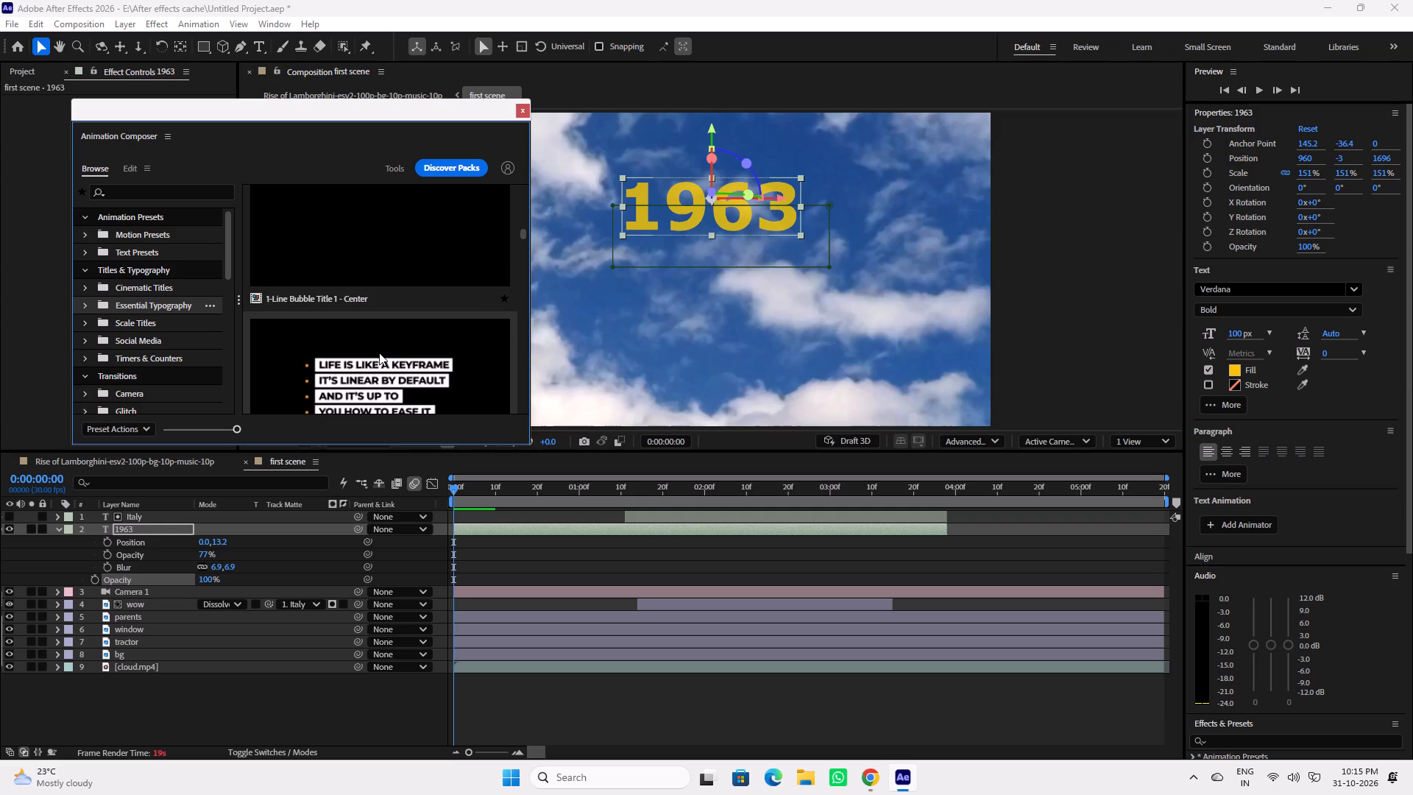
pyautogui.scroll(-2, 370, 357)
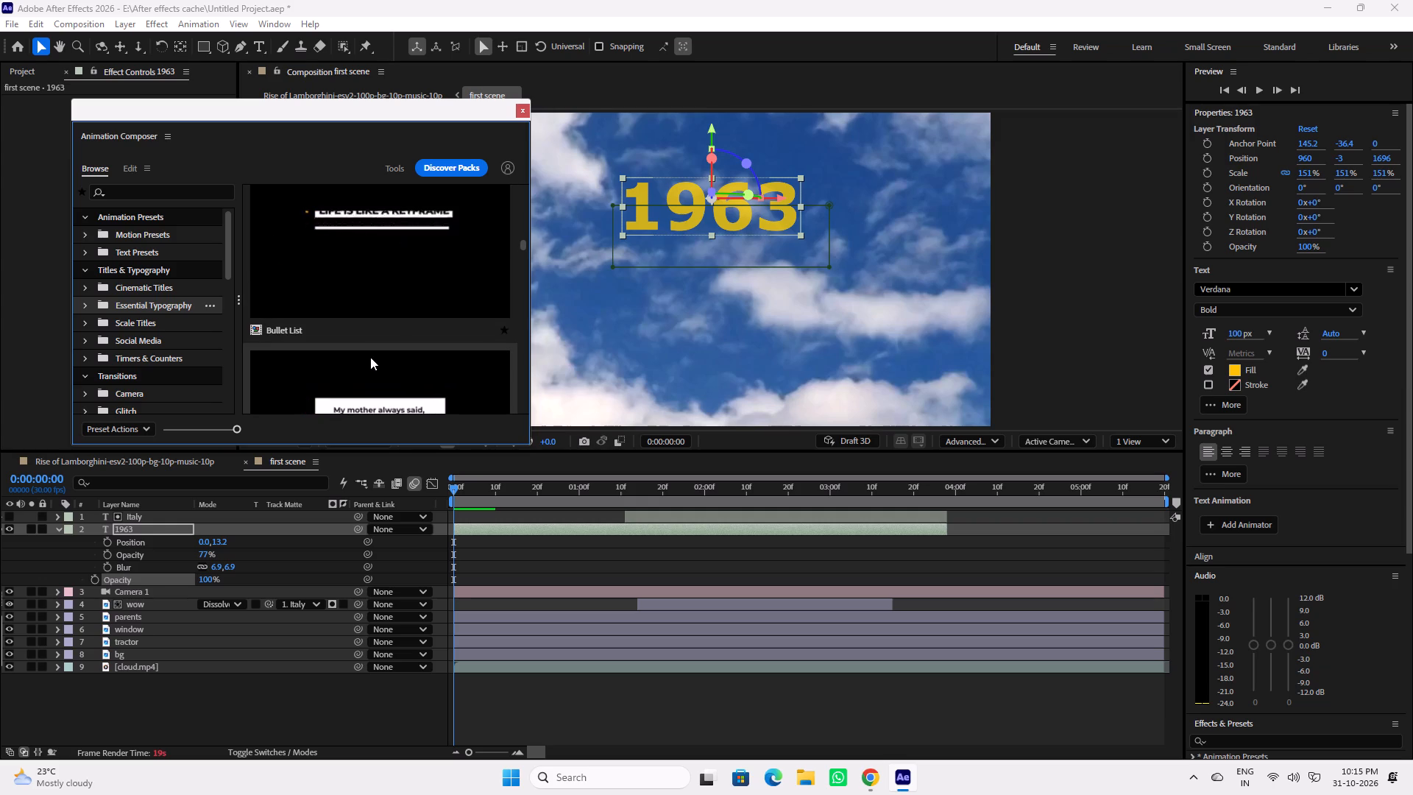
# Look through Animation Composer's Scale Titles, Social Media, and Timers & Counters presets.
pyautogui.click(144, 323)
pyautogui.scroll(-2, 330, 344)
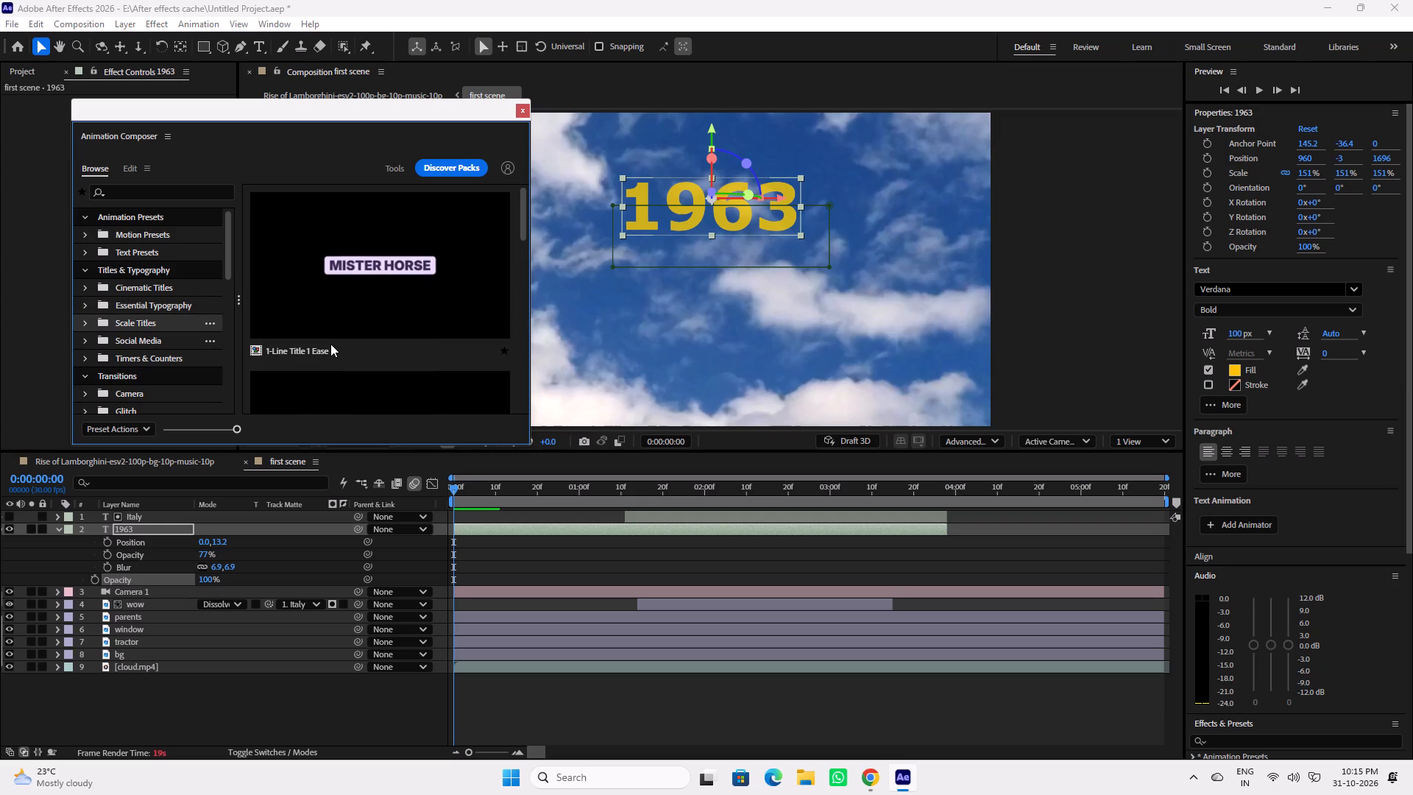
pyautogui.scroll(-2, 330, 344)
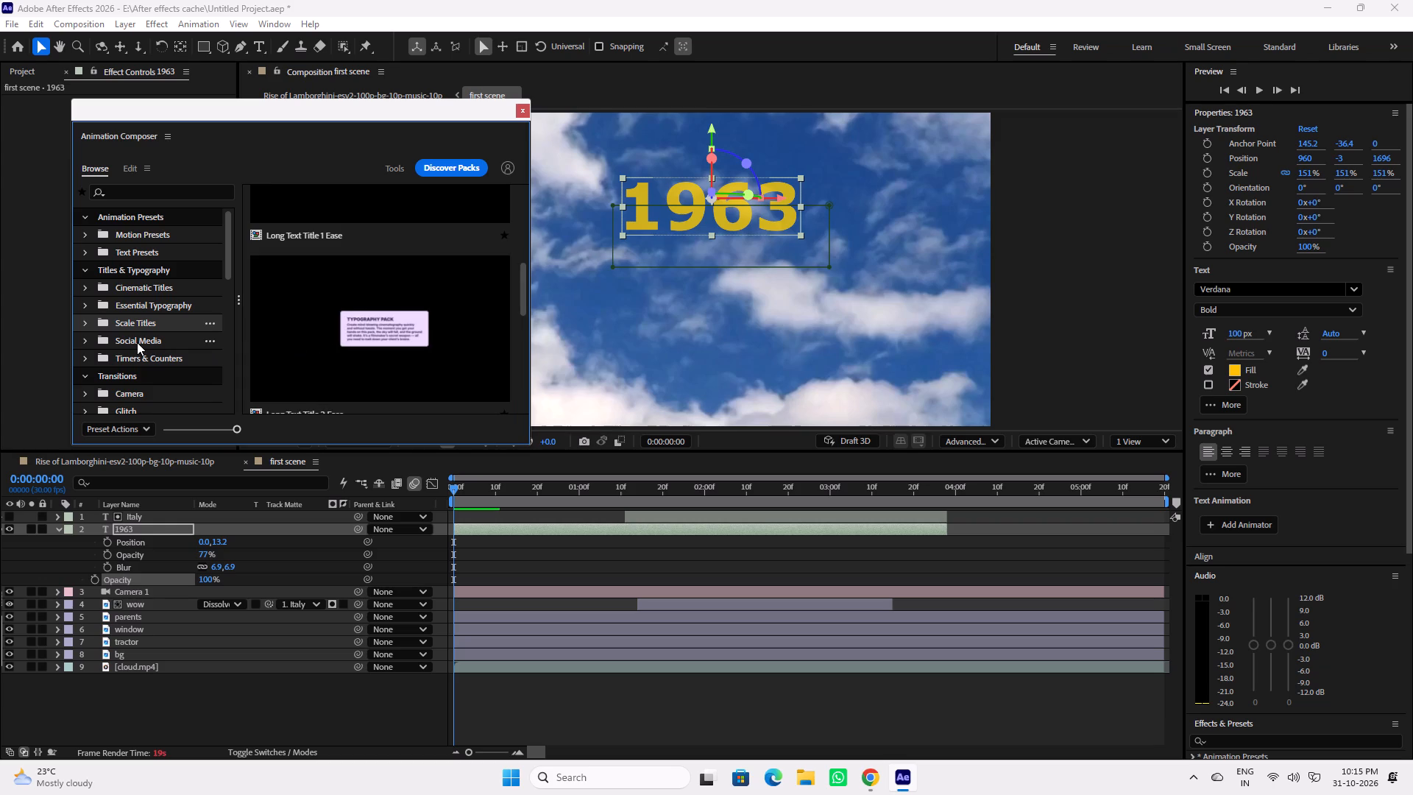
pyautogui.click(137, 342)
pyautogui.click(136, 355)
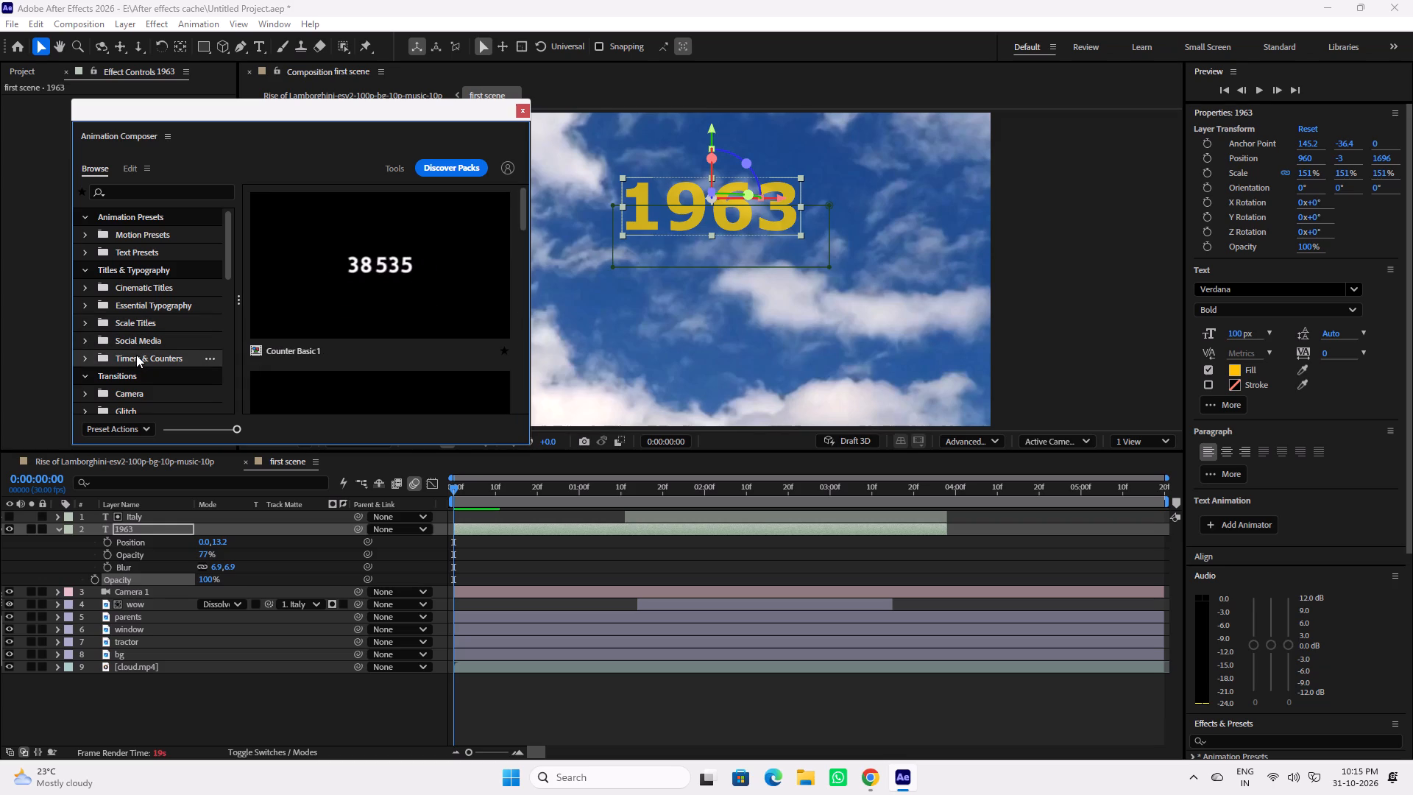
pyautogui.scroll(19, 151, 311)
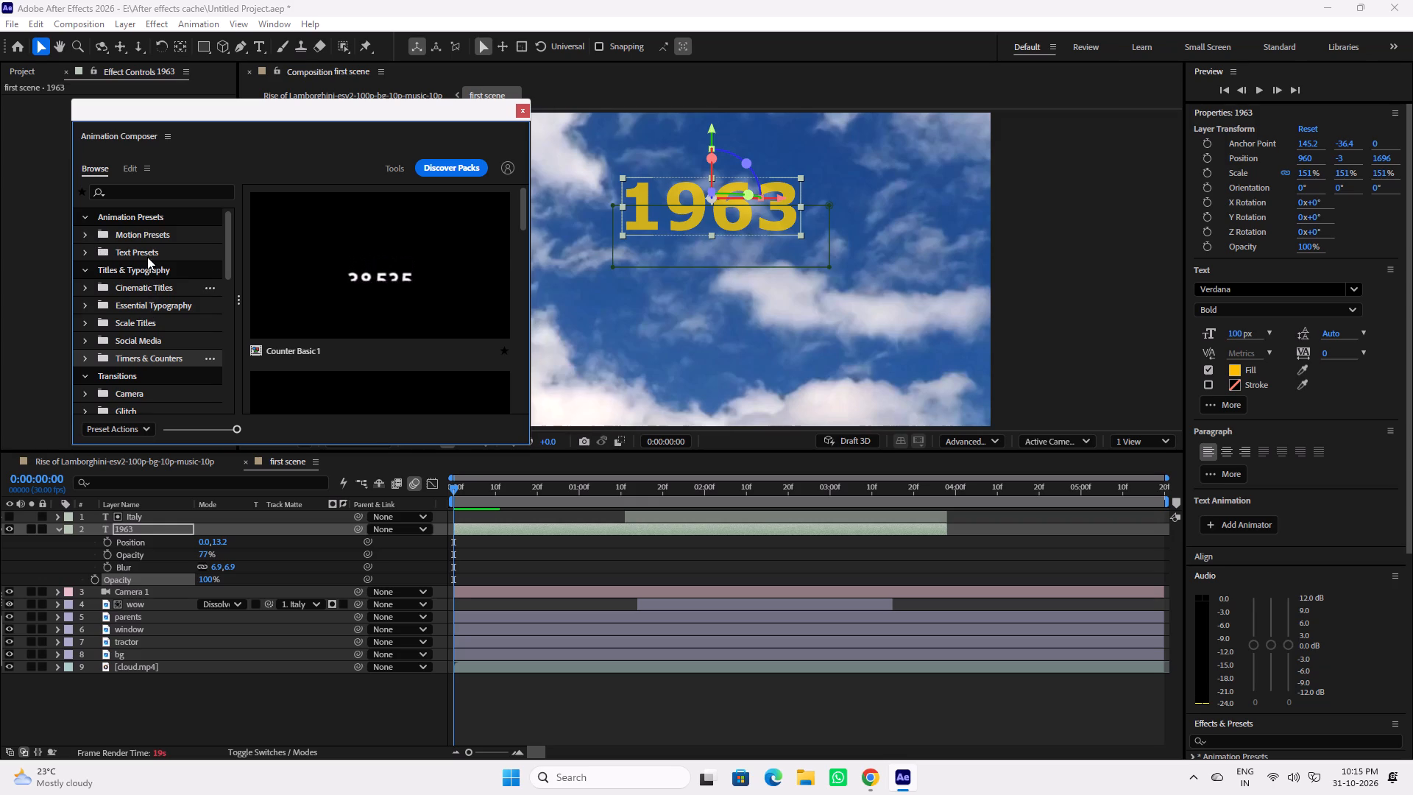
# Look through Animation Composer's Text Presets, including the fade, position, scale, decode and wiggly animations.
pyautogui.click(147, 252)
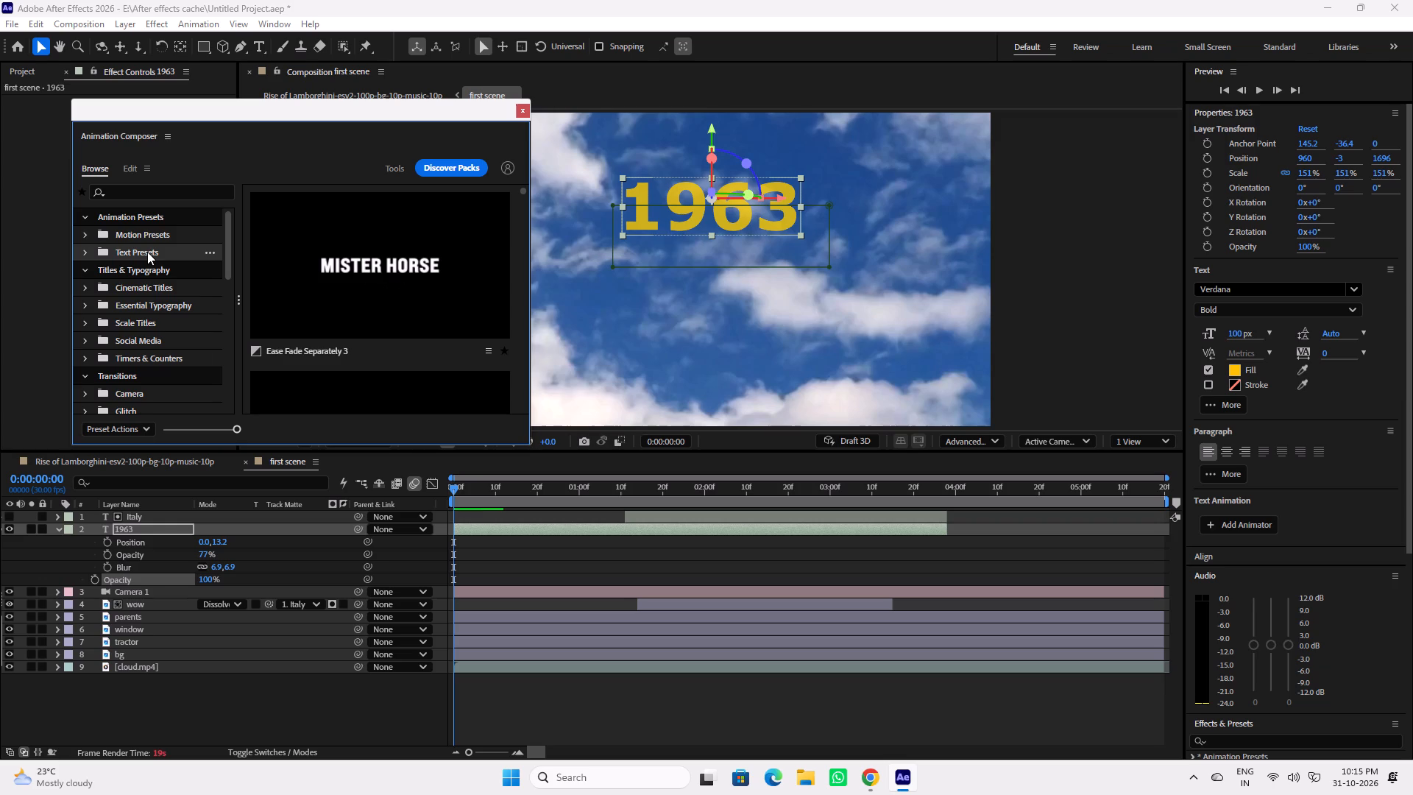
pyautogui.scroll(5, 407, 269)
pyautogui.scroll(-3, 404, 277)
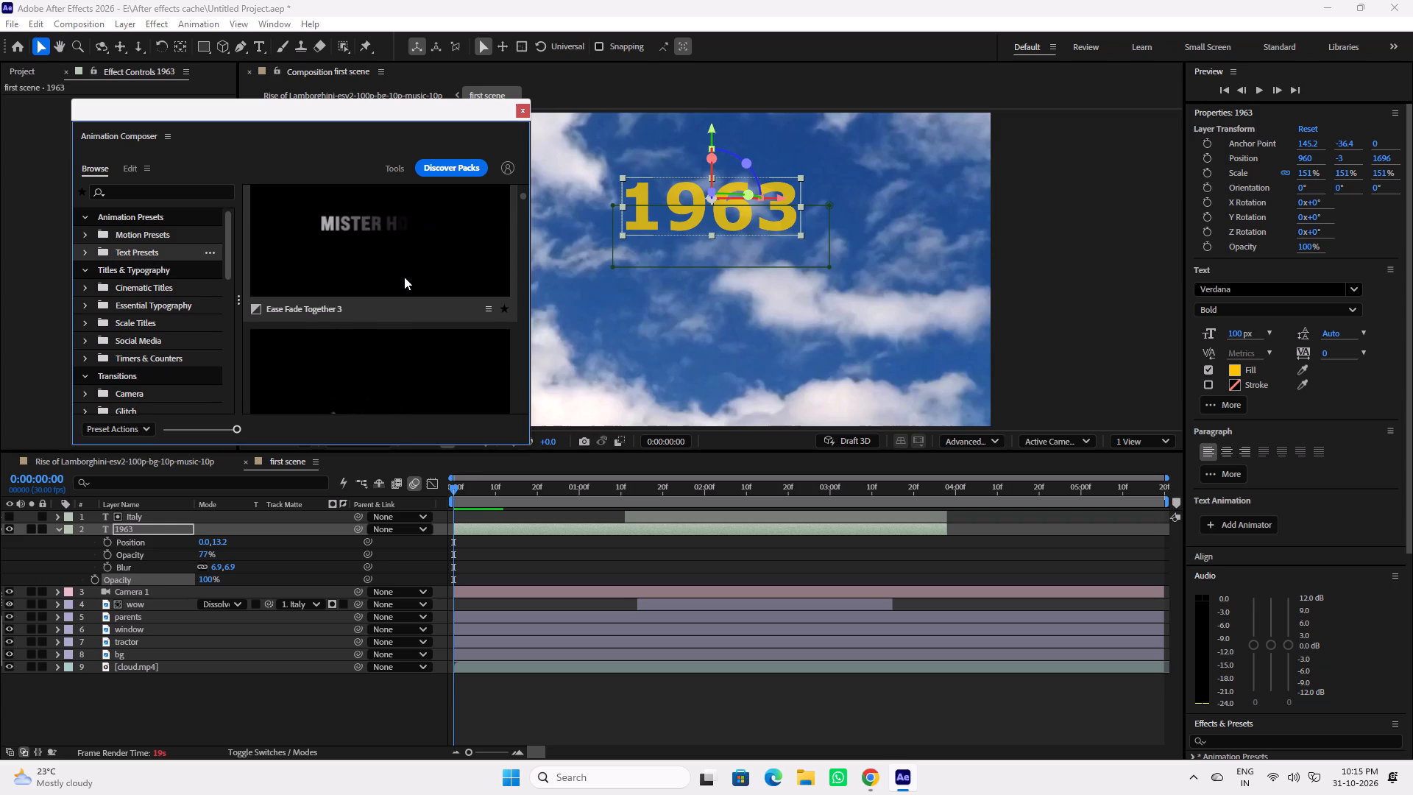
pyautogui.scroll(3, 404, 277)
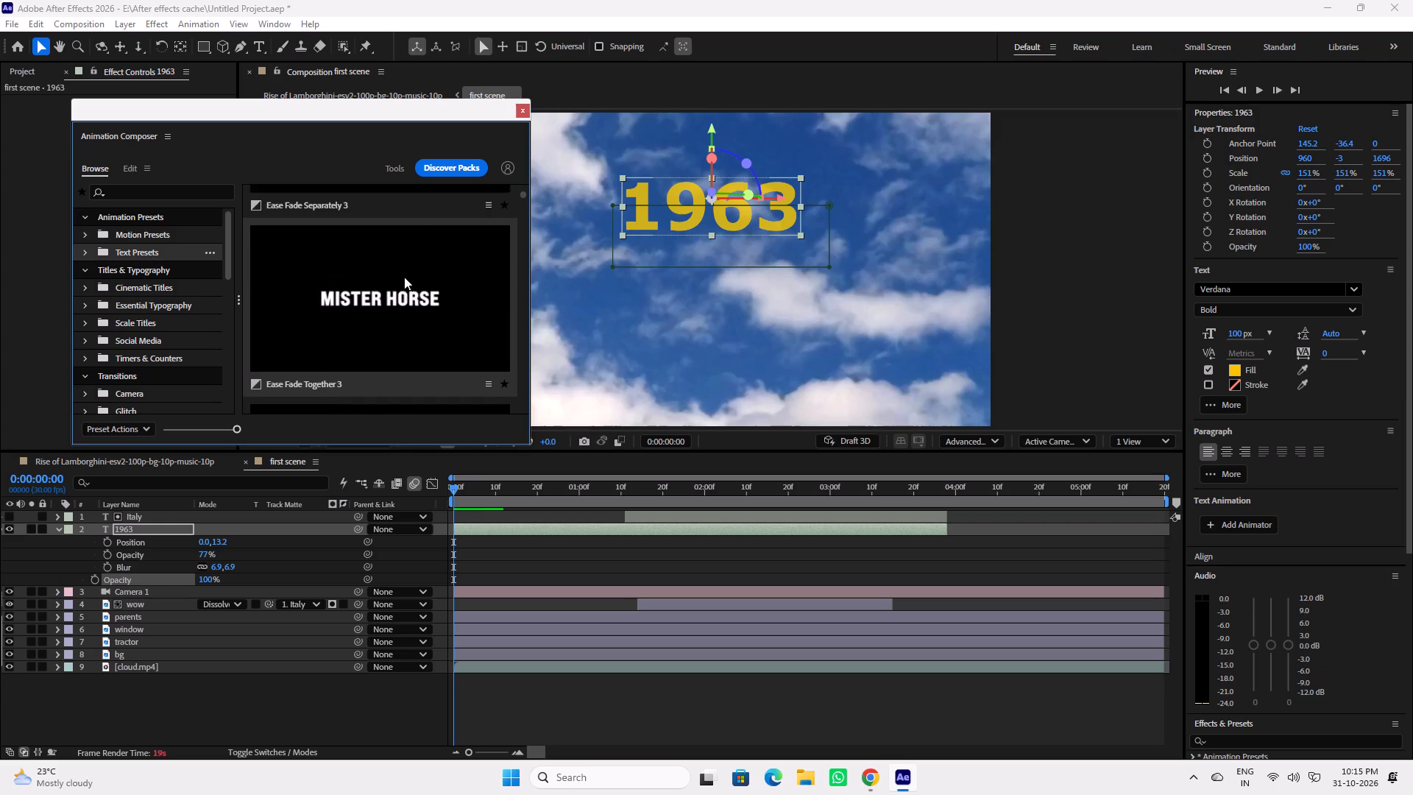
pyautogui.scroll(5, 404, 277)
pyautogui.scroll(-5, 404, 277)
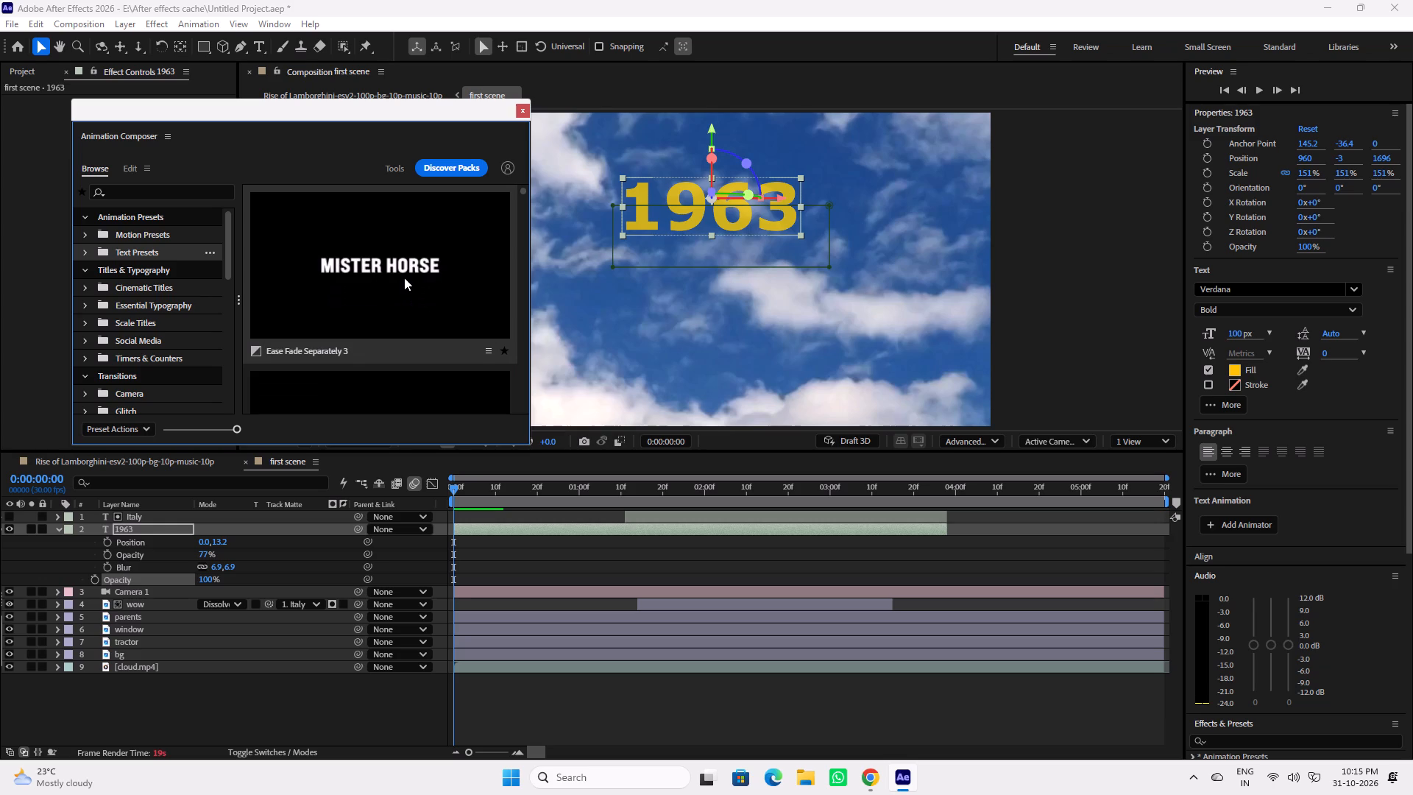
pyautogui.scroll(-3, 404, 278)
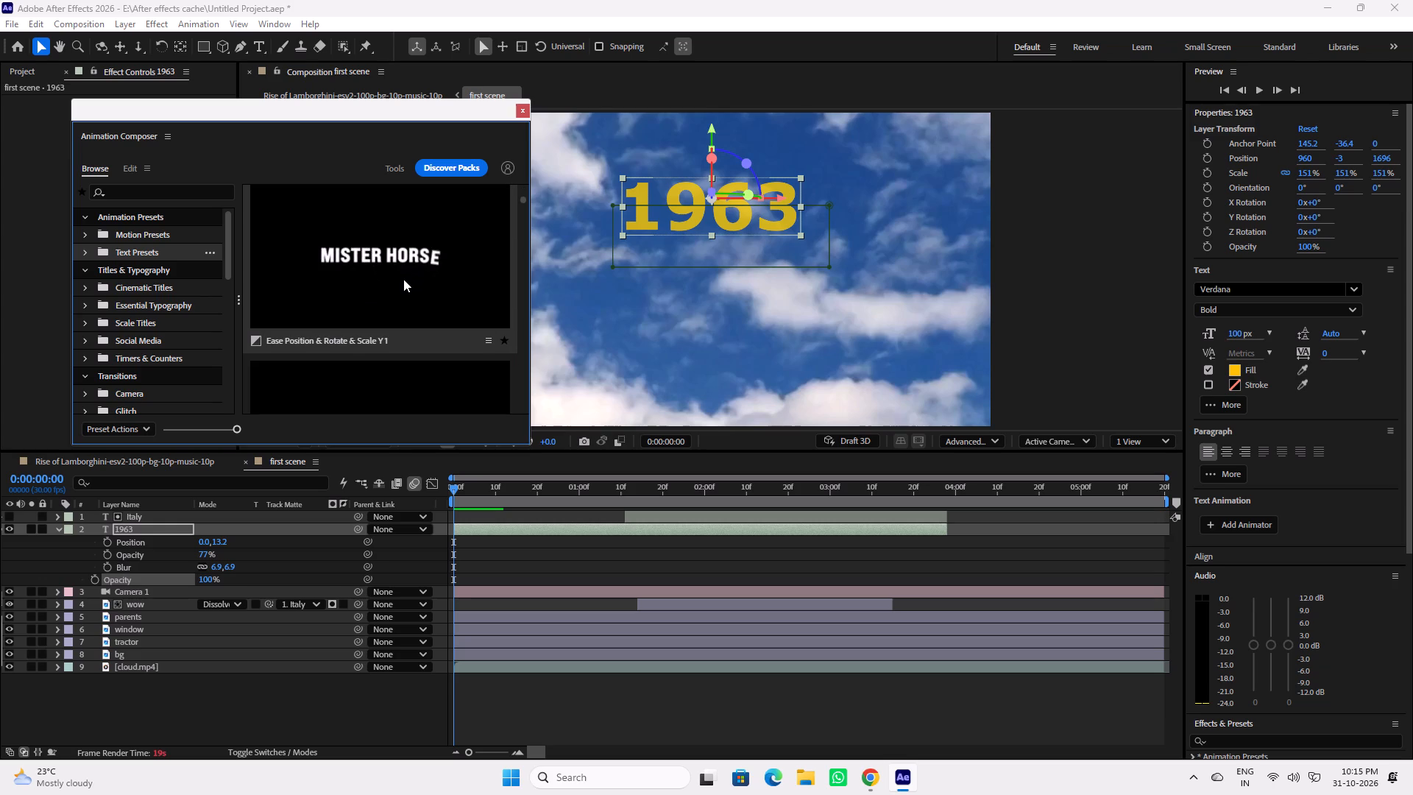
pyautogui.scroll(-6, 403, 279)
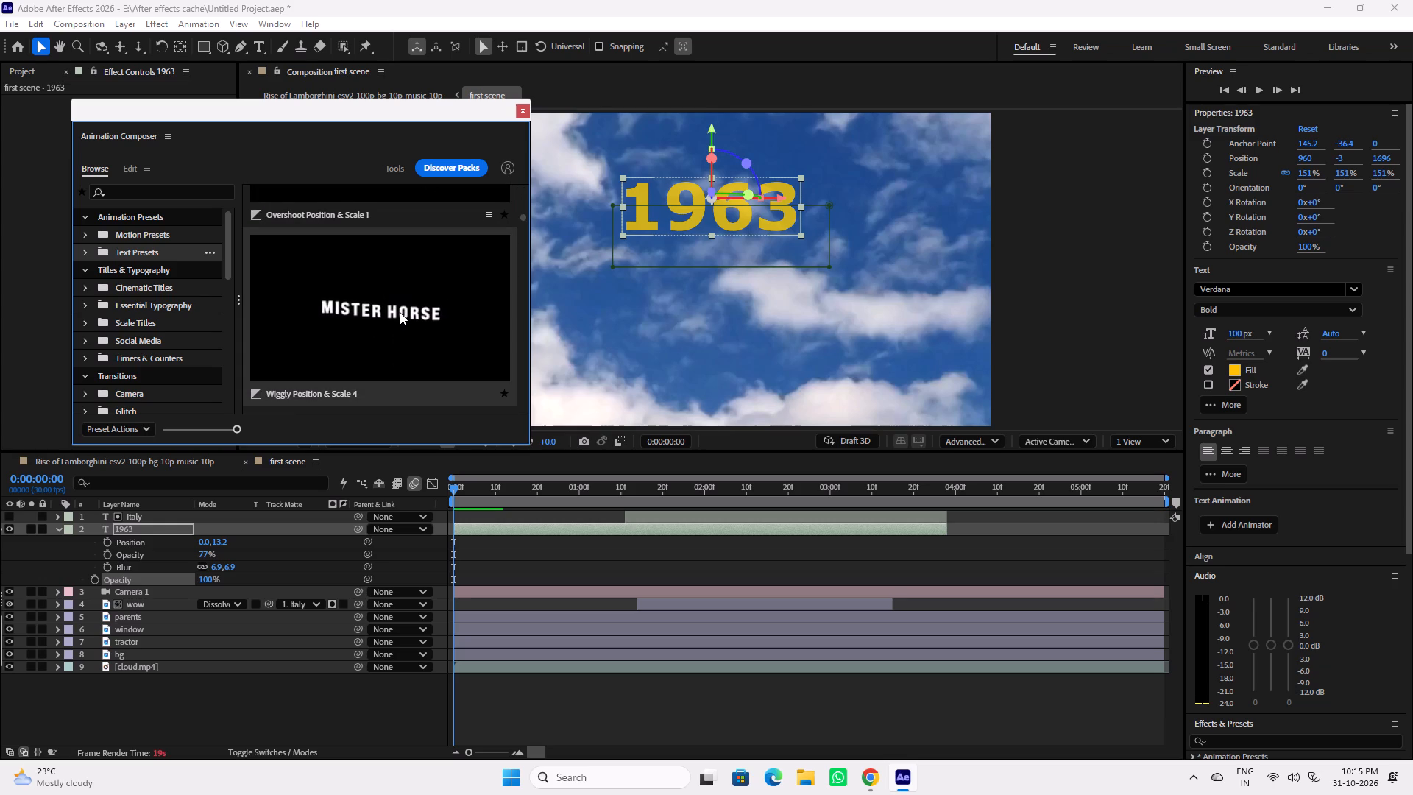
pyautogui.scroll(-17, 400, 312)
pyautogui.scroll(1, 400, 313)
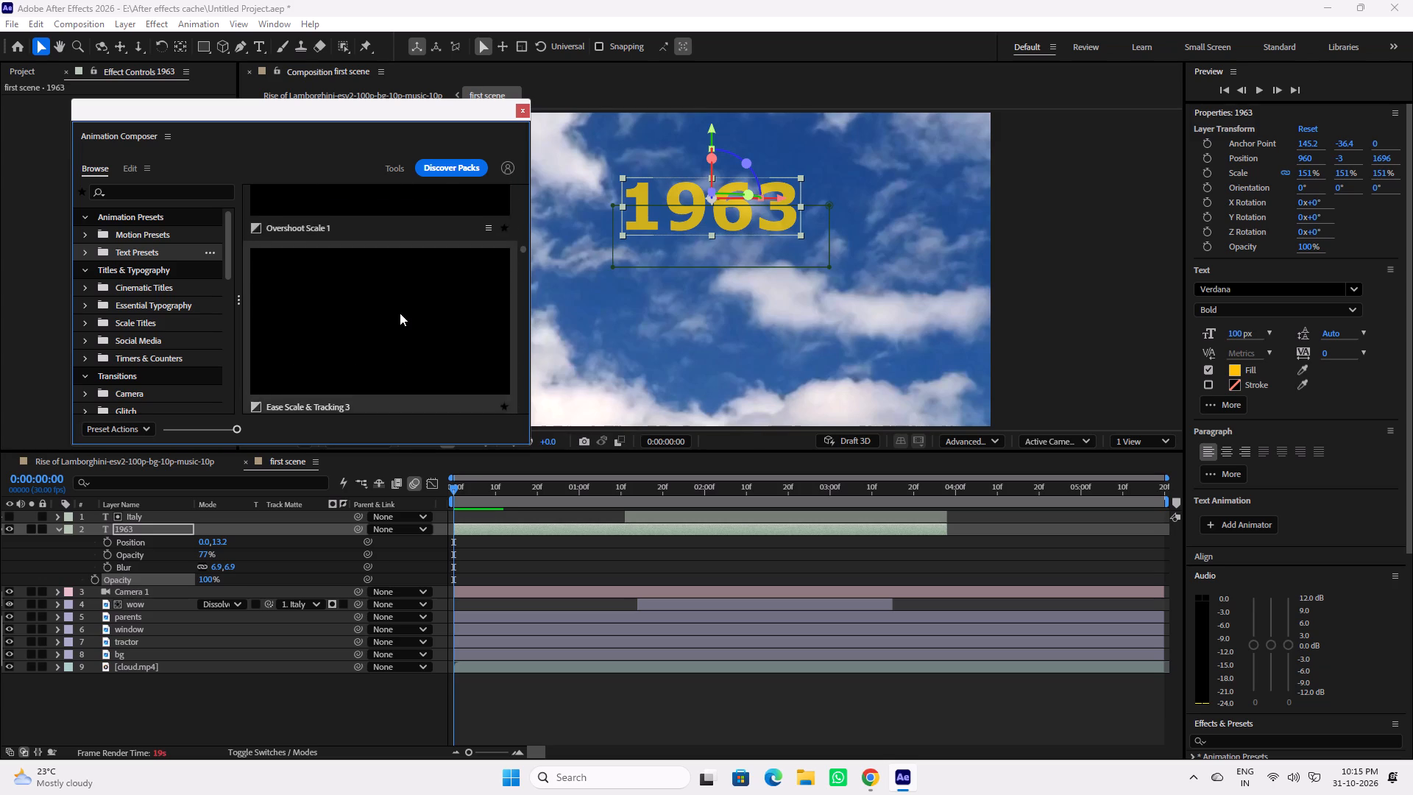
pyautogui.scroll(-11, 400, 313)
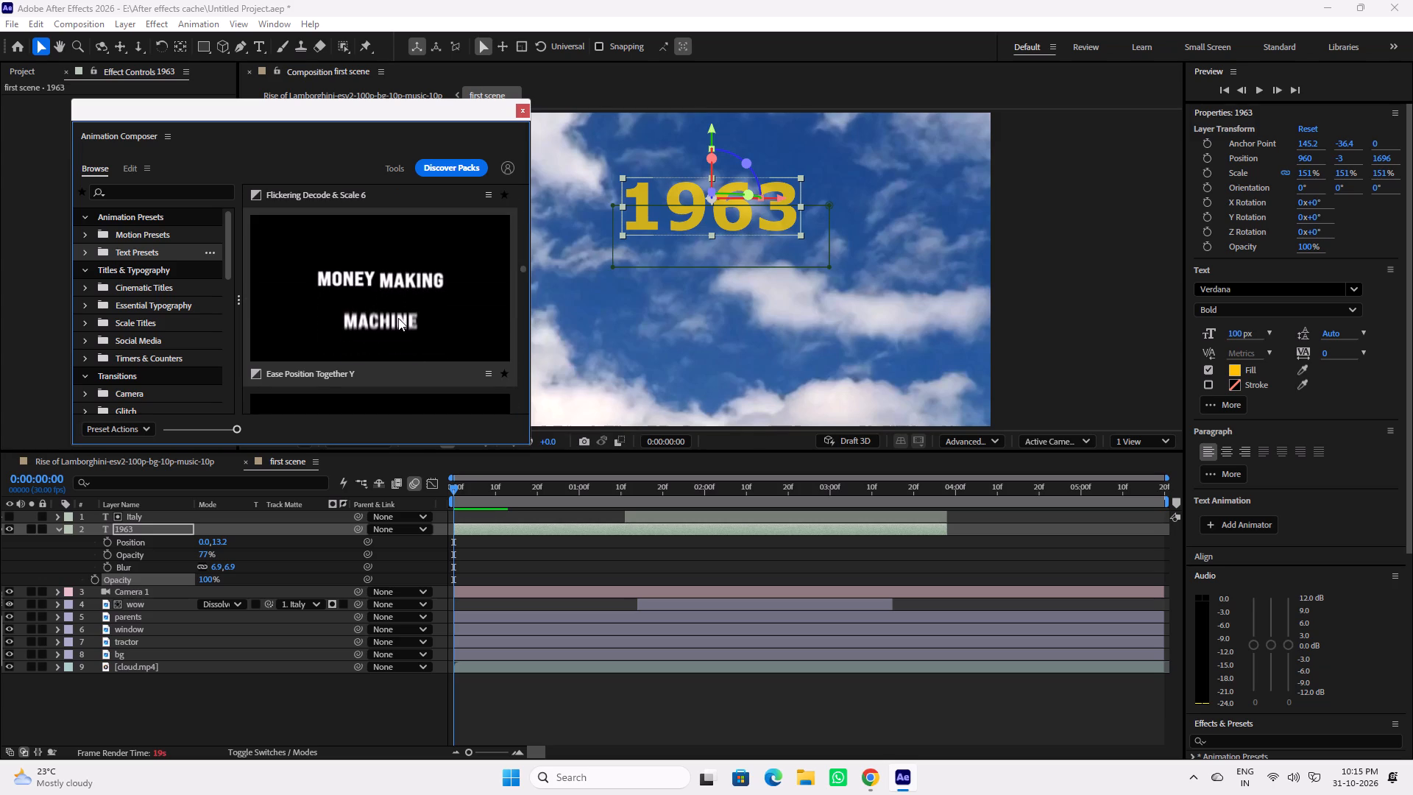
pyautogui.scroll(-12, 369, 311)
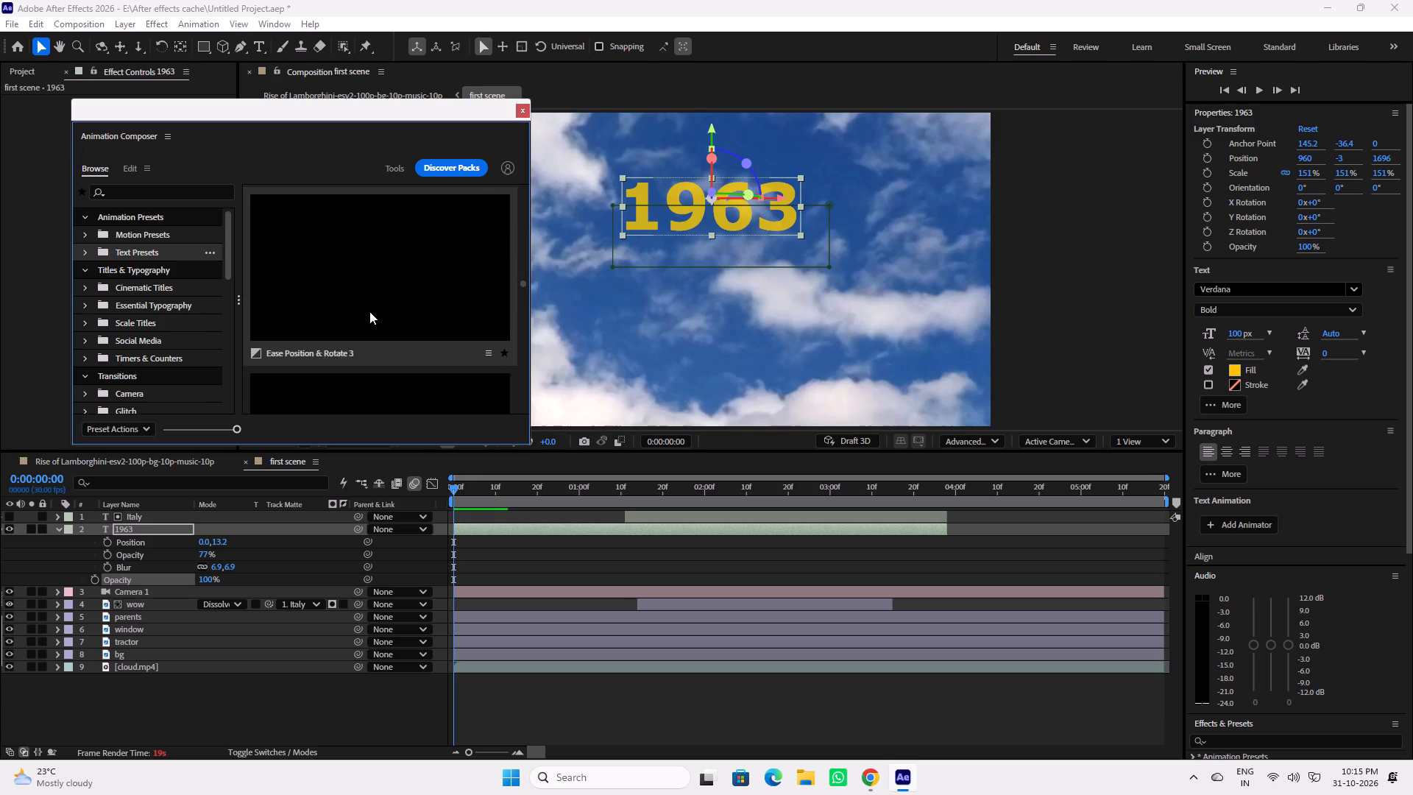
pyautogui.scroll(-10, 369, 311)
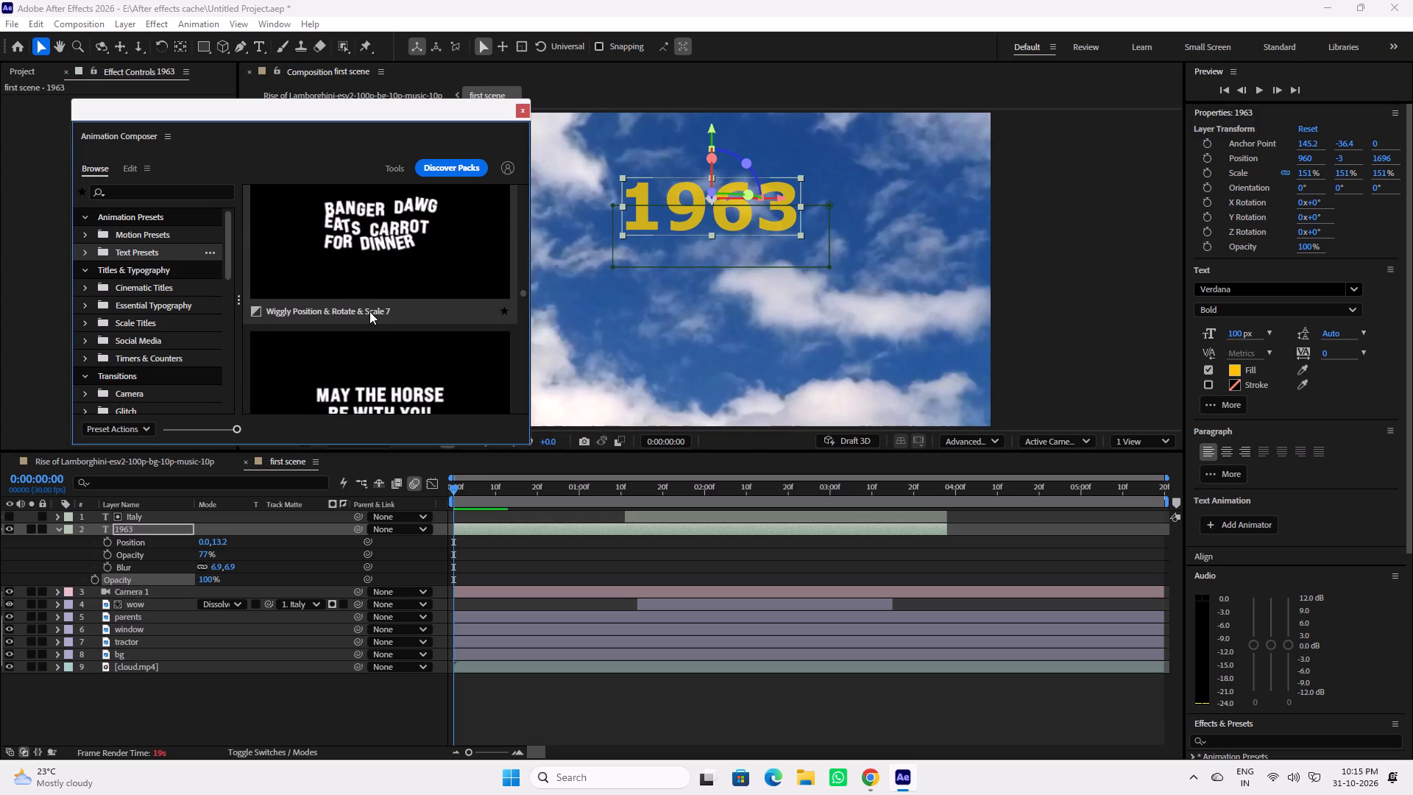
# Reduce Animation Composer's preset thumbnail size so the previews are arranged in two columns.
pyautogui.moveTo(227, 428); pyautogui.dragTo(217, 428)
pyautogui.click(199, 430)
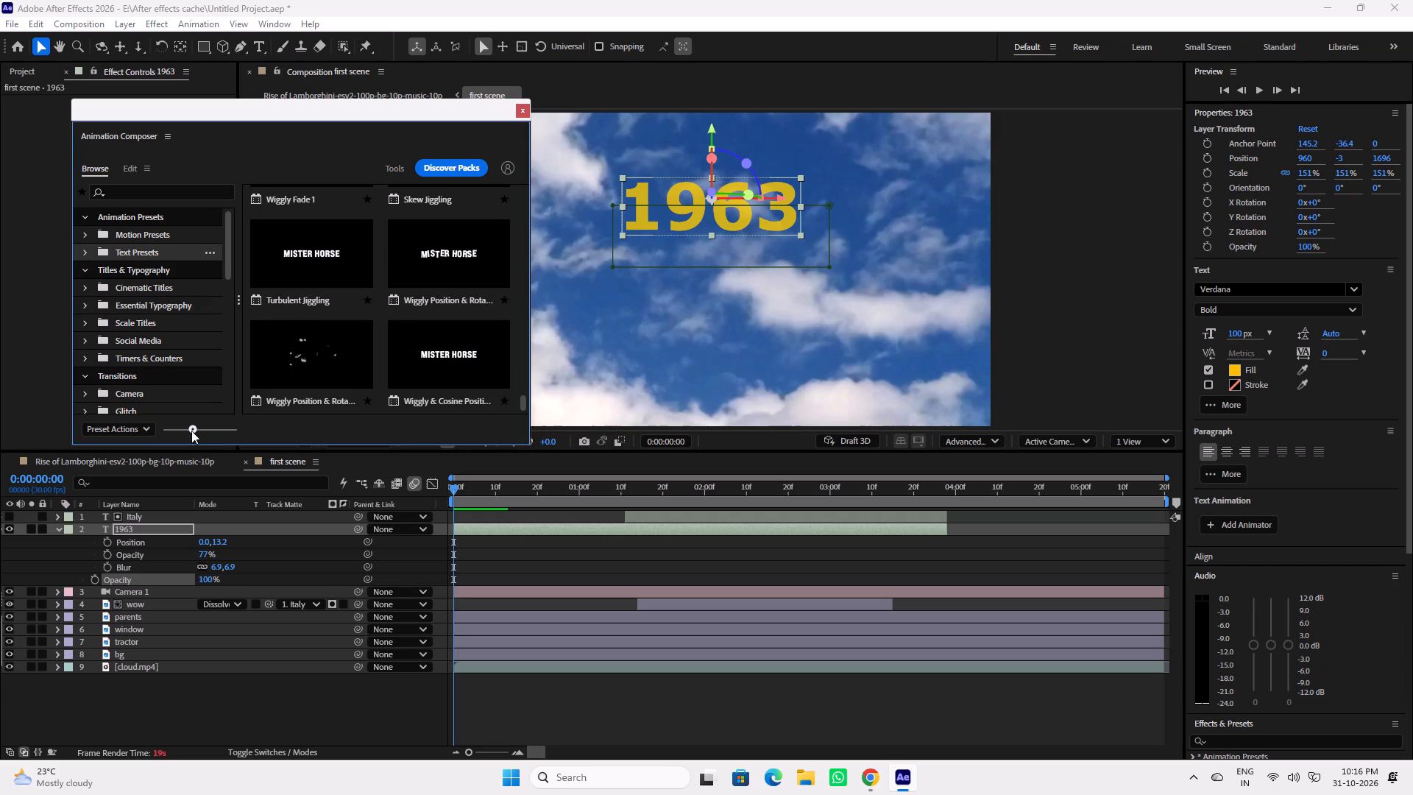
pyautogui.click(170, 428)
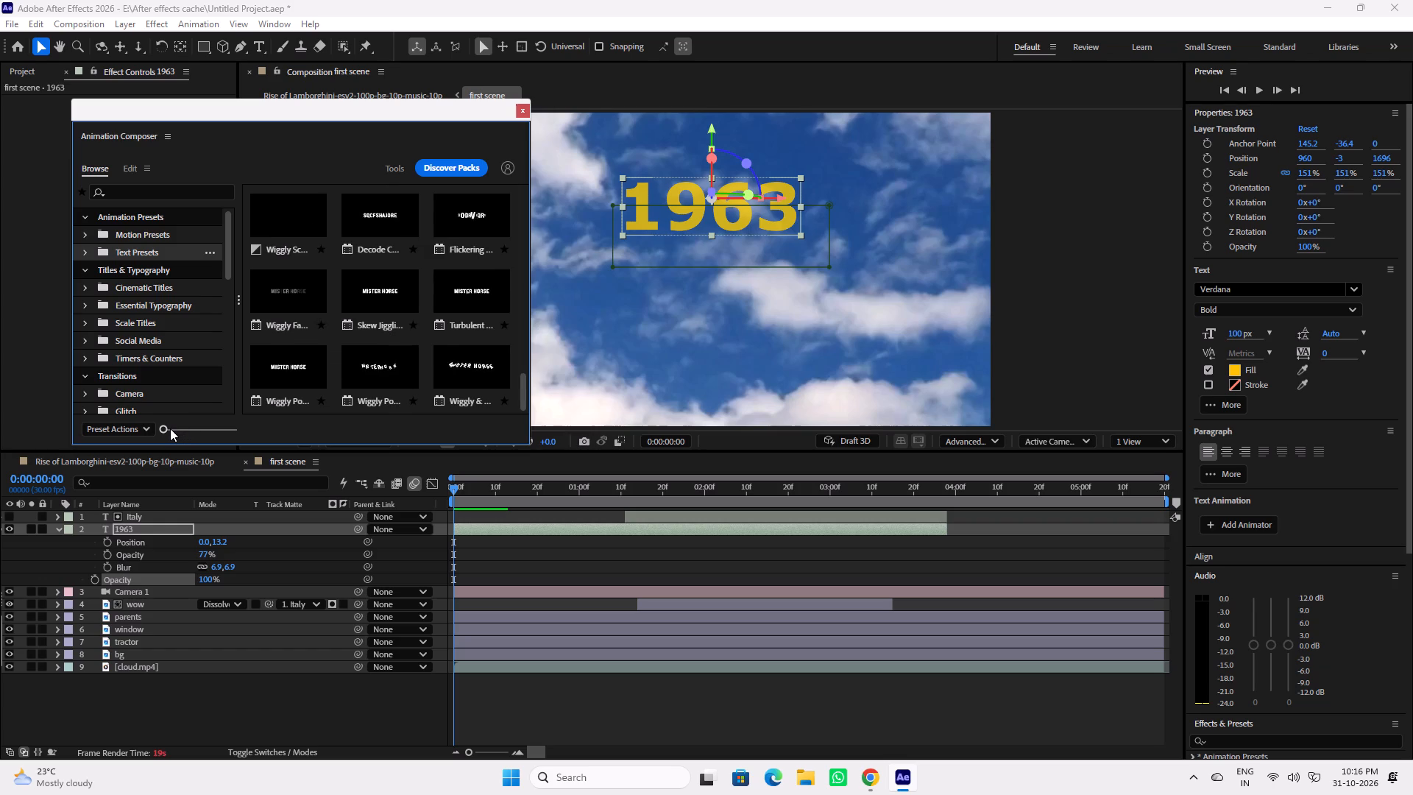
pyautogui.click(176, 428)
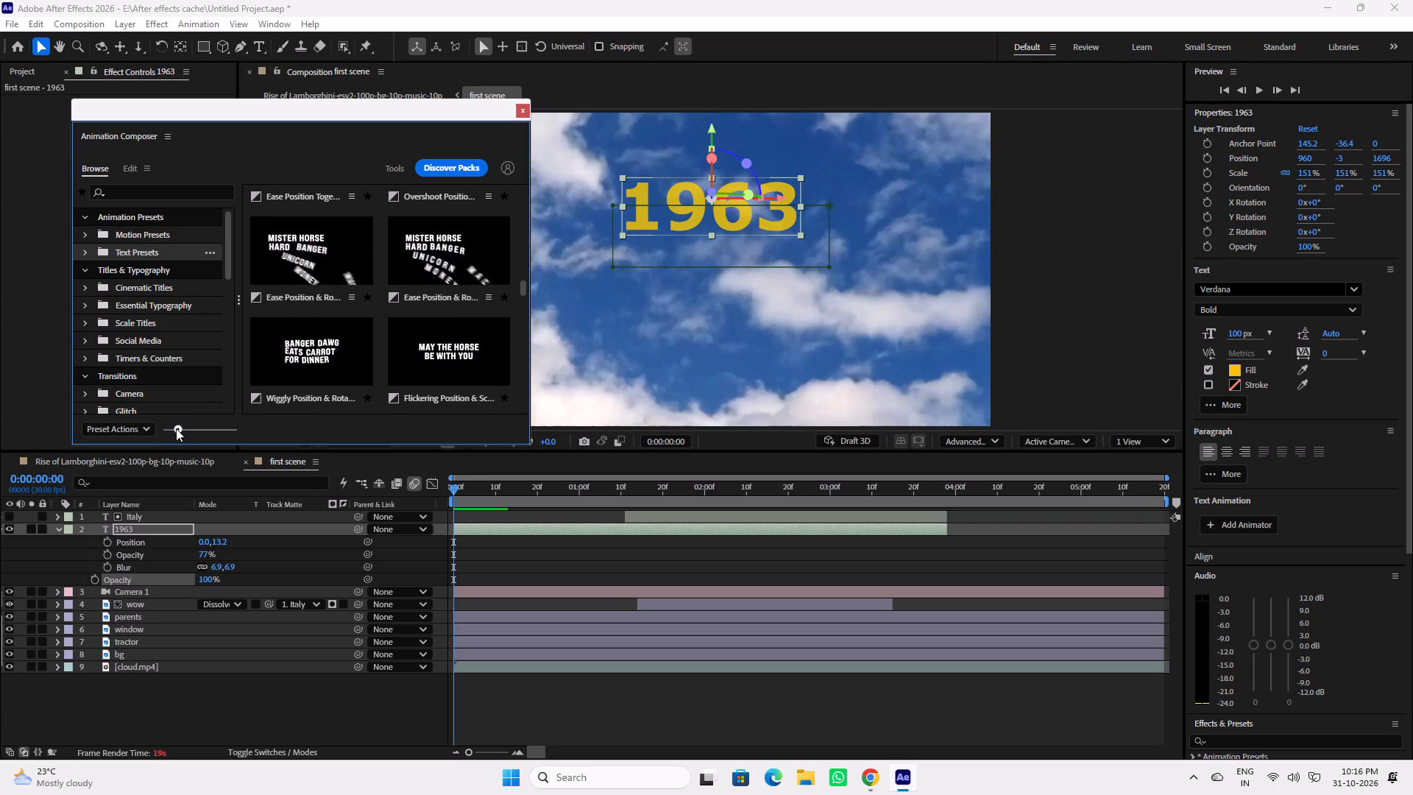
pyautogui.scroll(-6, 362, 327)
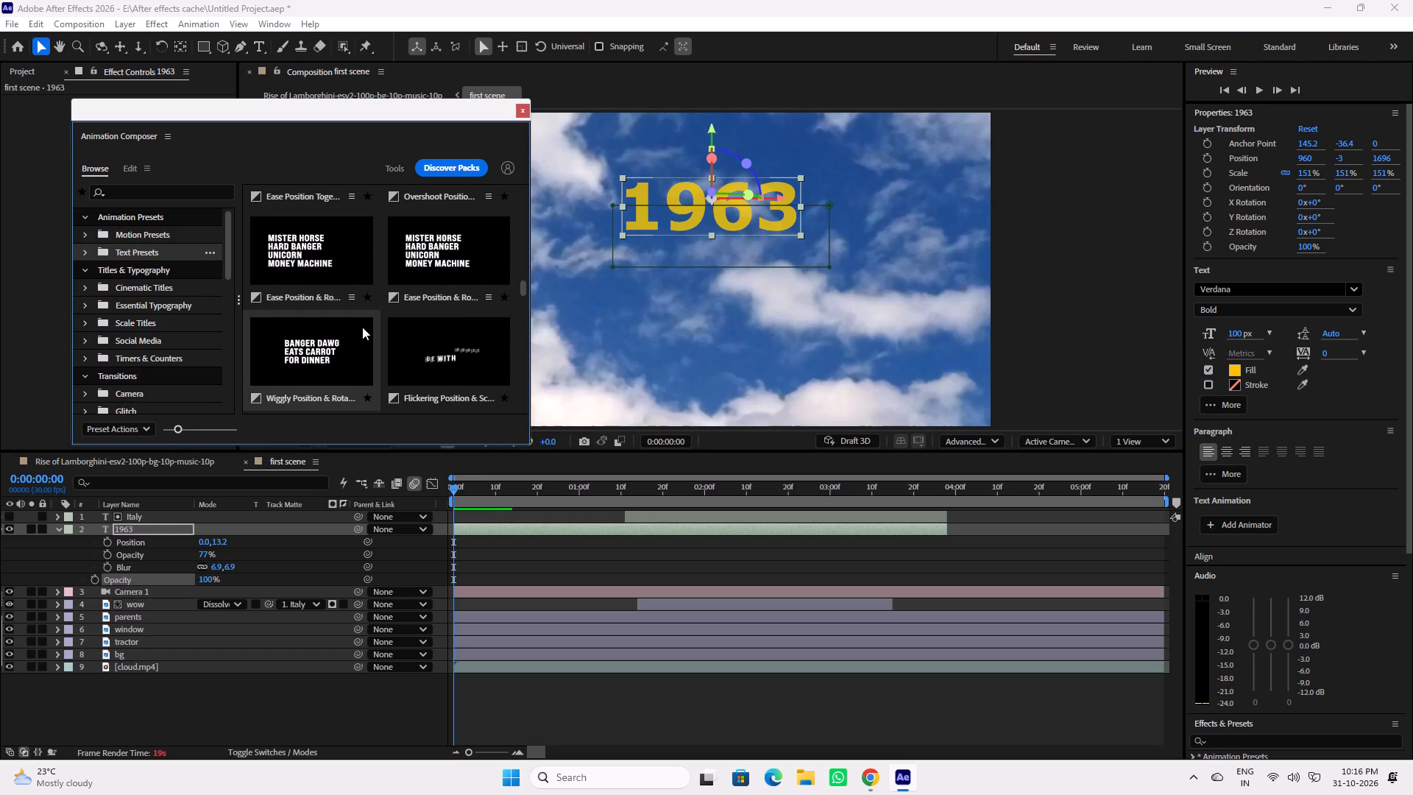
pyautogui.click(167, 428)
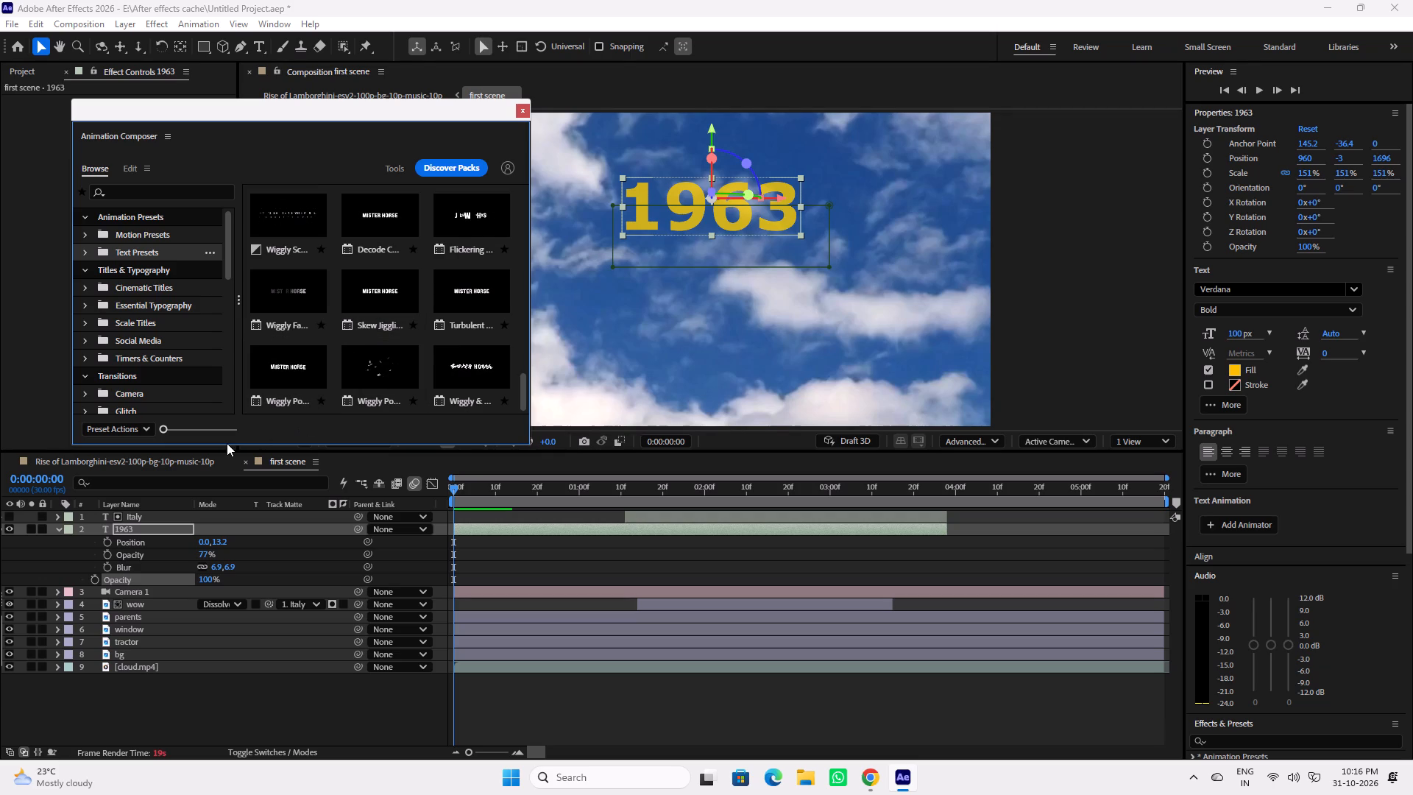
pyautogui.click(171, 430)
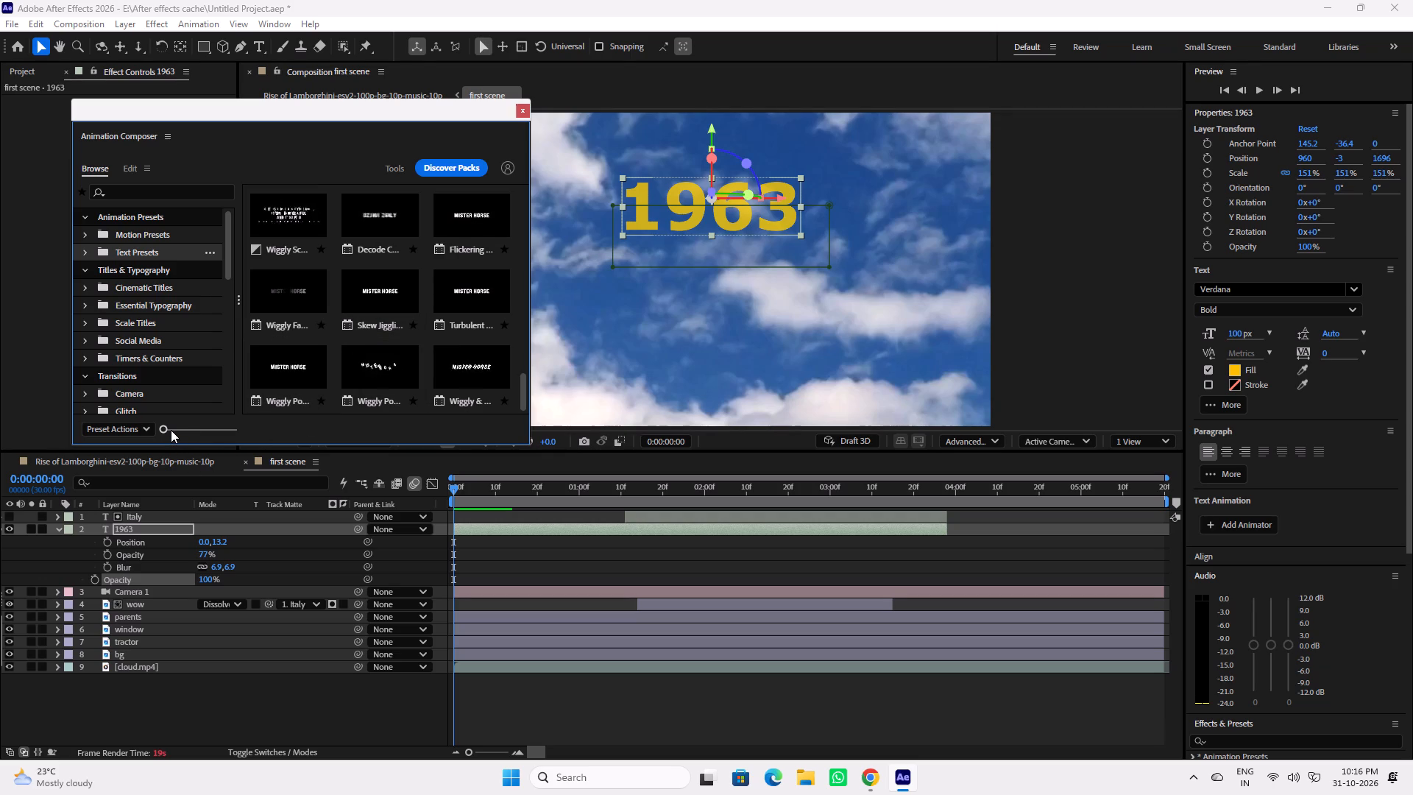
pyautogui.moveTo(166, 426); pyautogui.dragTo(185, 429)
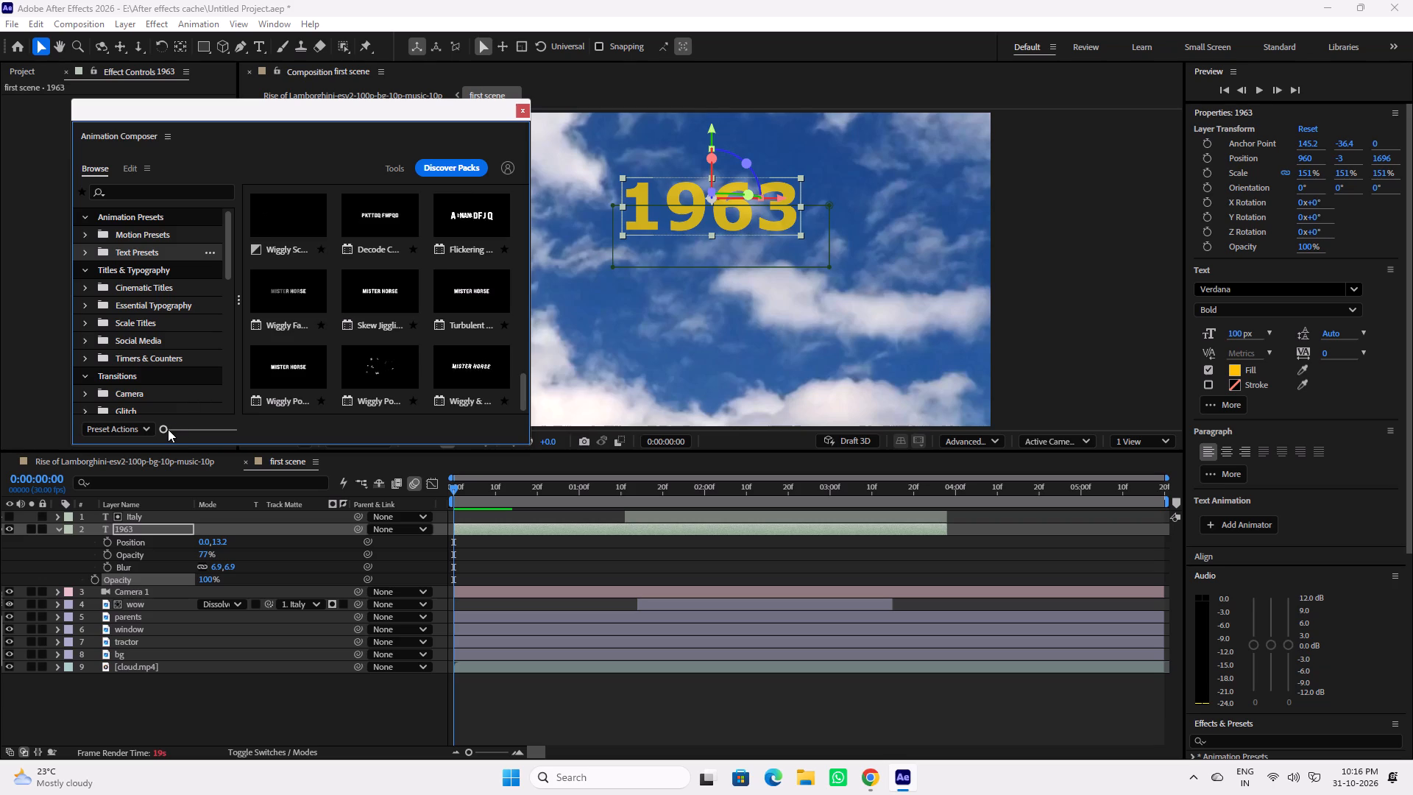
# Look through the remaining Text Presets down to the end of the list, including the decode, jiggling and wiggly animations.
pyautogui.scroll(-6, 356, 324)
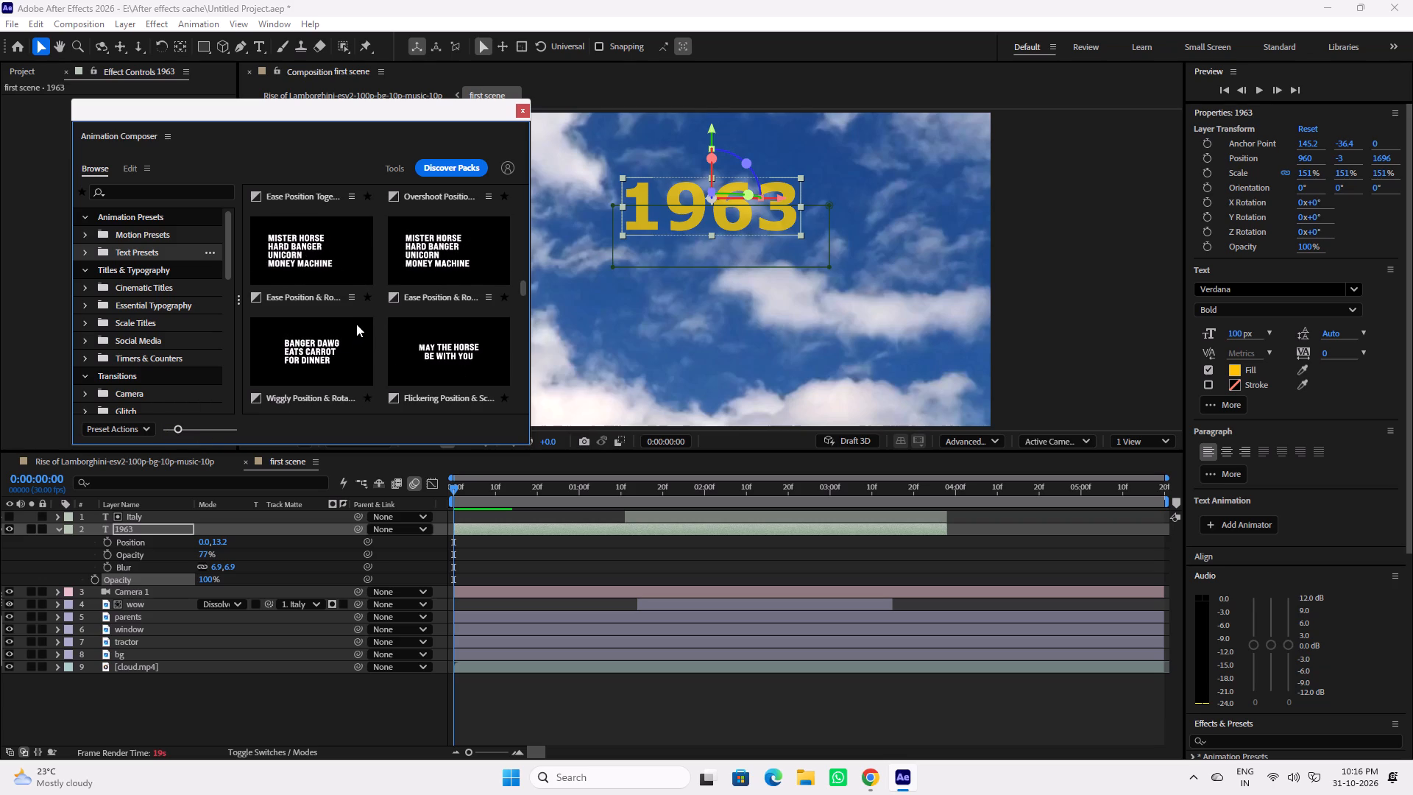
pyautogui.scroll(-2, 356, 324)
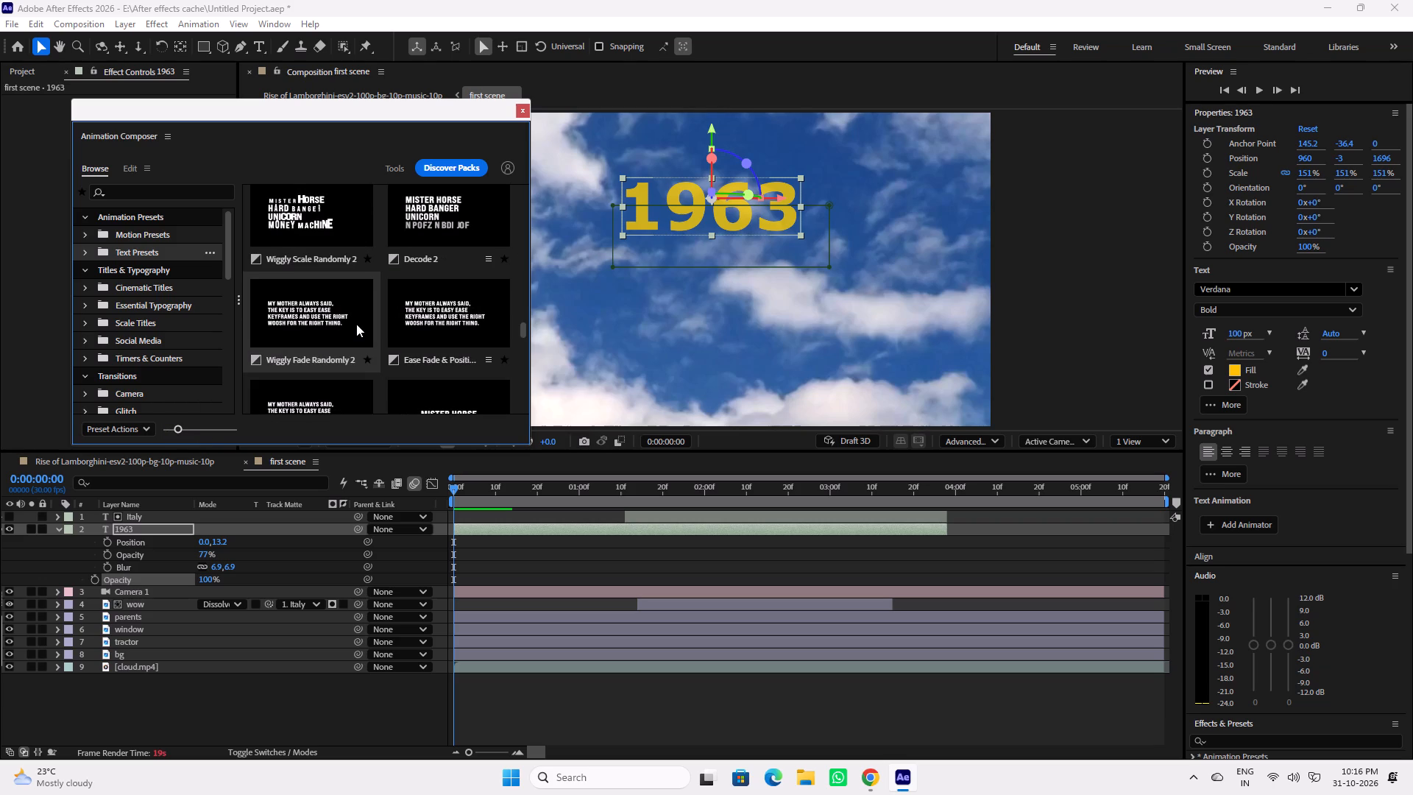
pyautogui.scroll(-3, 356, 324)
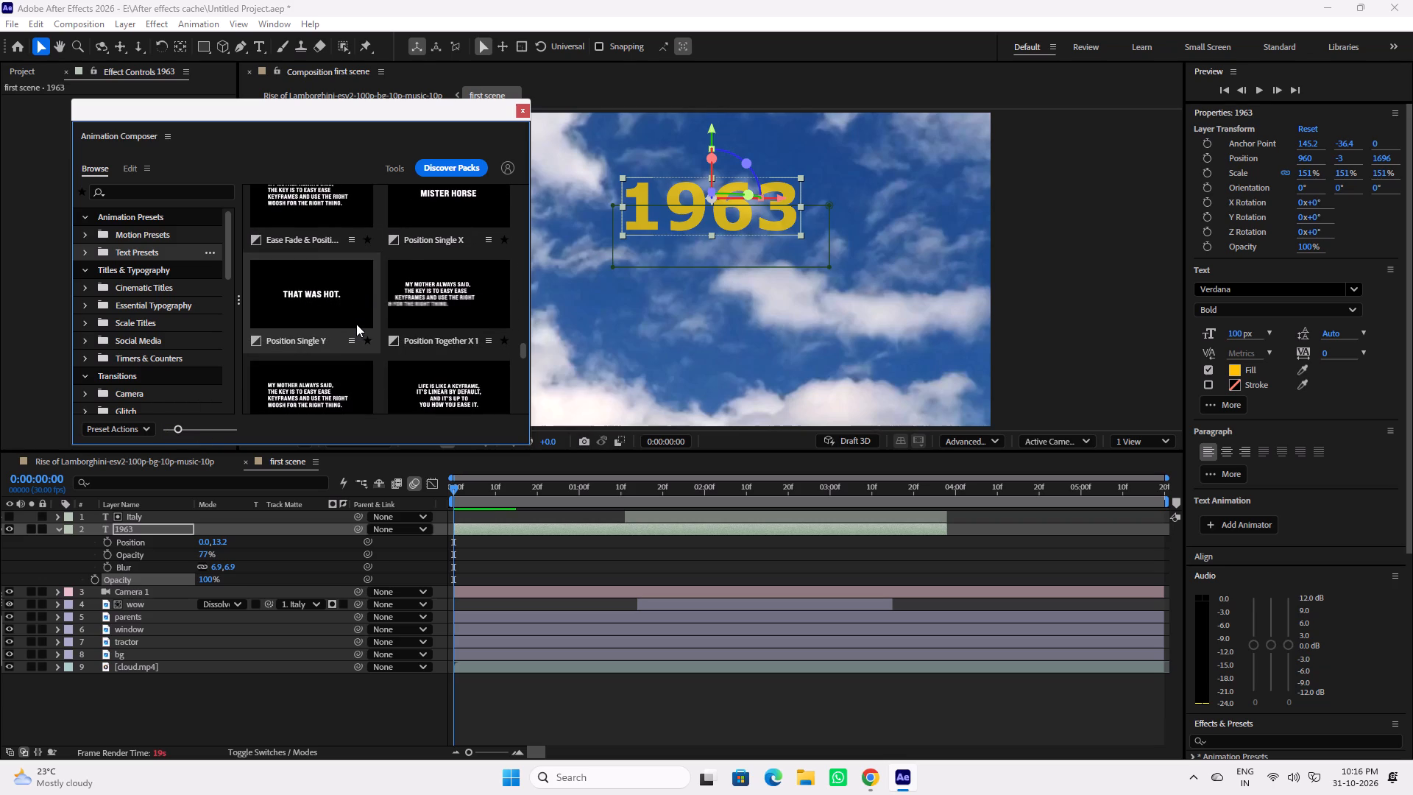
pyautogui.scroll(-7, 356, 324)
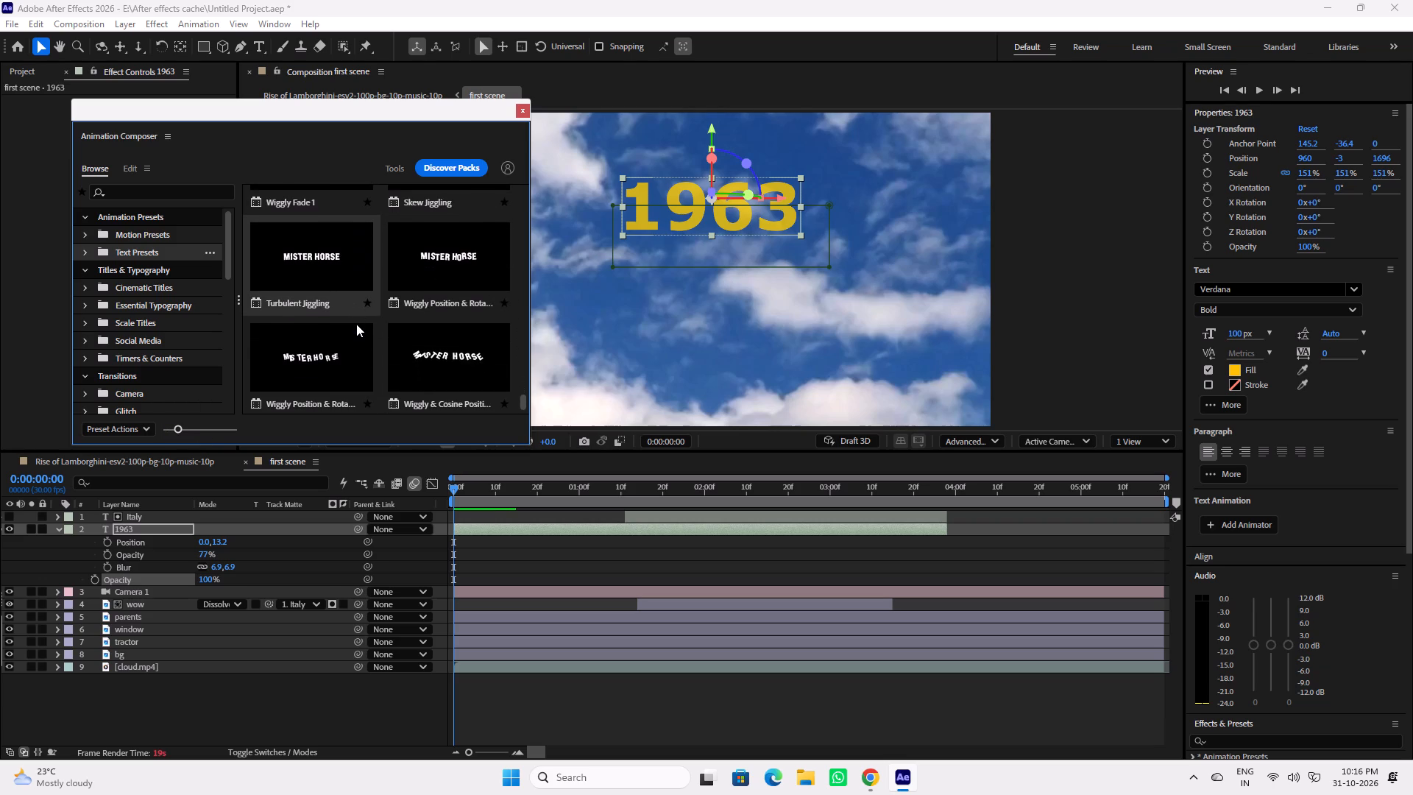
pyautogui.scroll(4, 356, 324)
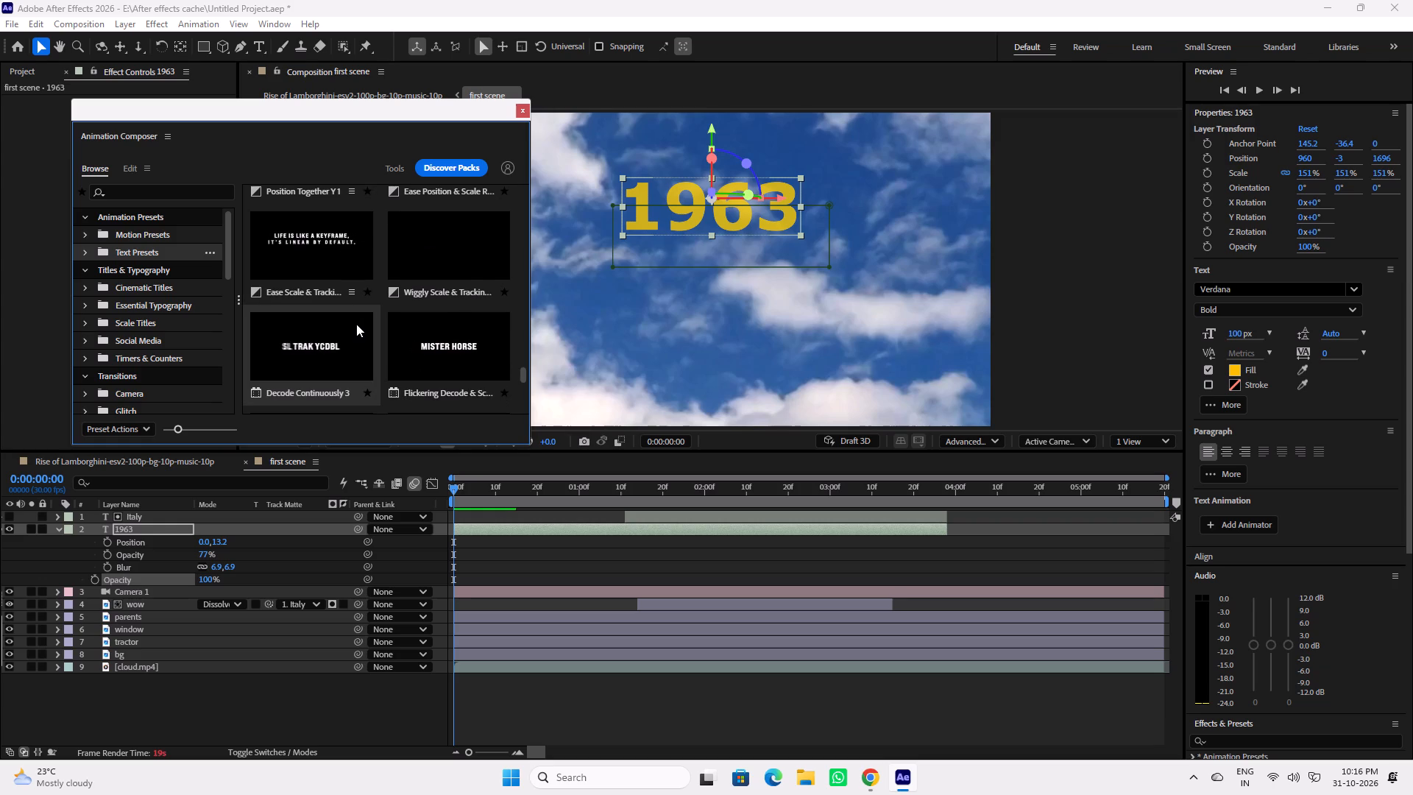
pyautogui.scroll(-10, 356, 324)
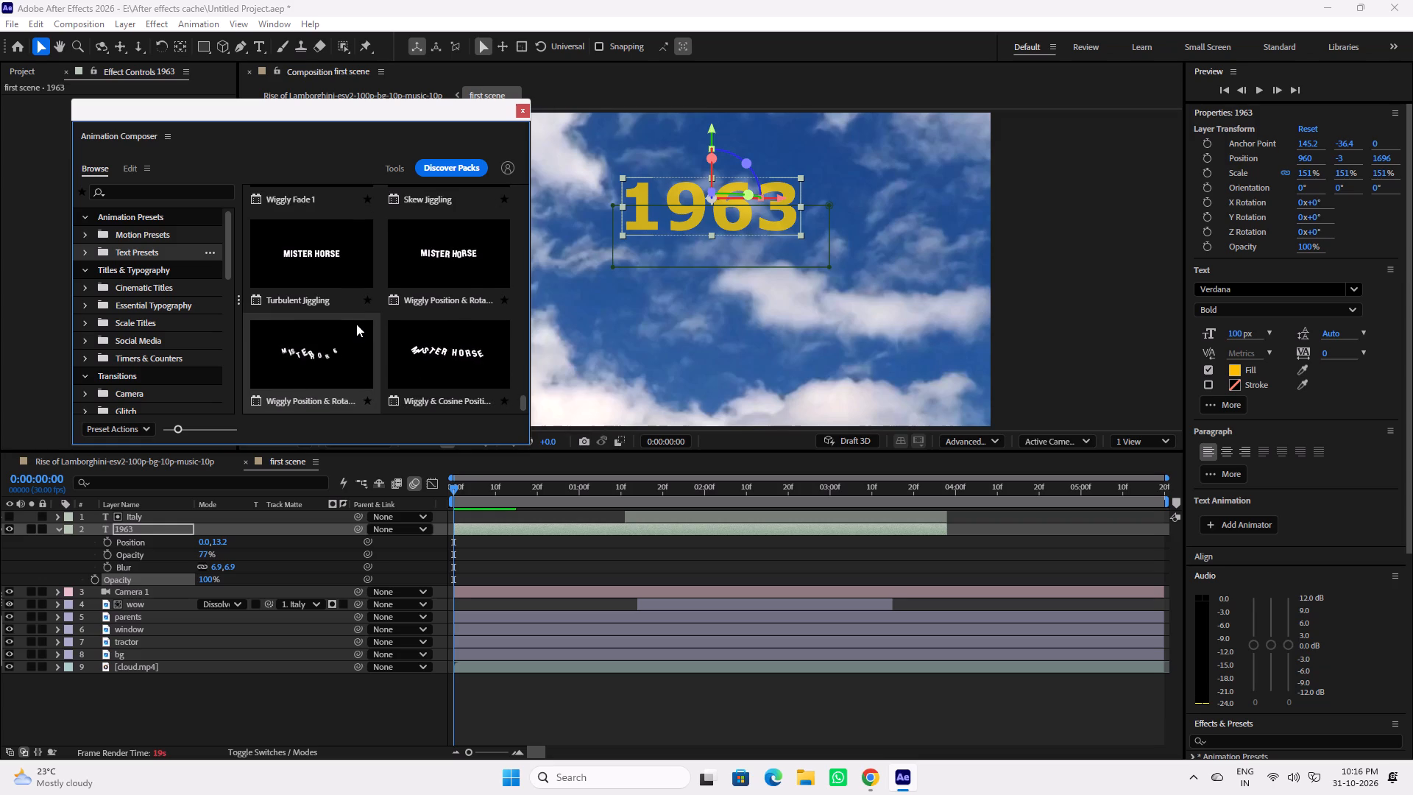
pyautogui.scroll(-14, 356, 324)
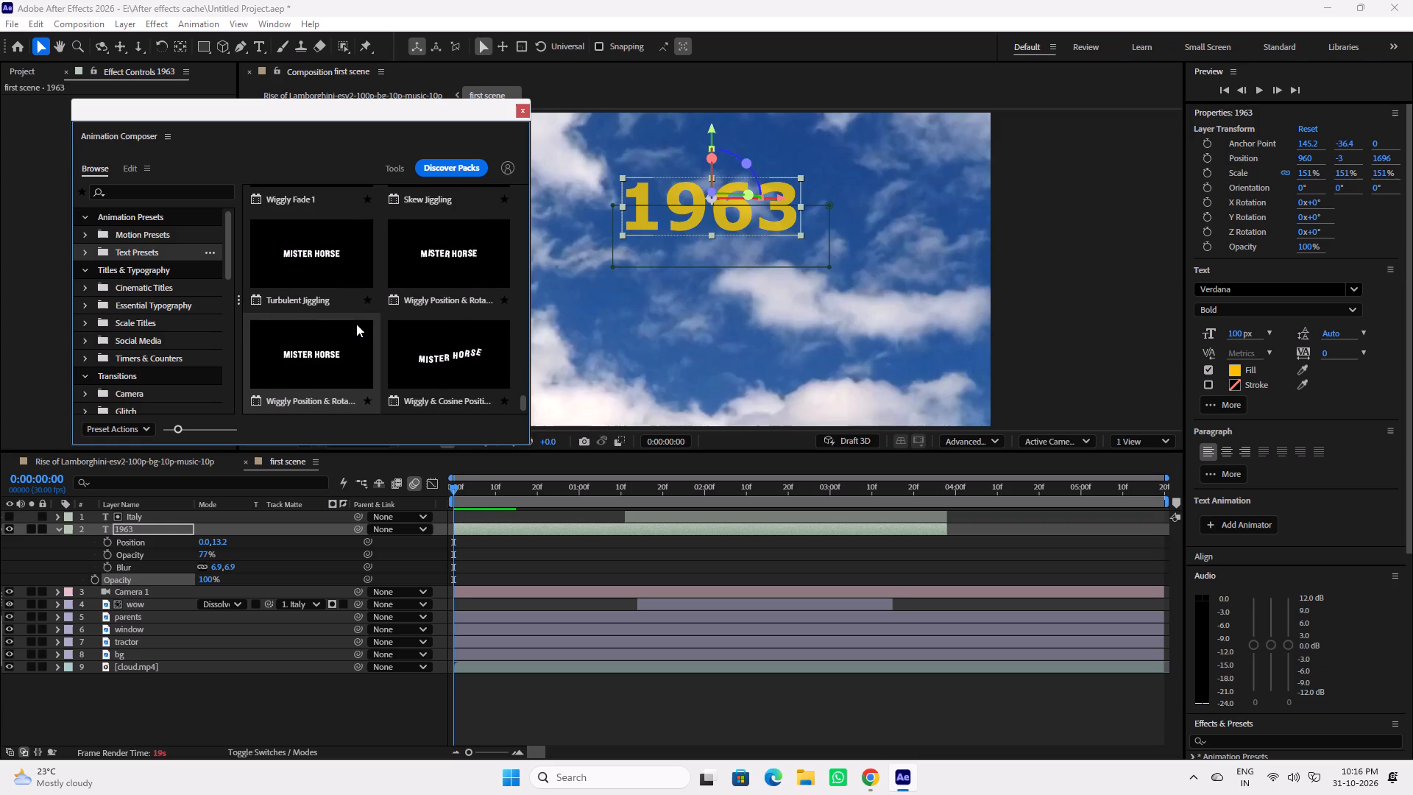
pyautogui.scroll(-14, 356, 324)
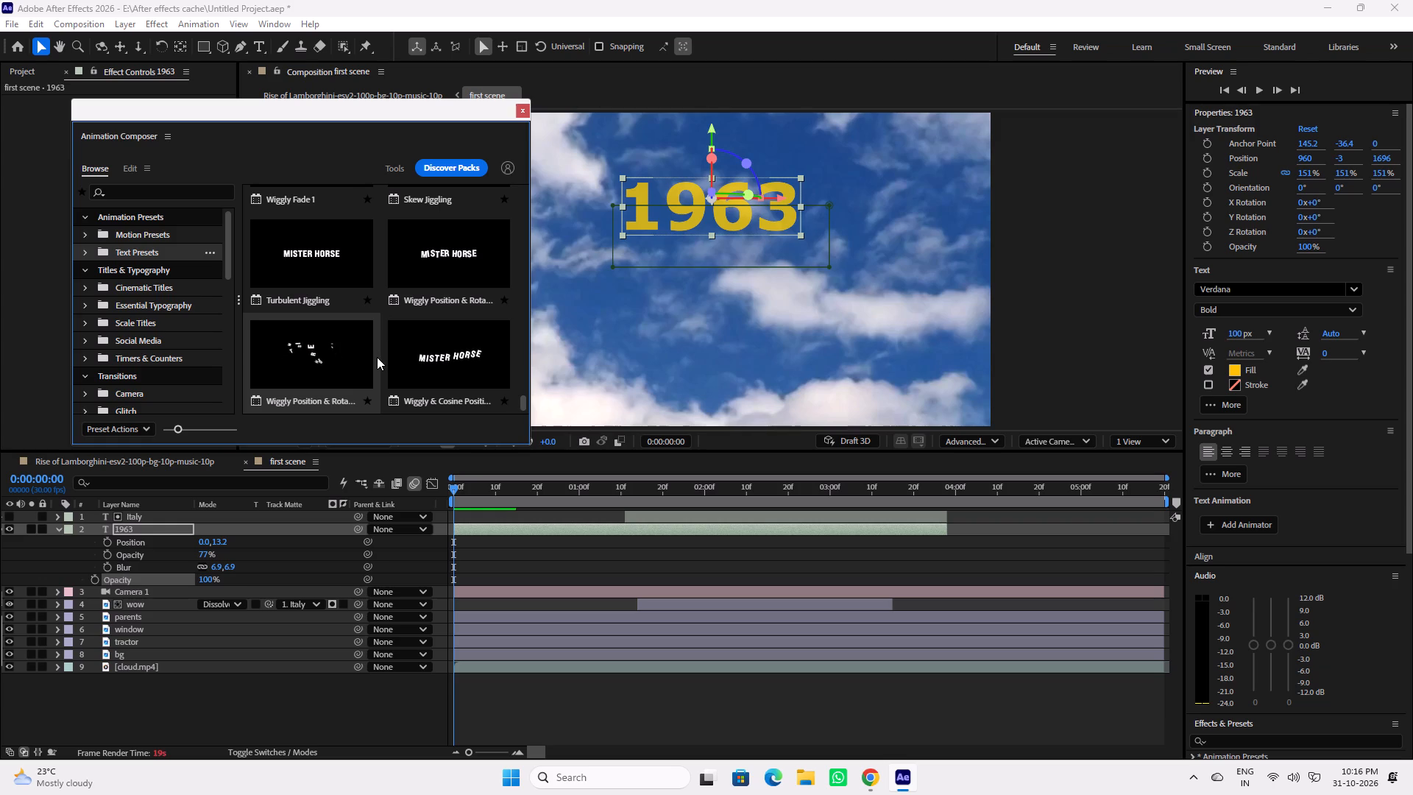
pyautogui.scroll(14, 377, 357)
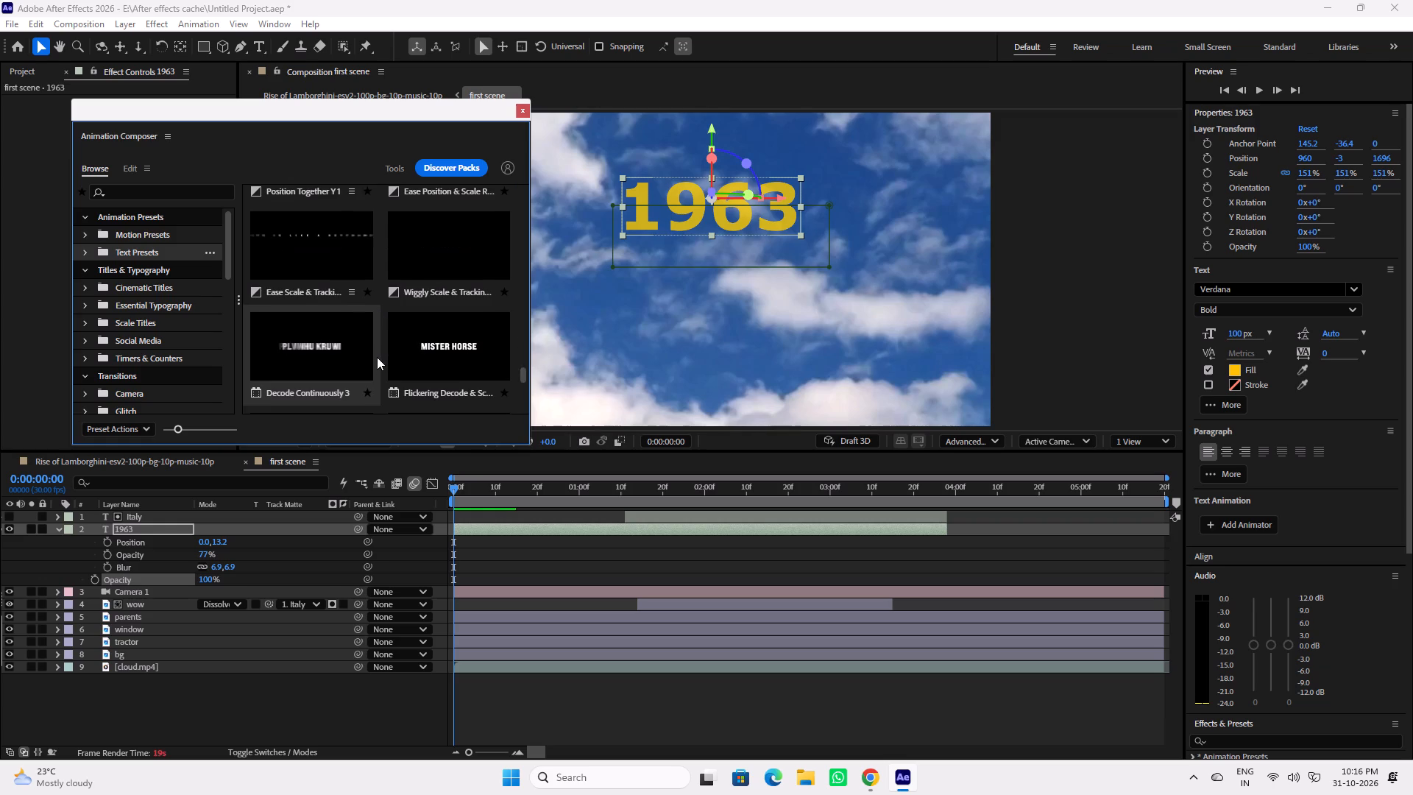
pyautogui.scroll(4, 377, 357)
# Look through Animation Composer's Motion Presets, Scale Titles and Essential Typography presets.
pyautogui.click(137, 235)
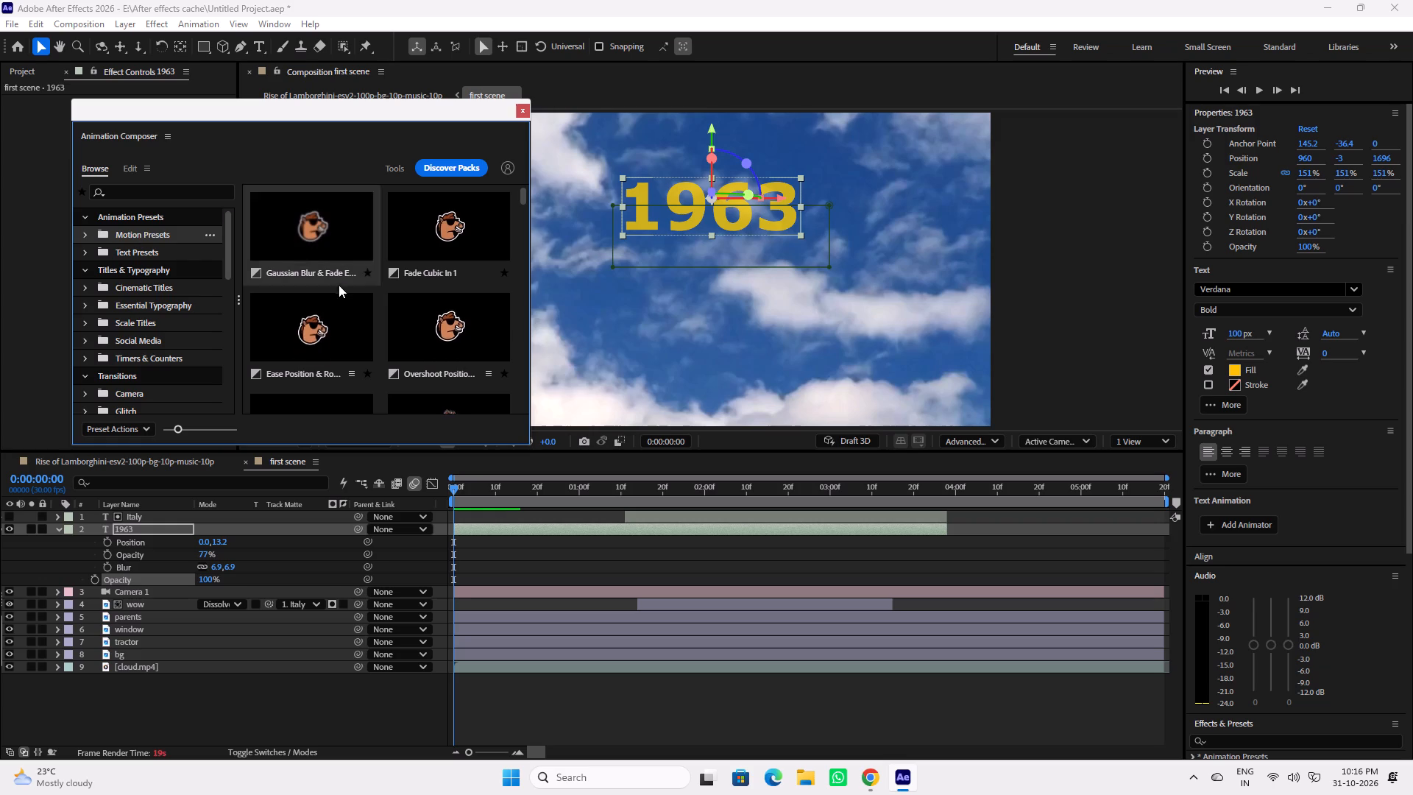
pyautogui.scroll(7, 367, 314)
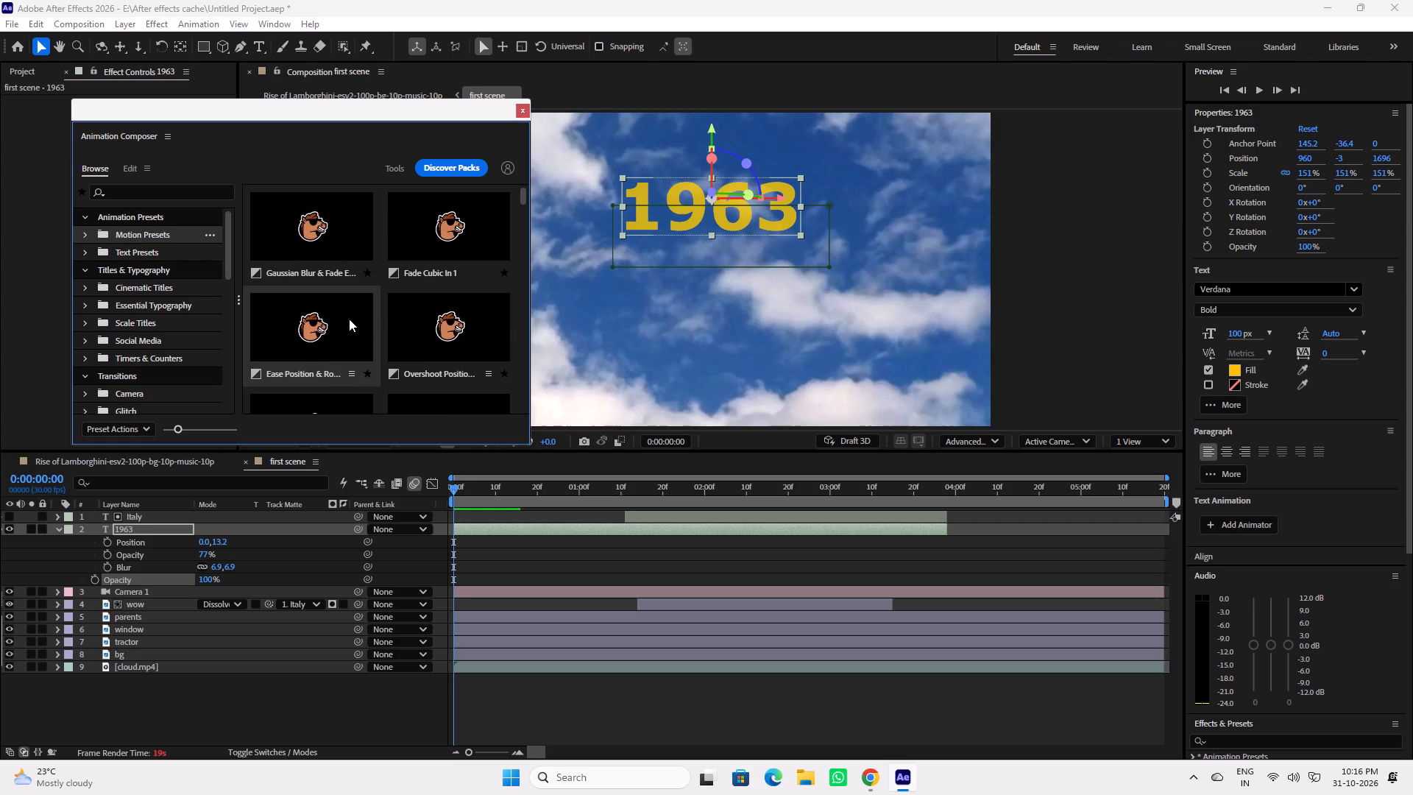
pyautogui.scroll(-7, 349, 319)
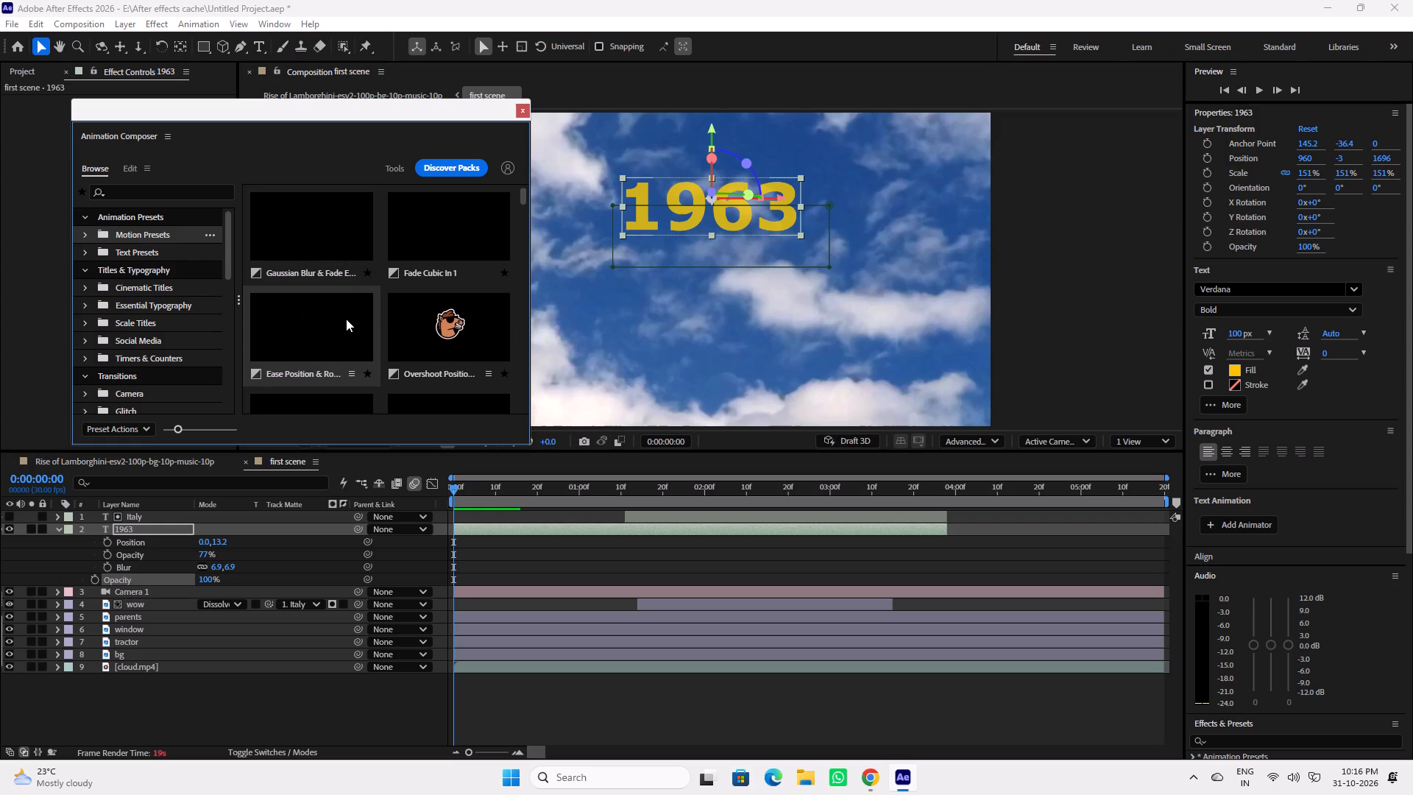
pyautogui.scroll(-8, 346, 319)
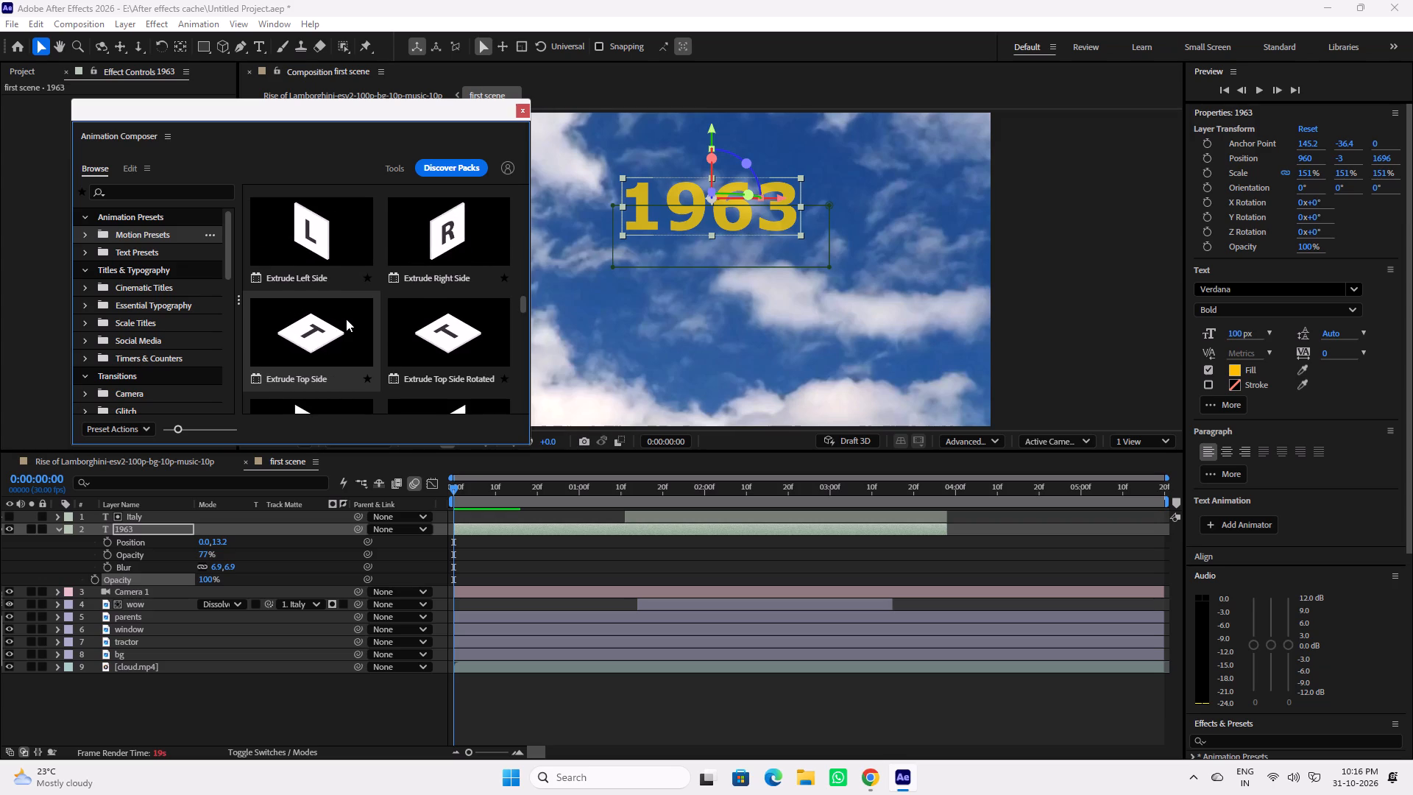
pyautogui.scroll(-6, 346, 319)
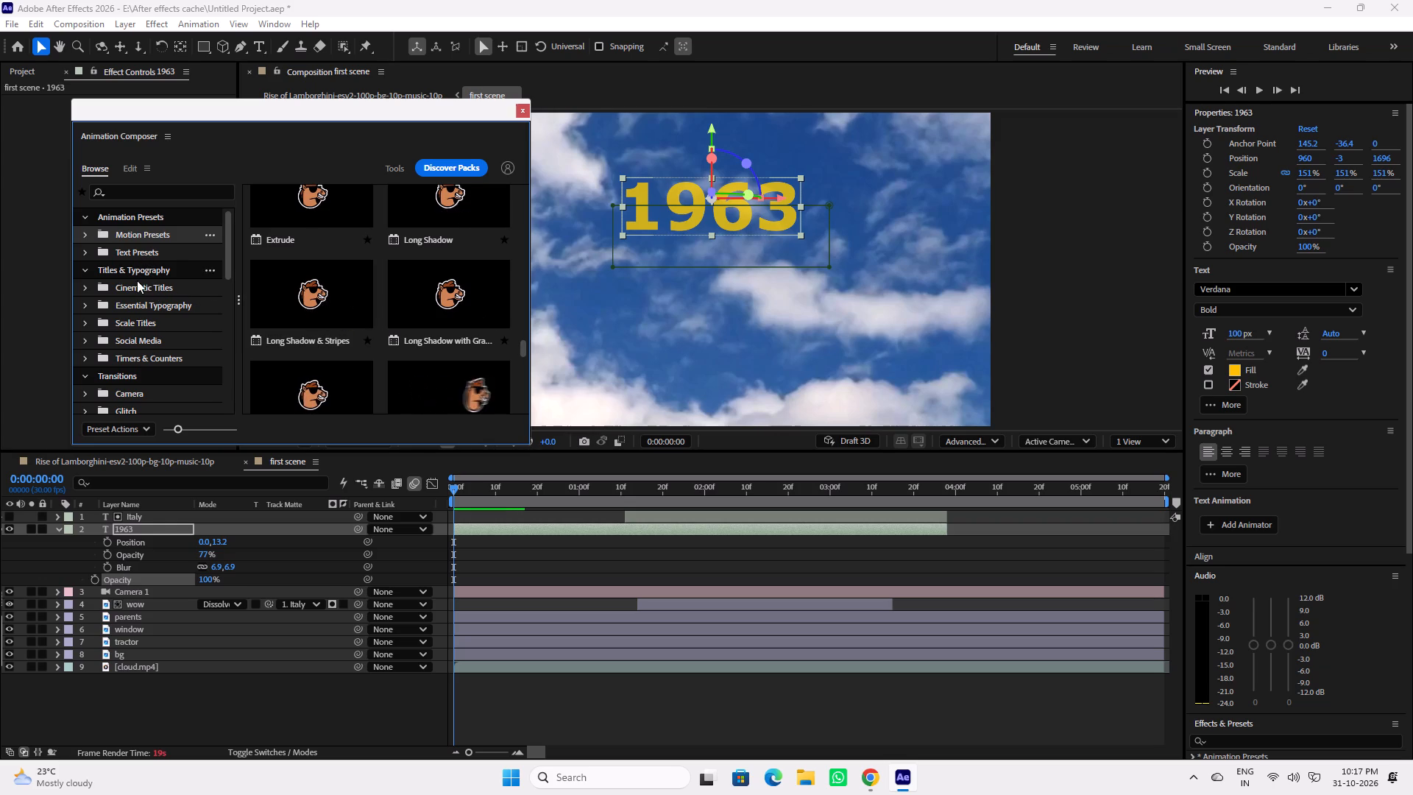
pyautogui.click(144, 323)
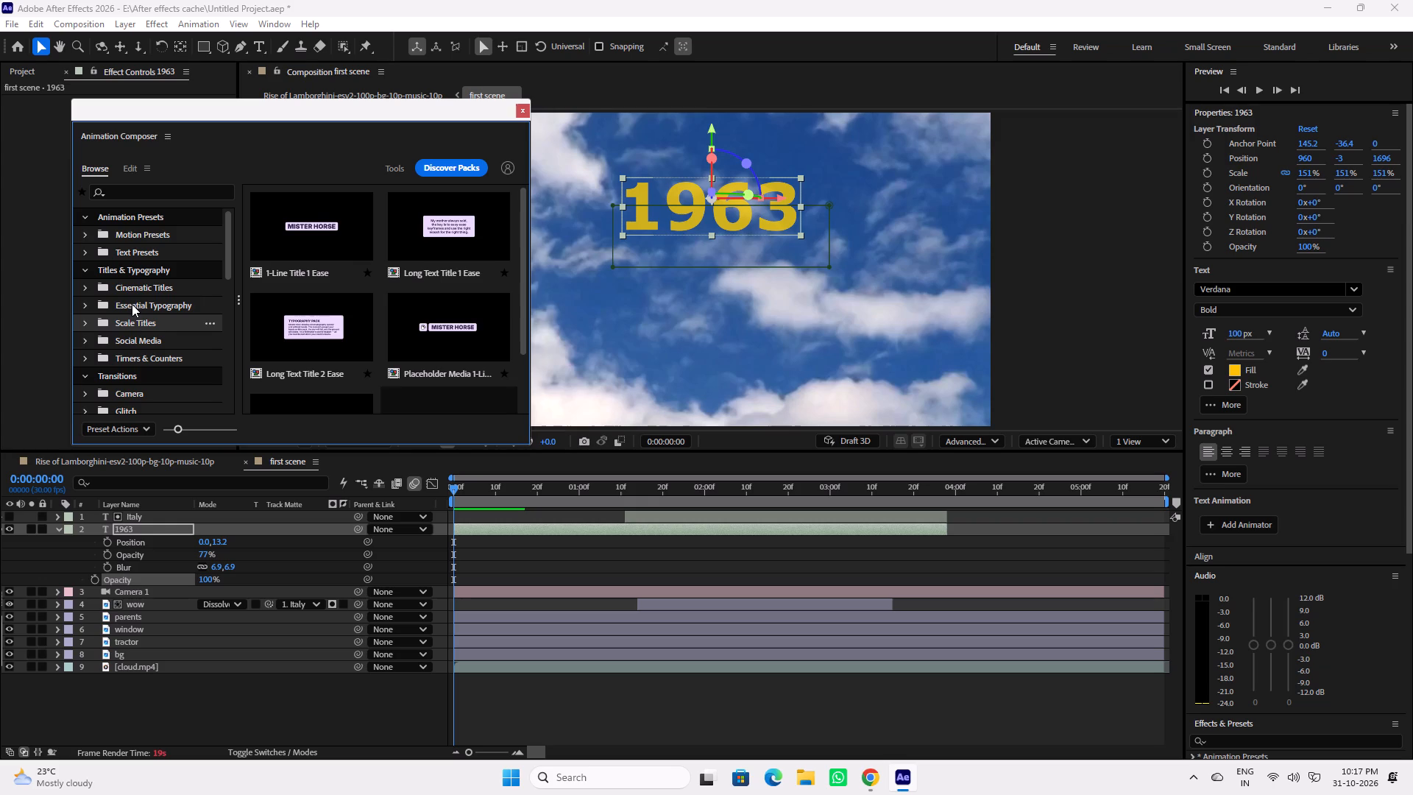
pyautogui.click(132, 304)
# Add the 1-Line Light Mask 01 preset from Cinematic Titles to the first scene composition.
pyautogui.click(138, 284)
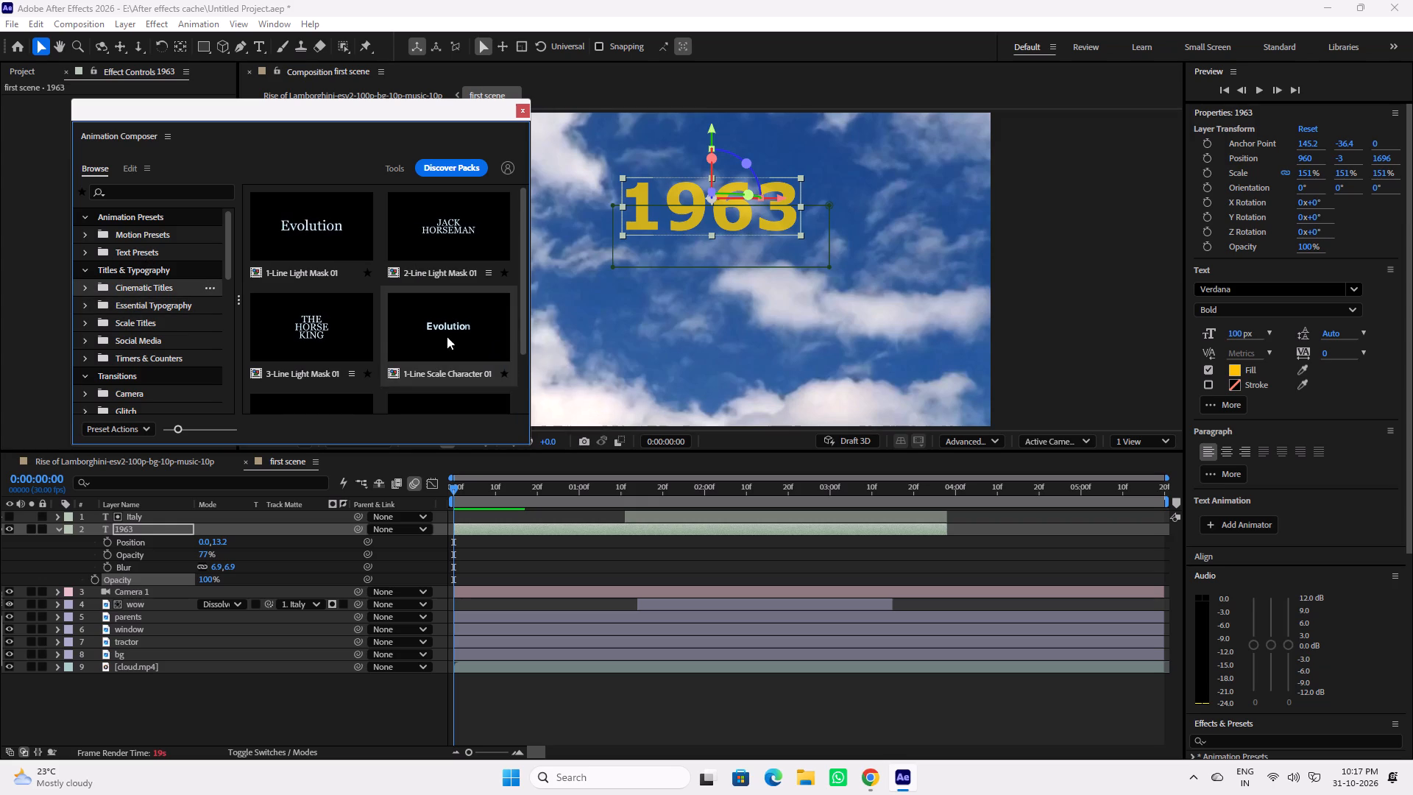
pyautogui.click(306, 232)
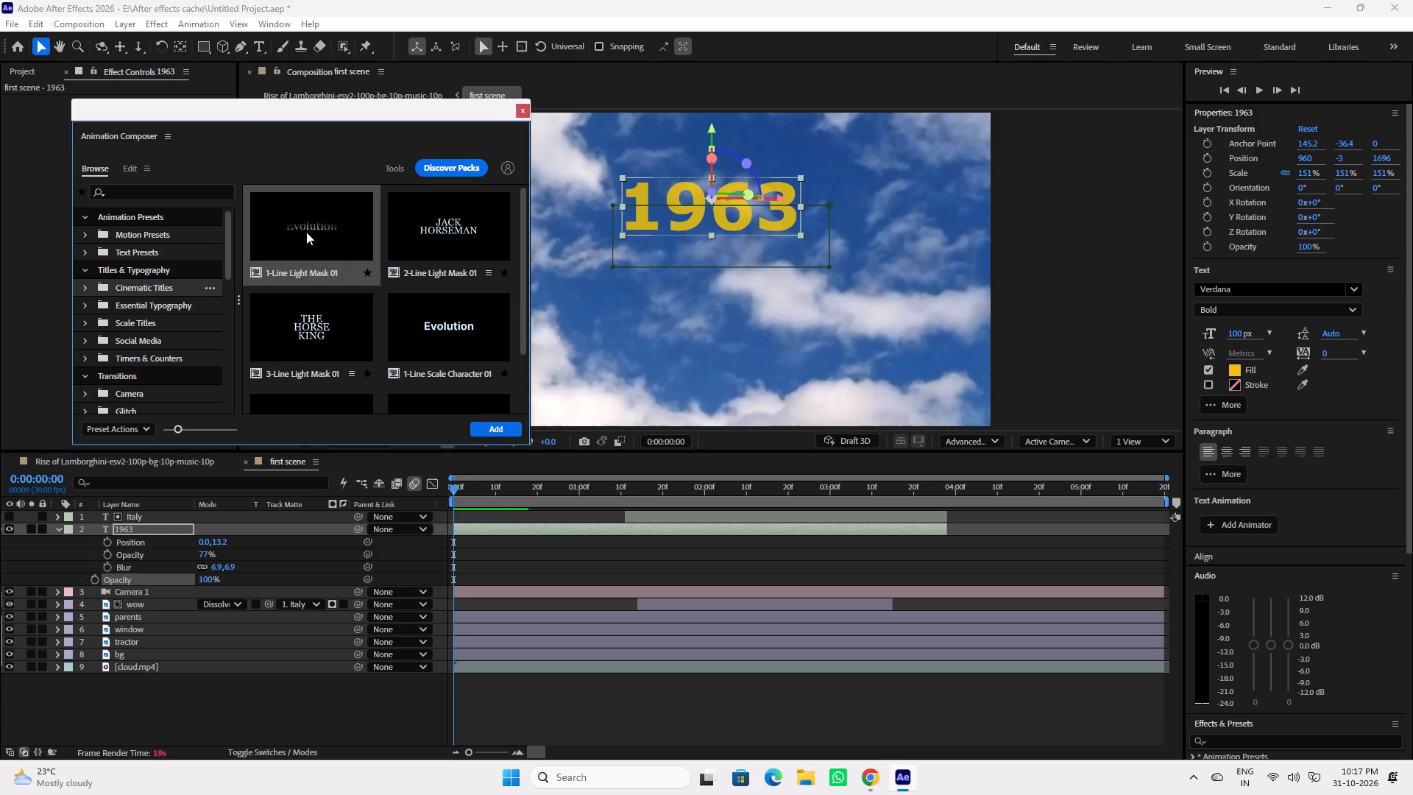
pyautogui.doubleClick(306, 244)
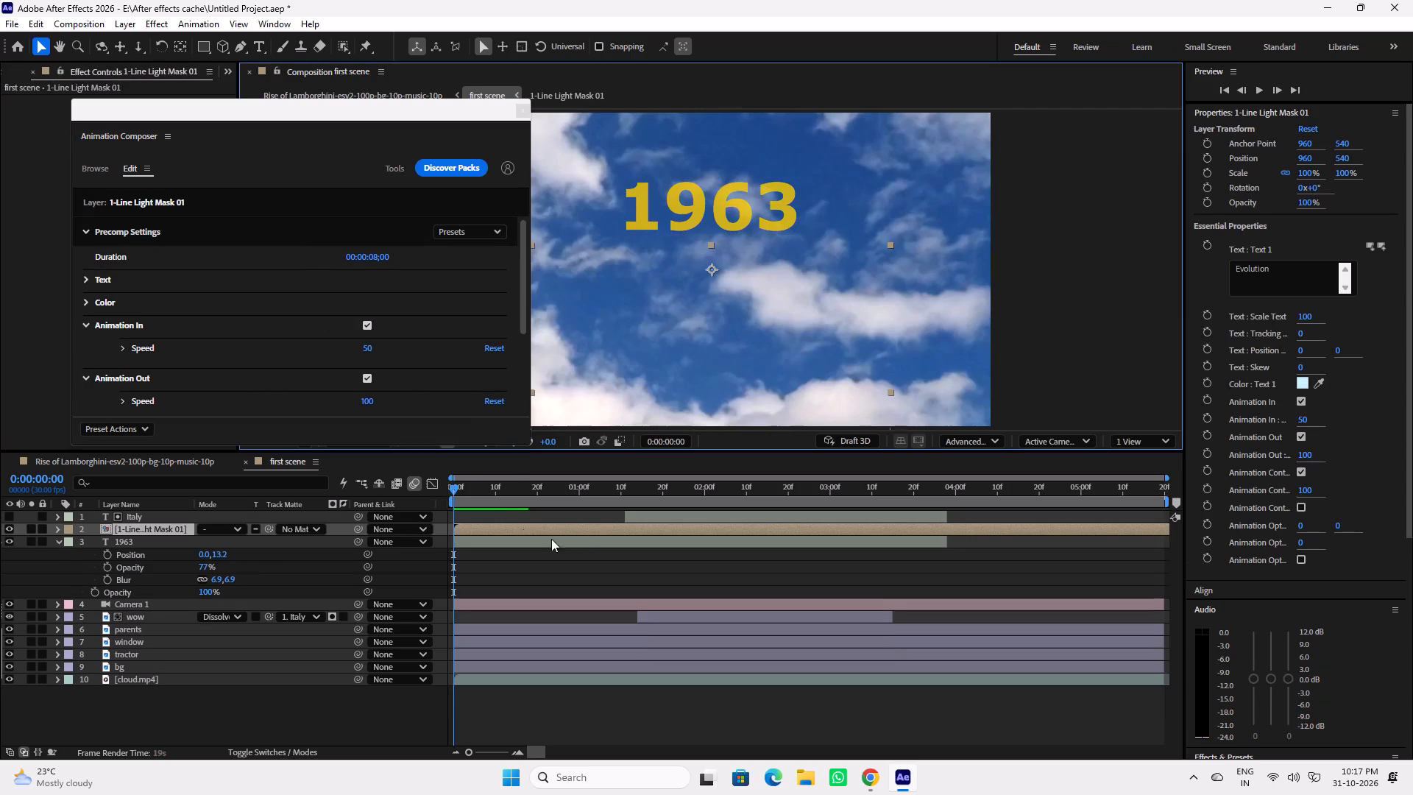
# Scrub the first scene to frame 14 and open the 1-Line Light Mask 01 precomp.
pyautogui.moveTo(458, 487); pyautogui.dragTo(486, 488)
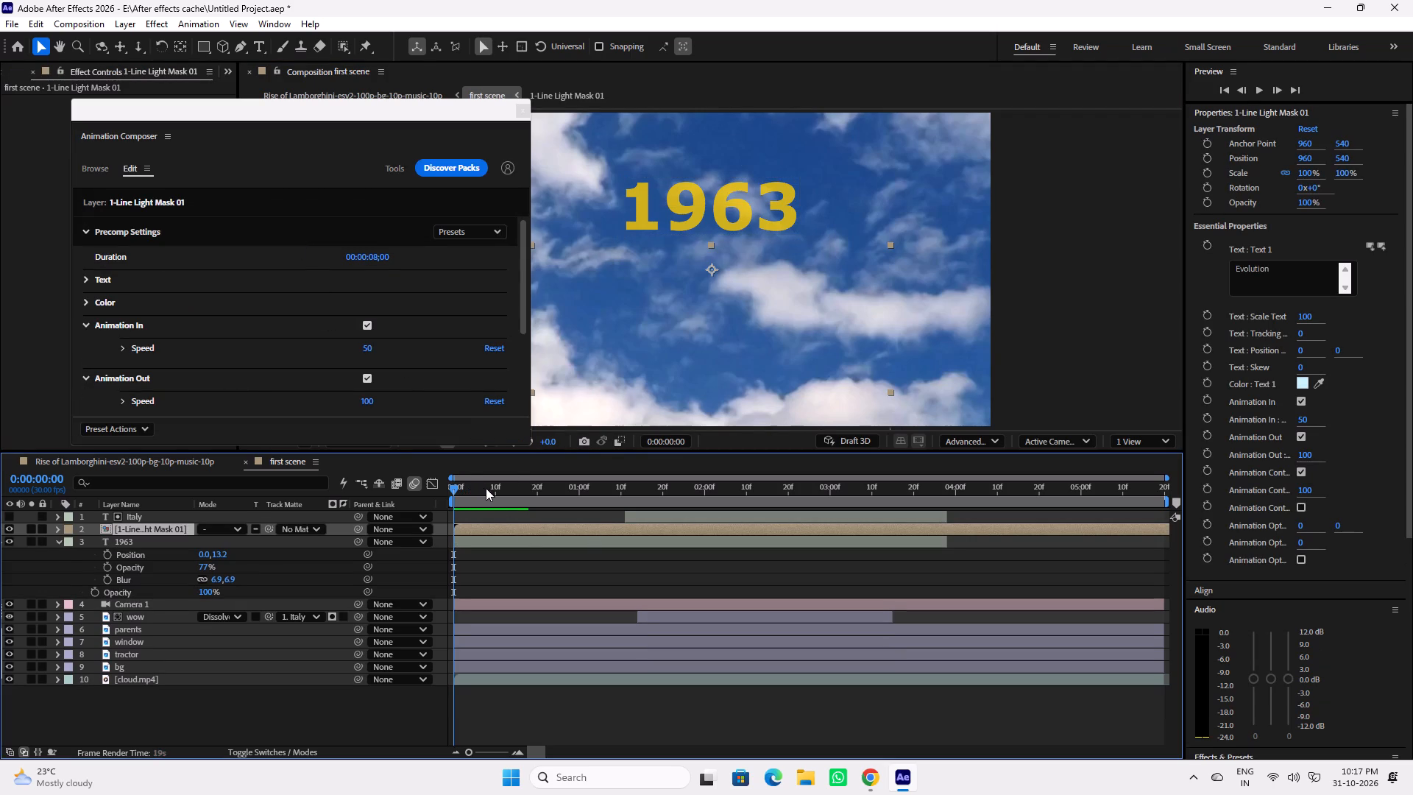
pyautogui.moveTo(486, 488); pyautogui.dragTo(514, 489)
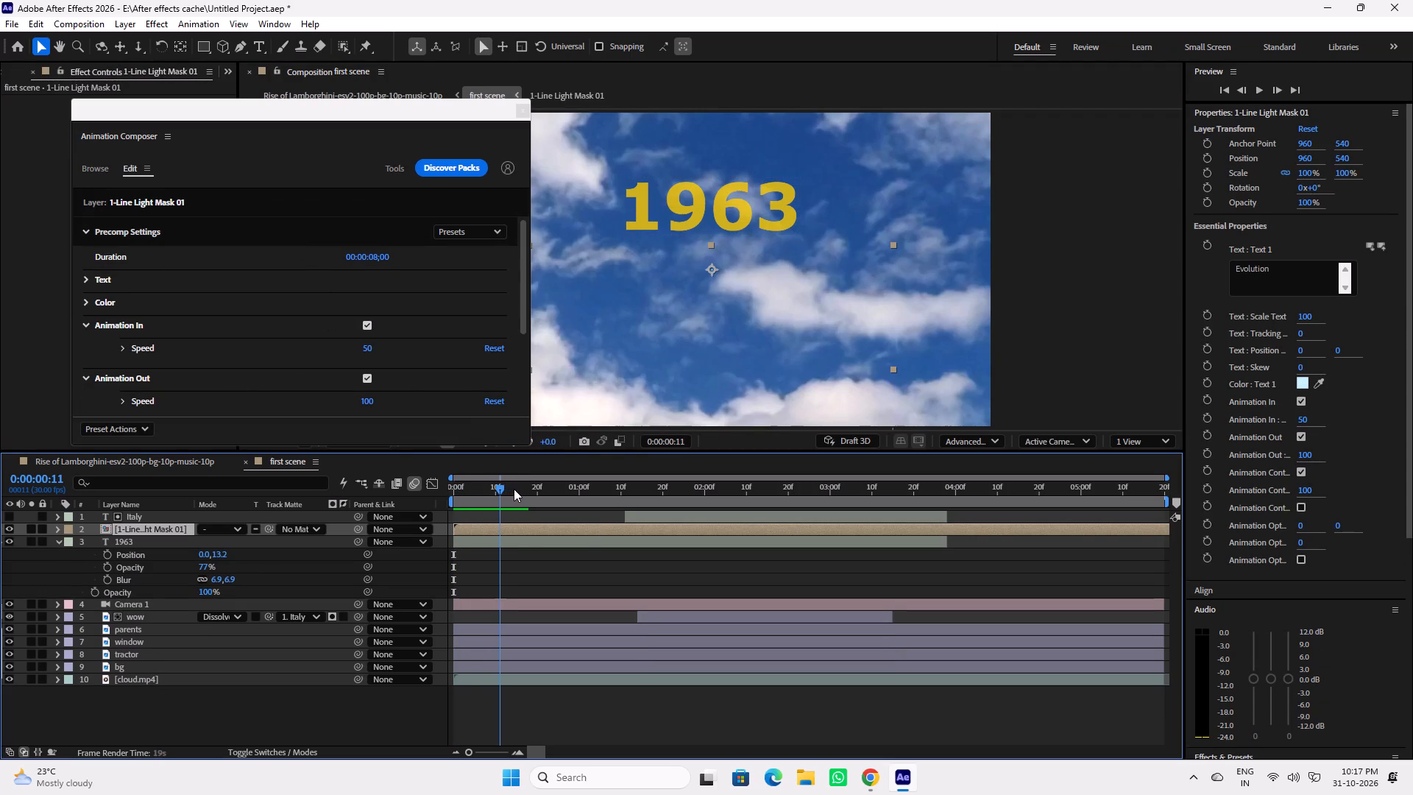
pyautogui.moveTo(514, 489); pyautogui.dragTo(516, 489)
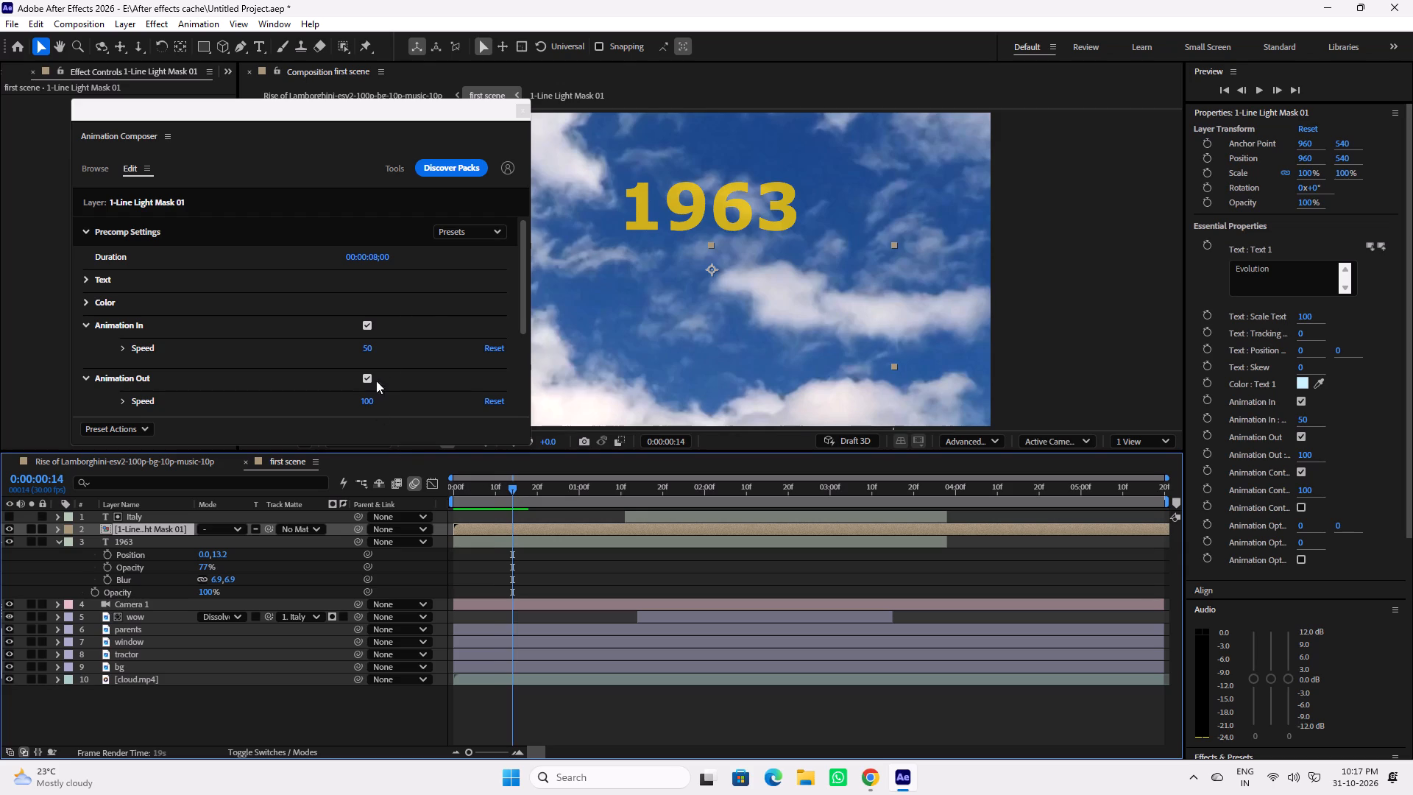
pyautogui.doubleClick(519, 526)
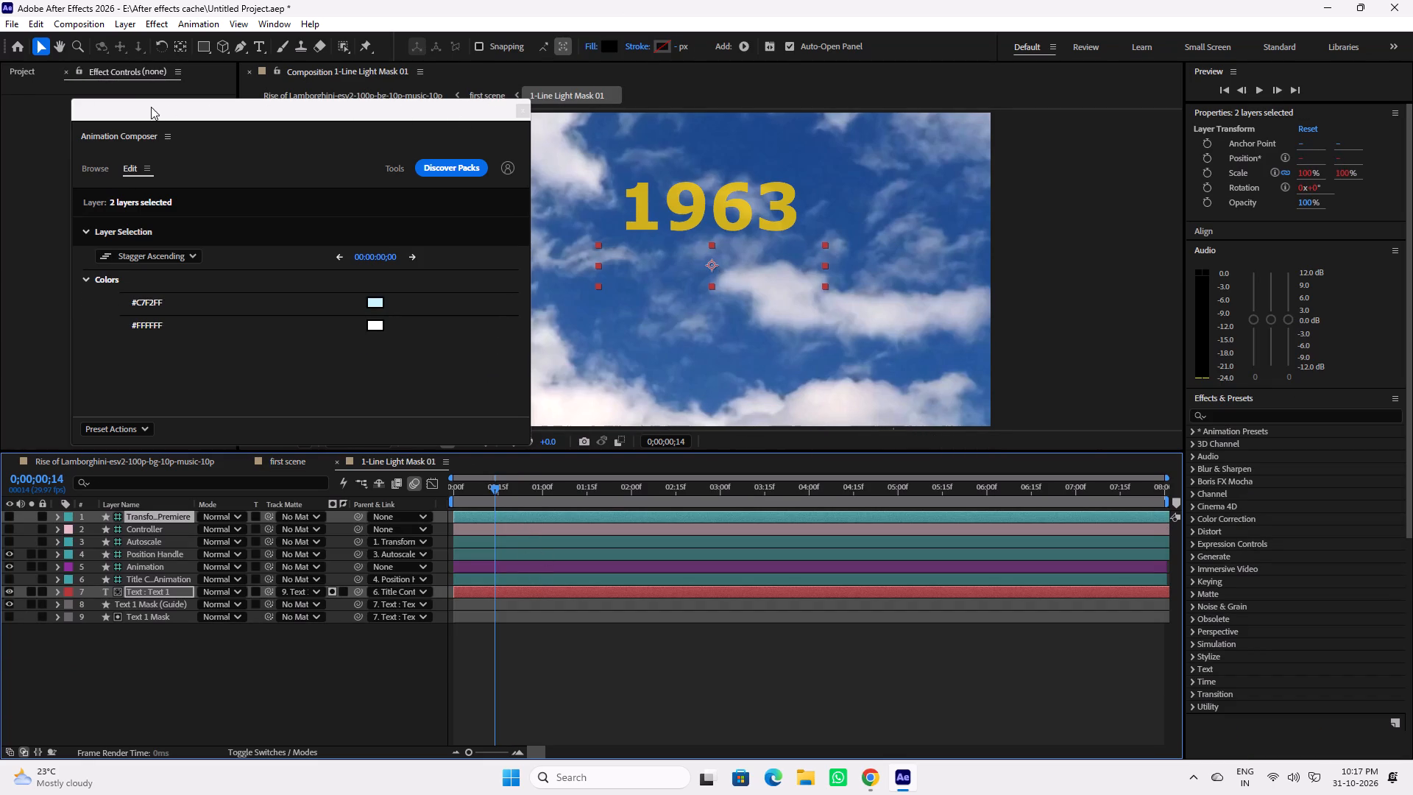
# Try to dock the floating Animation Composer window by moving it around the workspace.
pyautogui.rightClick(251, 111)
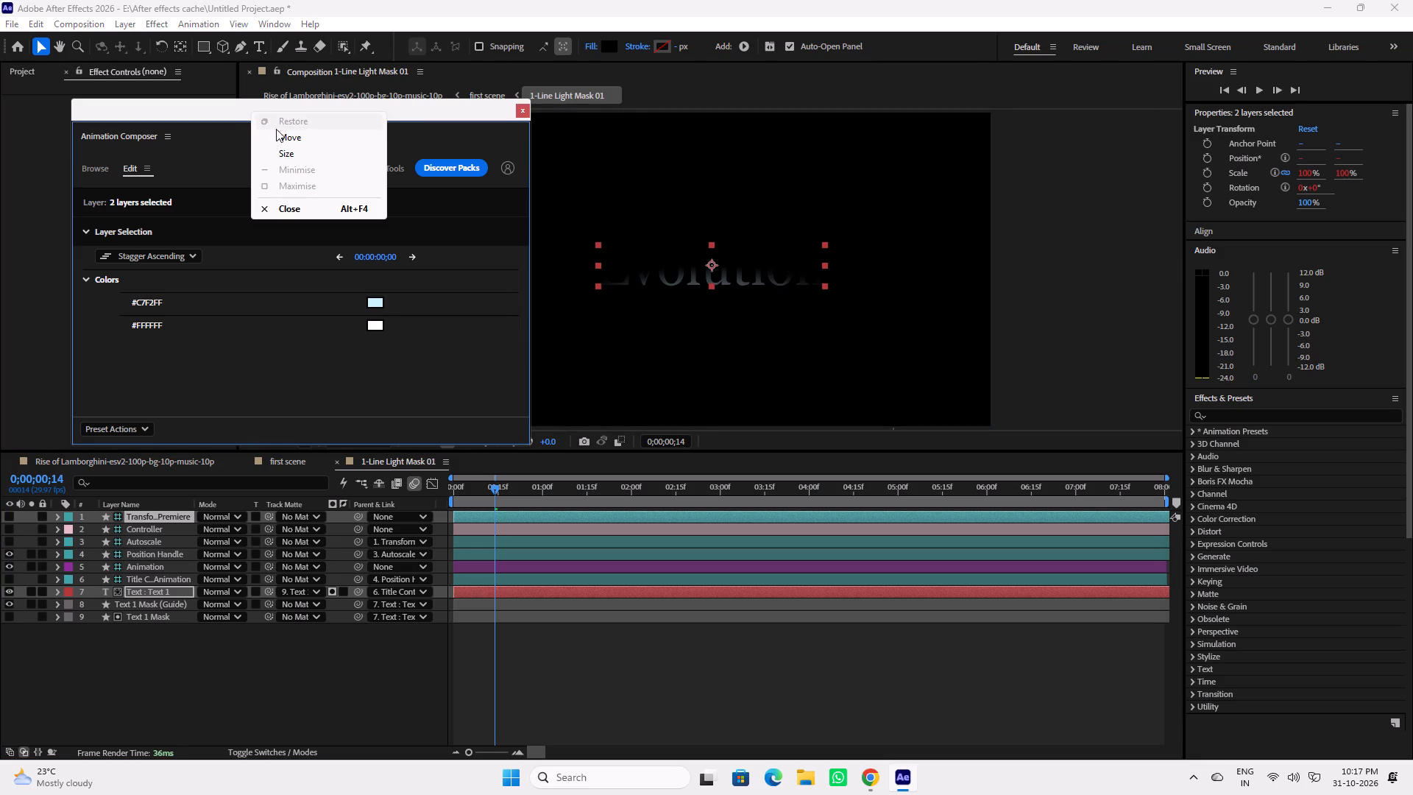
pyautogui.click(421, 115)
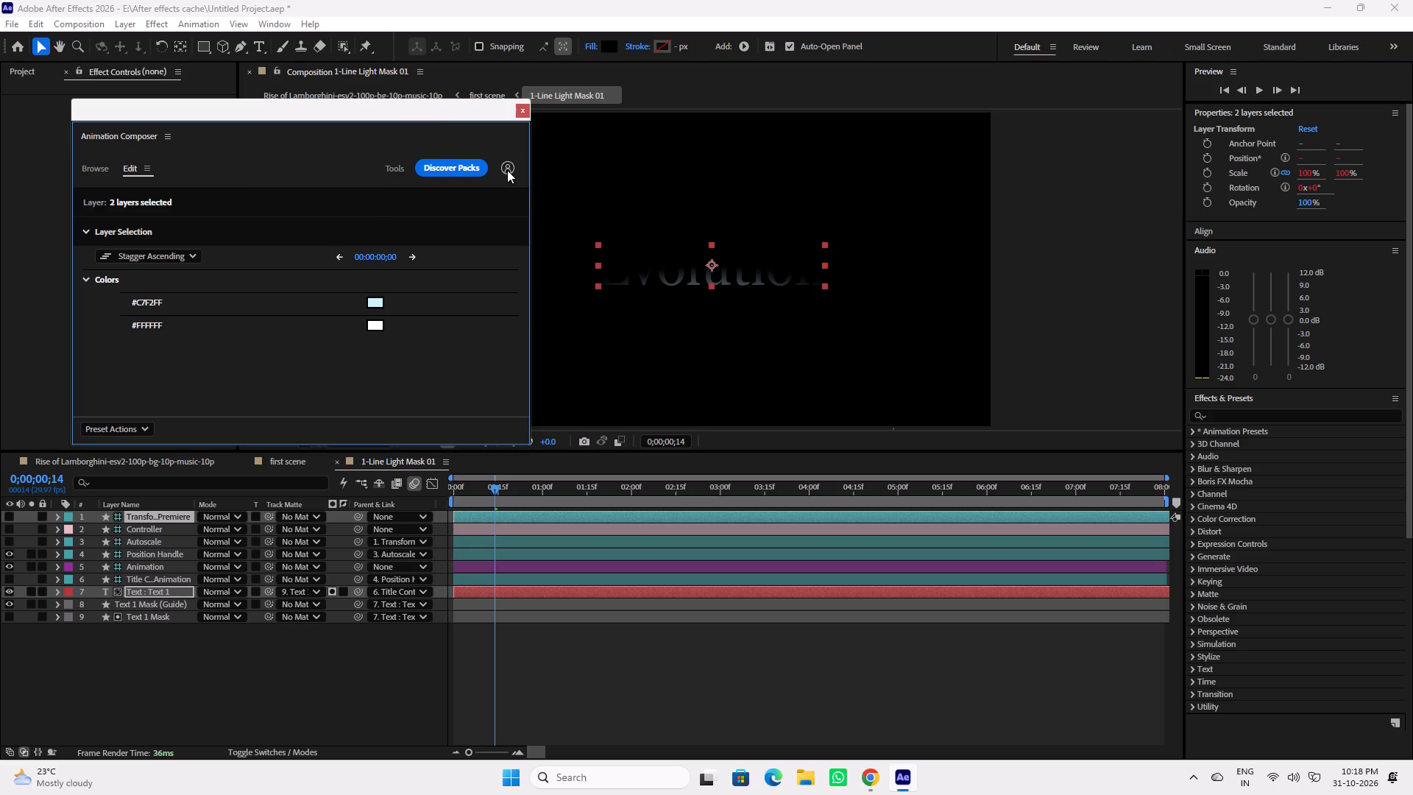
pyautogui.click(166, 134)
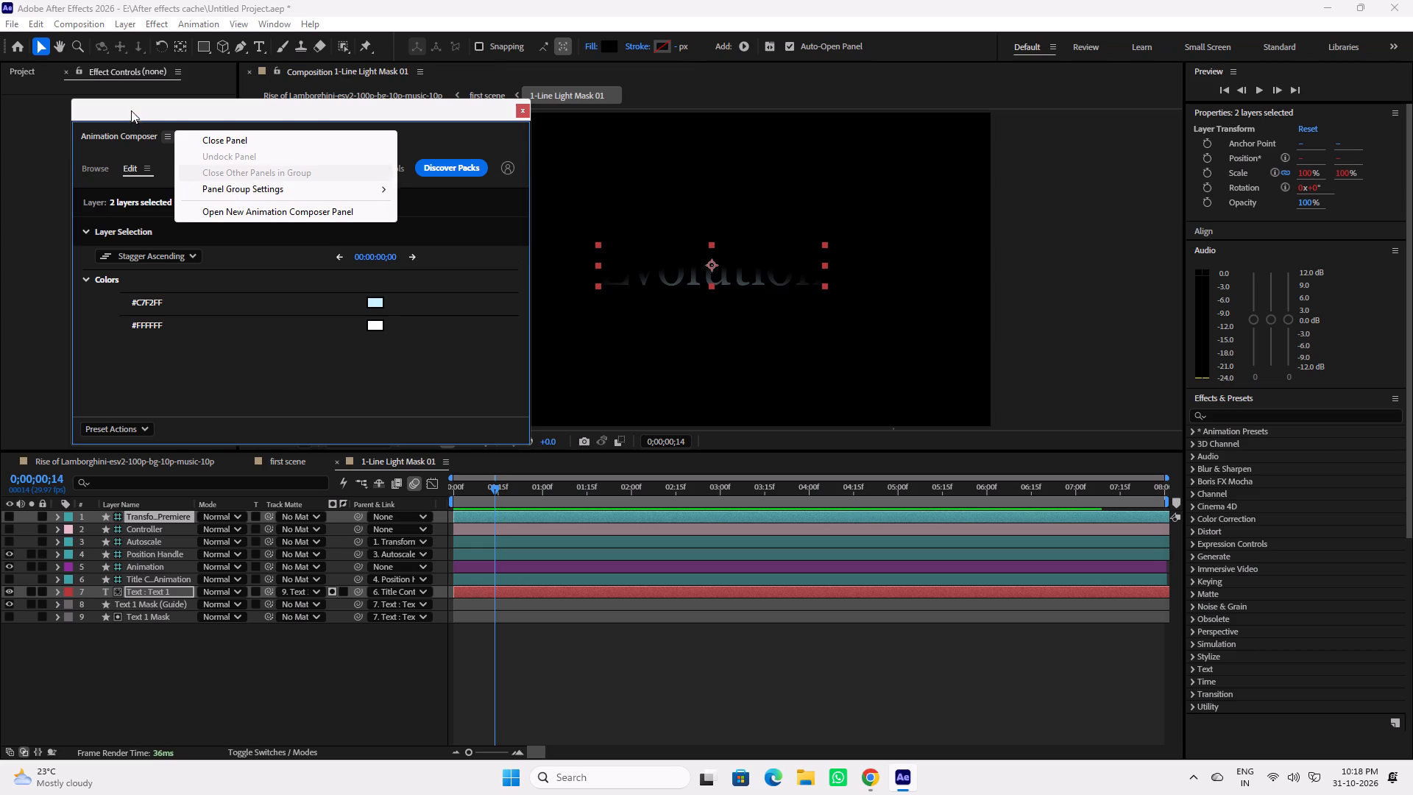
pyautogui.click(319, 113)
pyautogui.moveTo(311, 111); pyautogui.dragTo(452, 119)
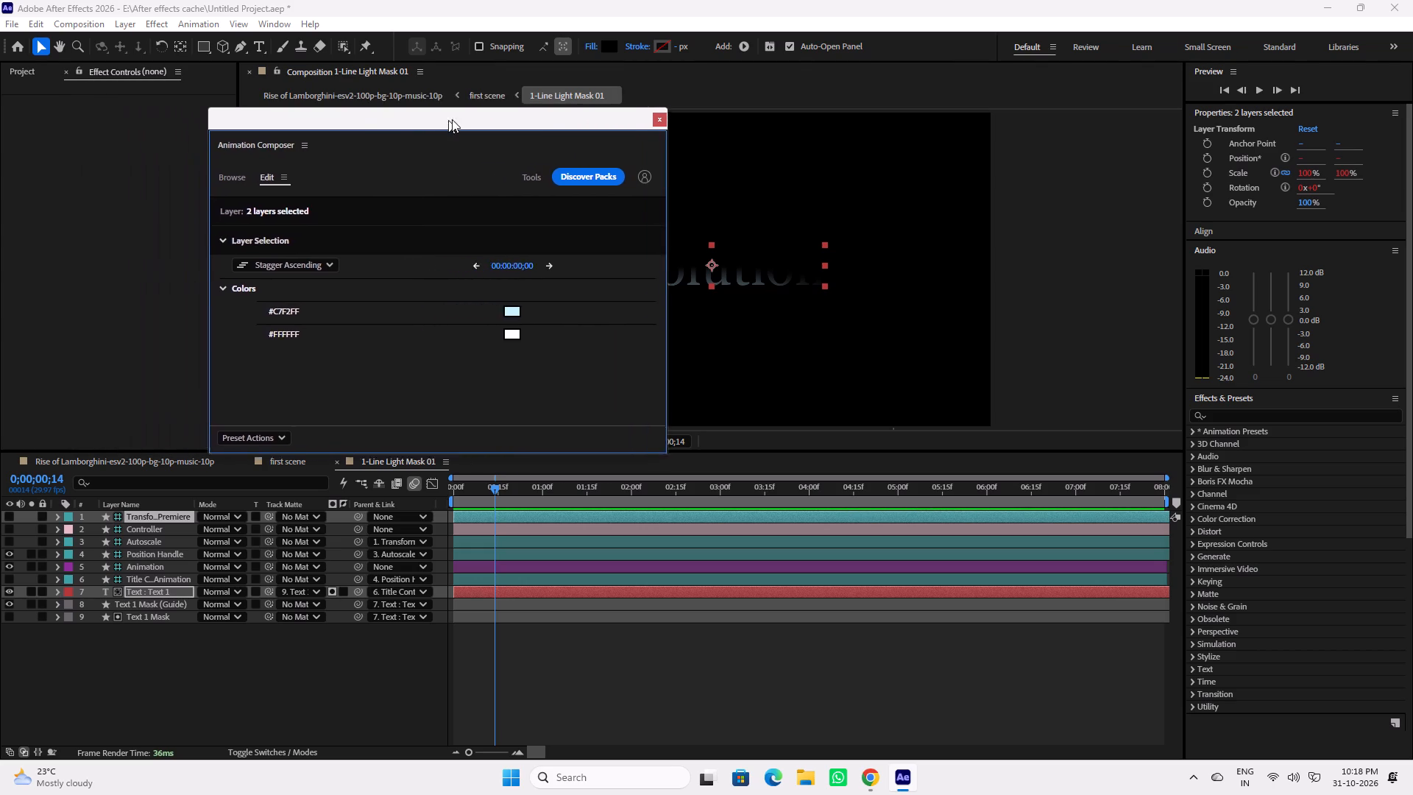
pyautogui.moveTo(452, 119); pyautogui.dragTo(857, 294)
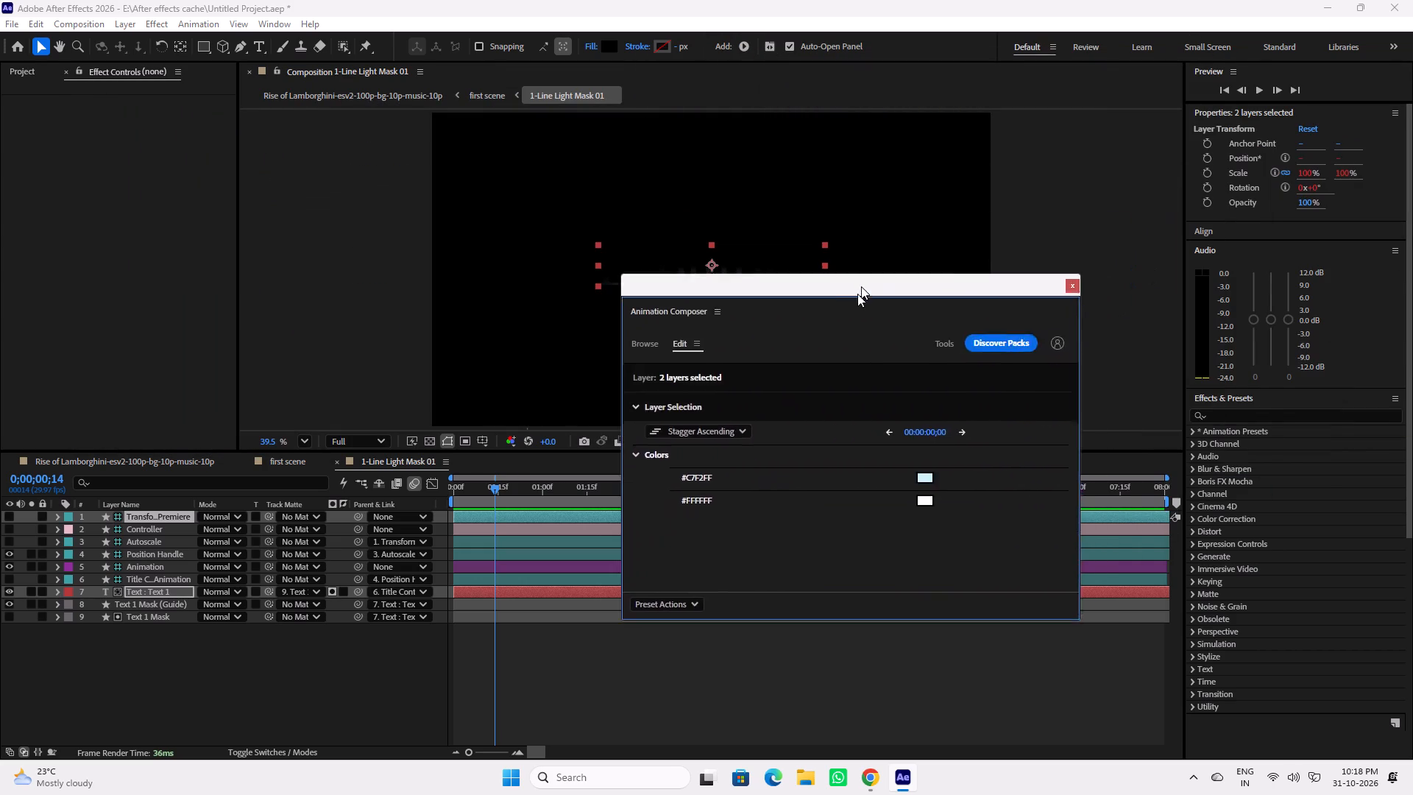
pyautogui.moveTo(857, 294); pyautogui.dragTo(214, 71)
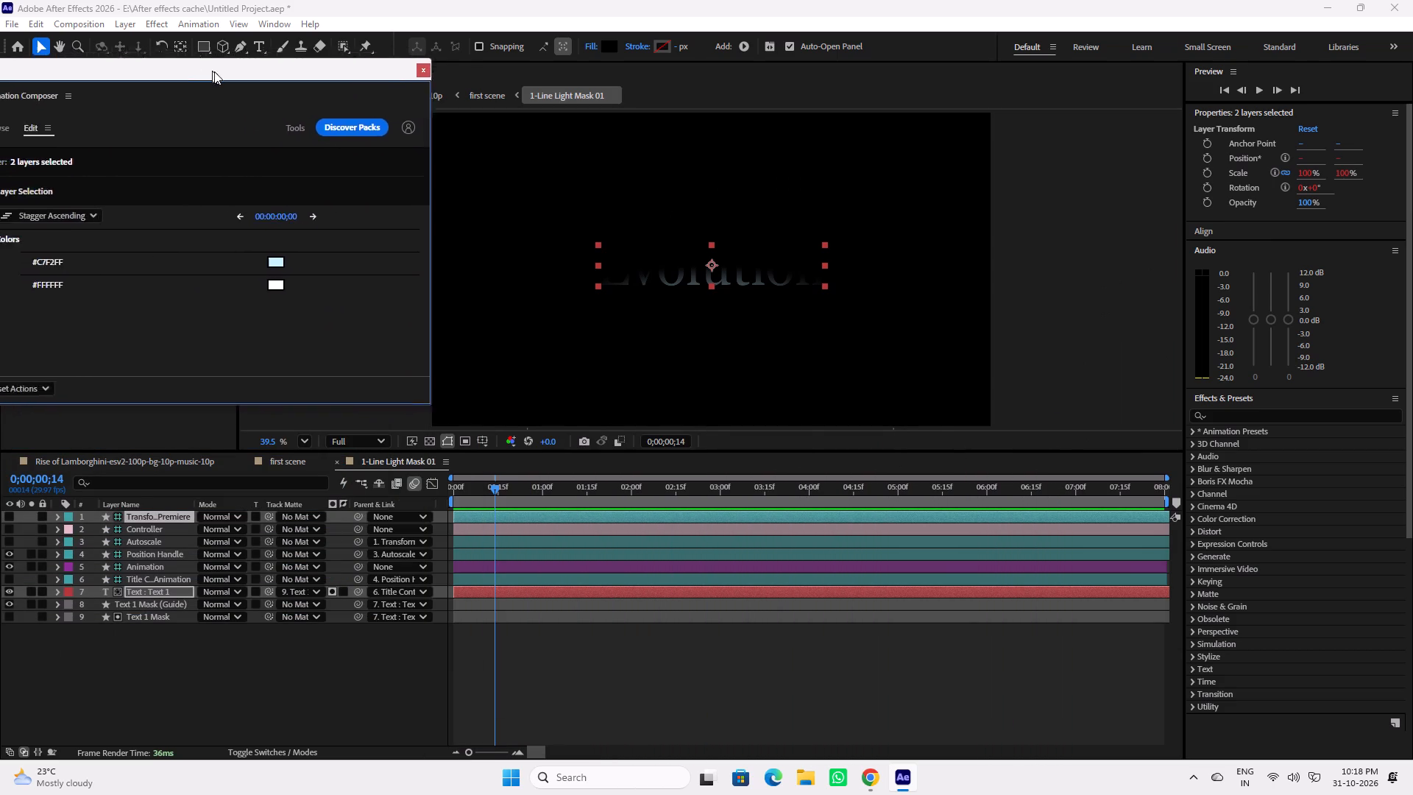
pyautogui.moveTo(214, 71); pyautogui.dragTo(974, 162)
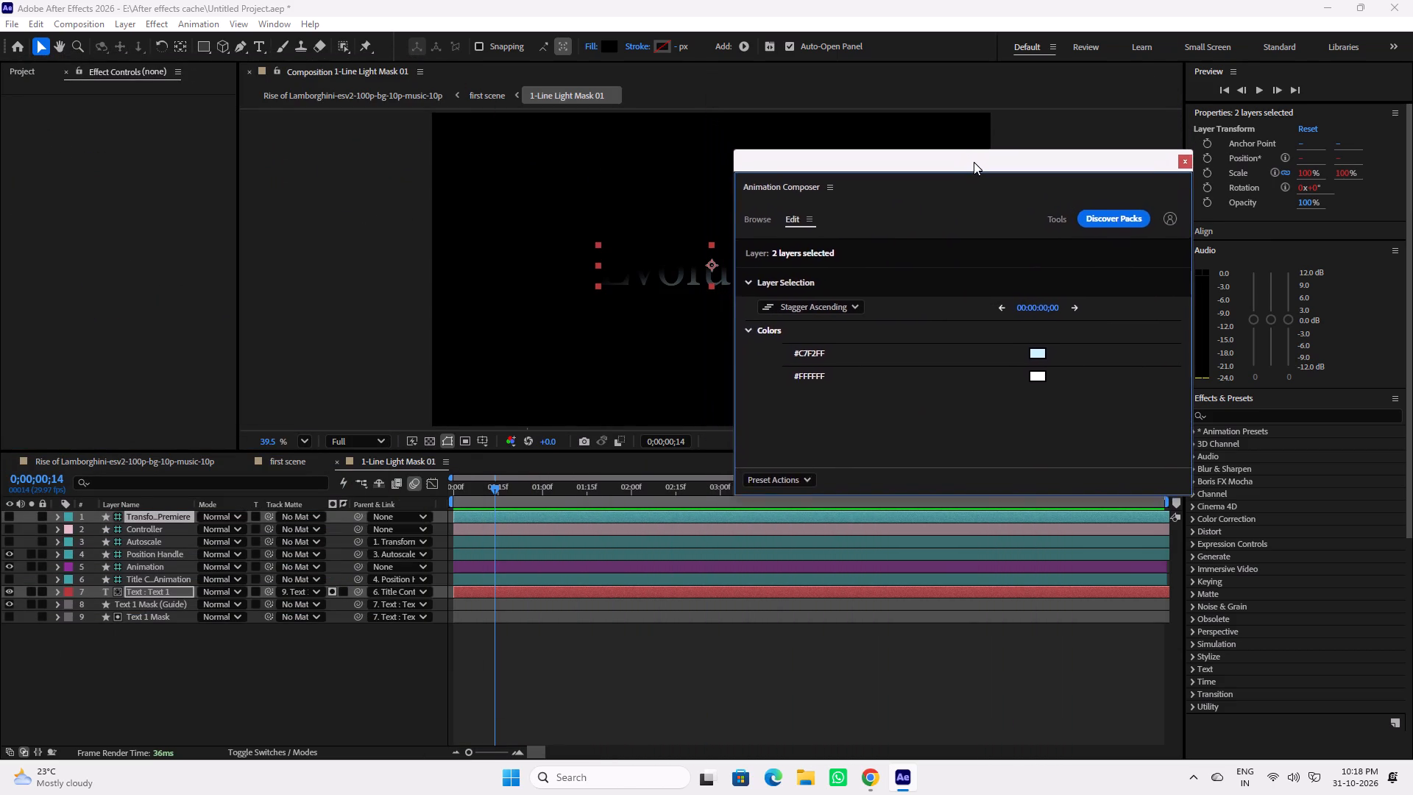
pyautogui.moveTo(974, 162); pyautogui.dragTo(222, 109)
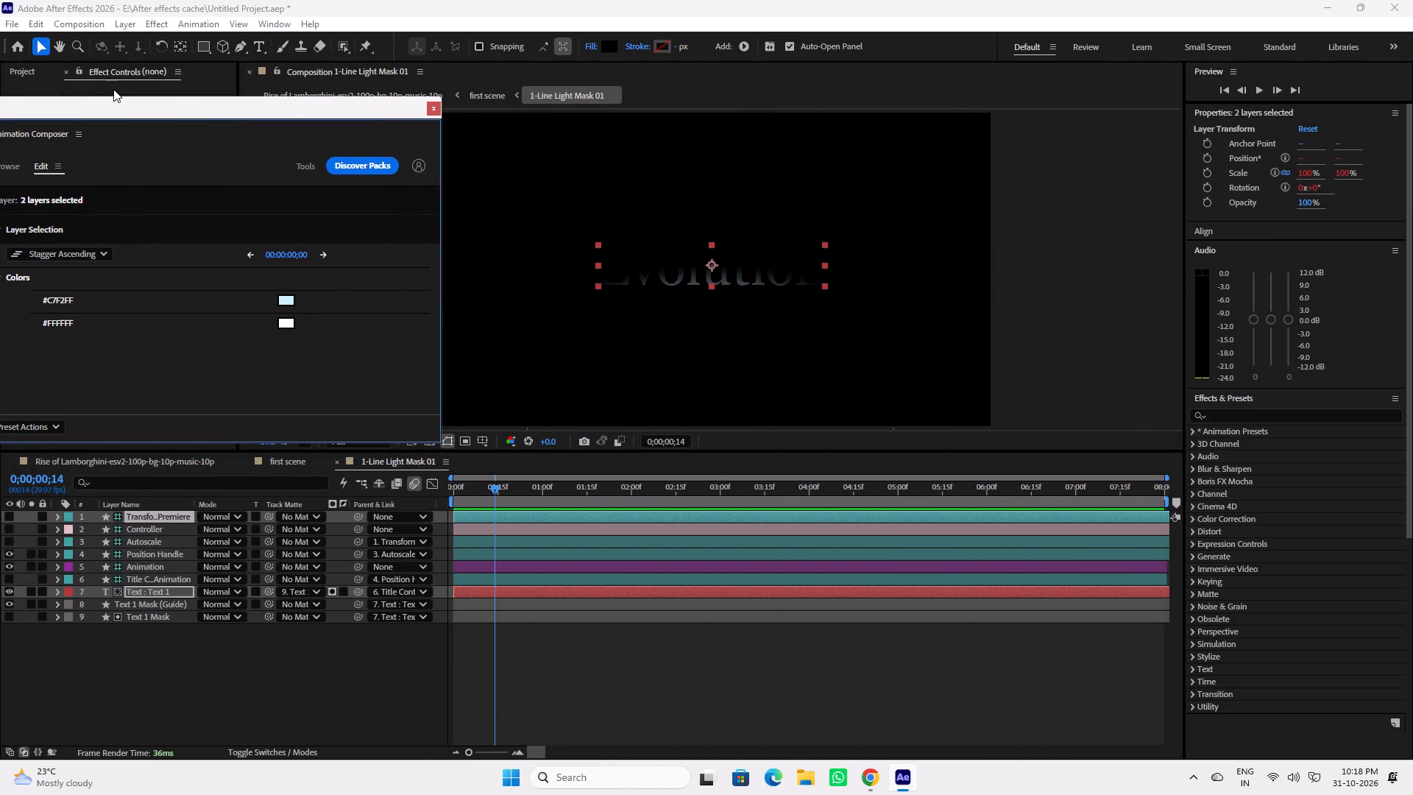
# Dock Animation Composer alongside the Project panel and place Effect Controls in its own group above them.
pyautogui.moveTo(107, 66); pyautogui.dragTo(316, 83)
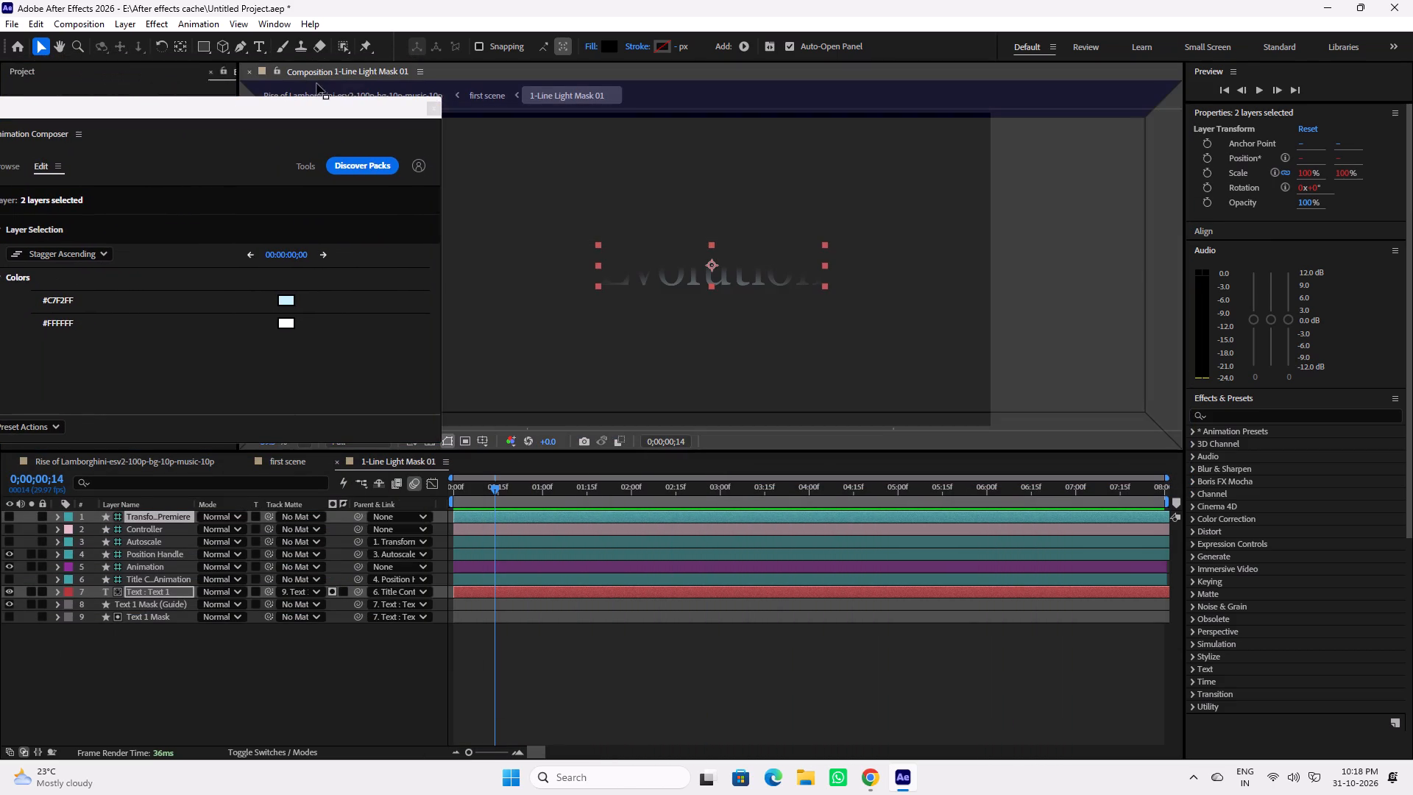
pyautogui.moveTo(316, 83); pyautogui.dragTo(243, 134)
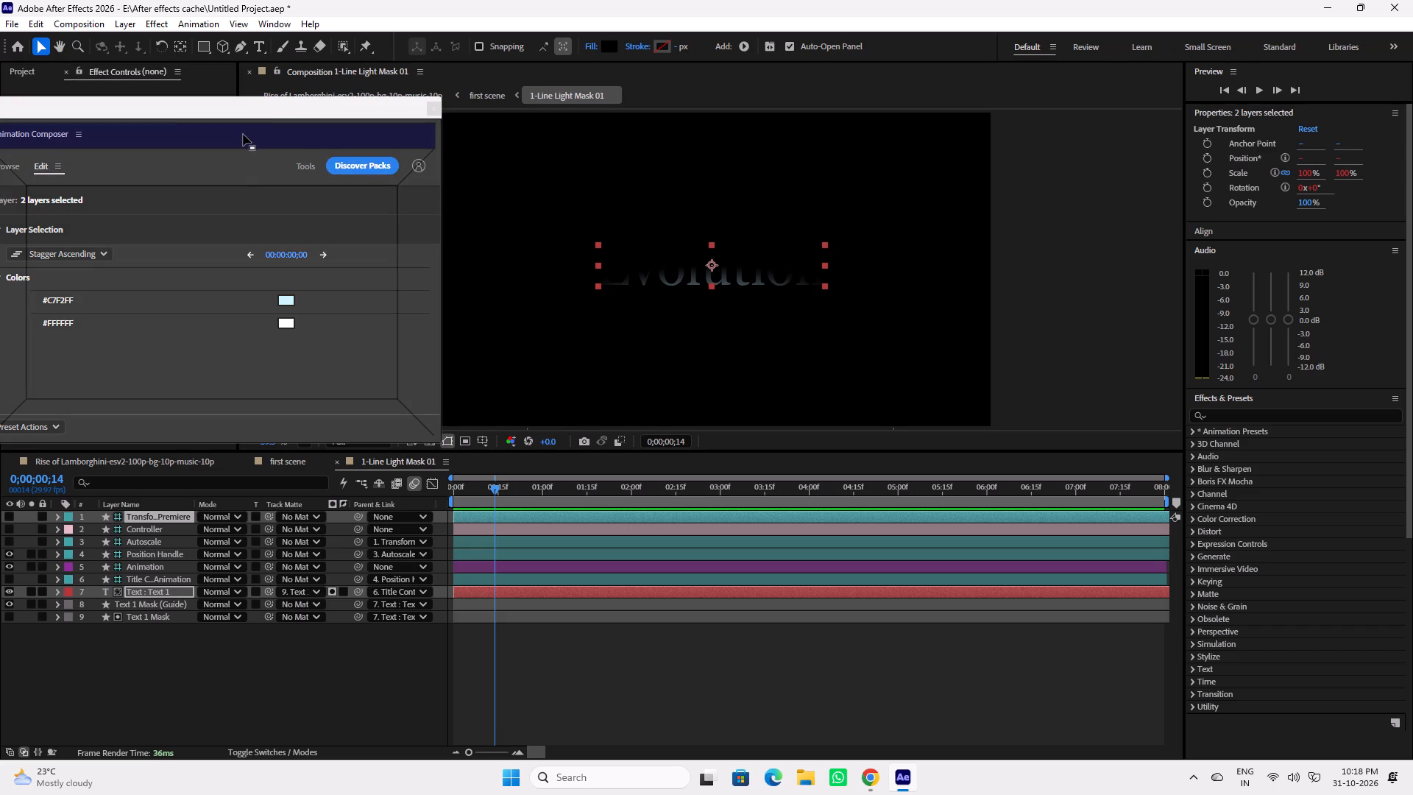
pyautogui.moveTo(243, 134); pyautogui.dragTo(215, 134)
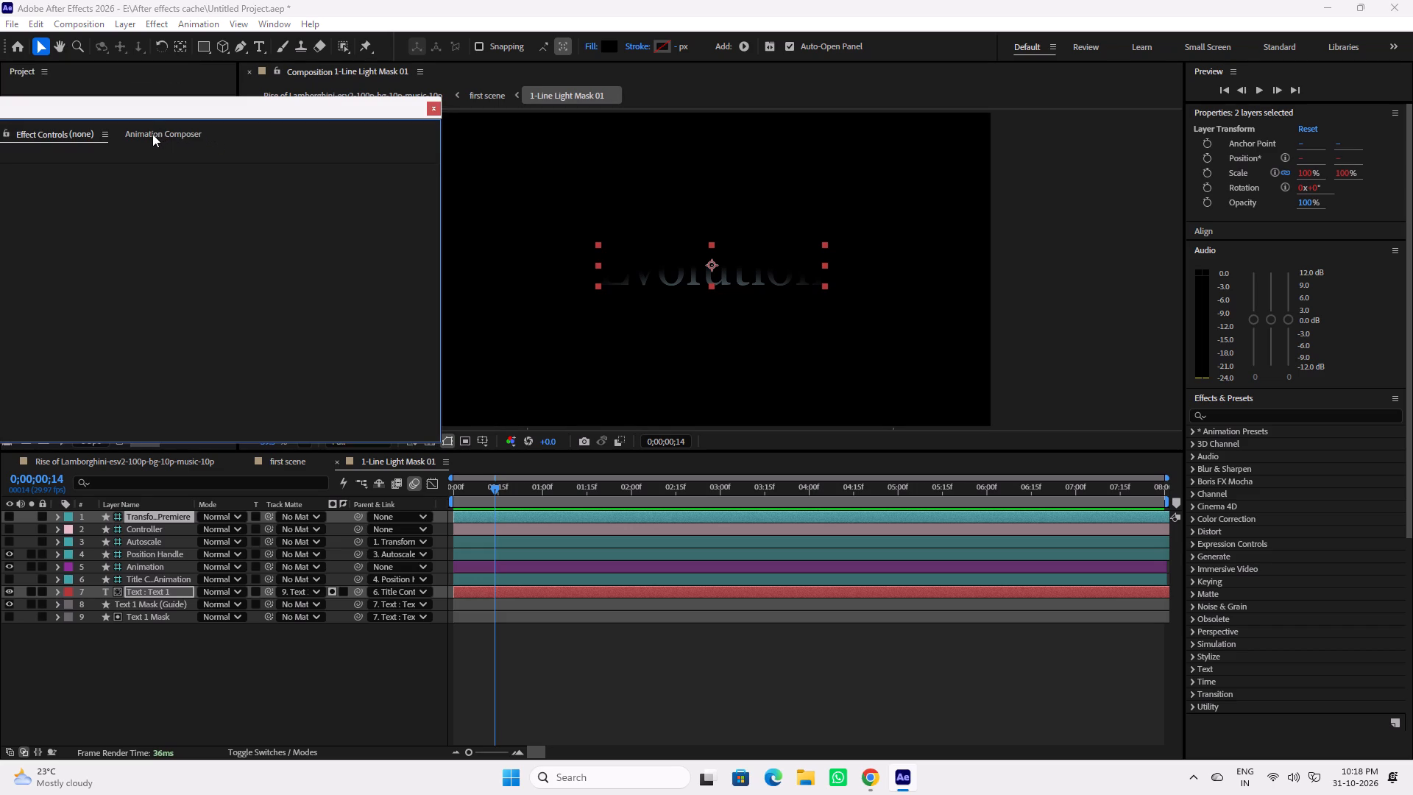
pyautogui.moveTo(146, 134); pyautogui.dragTo(155, 77)
pyautogui.moveTo(64, 134); pyautogui.dragTo(66, 127)
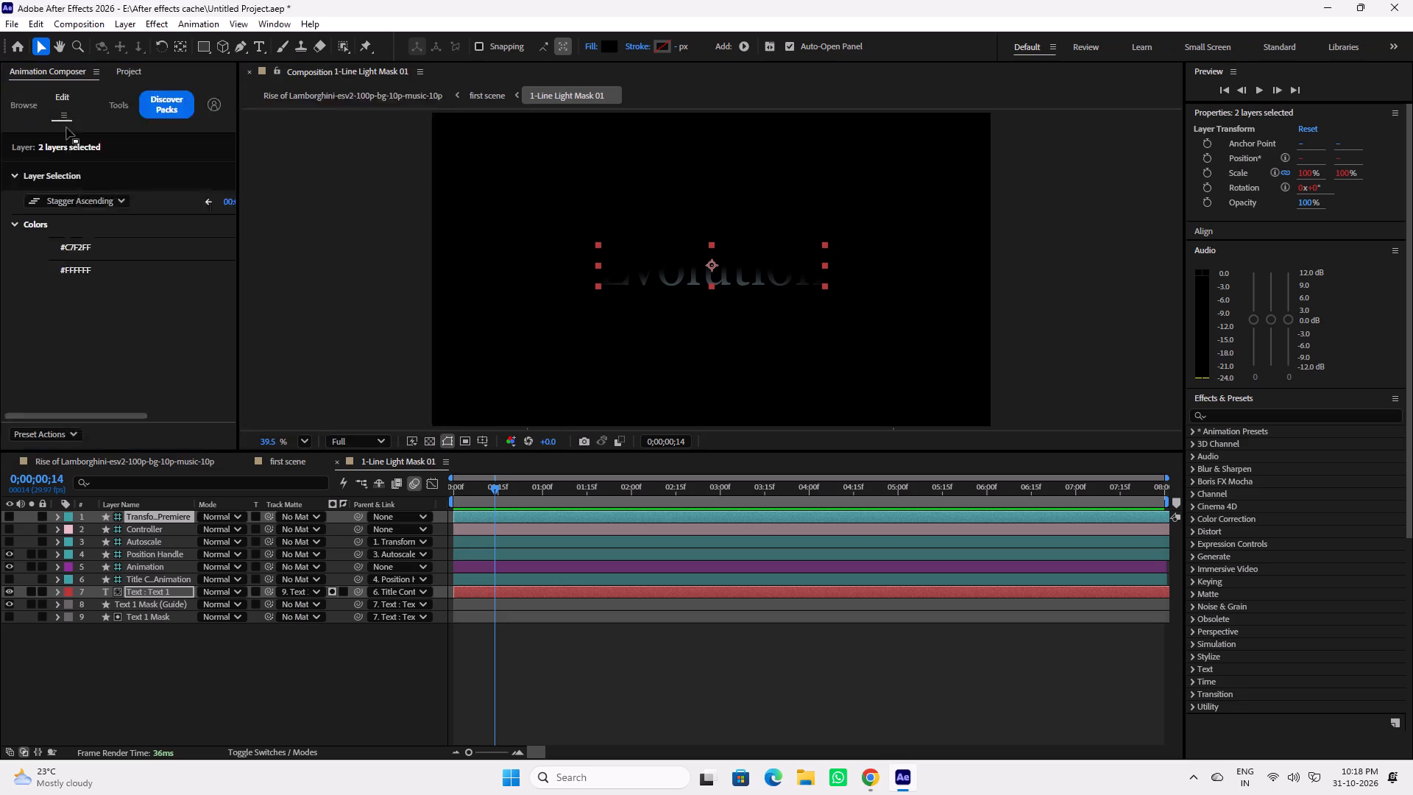
pyautogui.moveTo(66, 127); pyautogui.dragTo(93, 82)
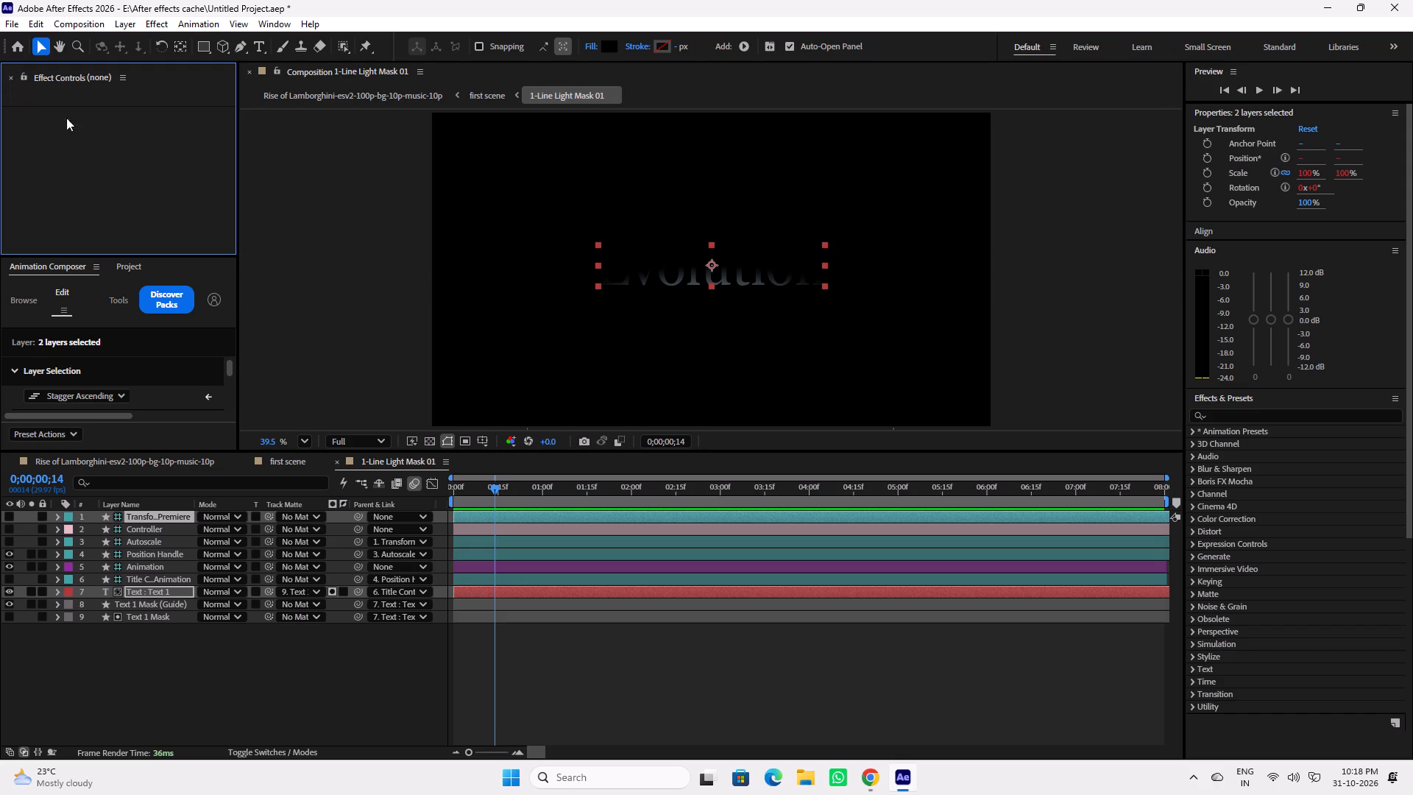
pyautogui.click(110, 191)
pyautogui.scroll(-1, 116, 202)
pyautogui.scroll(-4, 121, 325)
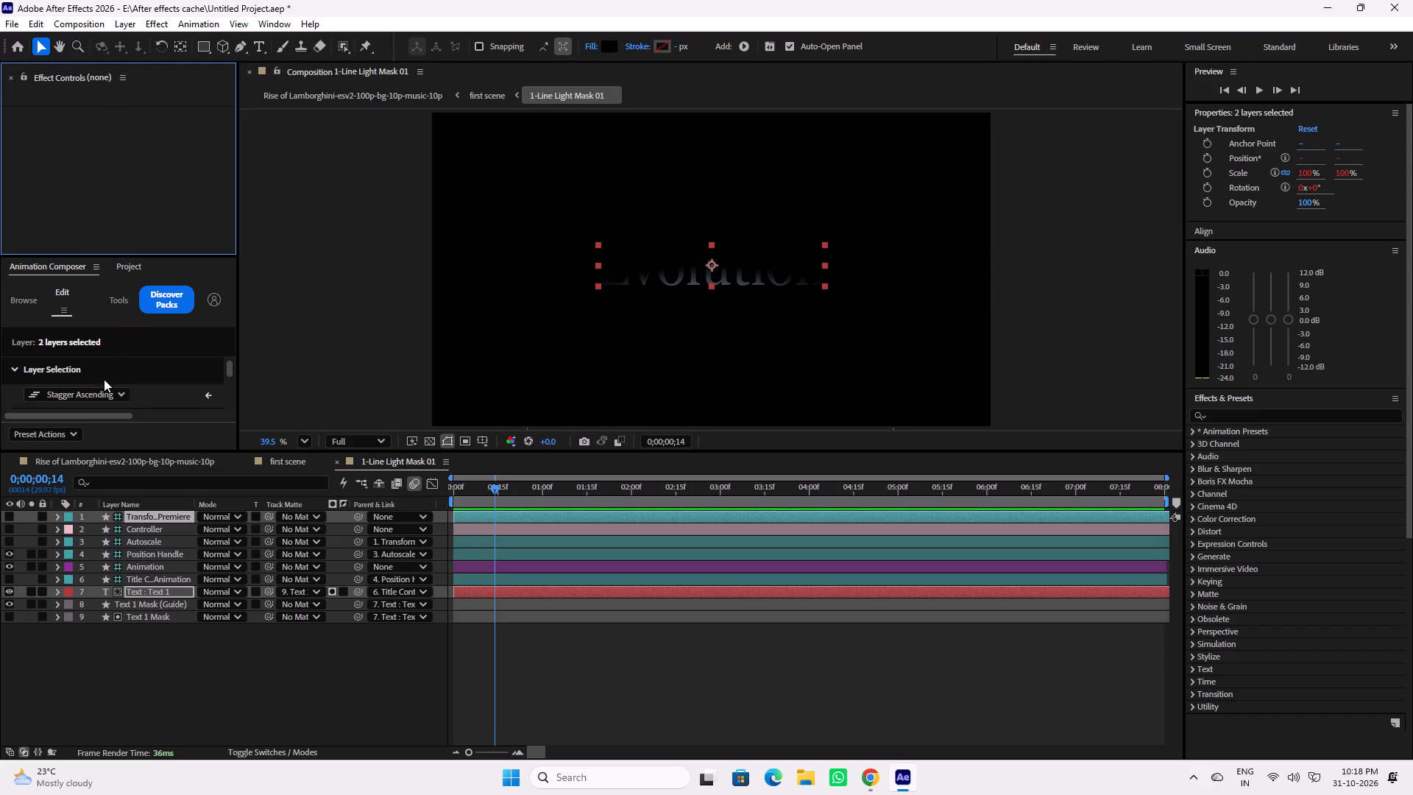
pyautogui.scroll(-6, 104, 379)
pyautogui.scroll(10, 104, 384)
# Combine Animation Composer, Project and Effect Controls into one panel group and bring Animation Composer to the front.
pyautogui.moveTo(45, 266); pyautogui.dragTo(174, 80)
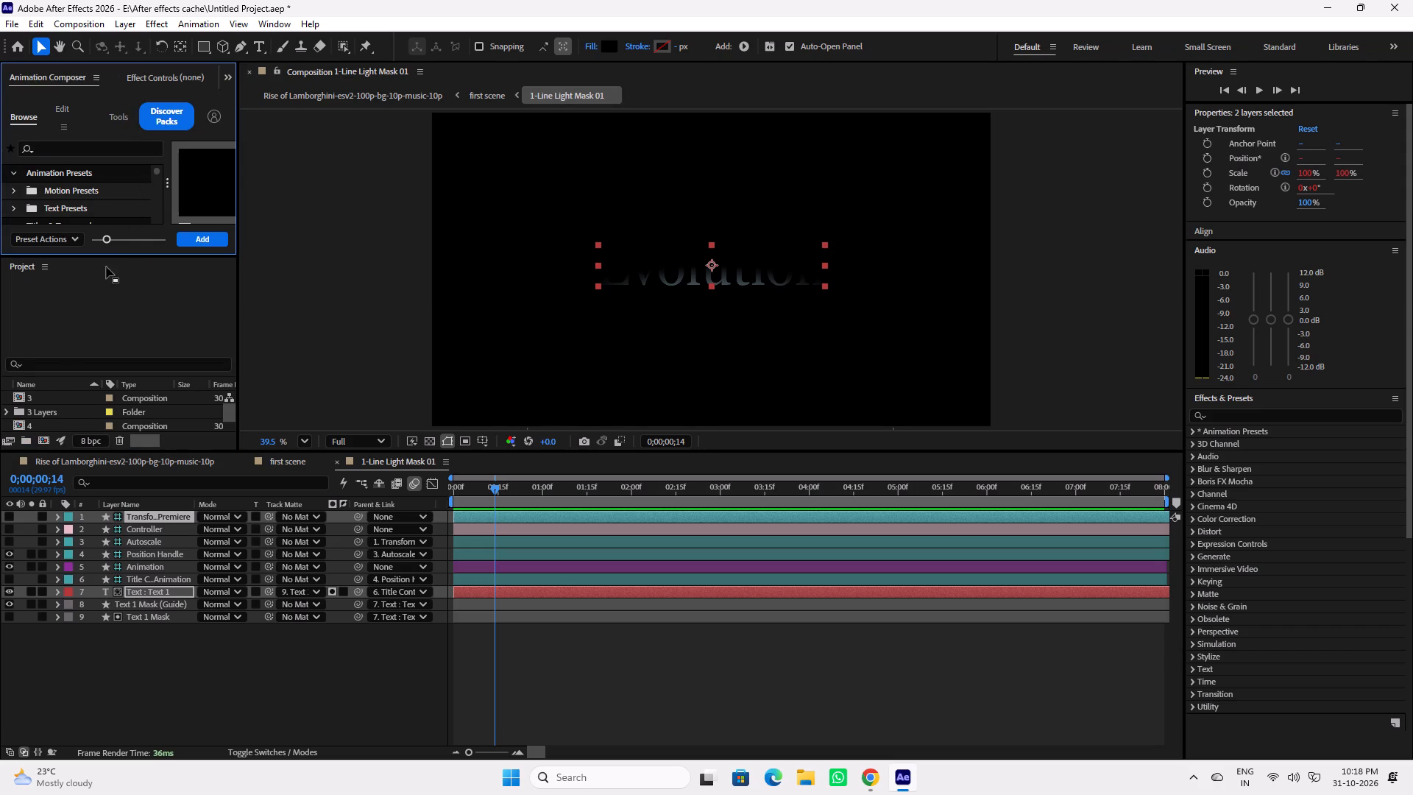
pyautogui.moveTo(22, 269); pyautogui.dragTo(51, 208)
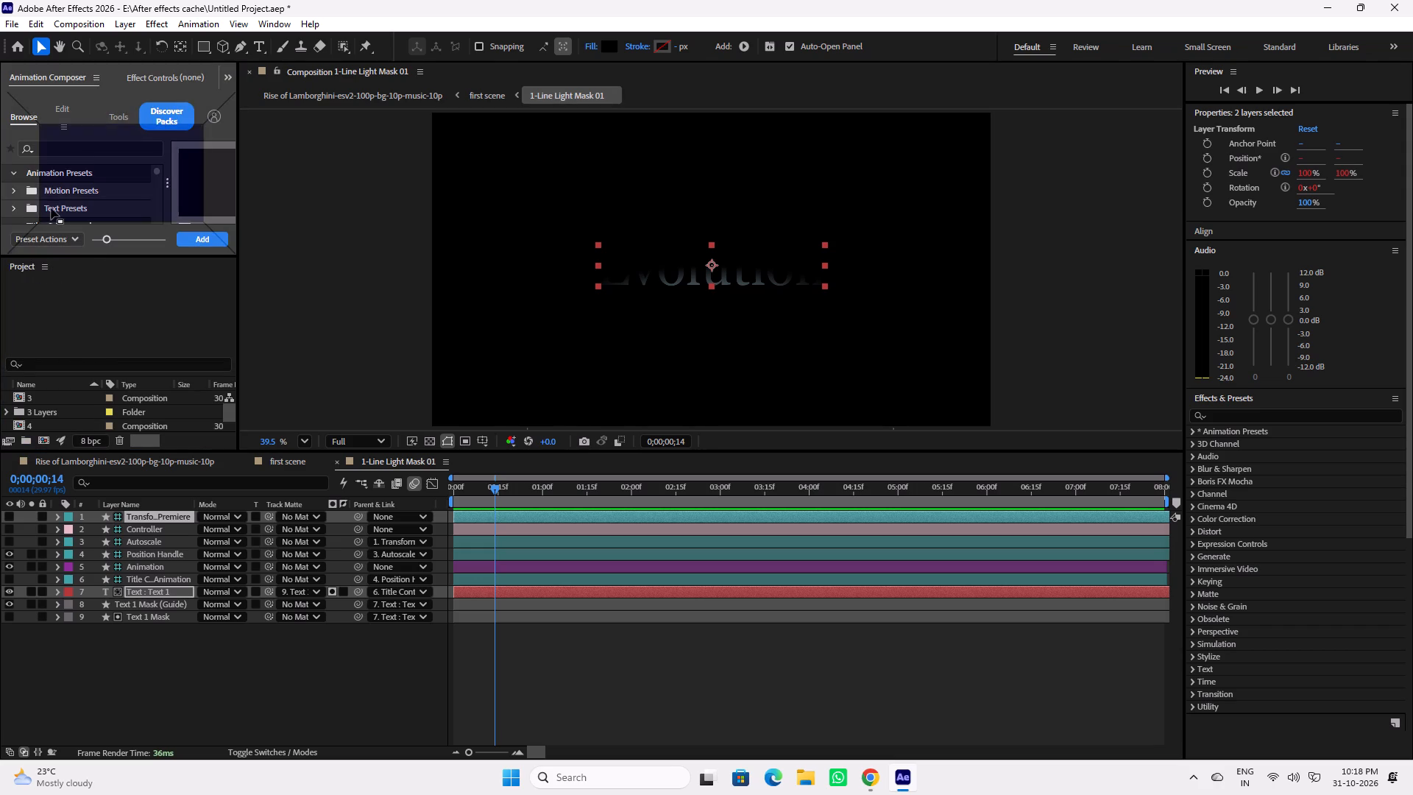
pyautogui.moveTo(51, 208); pyautogui.dragTo(99, 118)
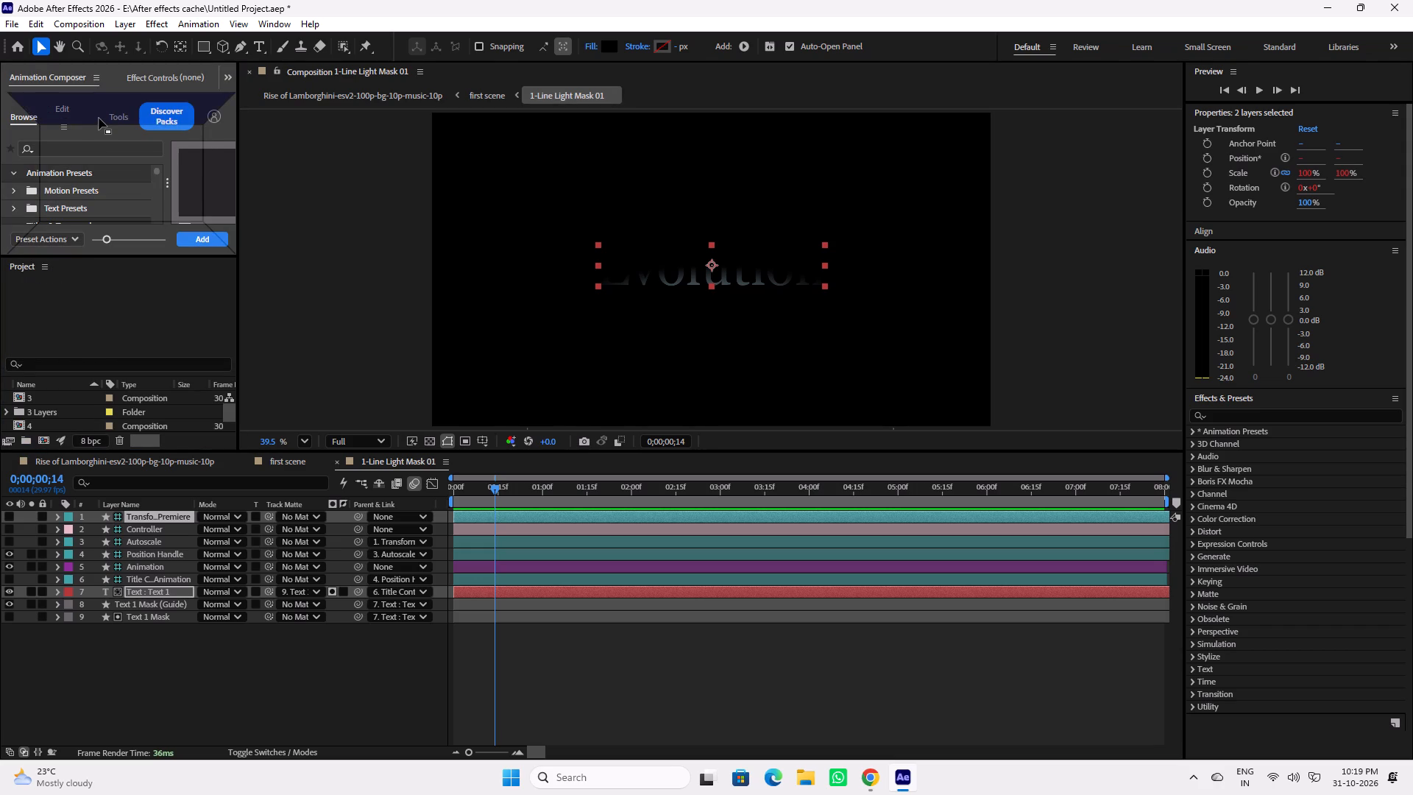
pyautogui.moveTo(99, 118); pyautogui.dragTo(119, 80)
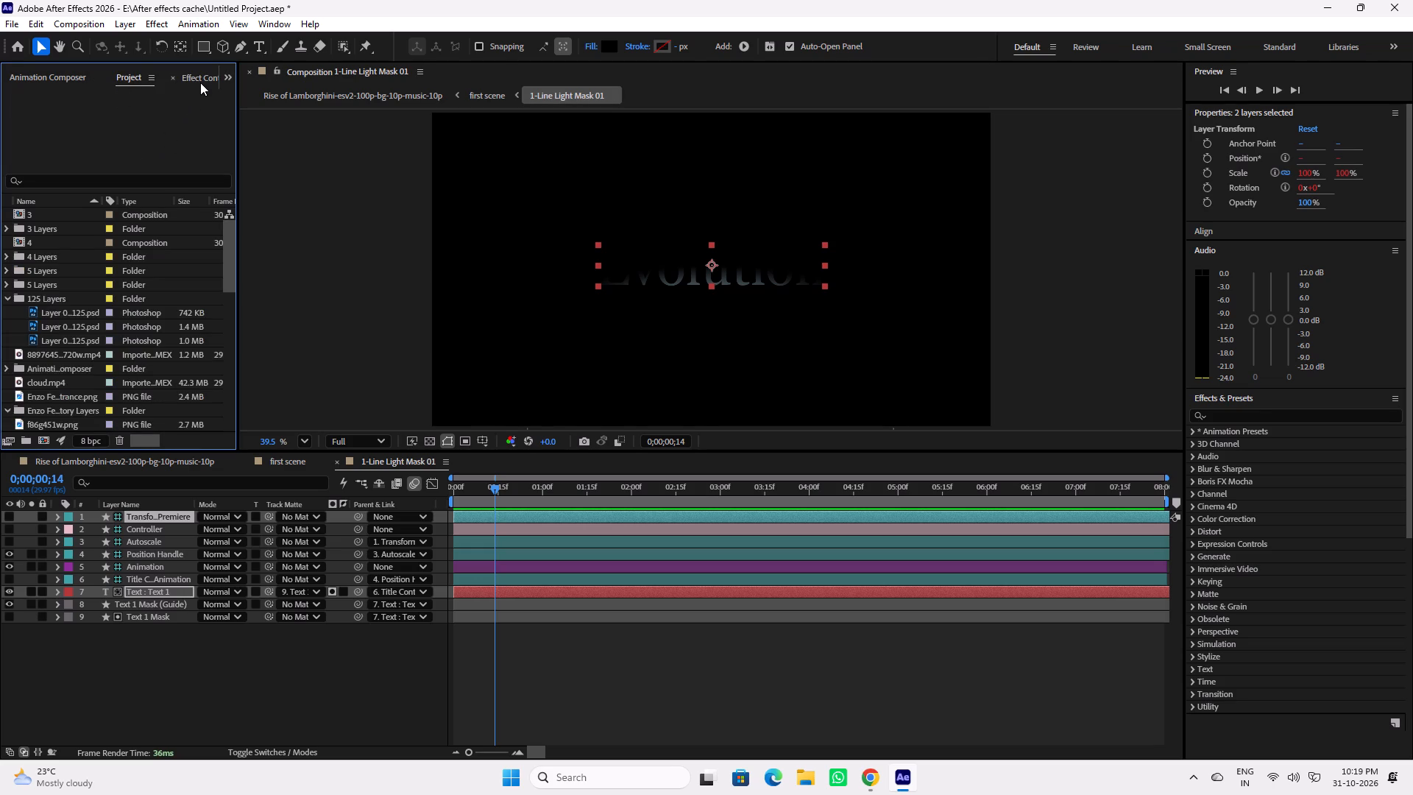
pyautogui.click(200, 79)
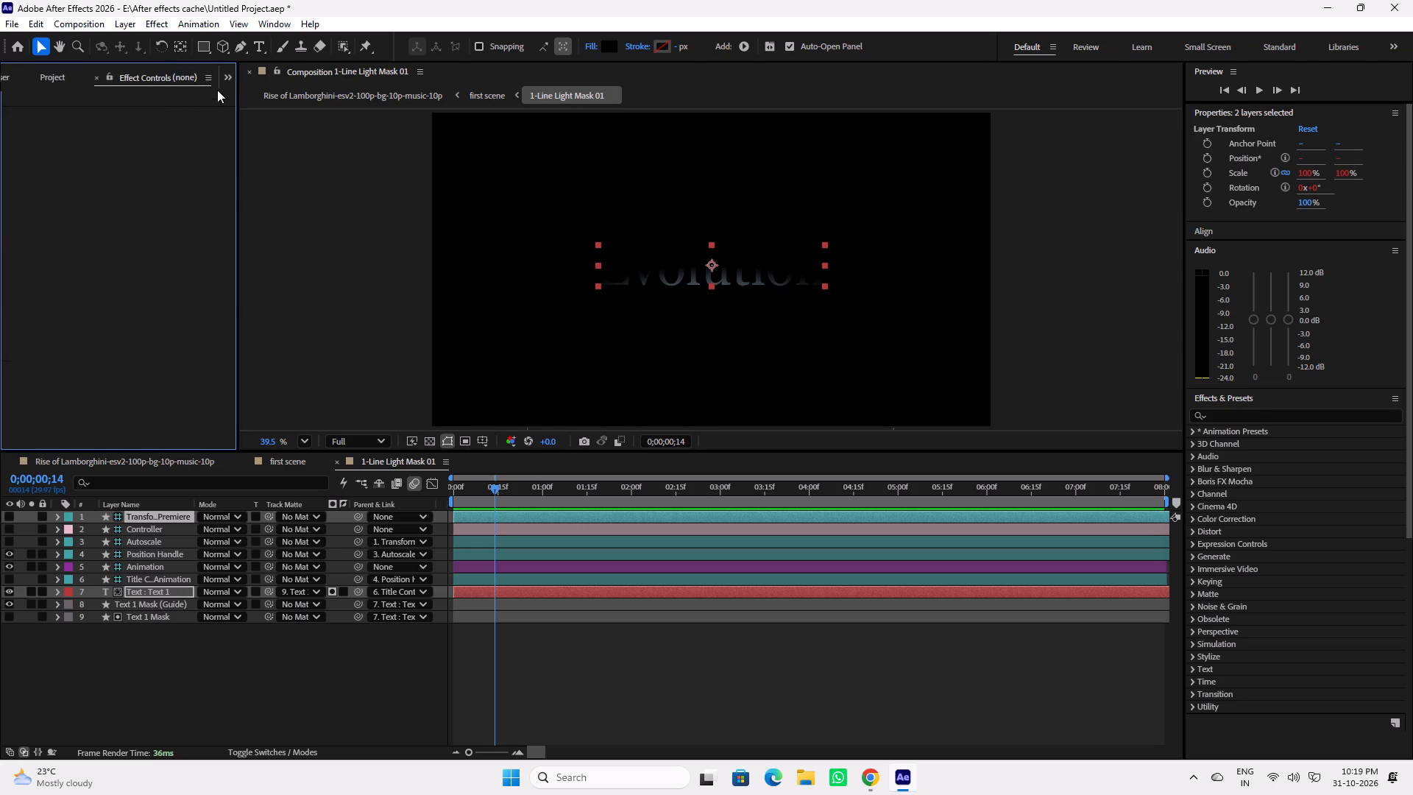
pyautogui.click(227, 77)
pyautogui.click(252, 97)
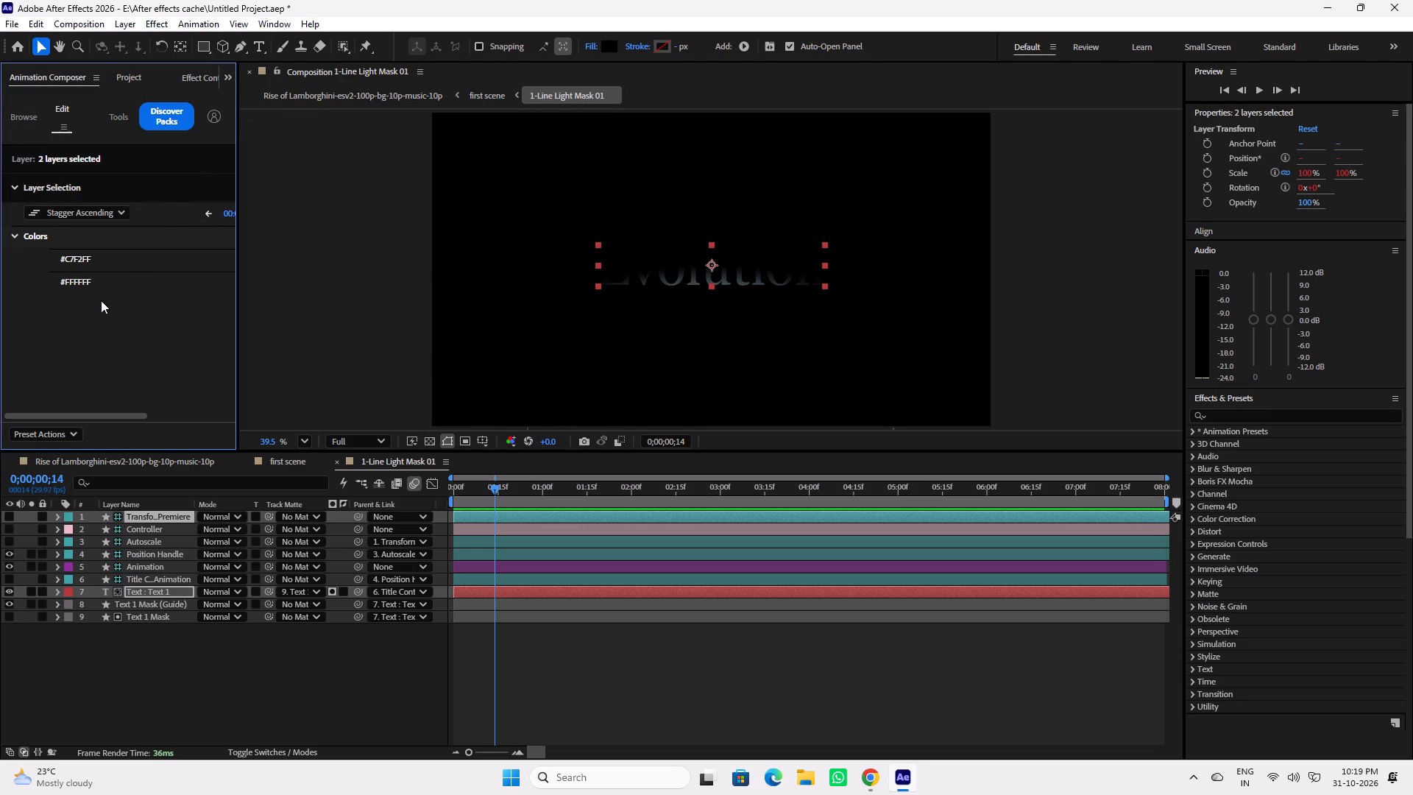
# Scrub the 1-Line Light Mask 01 precomp back to frame 5 and play back its title animation.
pyautogui.scroll(3, 100, 303)
pyautogui.moveTo(502, 487); pyautogui.dragTo(486, 488)
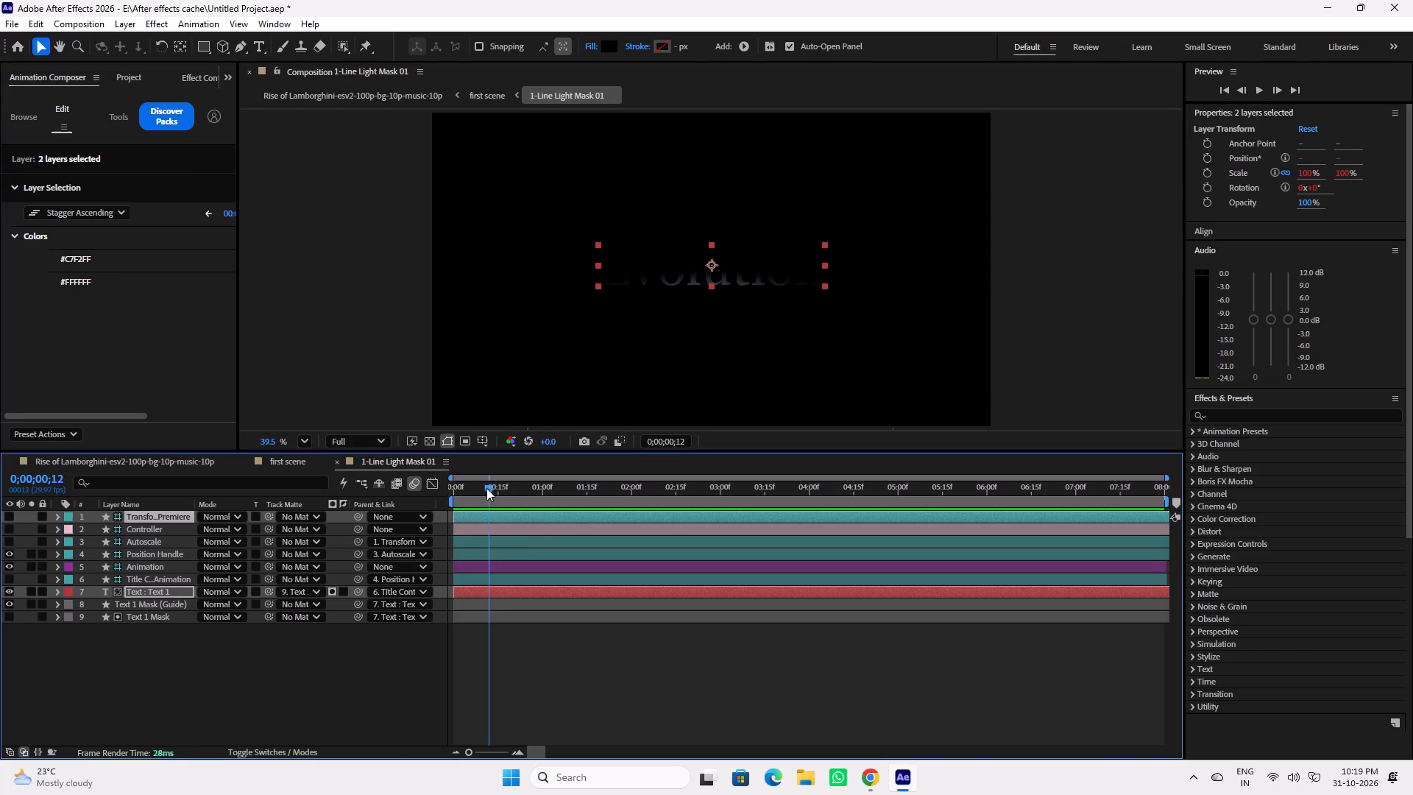
pyautogui.moveTo(486, 488); pyautogui.dragTo(468, 490)
pyautogui.press('space')
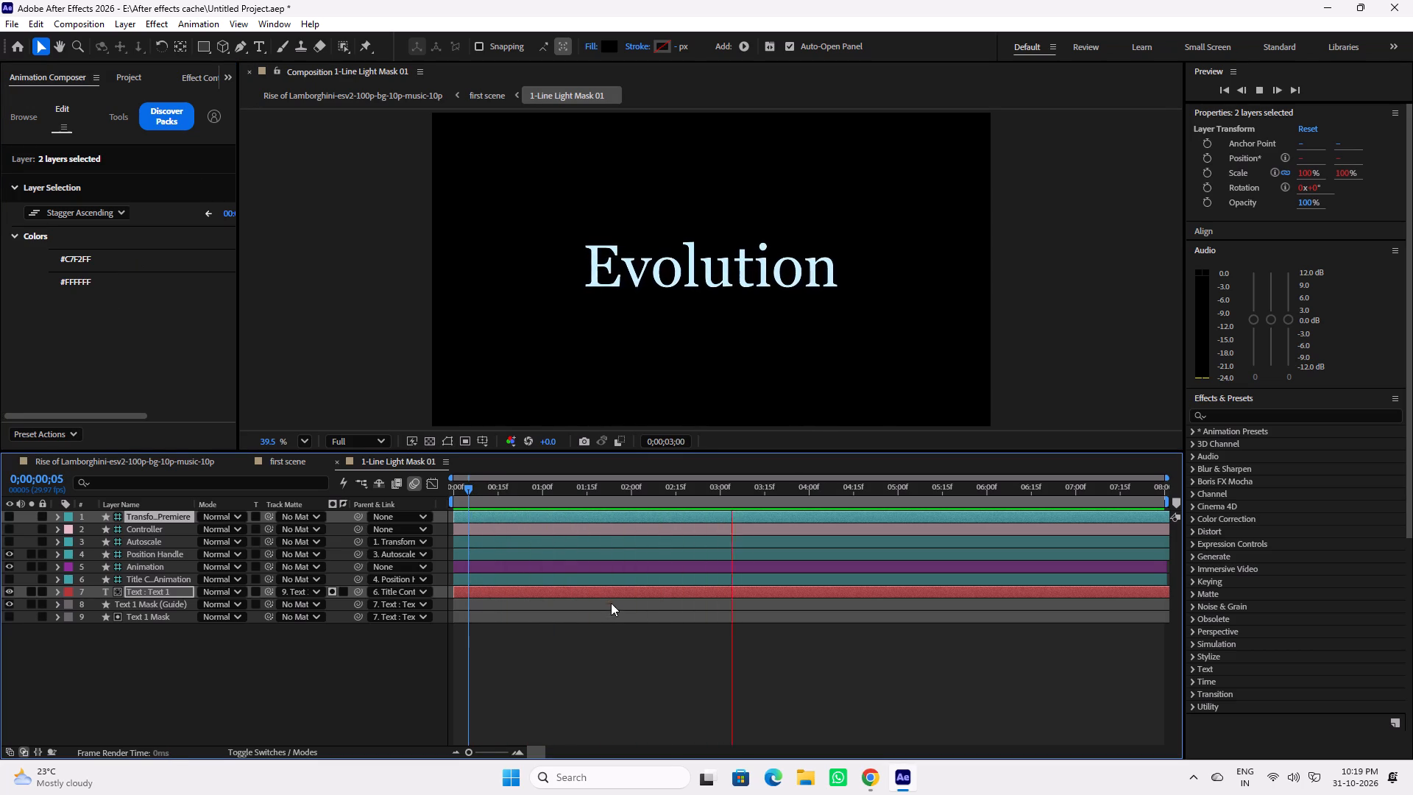
pyautogui.press('space')
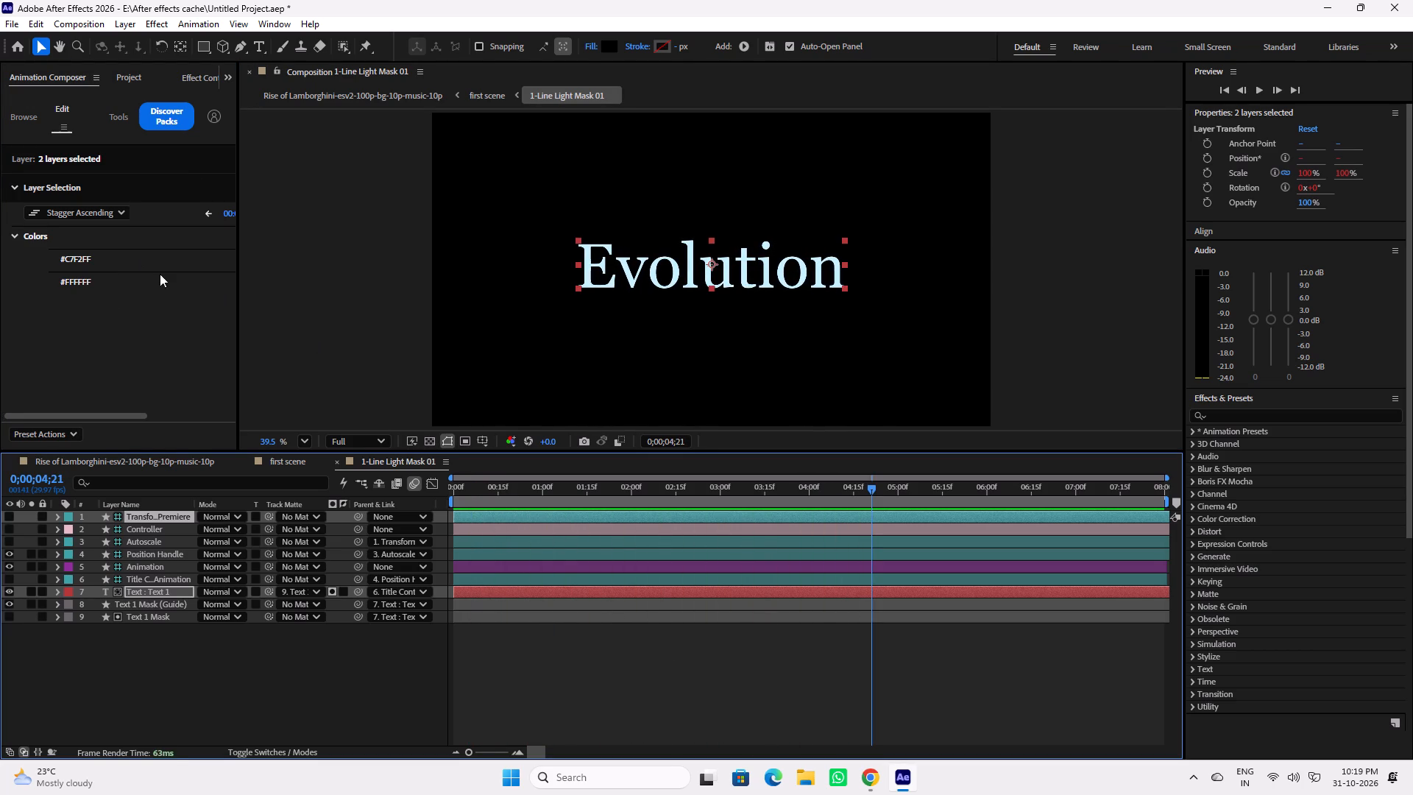
# Show Animation Composer's preset library and widen its panel so the thumbnails fit in two columns.
pyautogui.click(20, 120)
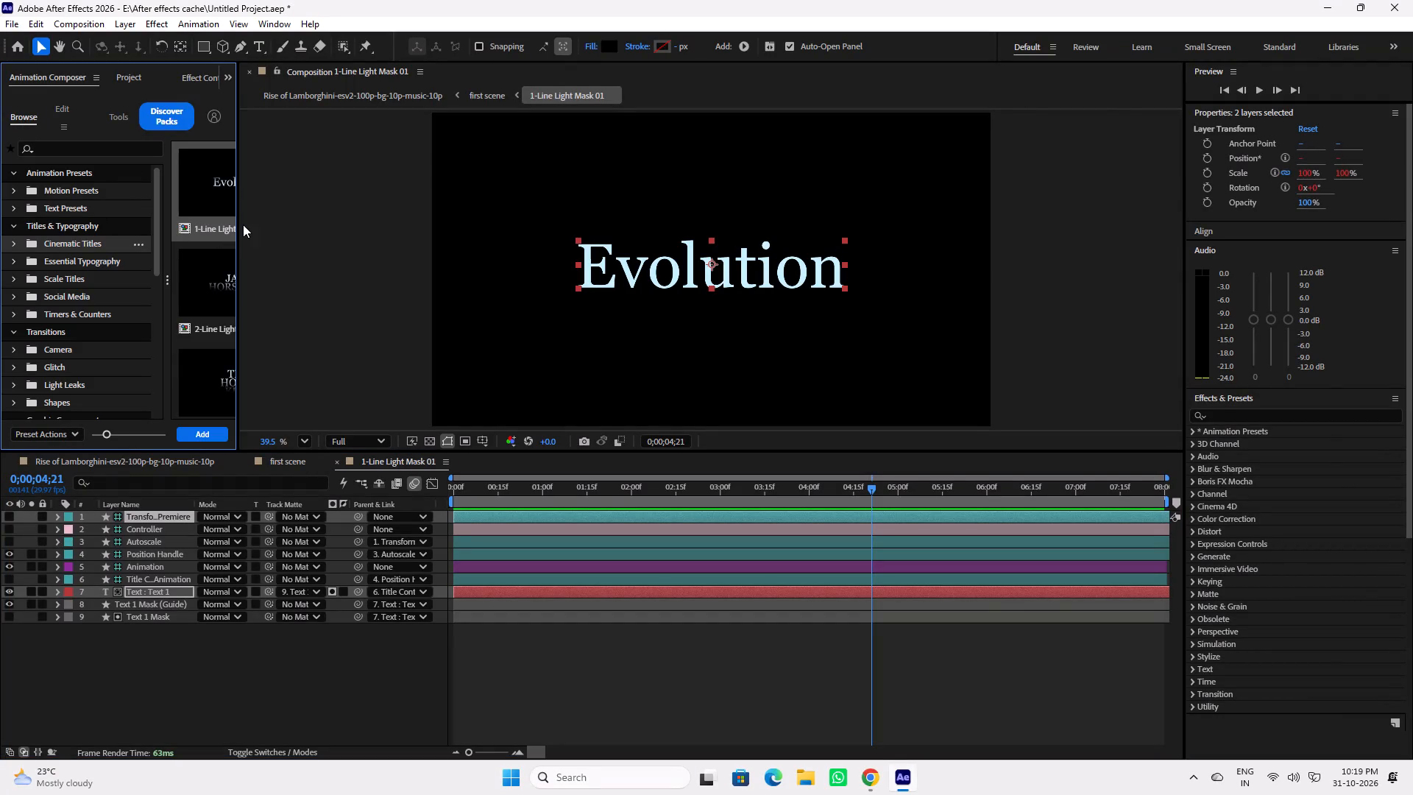
pyautogui.moveTo(238, 221); pyautogui.dragTo(364, 247)
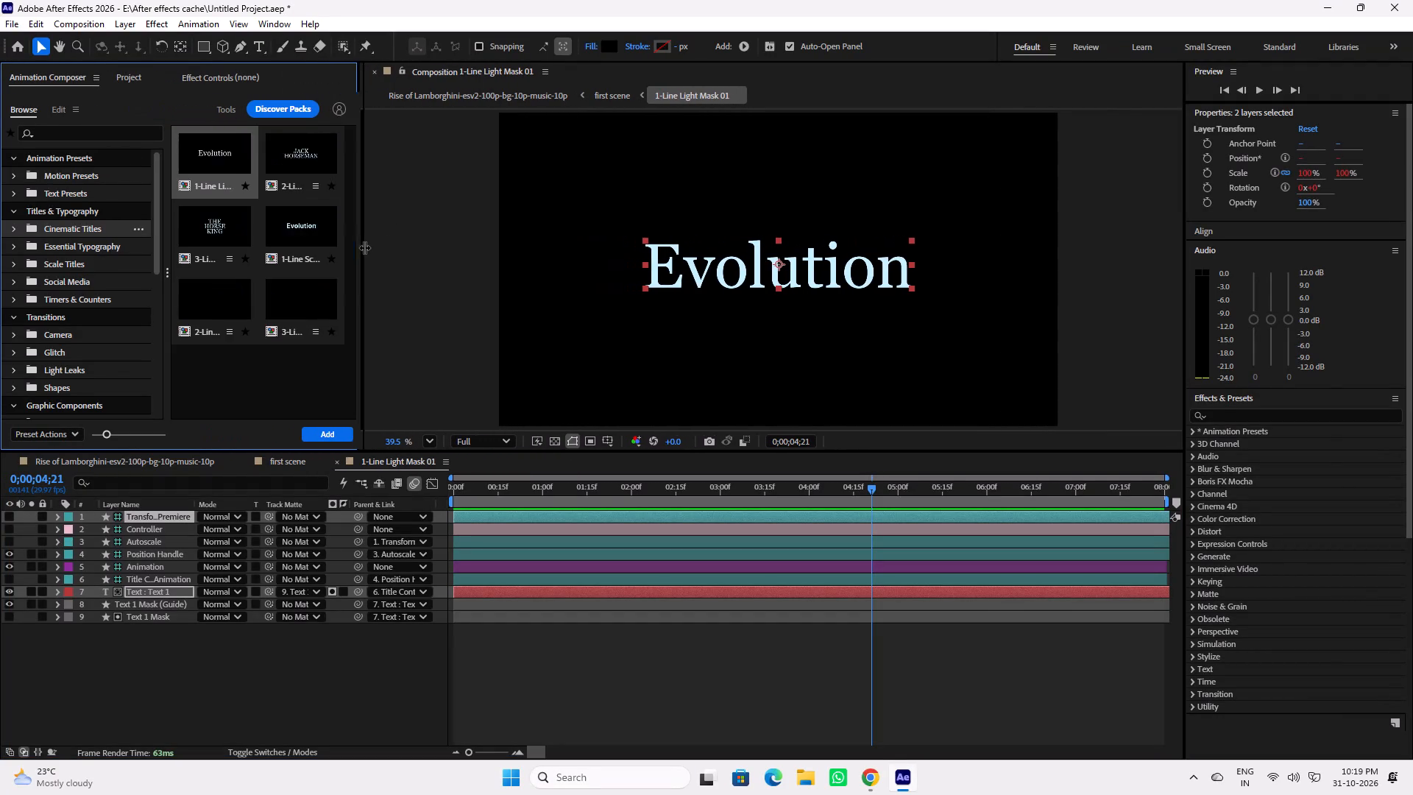
pyautogui.moveTo(364, 247); pyautogui.dragTo(339, 253)
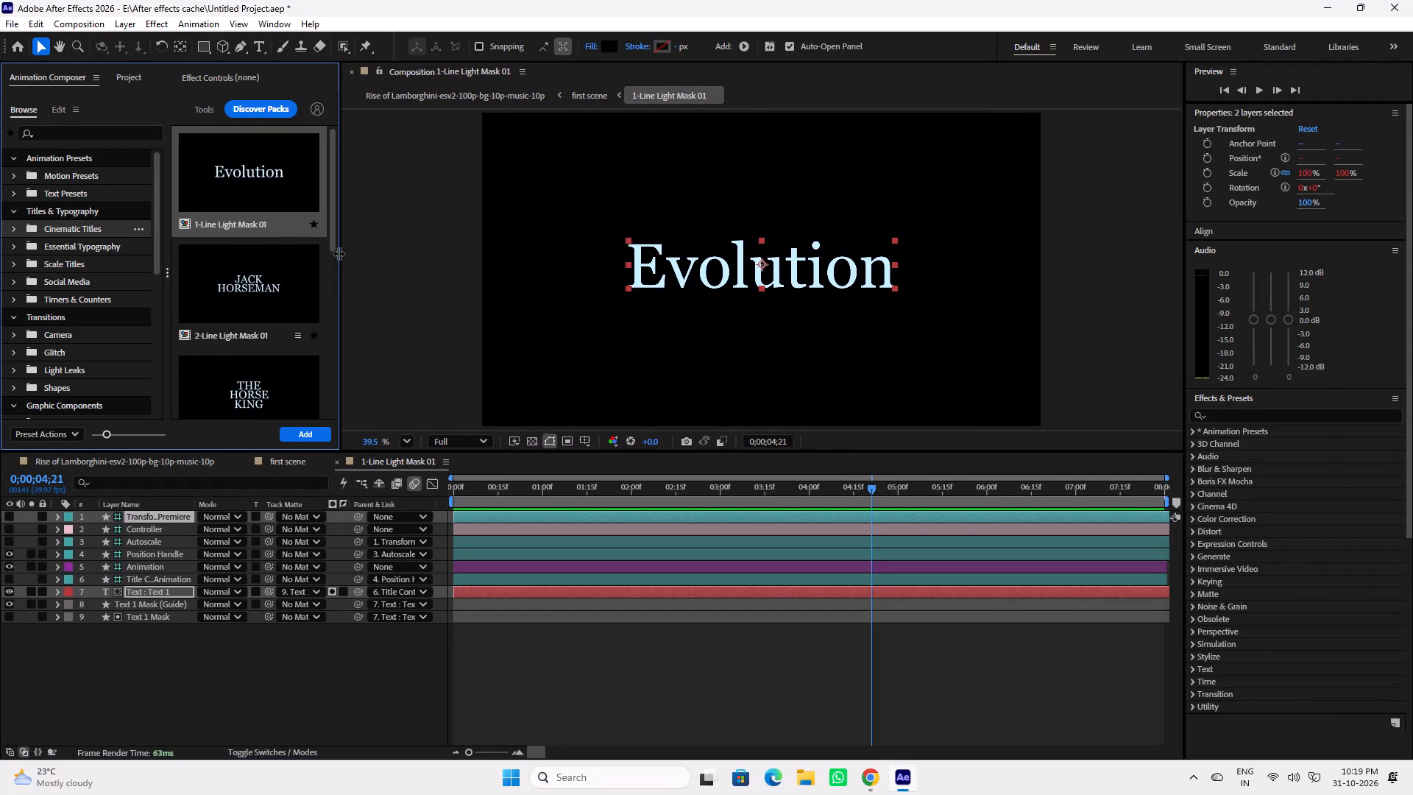
pyautogui.moveTo(339, 253); pyautogui.dragTo(366, 266)
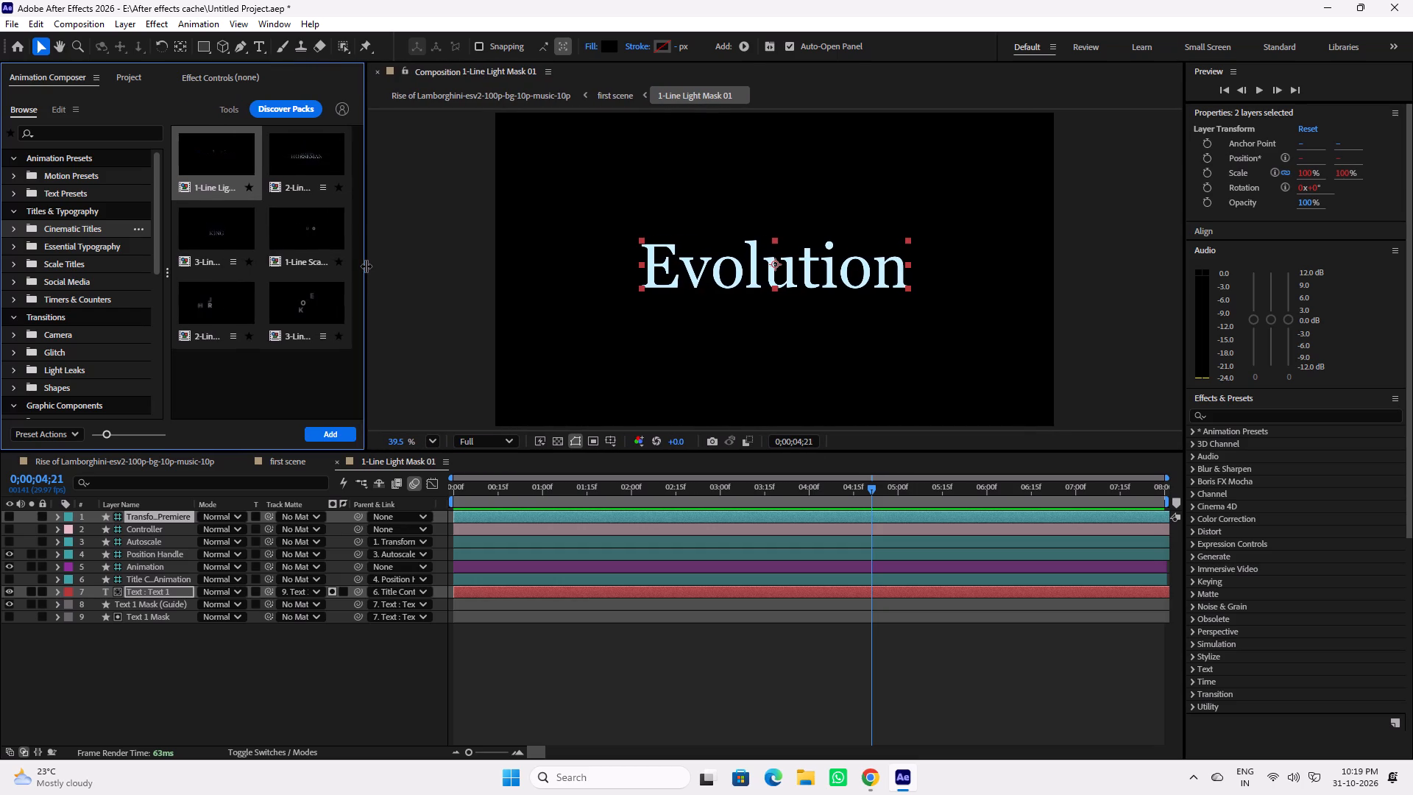
pyautogui.moveTo(366, 266); pyautogui.dragTo(361, 267)
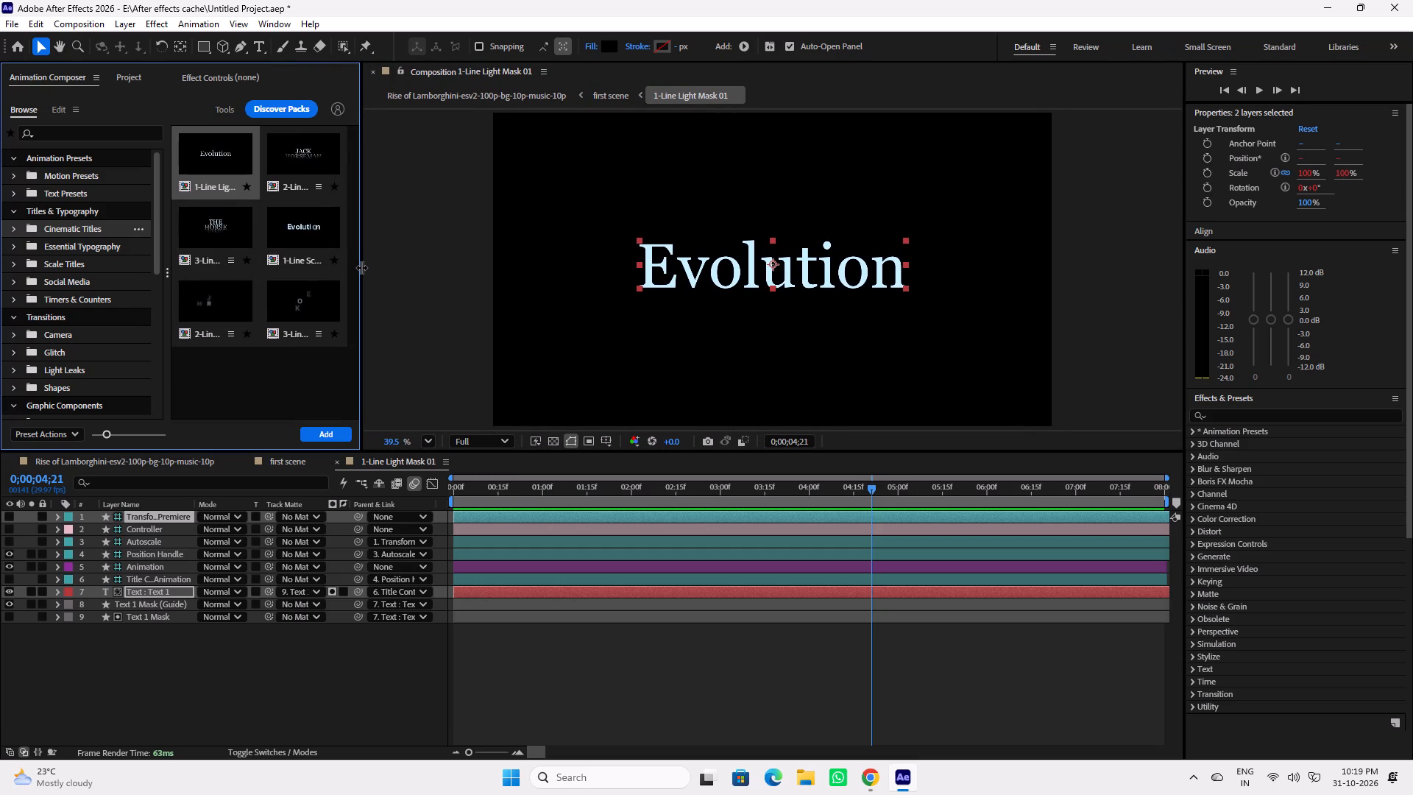
pyautogui.moveTo(361, 267); pyautogui.dragTo(360, 267)
# Examine the Cinematic Titles presets, including the Left and Right variants of the three-line titles.
pyautogui.scroll(-3, 263, 318)
pyautogui.scroll(5, 263, 319)
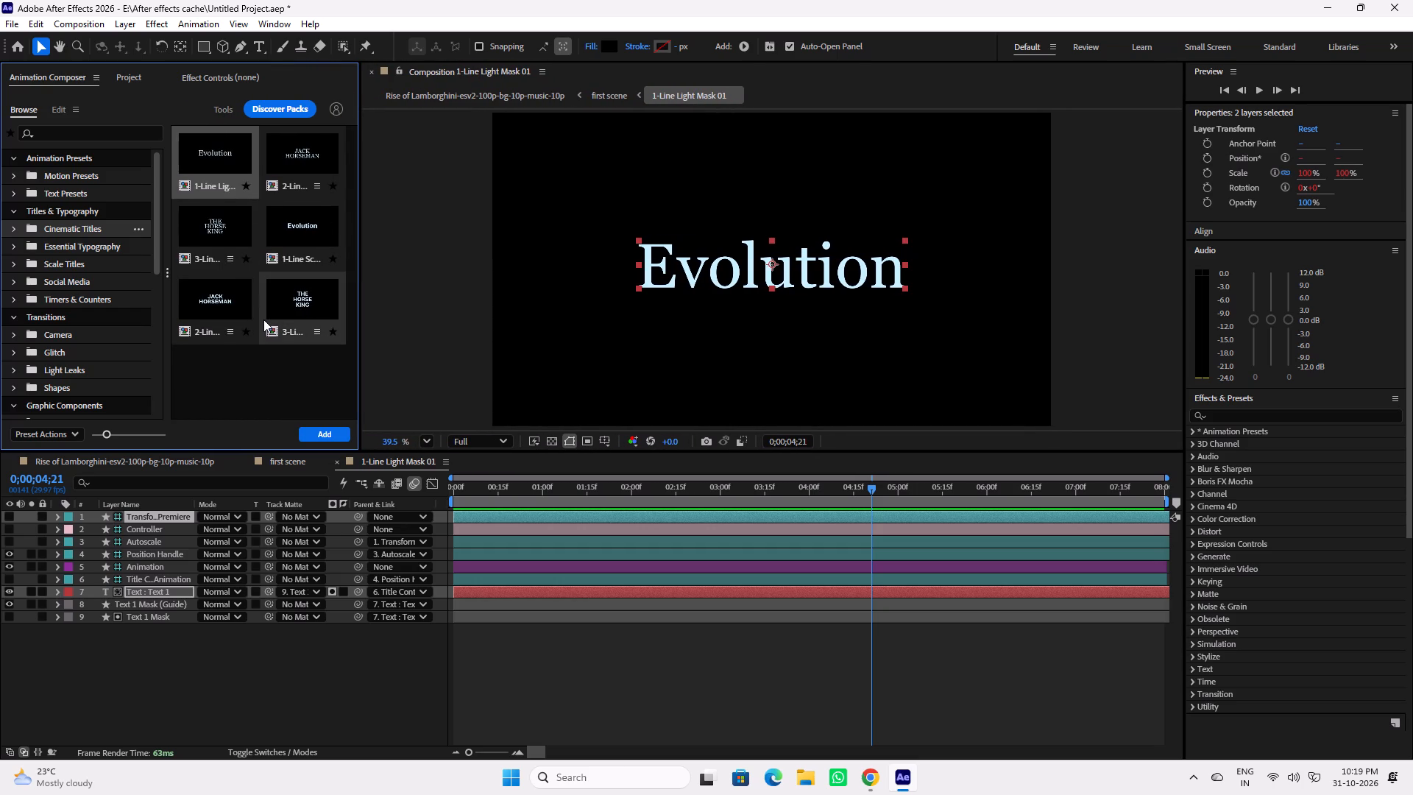
pyautogui.scroll(3, 282, 249)
pyautogui.scroll(2, 252, 155)
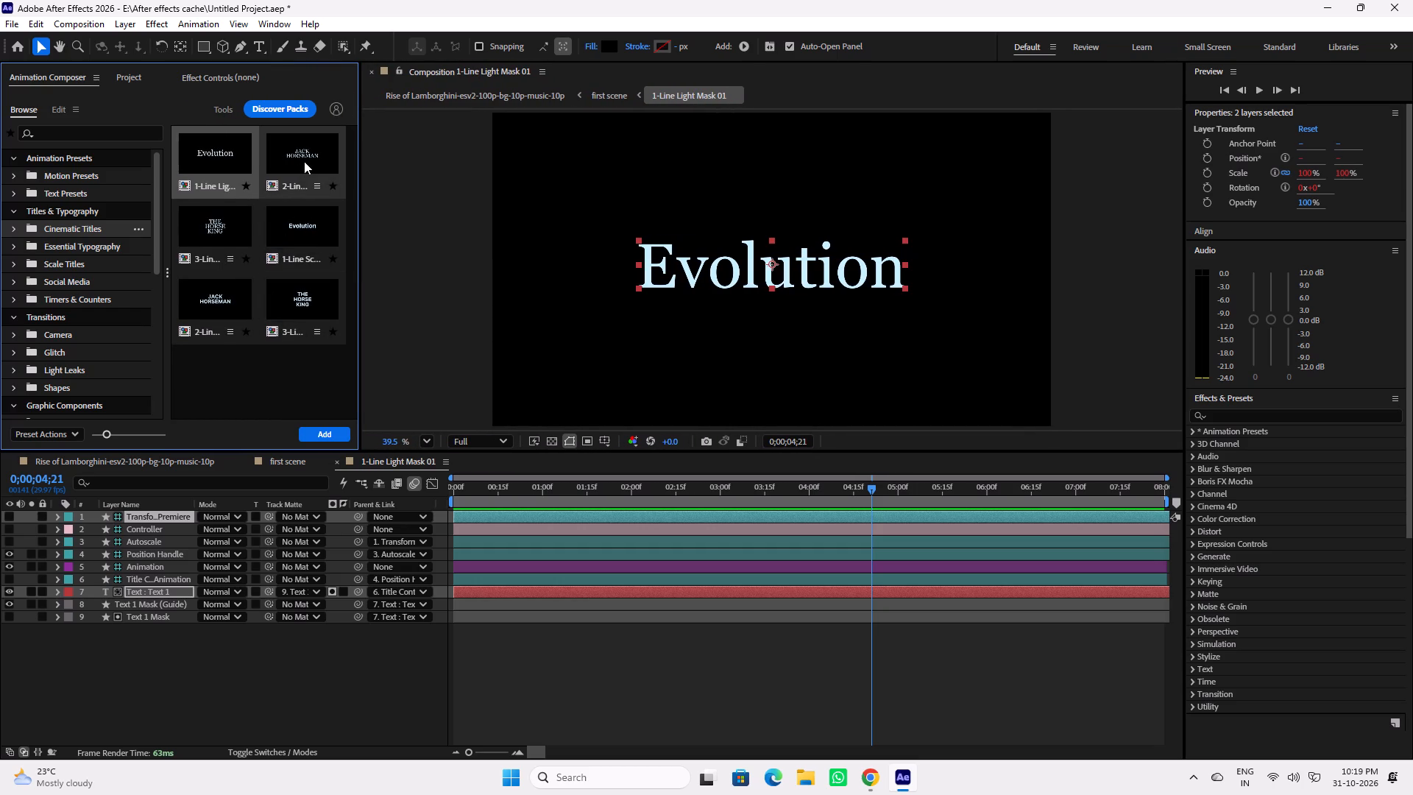
pyautogui.click(305, 161)
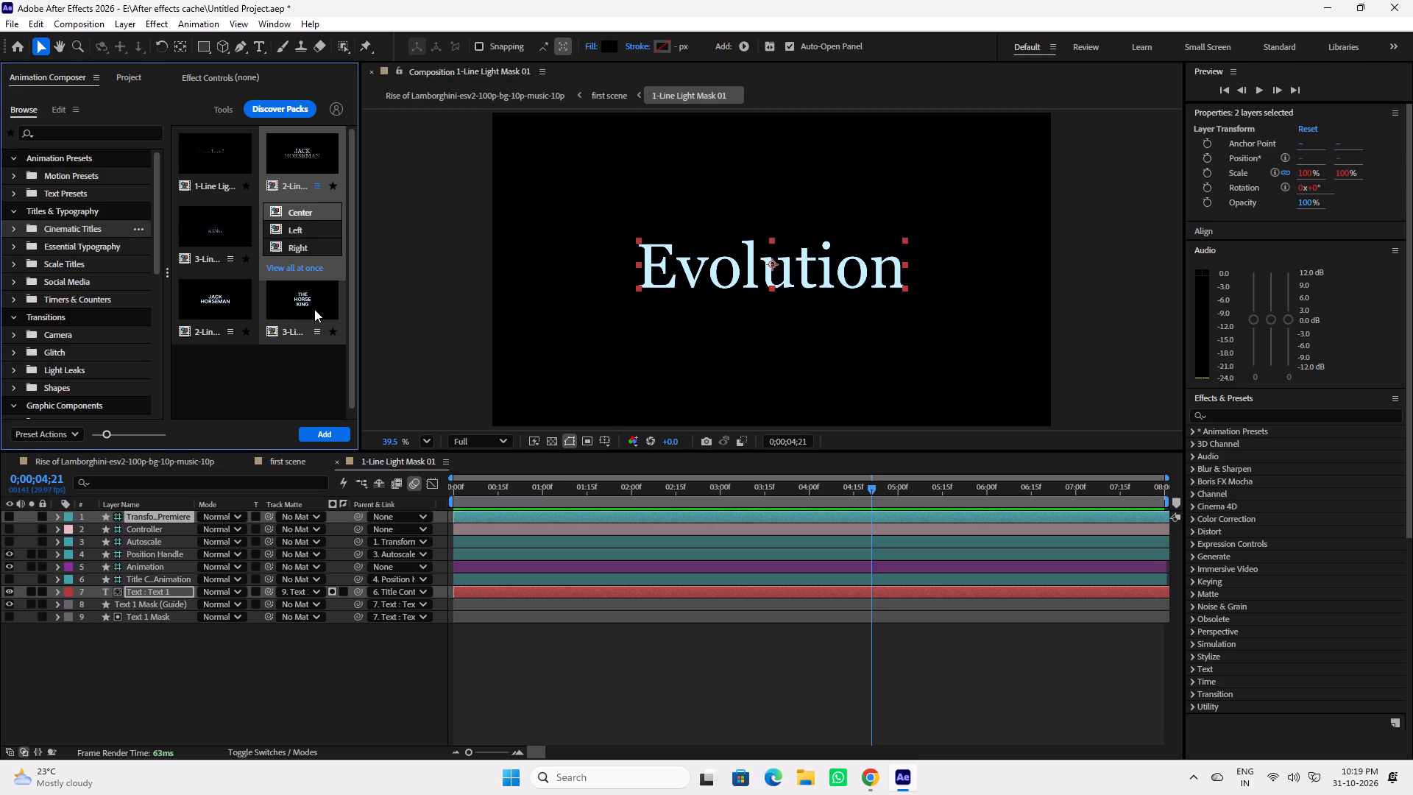
pyautogui.click(237, 238)
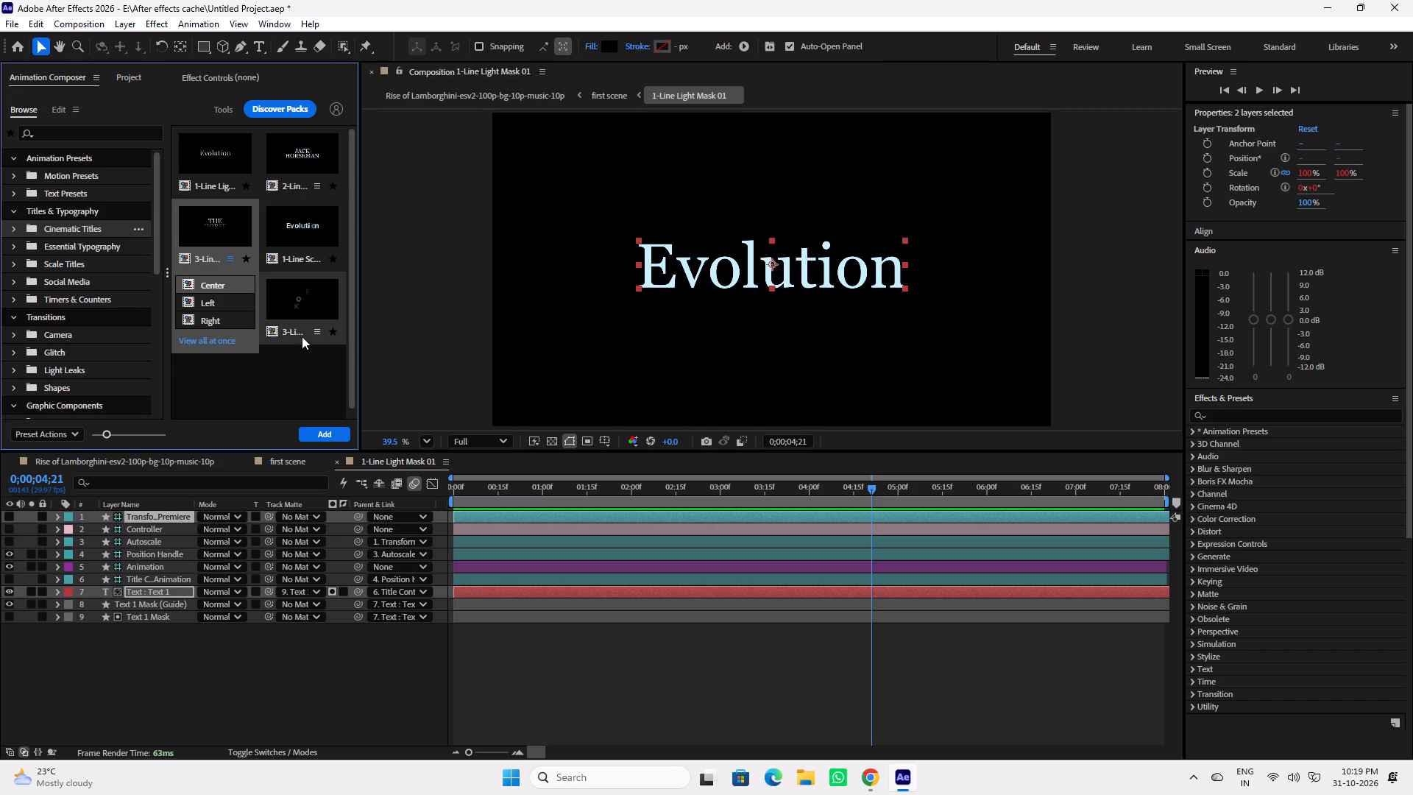
pyautogui.click(302, 308)
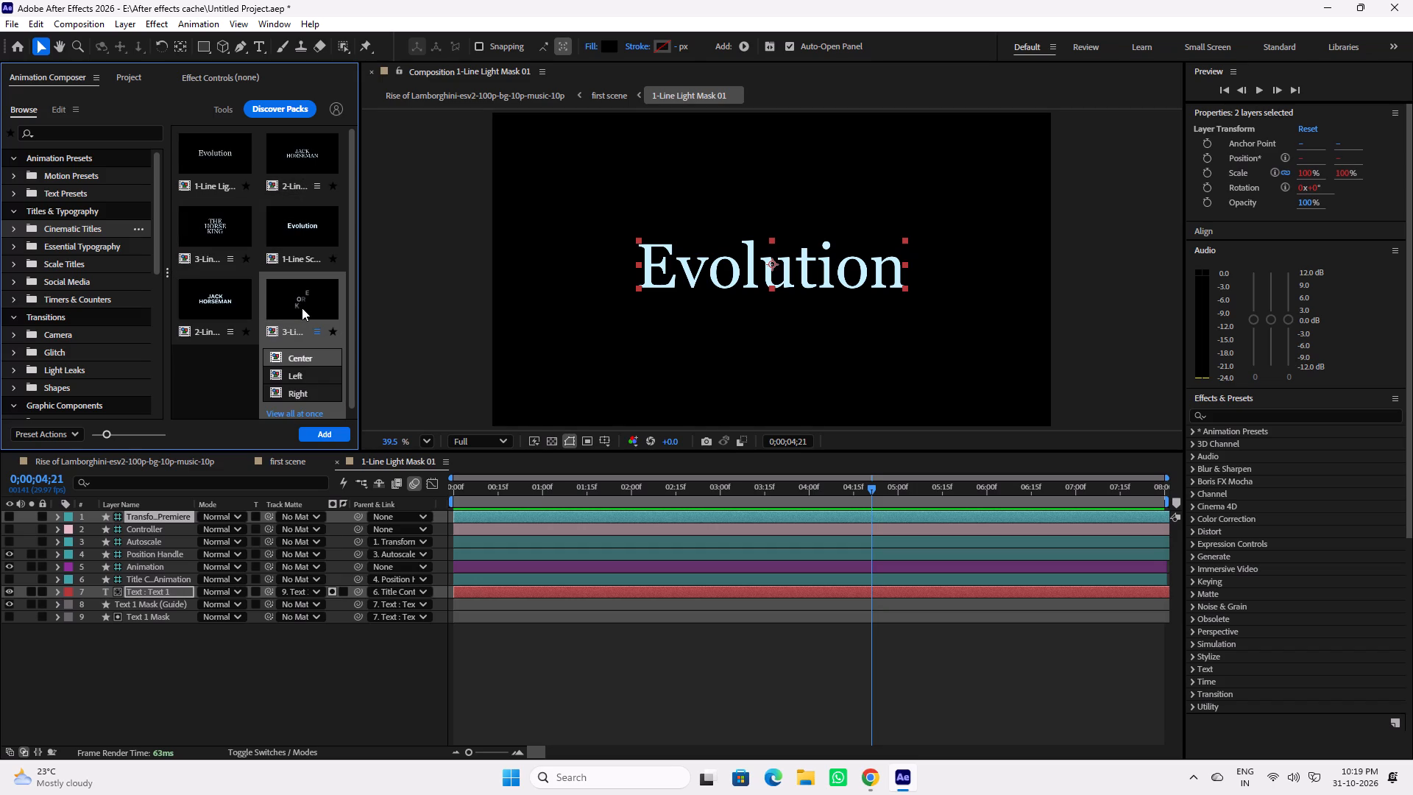
pyautogui.click(303, 376)
pyautogui.click(304, 394)
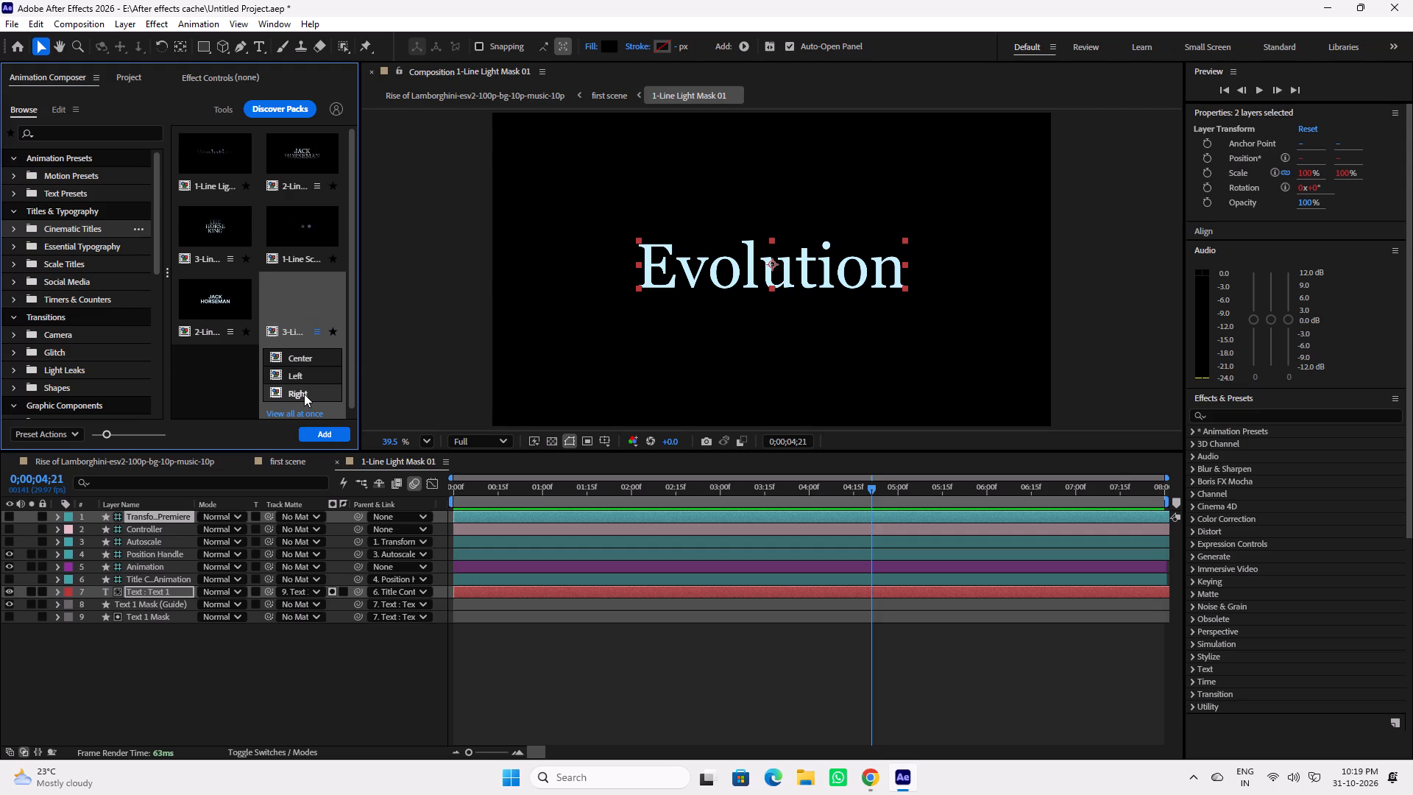
pyautogui.click(222, 163)
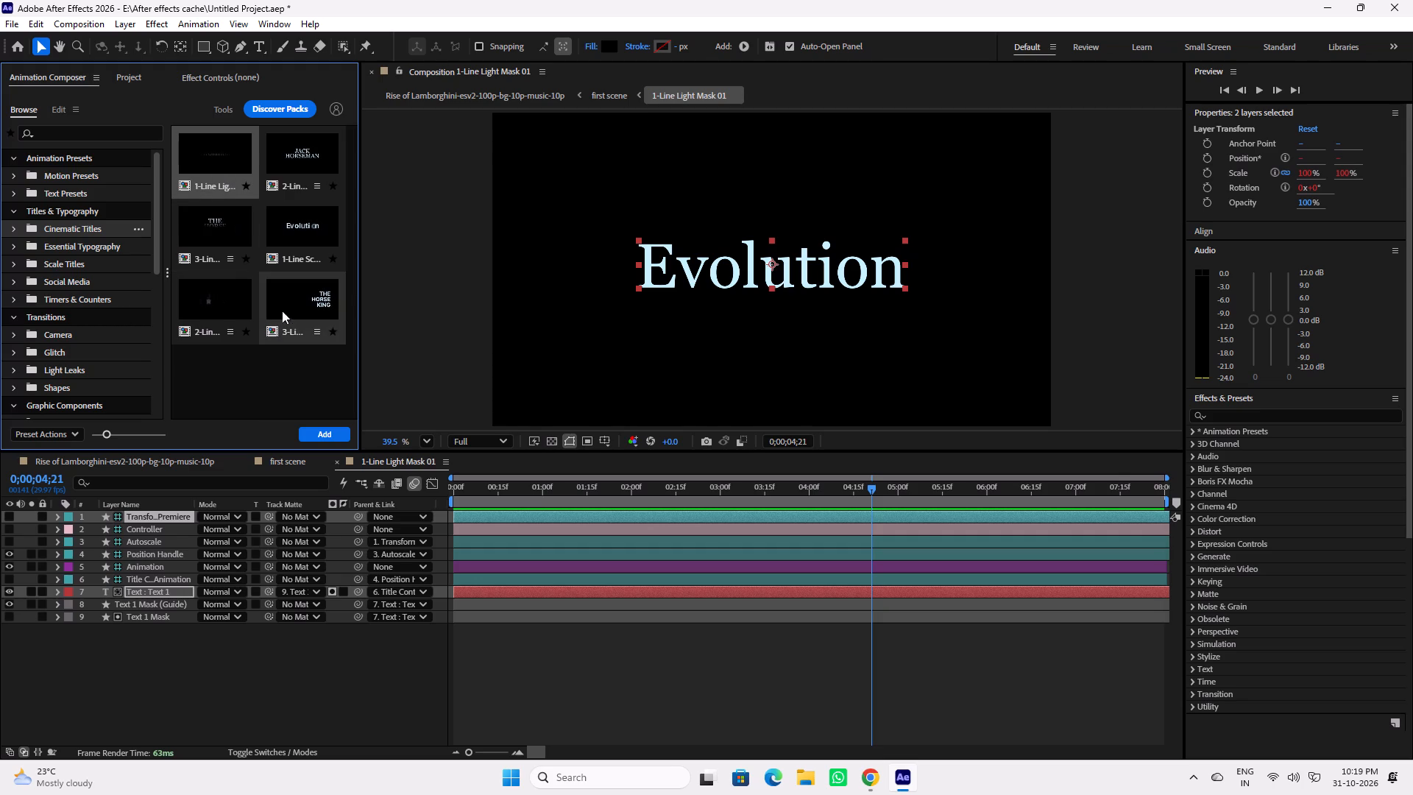
pyautogui.click(206, 169)
pyautogui.click(205, 184)
pyautogui.click(217, 218)
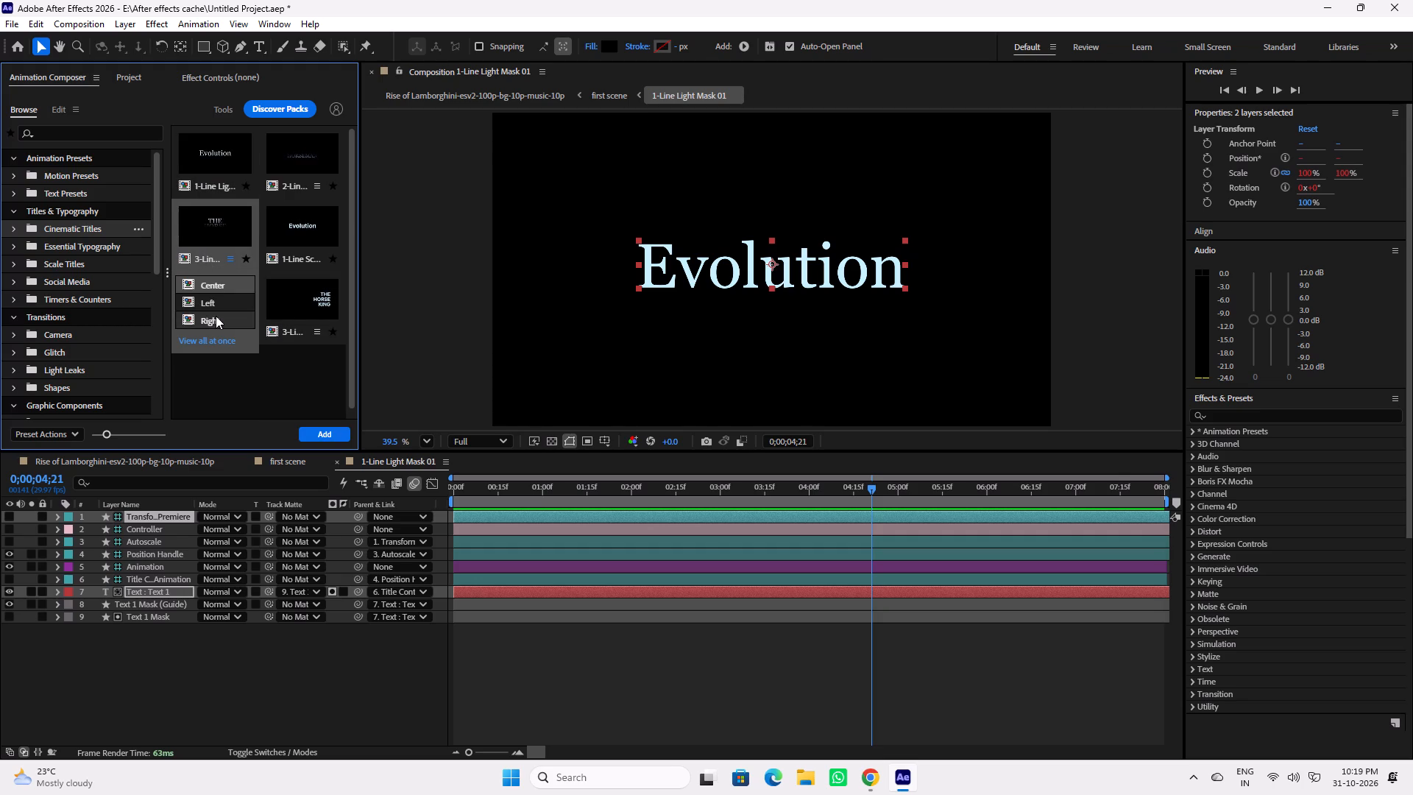
pyautogui.click(212, 305)
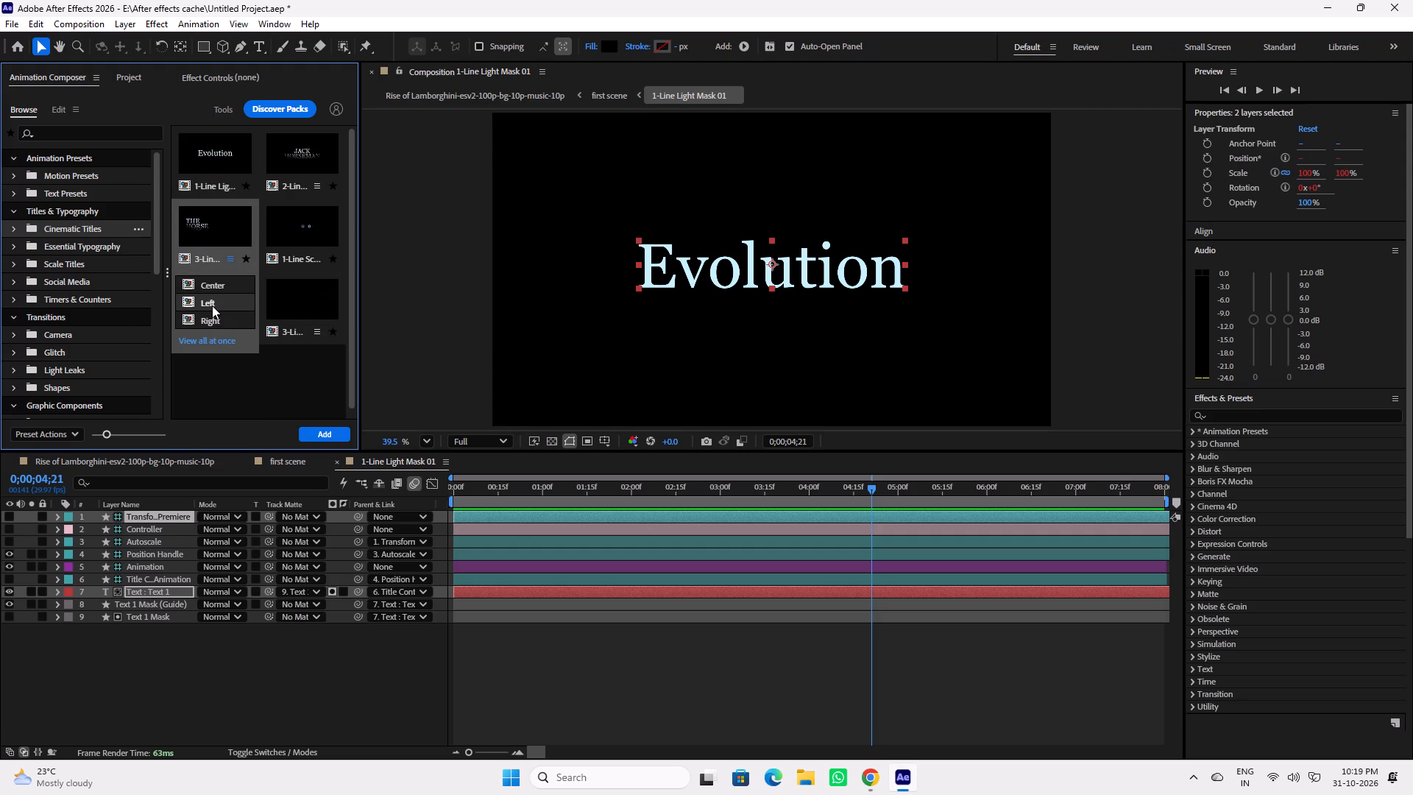
# Look through the Essential Typography titles and the full set of Text Presets for a suitable text animation.
pyautogui.click(78, 241)
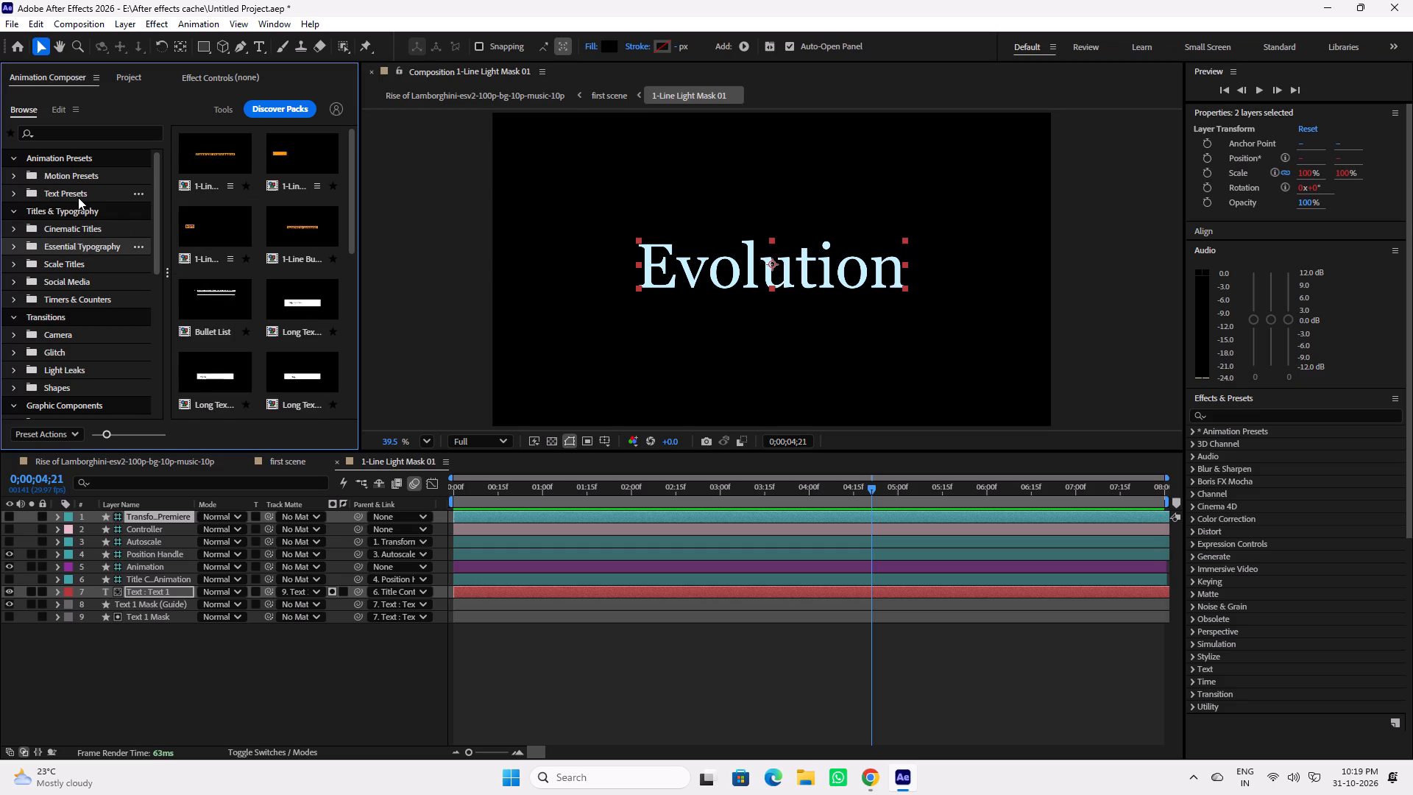
pyautogui.click(78, 197)
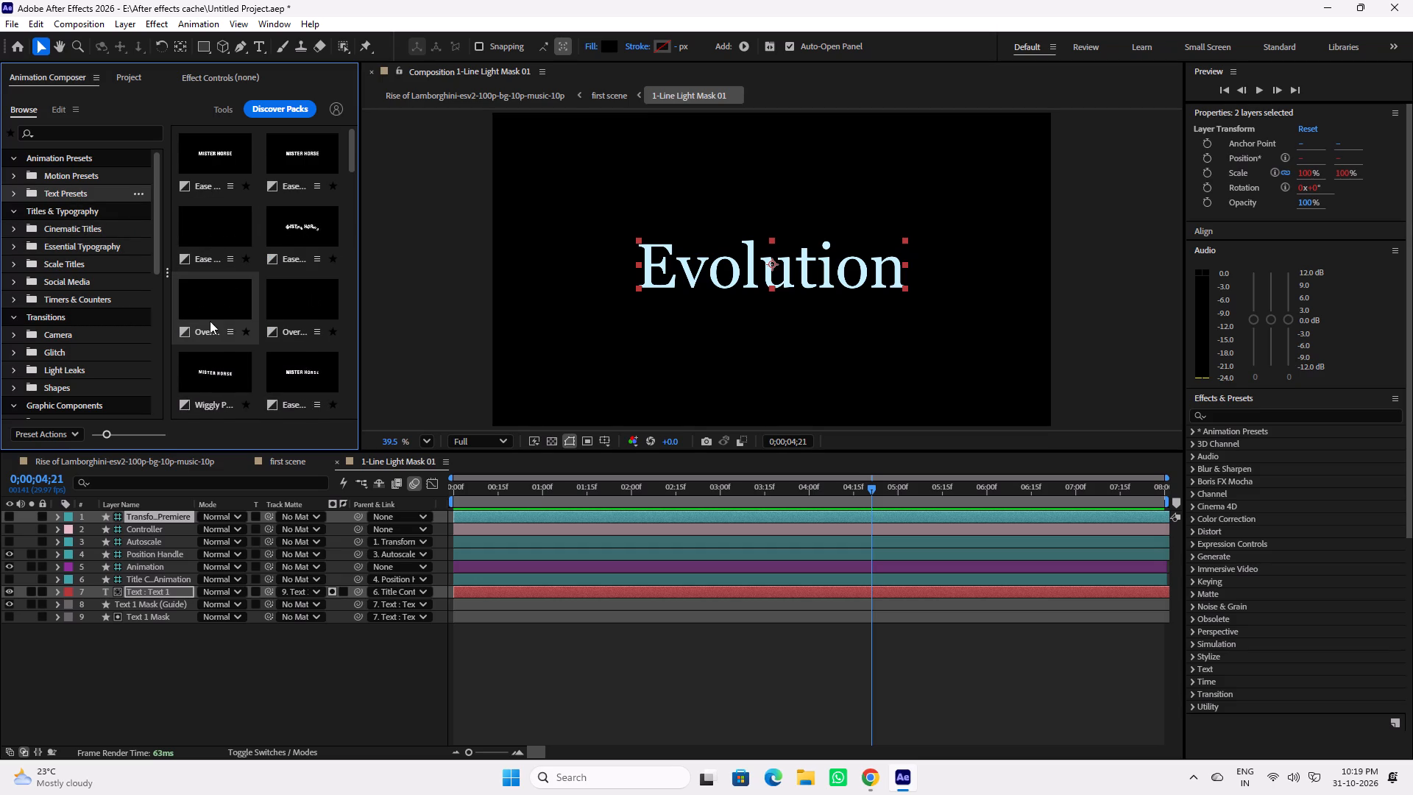
pyautogui.scroll(-2, 221, 334)
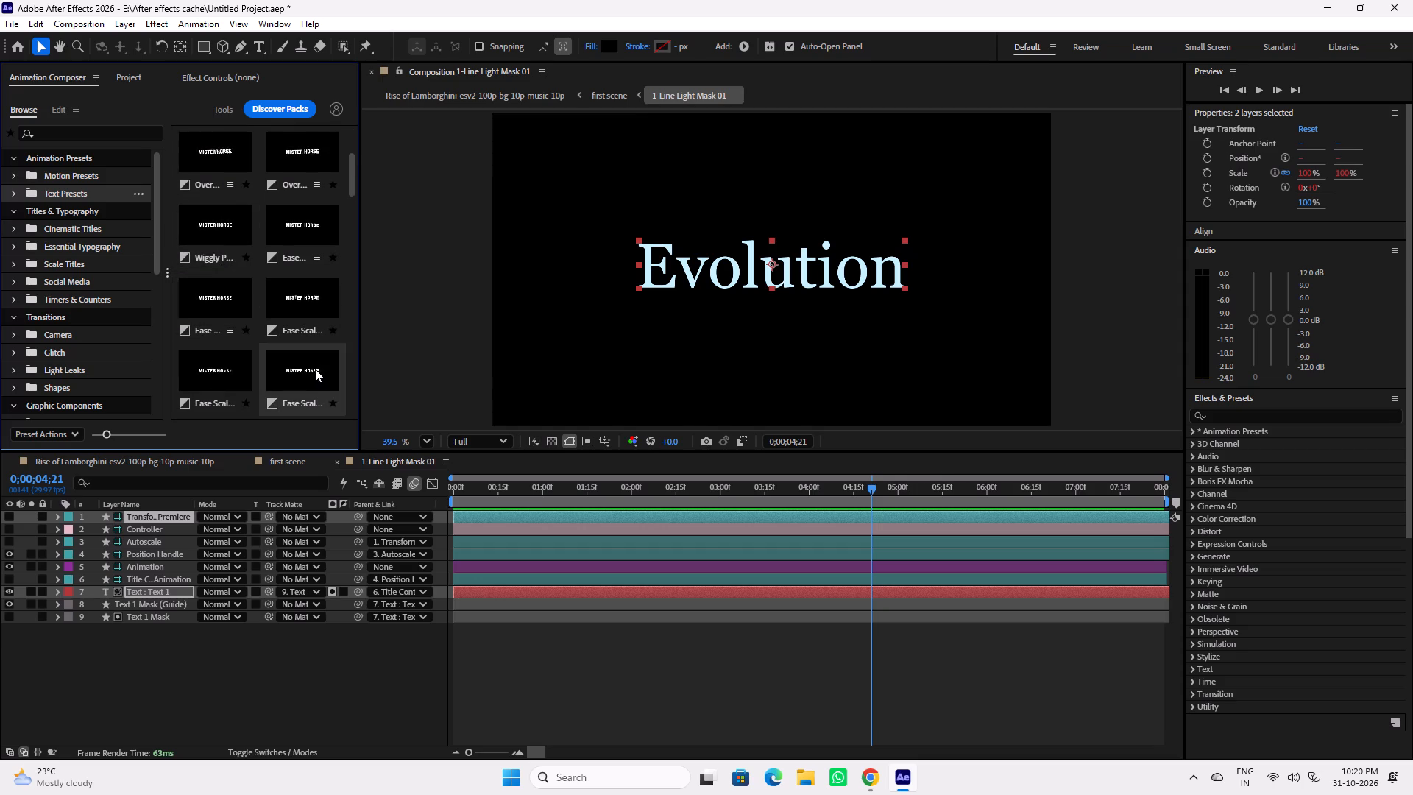
pyautogui.scroll(-3, 247, 327)
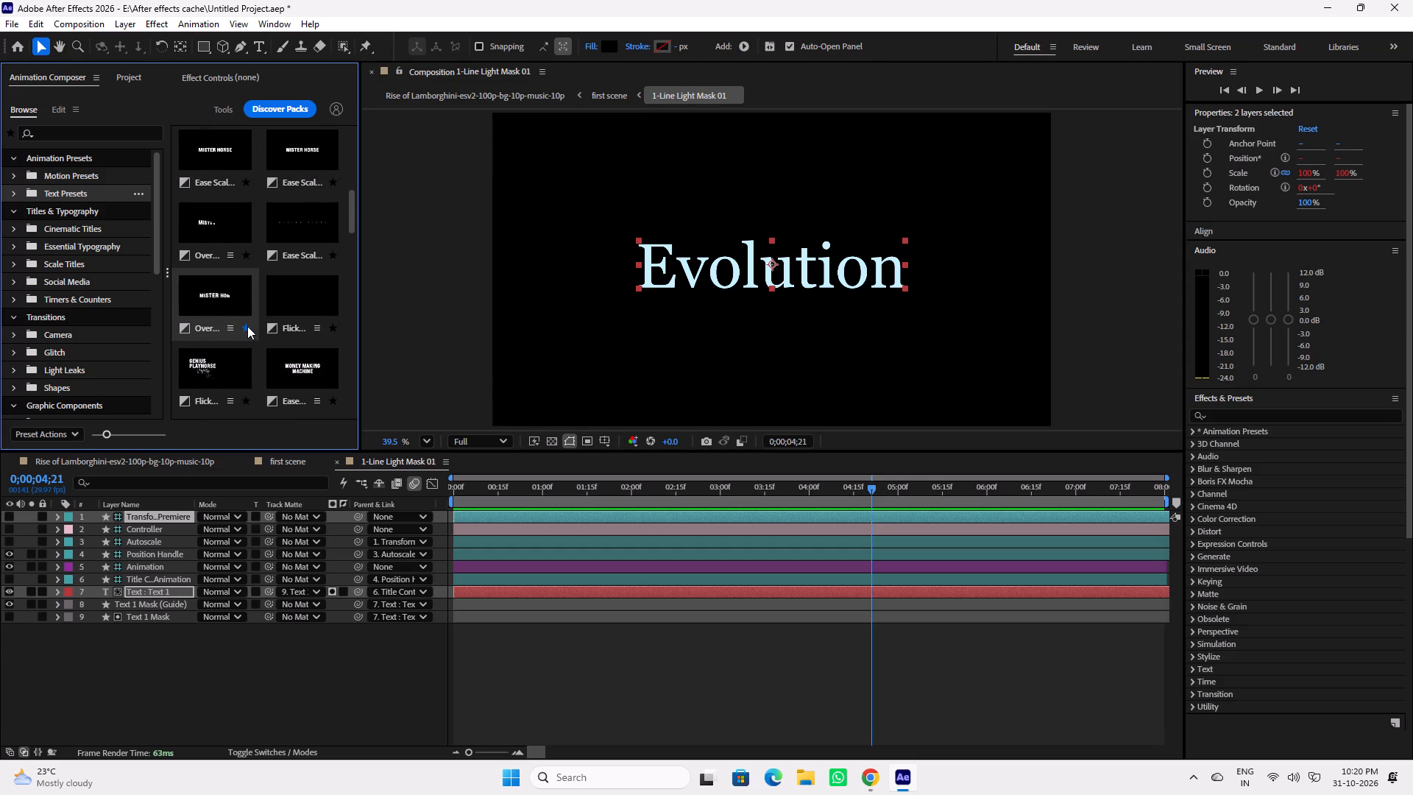
pyautogui.scroll(-5, 247, 326)
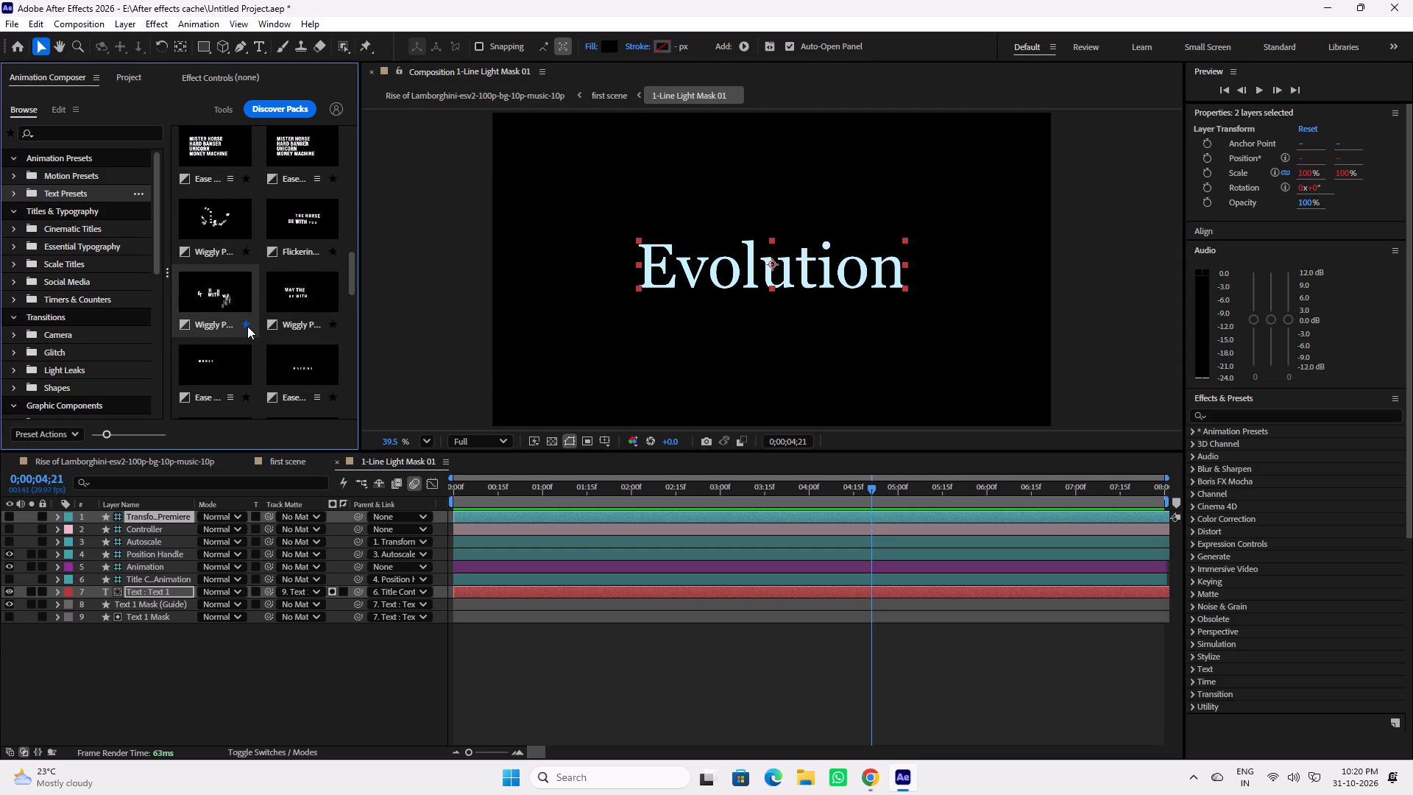
pyautogui.scroll(-3, 247, 326)
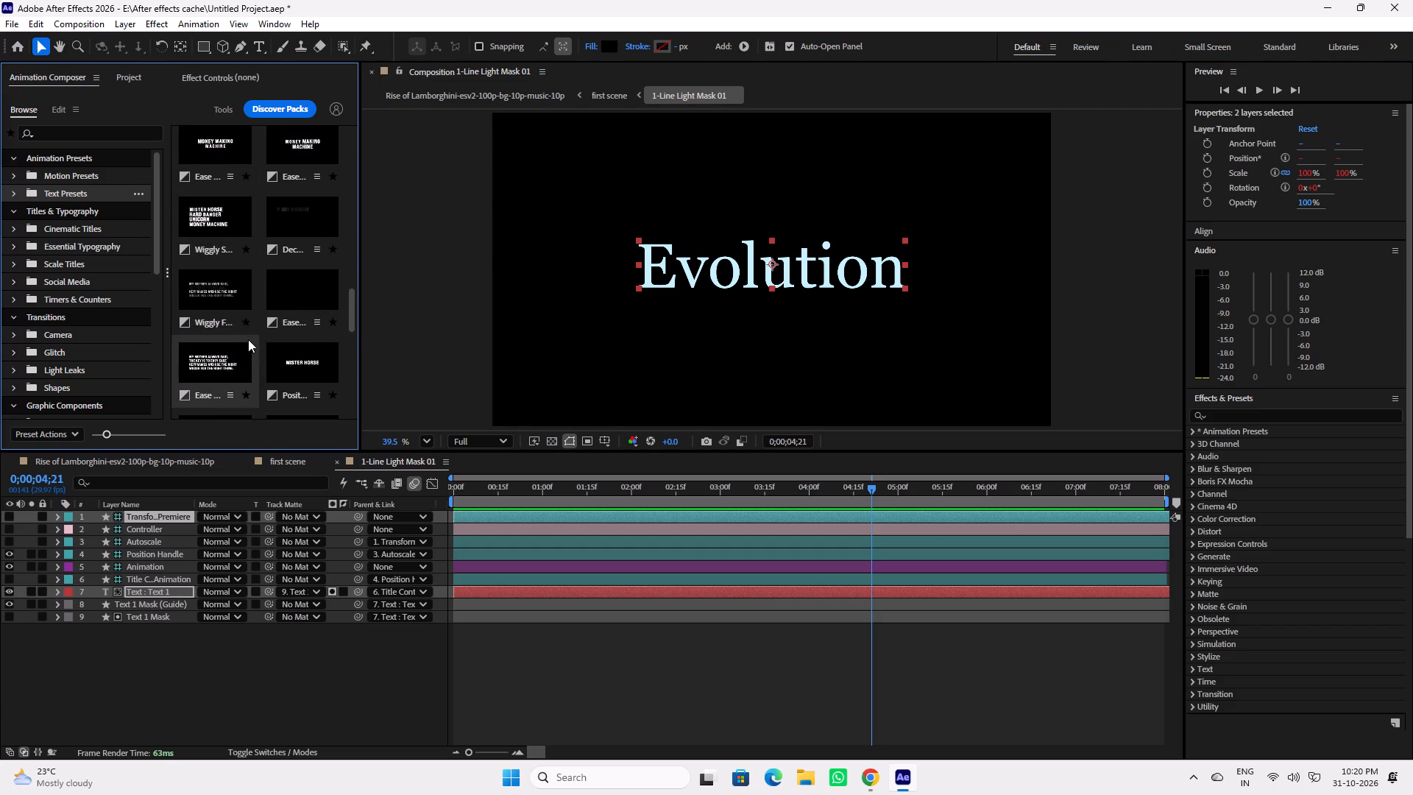
pyautogui.scroll(-4, 248, 336)
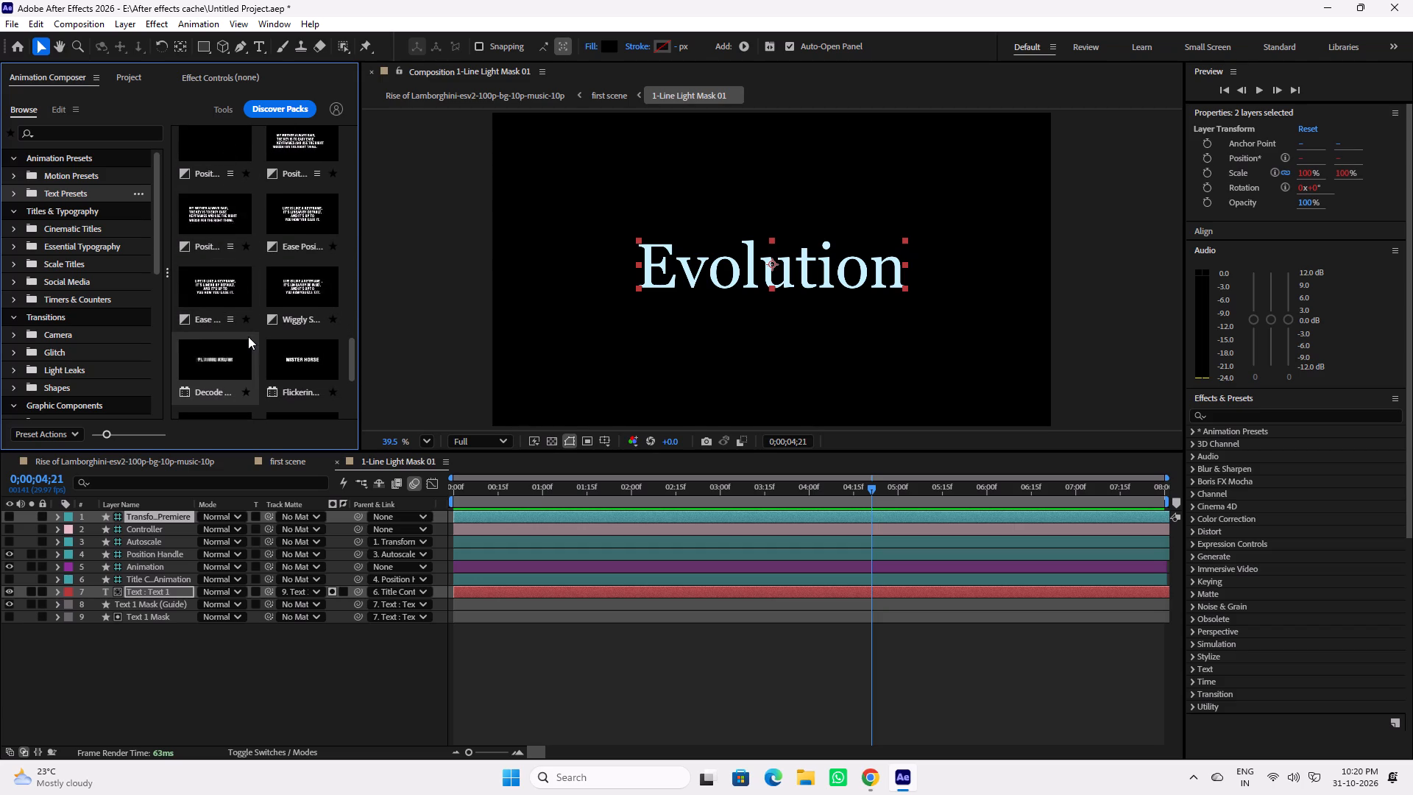
pyautogui.scroll(-3, 248, 336)
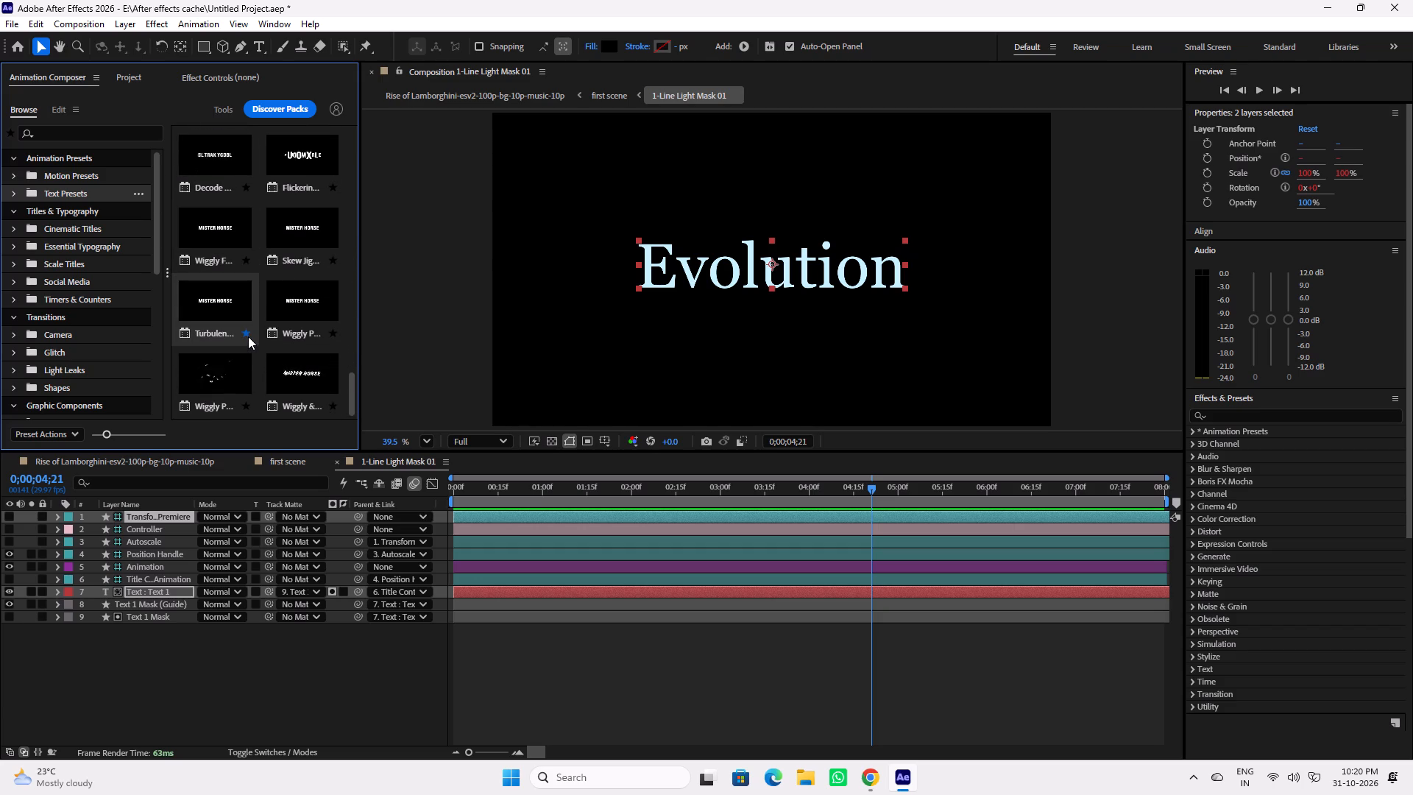
pyautogui.scroll(-5, 248, 336)
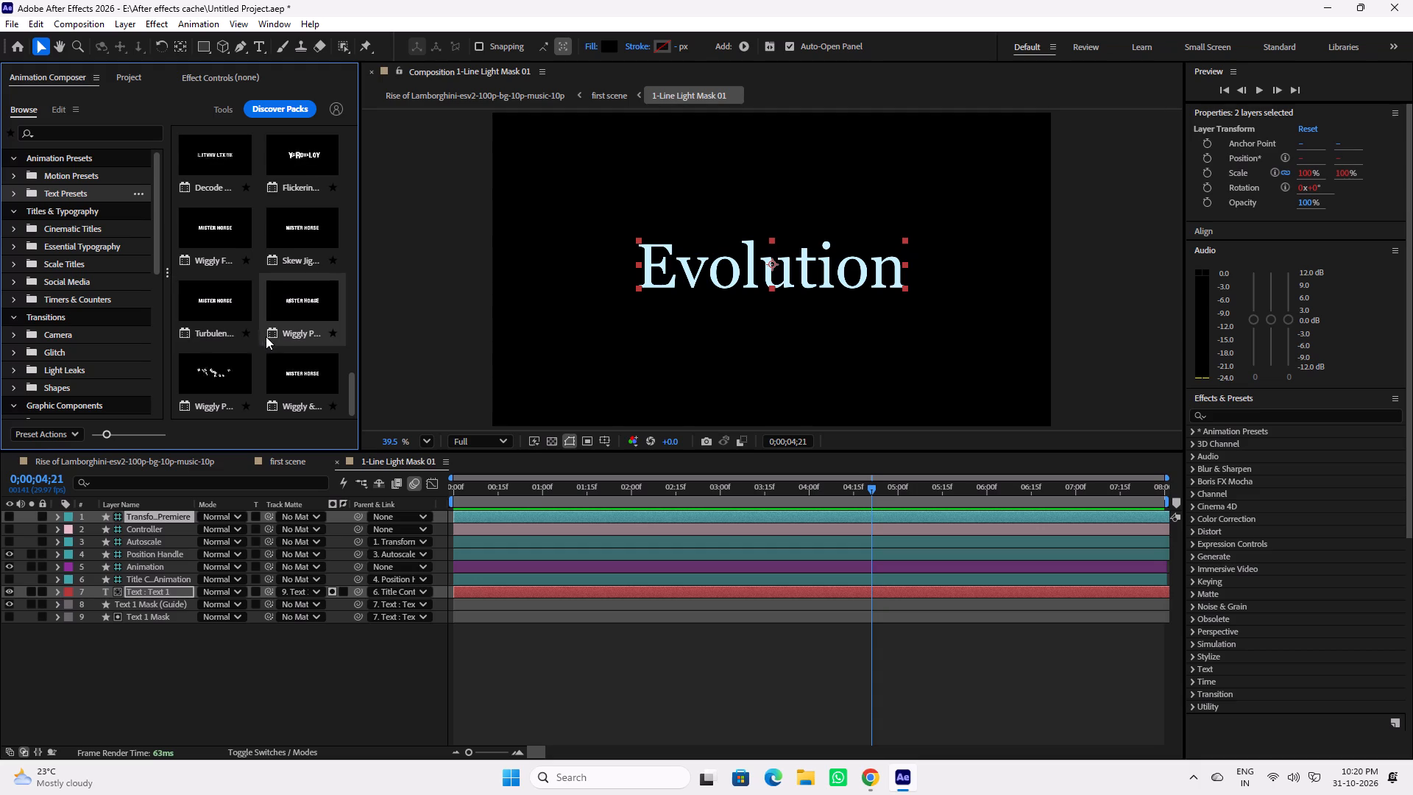
pyautogui.scroll(-6, 272, 341)
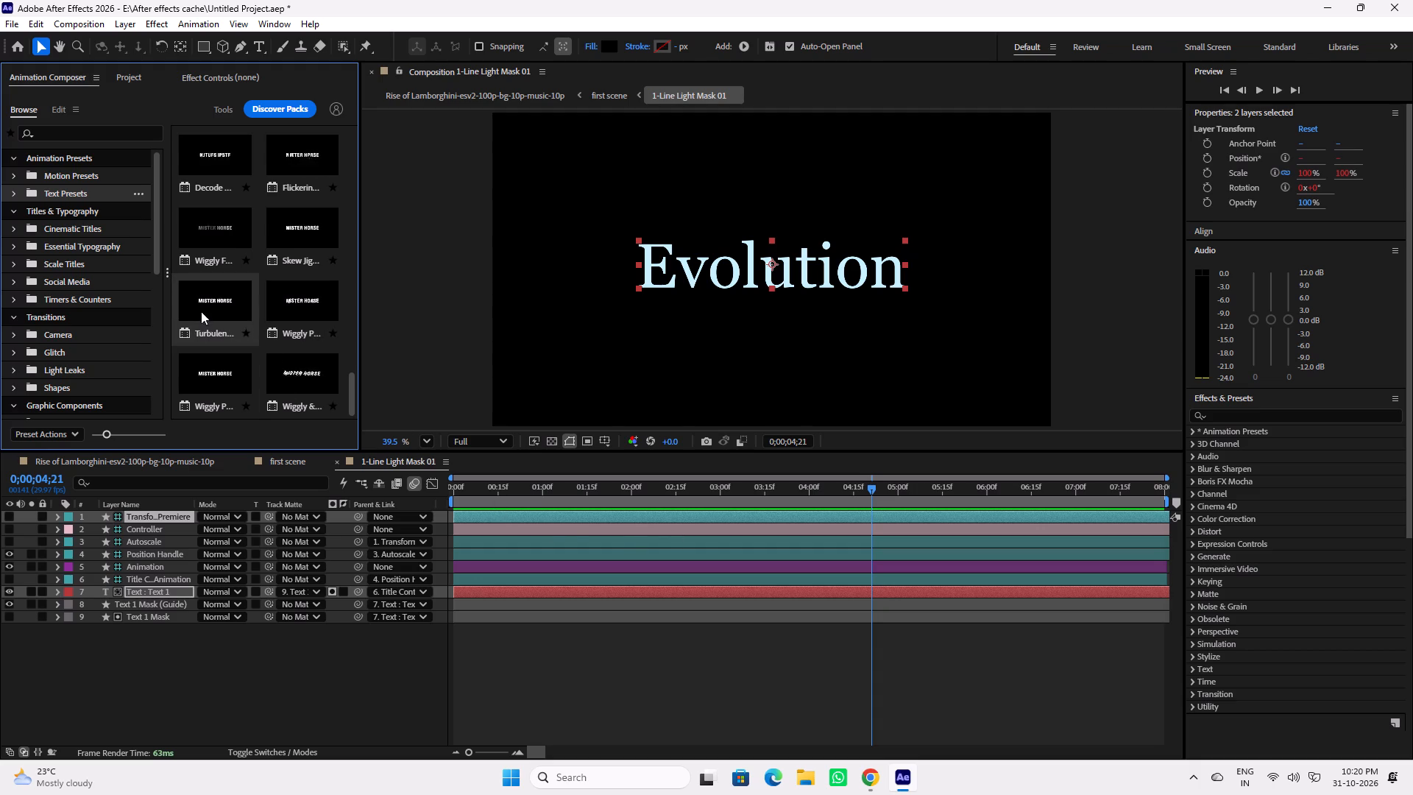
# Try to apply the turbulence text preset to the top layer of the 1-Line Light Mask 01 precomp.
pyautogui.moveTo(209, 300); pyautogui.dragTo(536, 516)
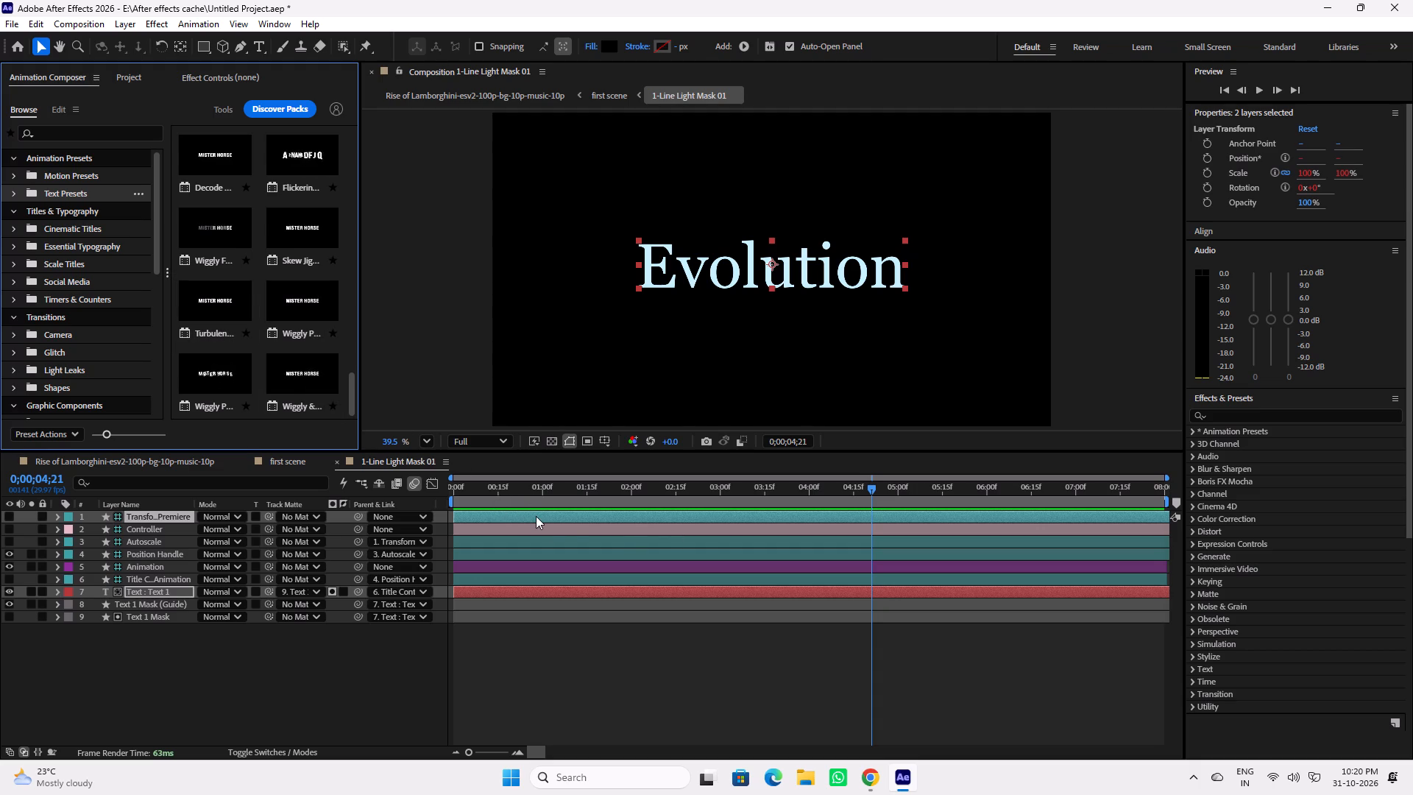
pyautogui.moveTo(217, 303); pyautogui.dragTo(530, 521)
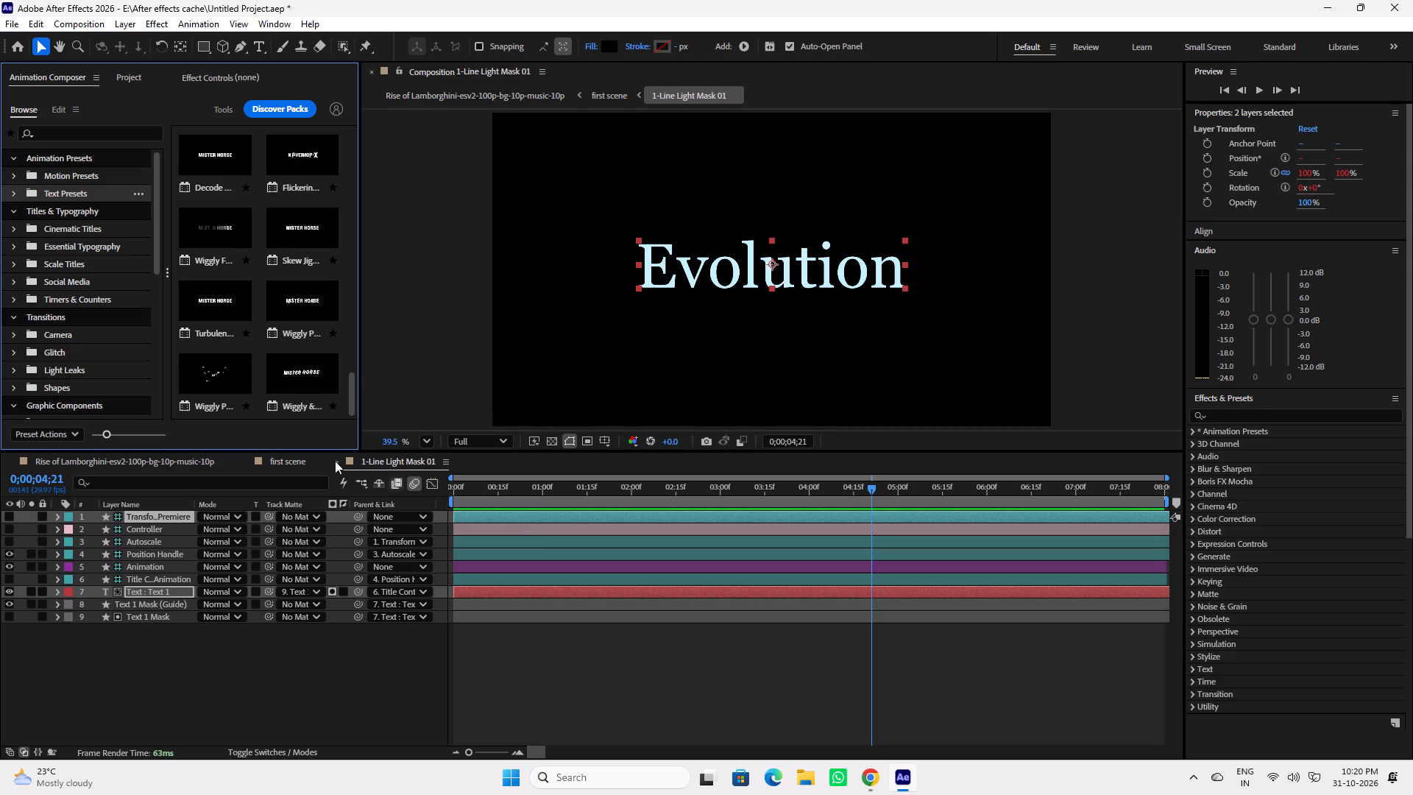
# Examine the Camera transition presets in Animation Composer.
pyautogui.click(59, 336)
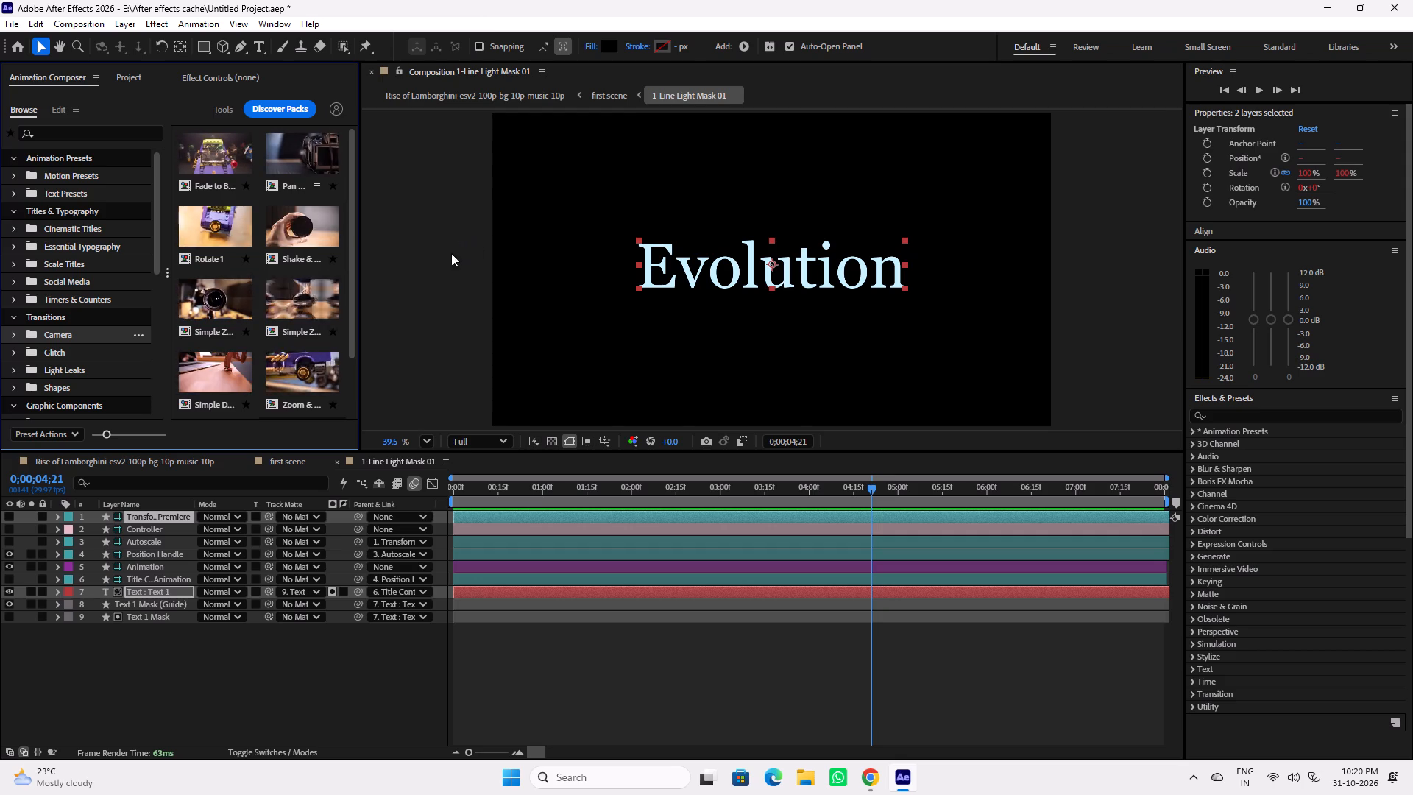
# Close the 1-Line Light Mask 01 timeline and go from the first scene to the main Rise of Lamborghini timeline.
pyautogui.click(292, 468)
pyautogui.click(383, 464)
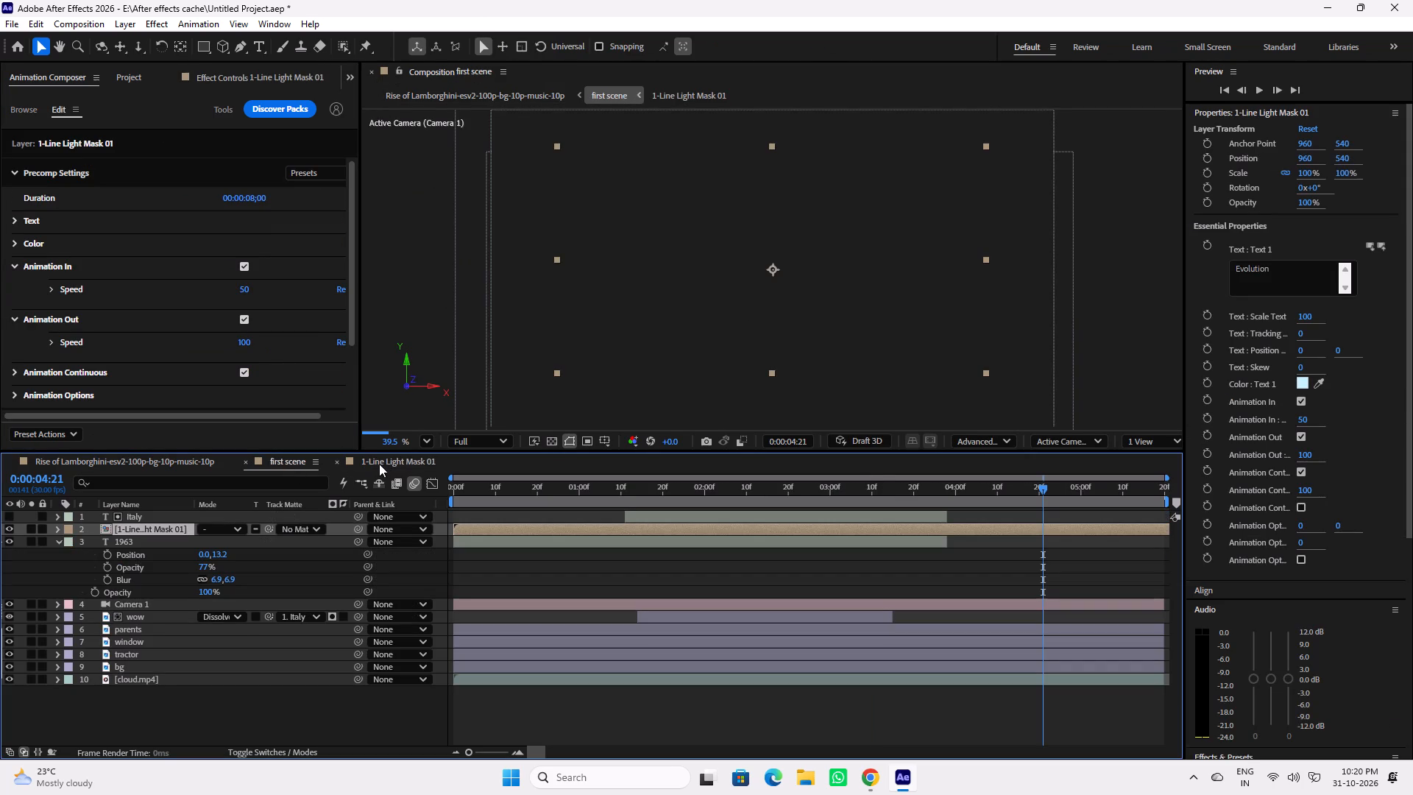
pyautogui.click(334, 465)
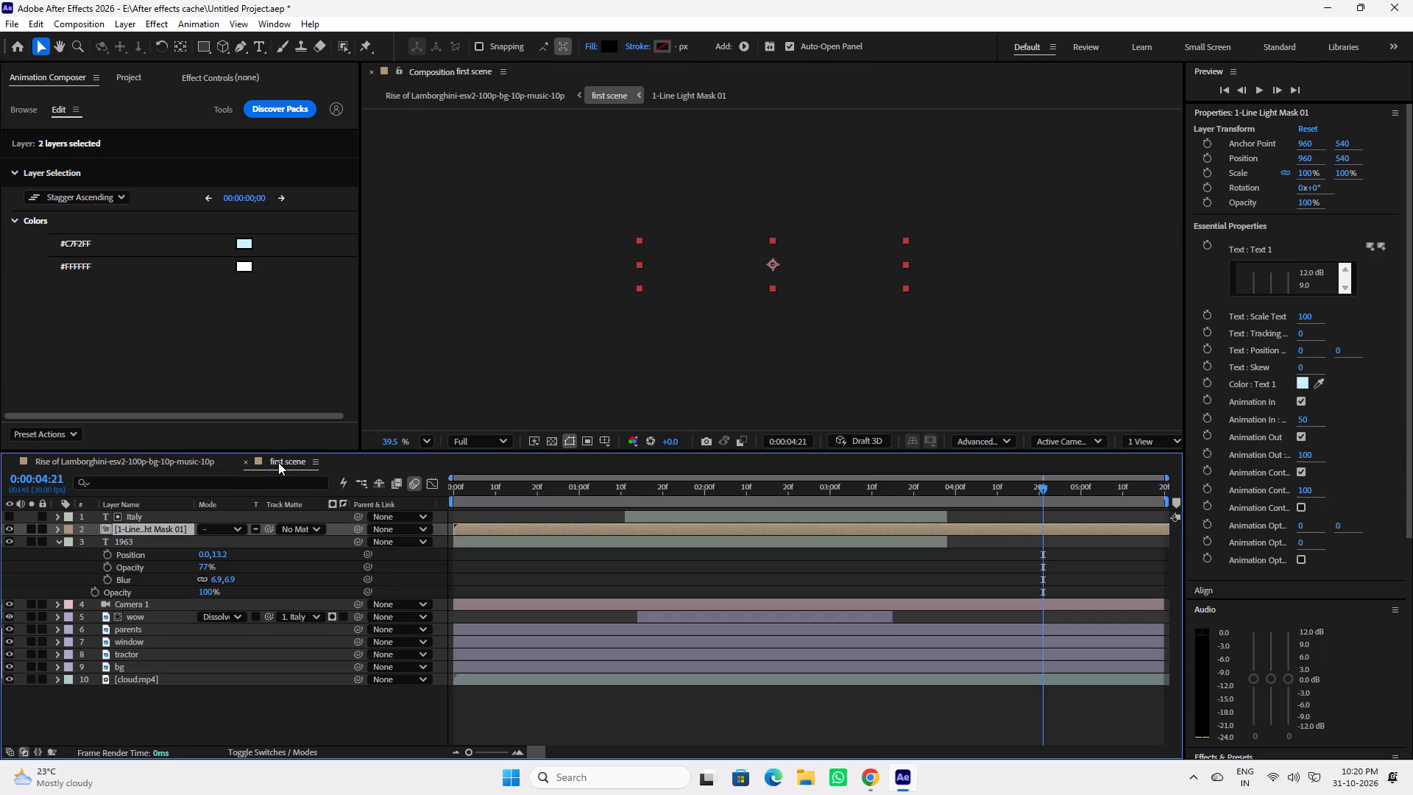
pyautogui.click(245, 464)
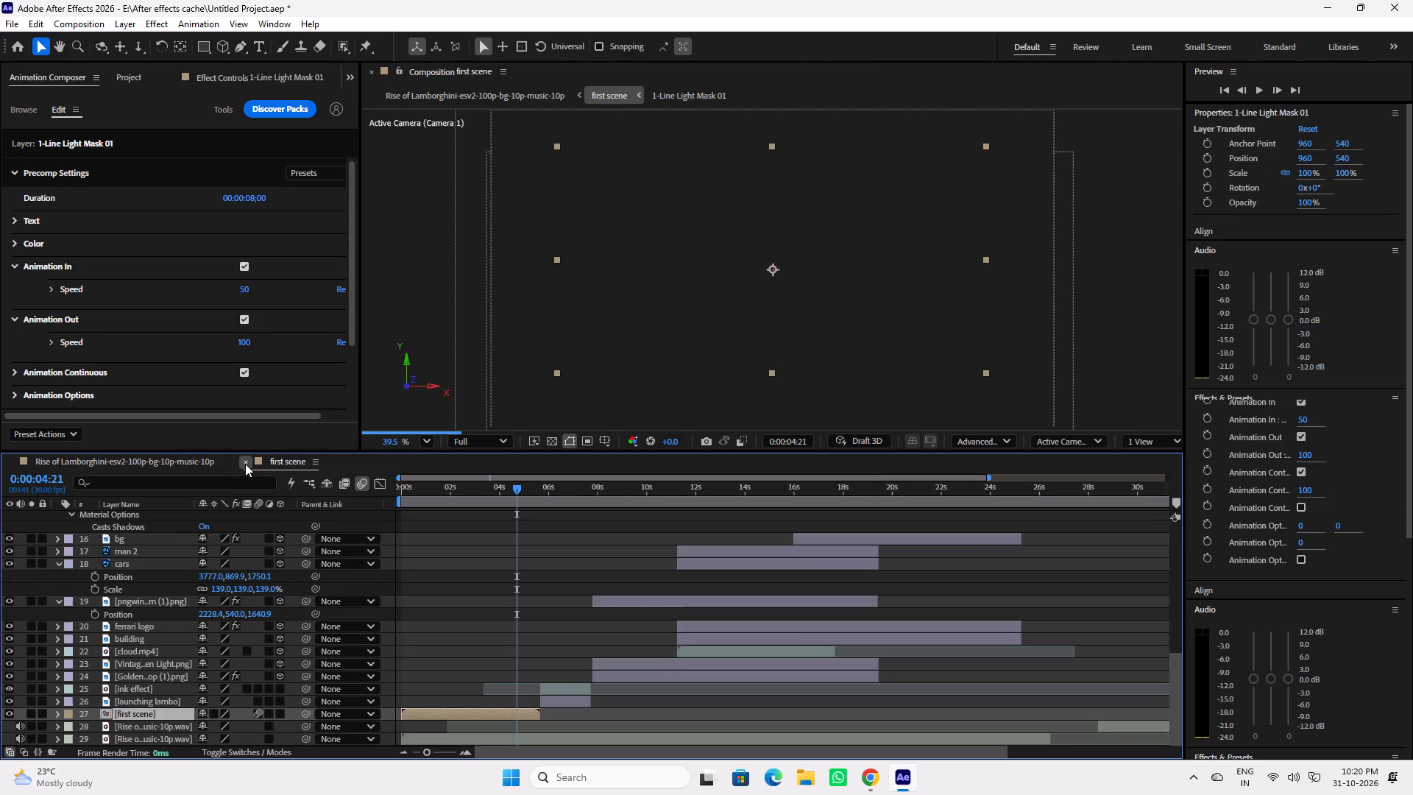
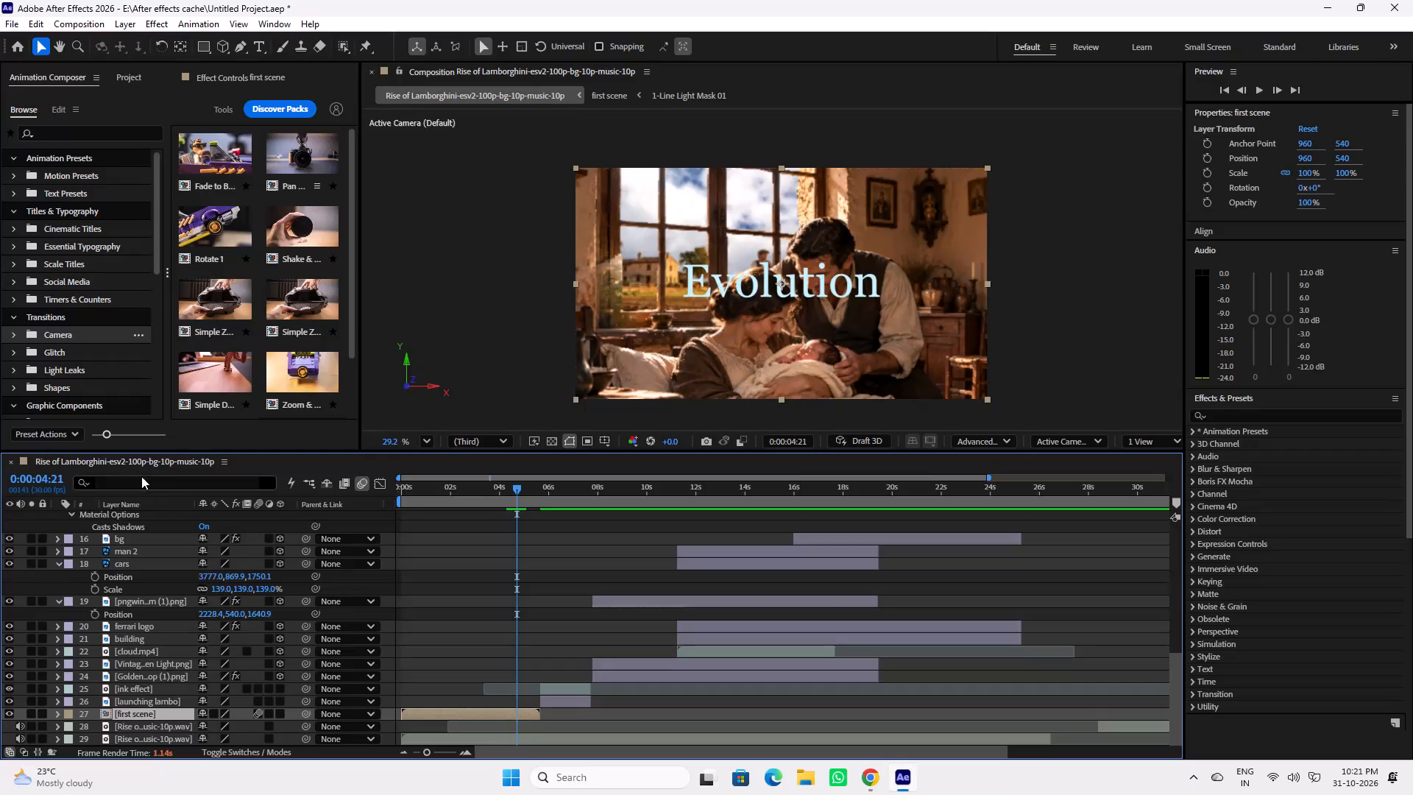
# Add the Zoom & Twirl & Chroma Split & Shake camera transition, with sound, above the first scene layer at 0:00:04:21.
pyautogui.click(132, 460)
pyautogui.scroll(-2, 235, 262)
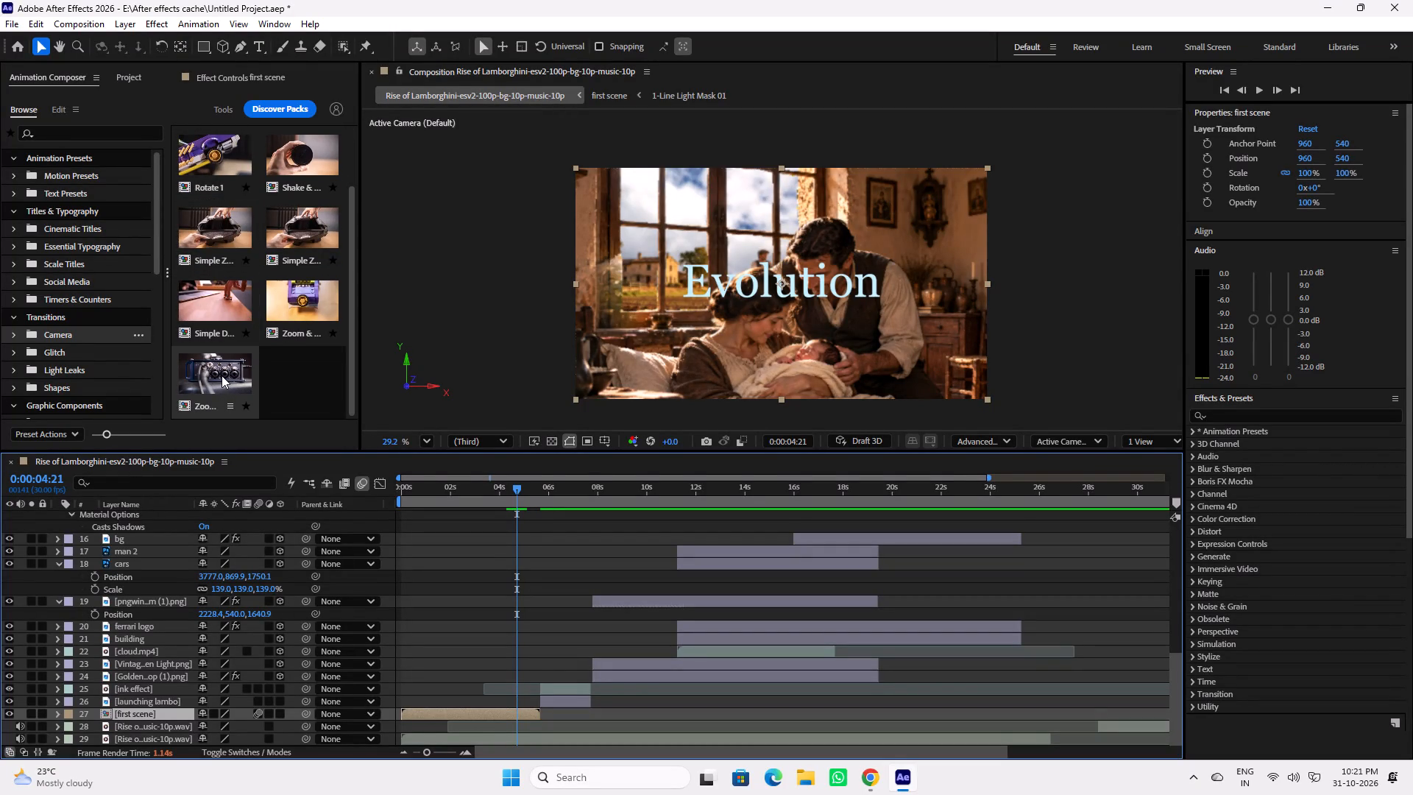
pyautogui.click(222, 375)
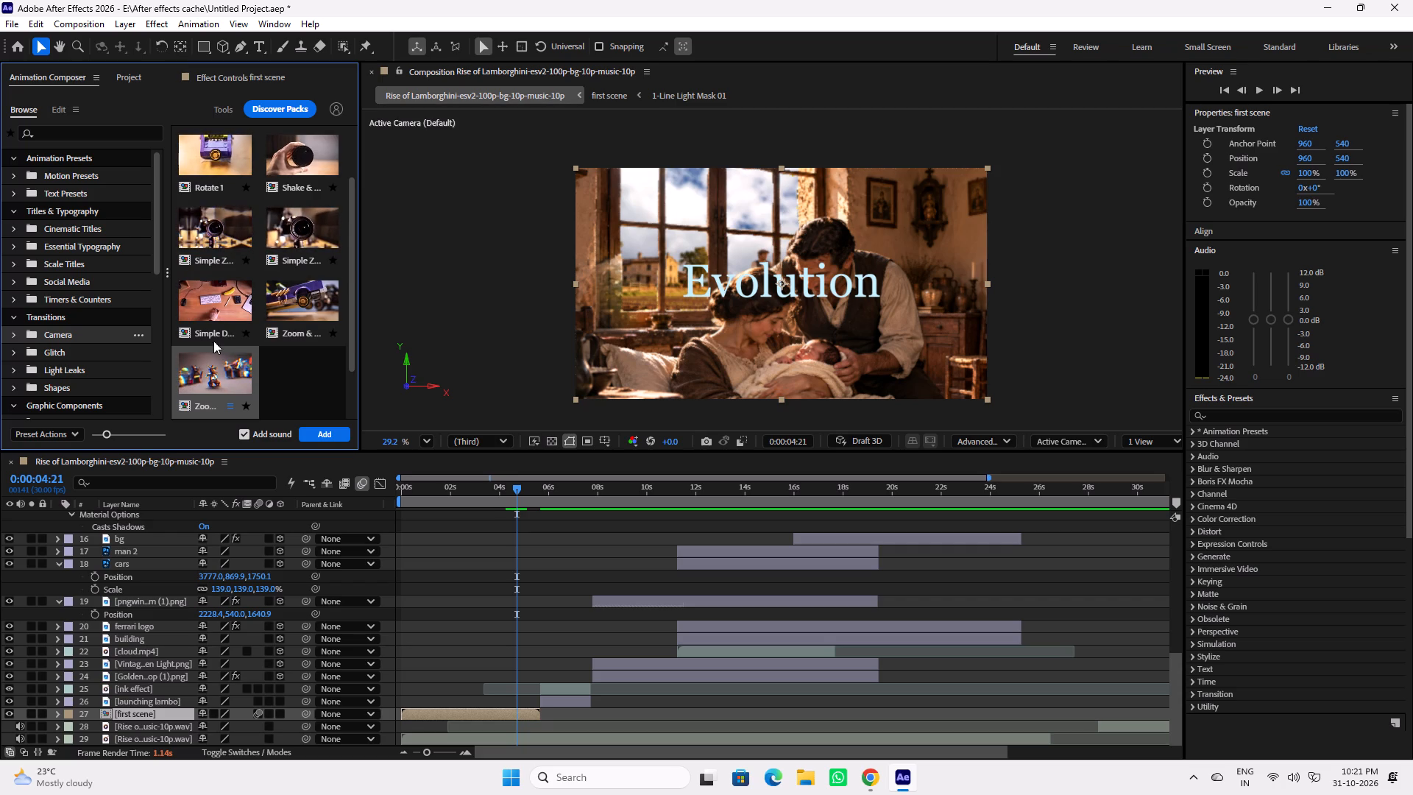
pyautogui.click(213, 317)
pyautogui.click(216, 240)
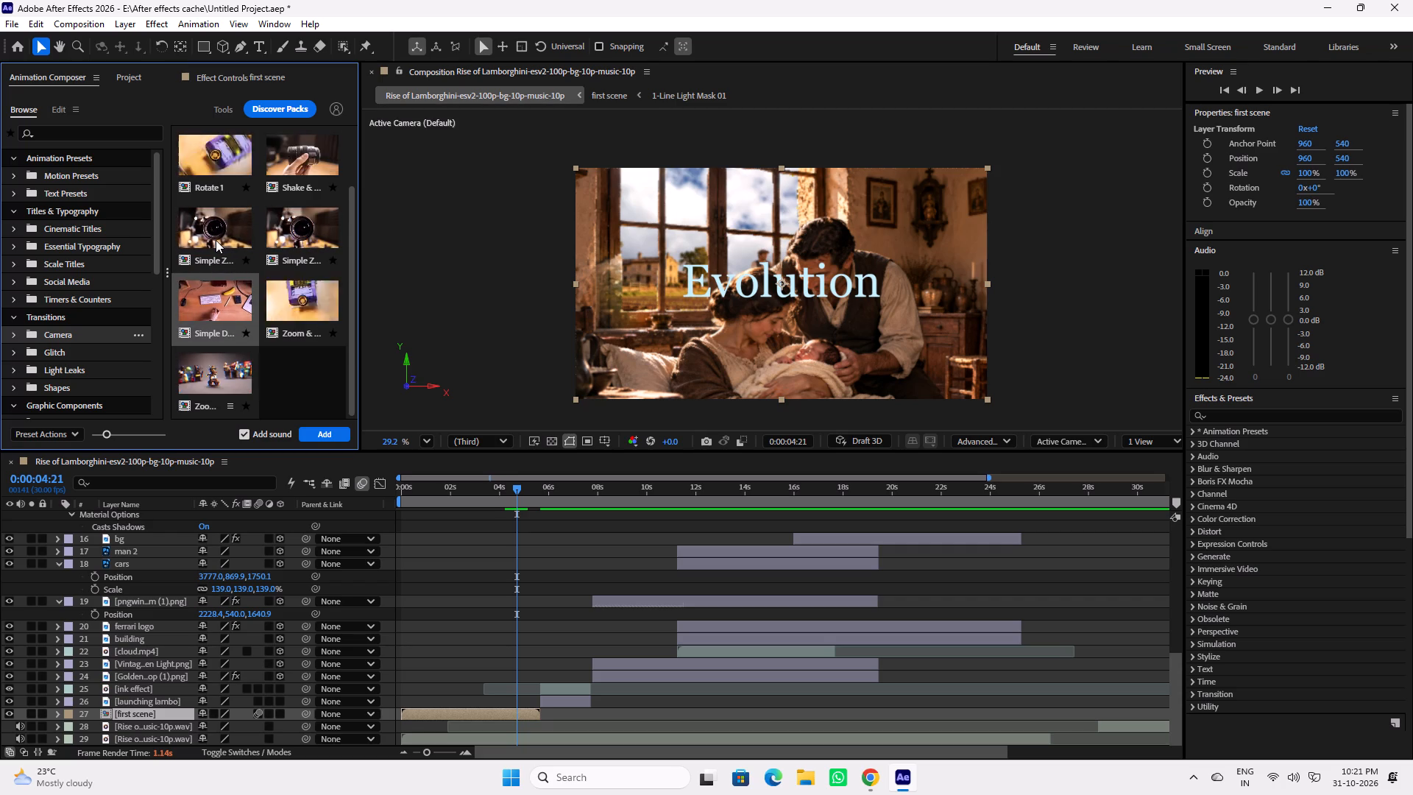
pyautogui.click(287, 300)
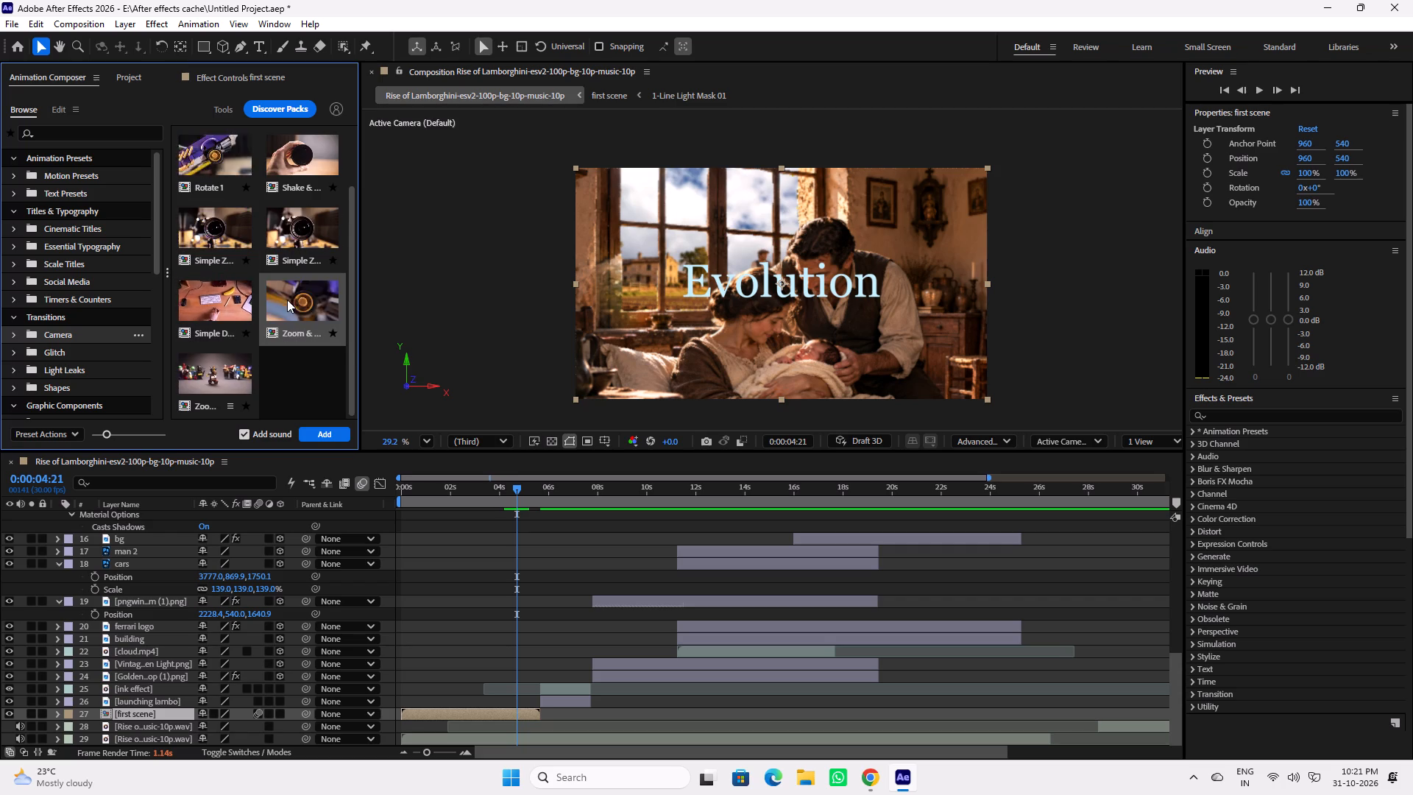
pyautogui.click(204, 379)
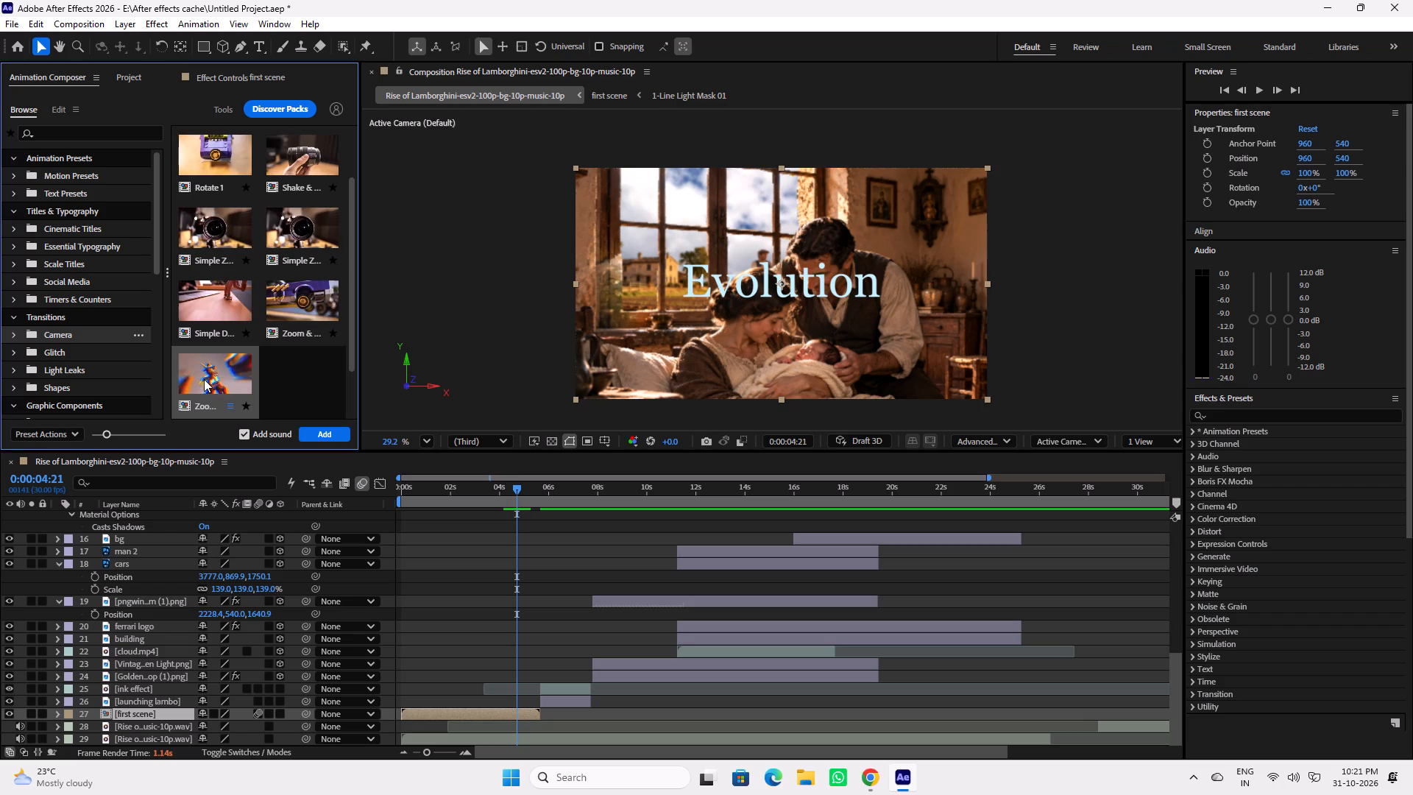
pyautogui.click(307, 431)
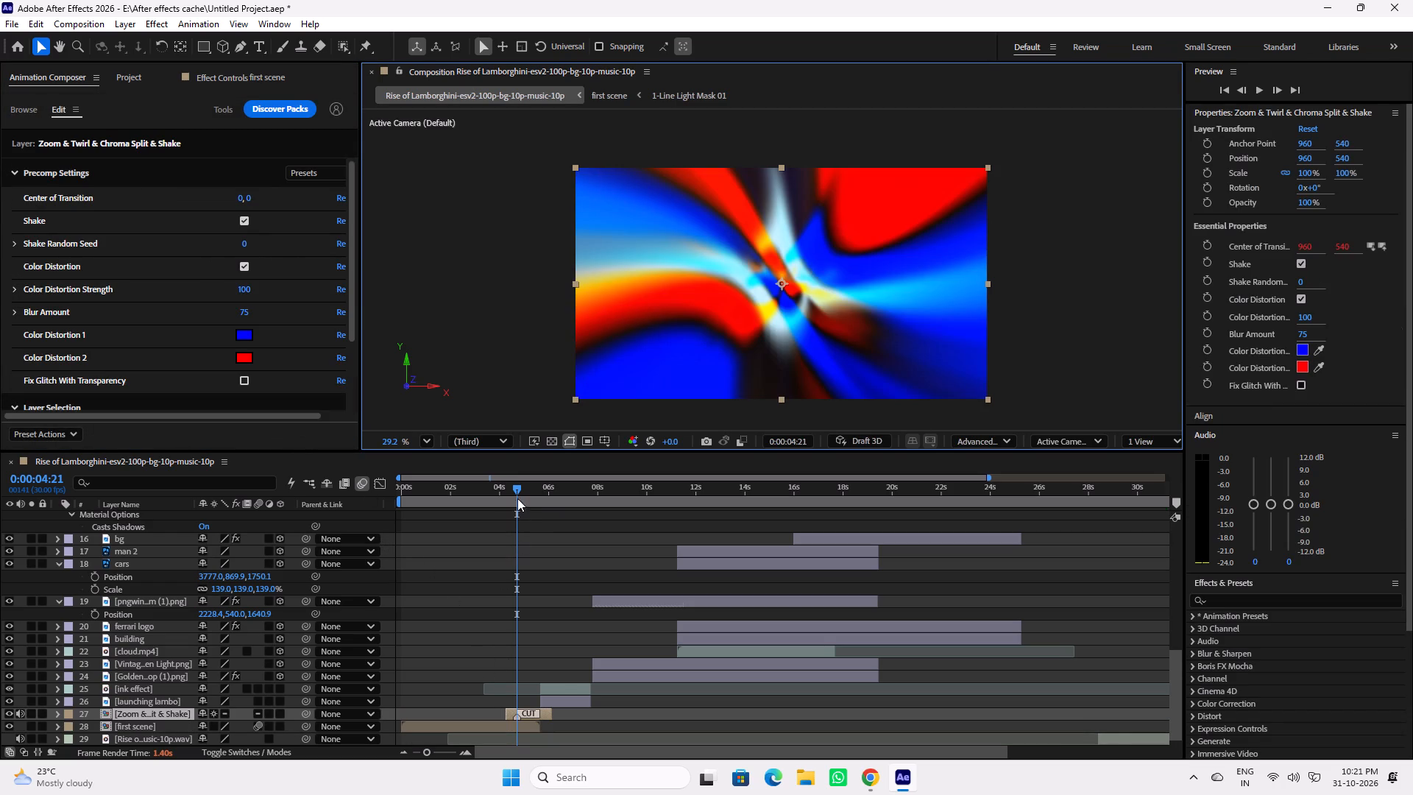
# Preview the added transition in the main timeline, playing from 0:00:04:02.
pyautogui.moveTo(511, 491); pyautogui.dragTo(501, 491)
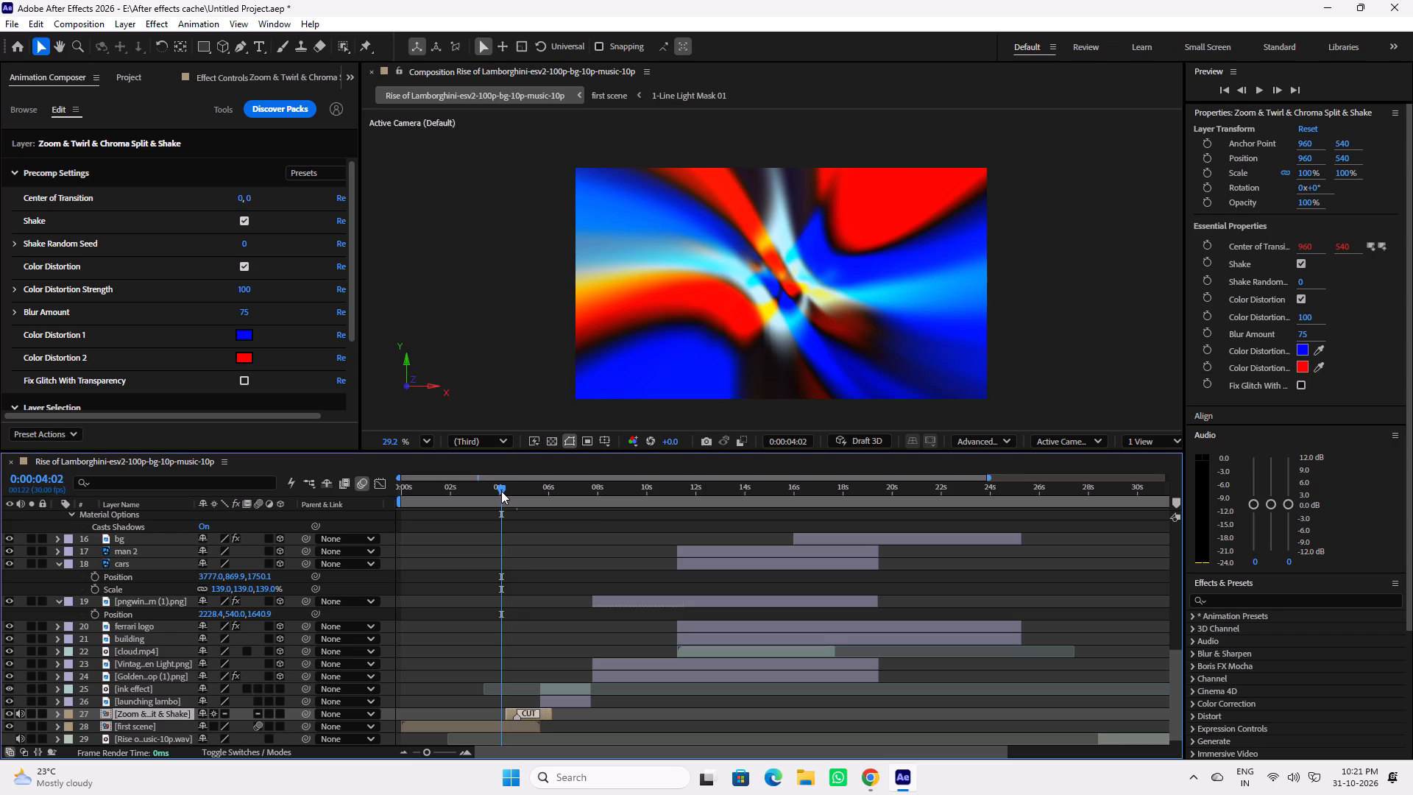
pyautogui.press('space')
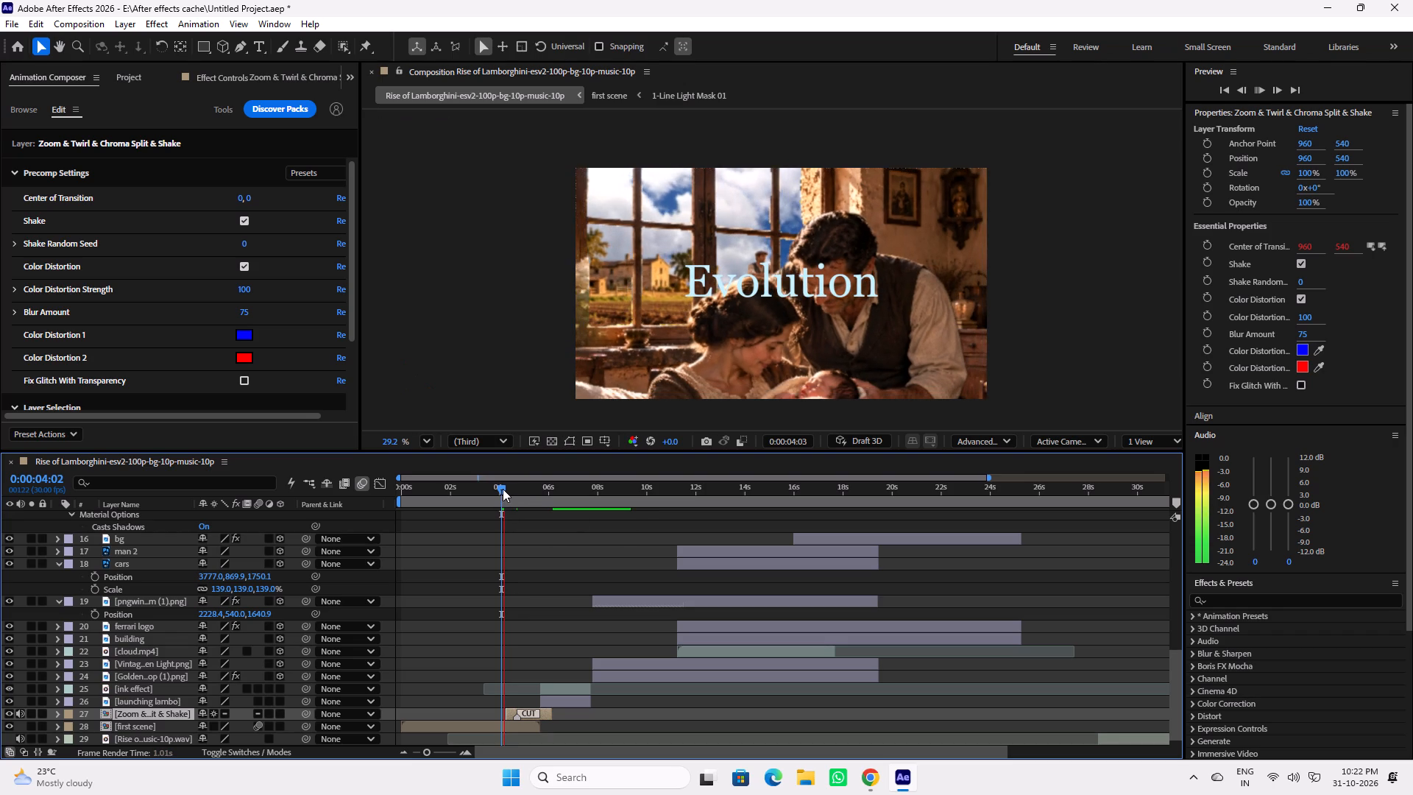
pyautogui.press('space')
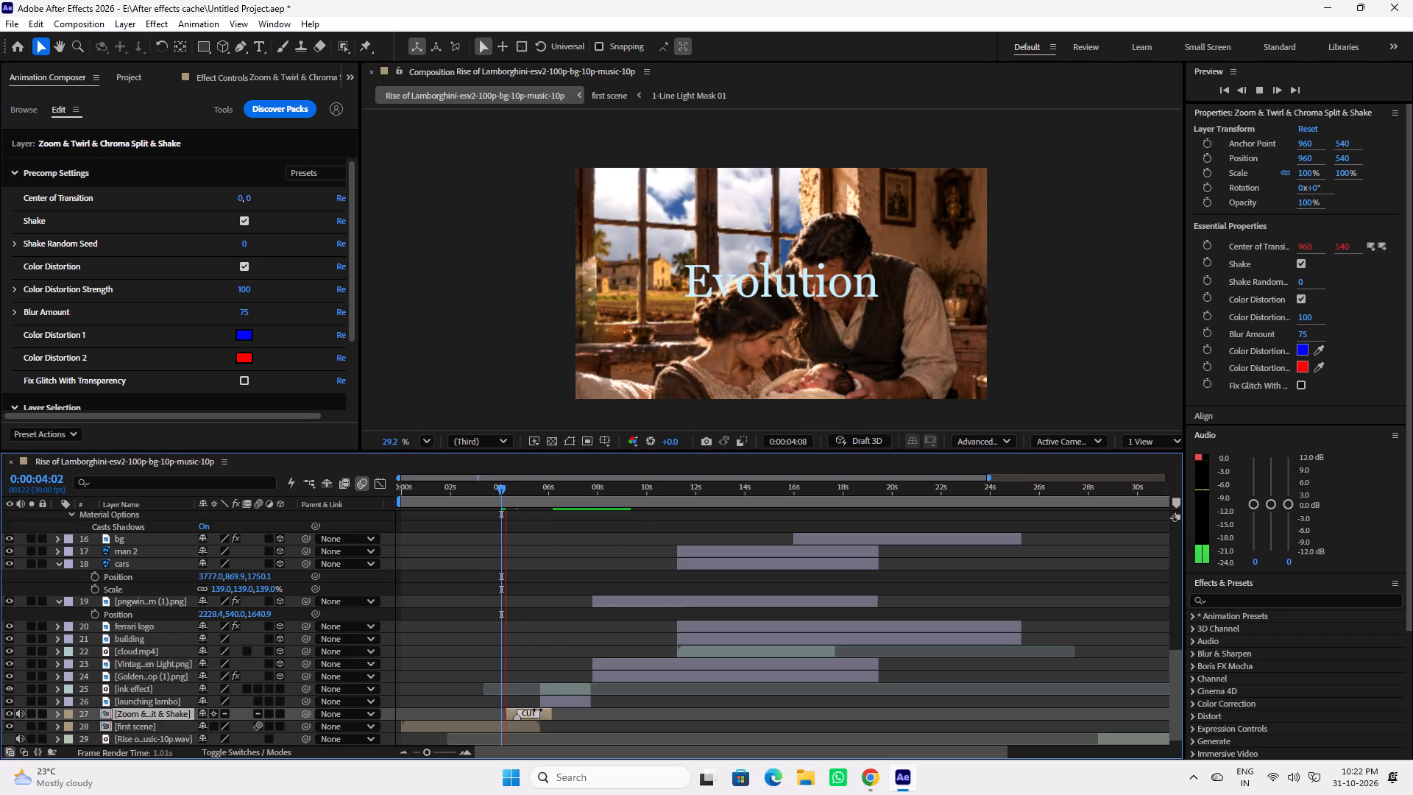
# Open the transition's precomp, examine how it moves from Scene A to Scene B, and return to the main timeline.
pyautogui.doubleClick(543, 713)
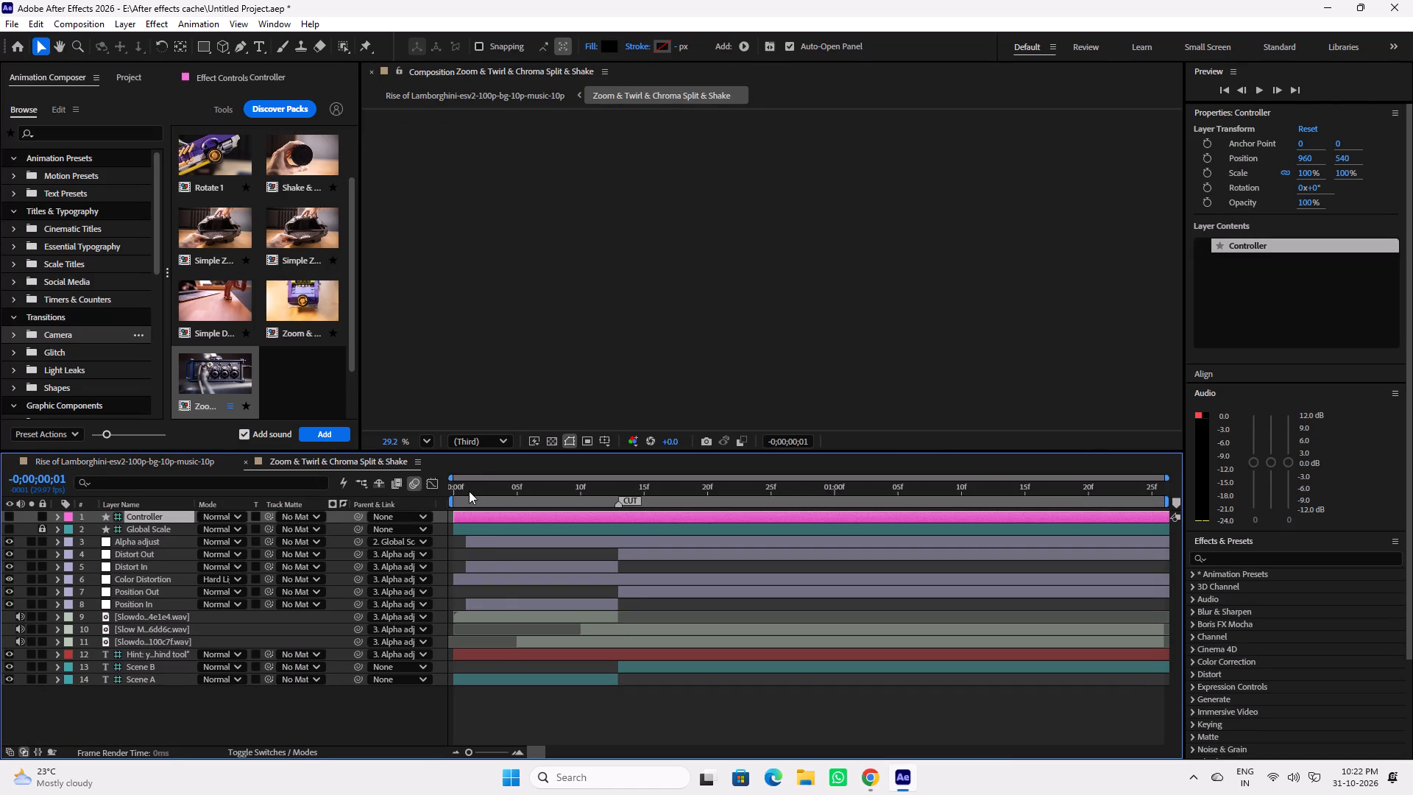
pyautogui.moveTo(468, 488); pyautogui.dragTo(621, 505)
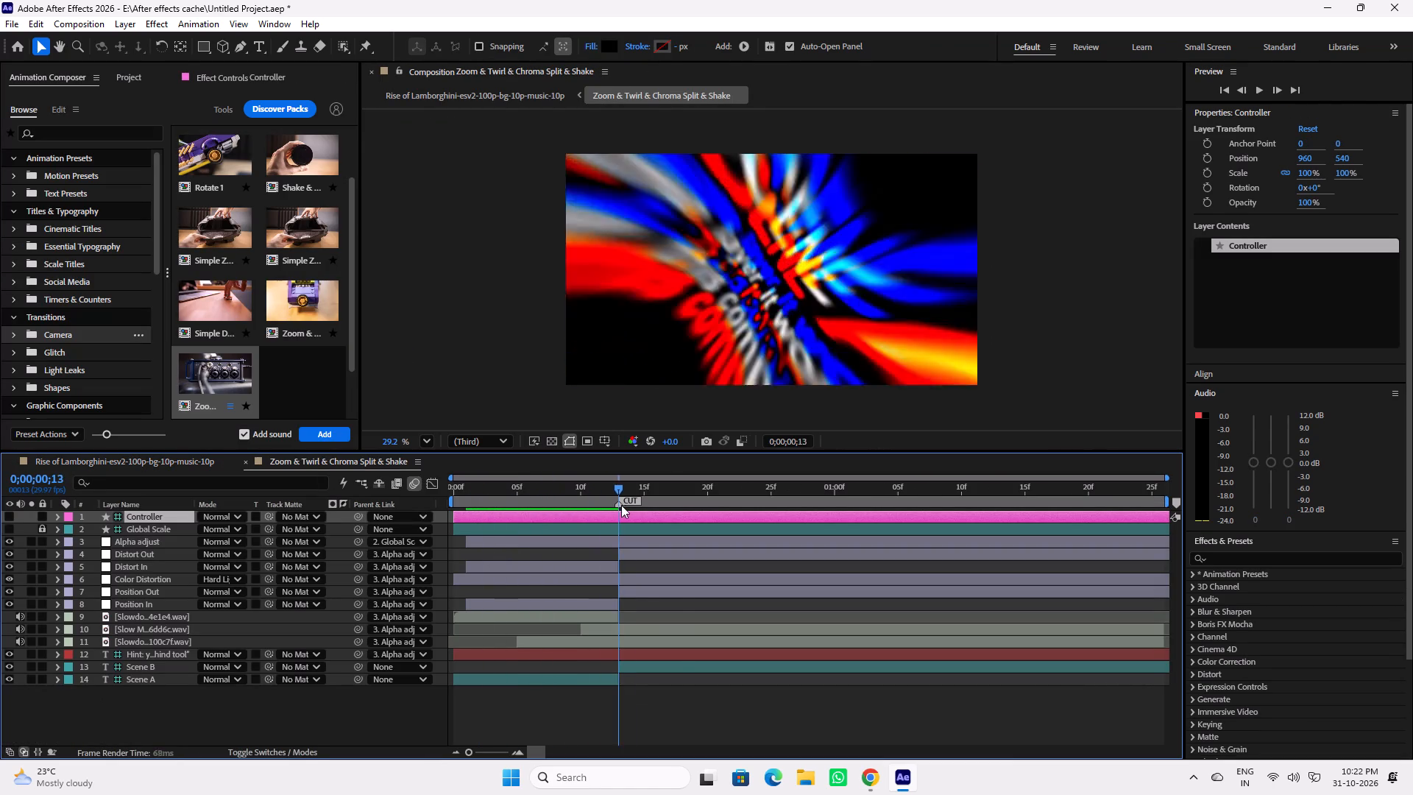
pyautogui.moveTo(621, 505); pyautogui.dragTo(744, 508)
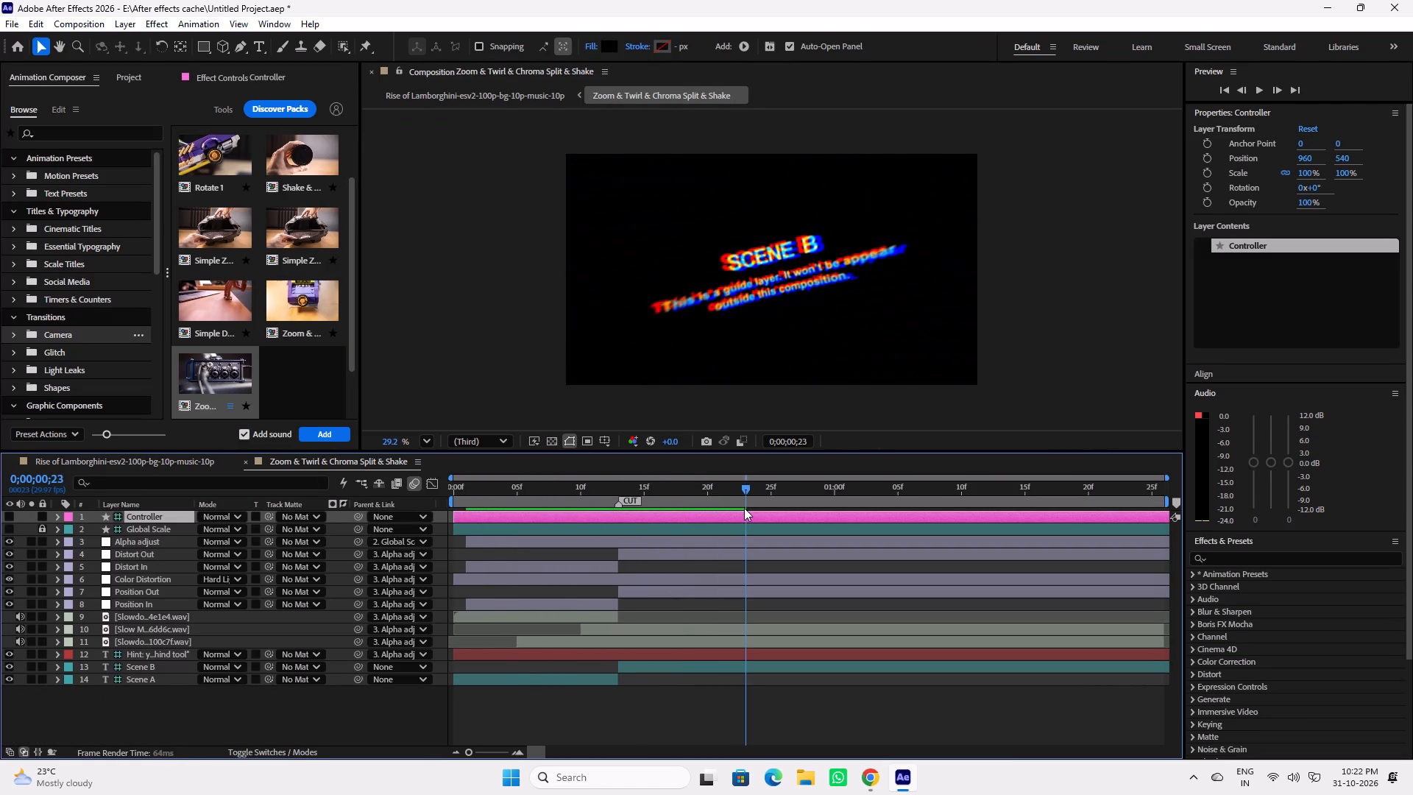
pyautogui.moveTo(744, 508); pyautogui.dragTo(862, 495)
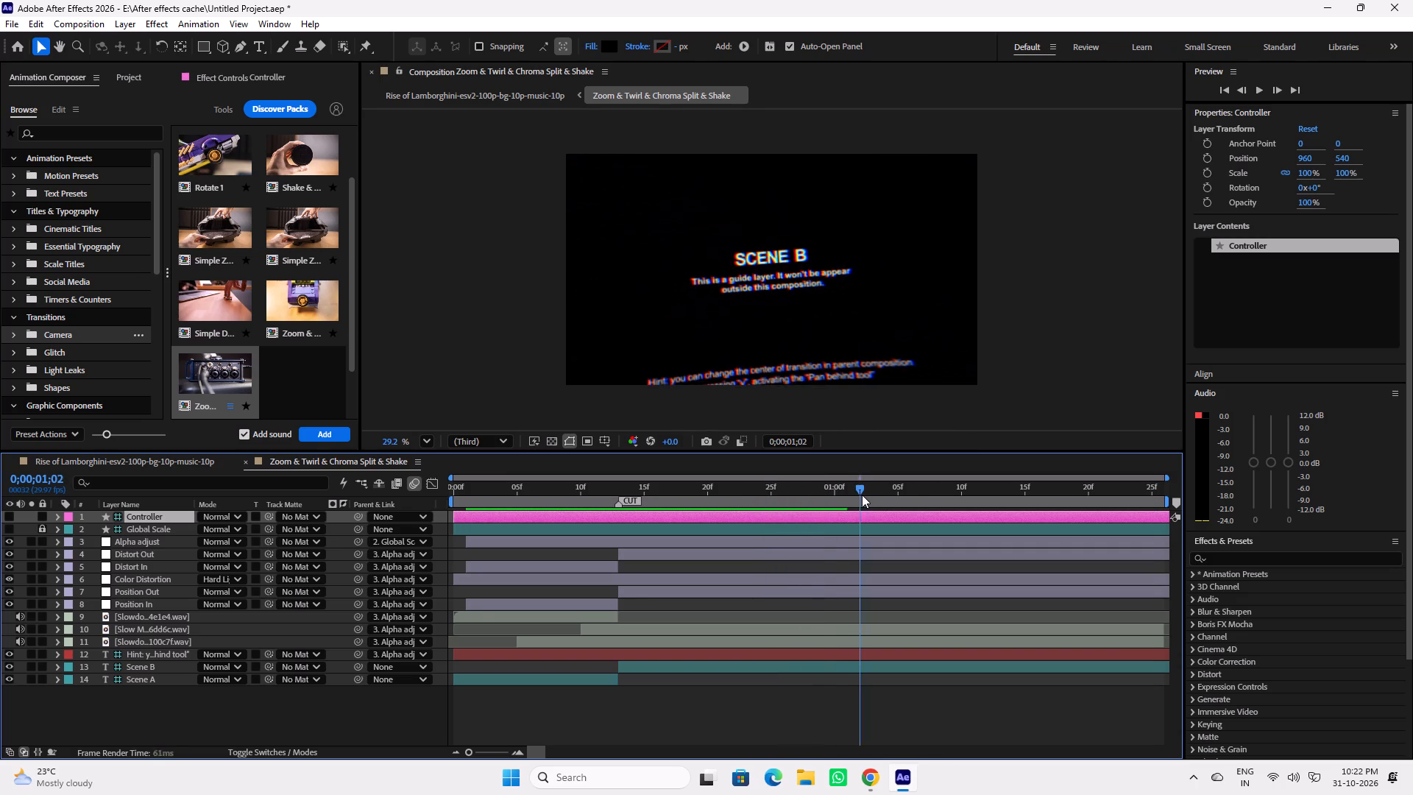
pyautogui.moveTo(862, 495); pyautogui.dragTo(984, 496)
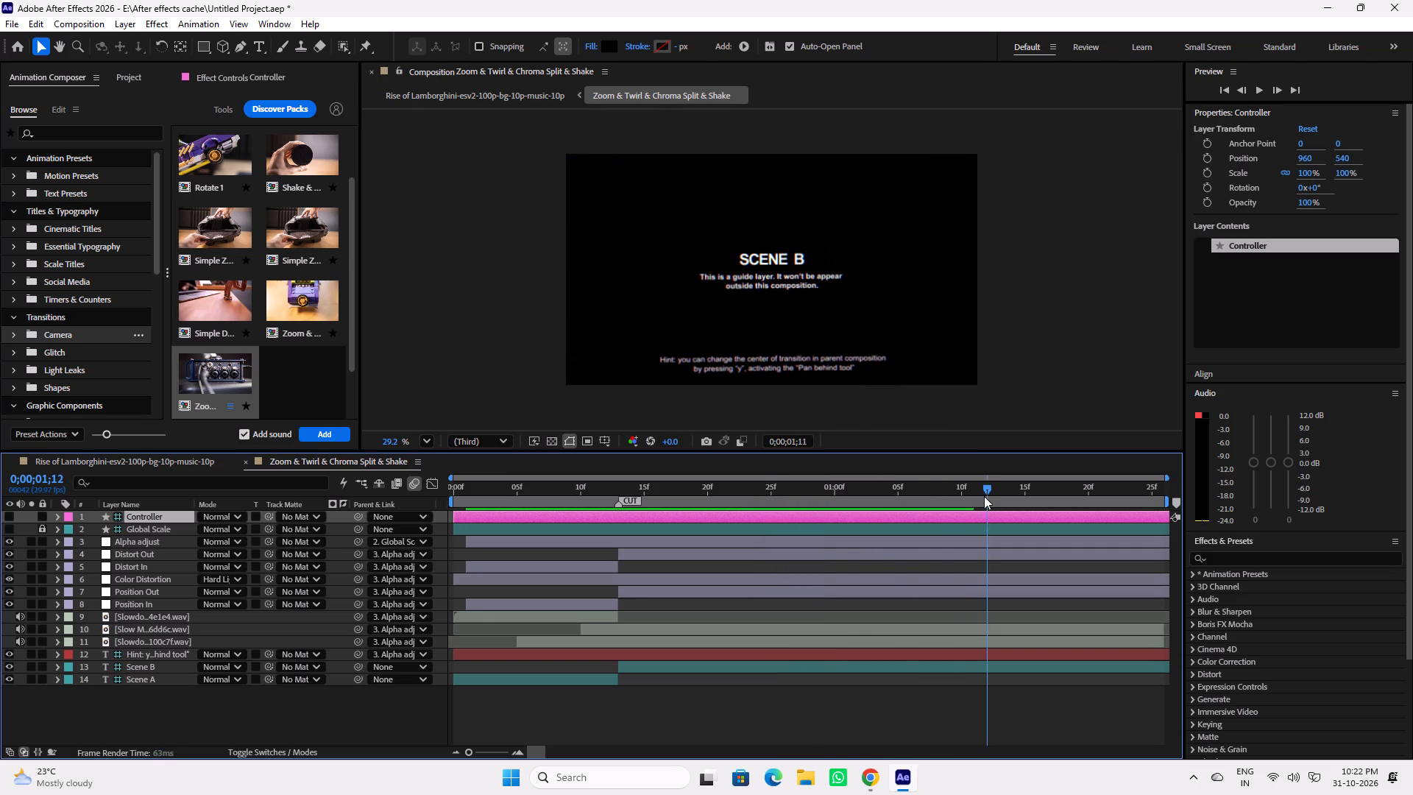
pyautogui.moveTo(984, 496); pyautogui.dragTo(485, 484)
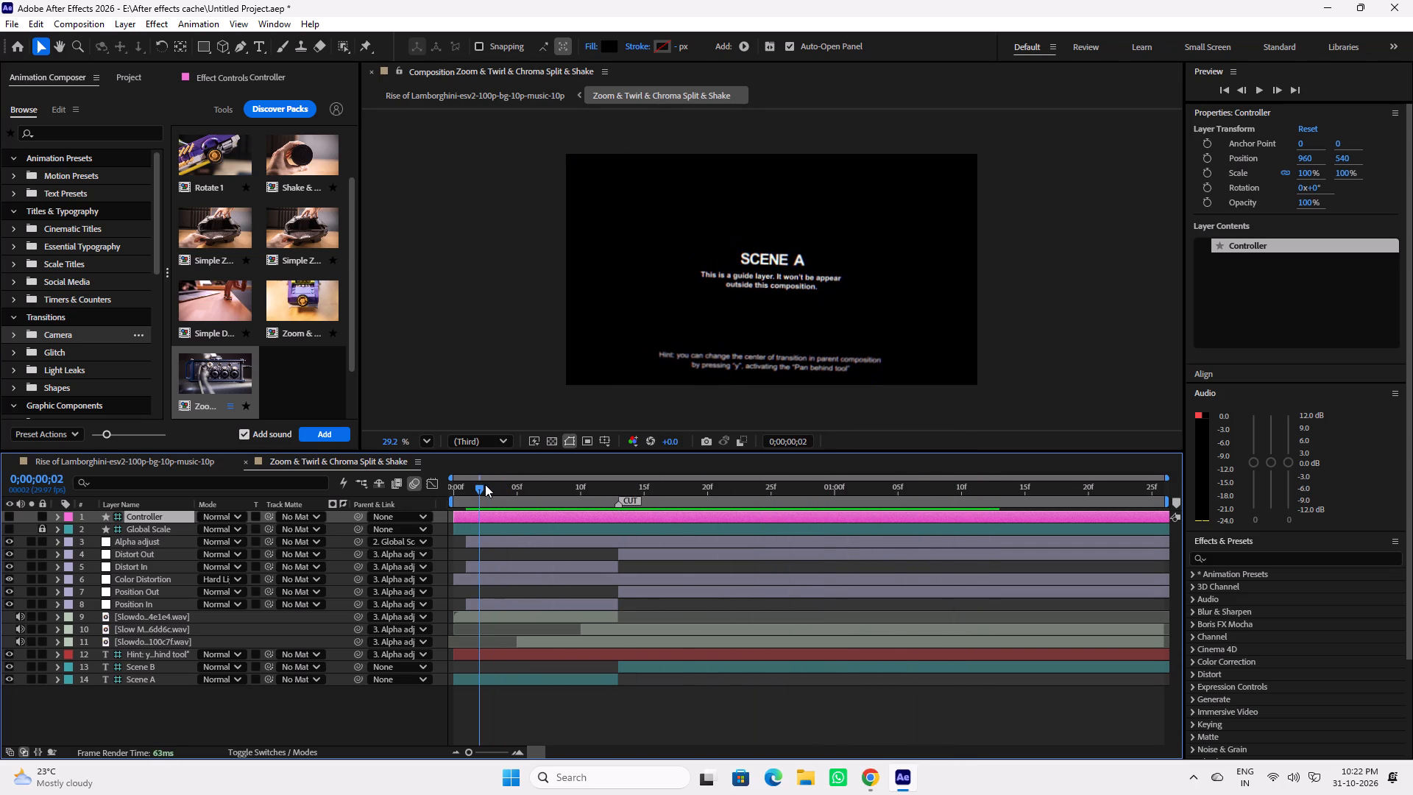
pyautogui.moveTo(485, 484); pyautogui.dragTo(511, 487)
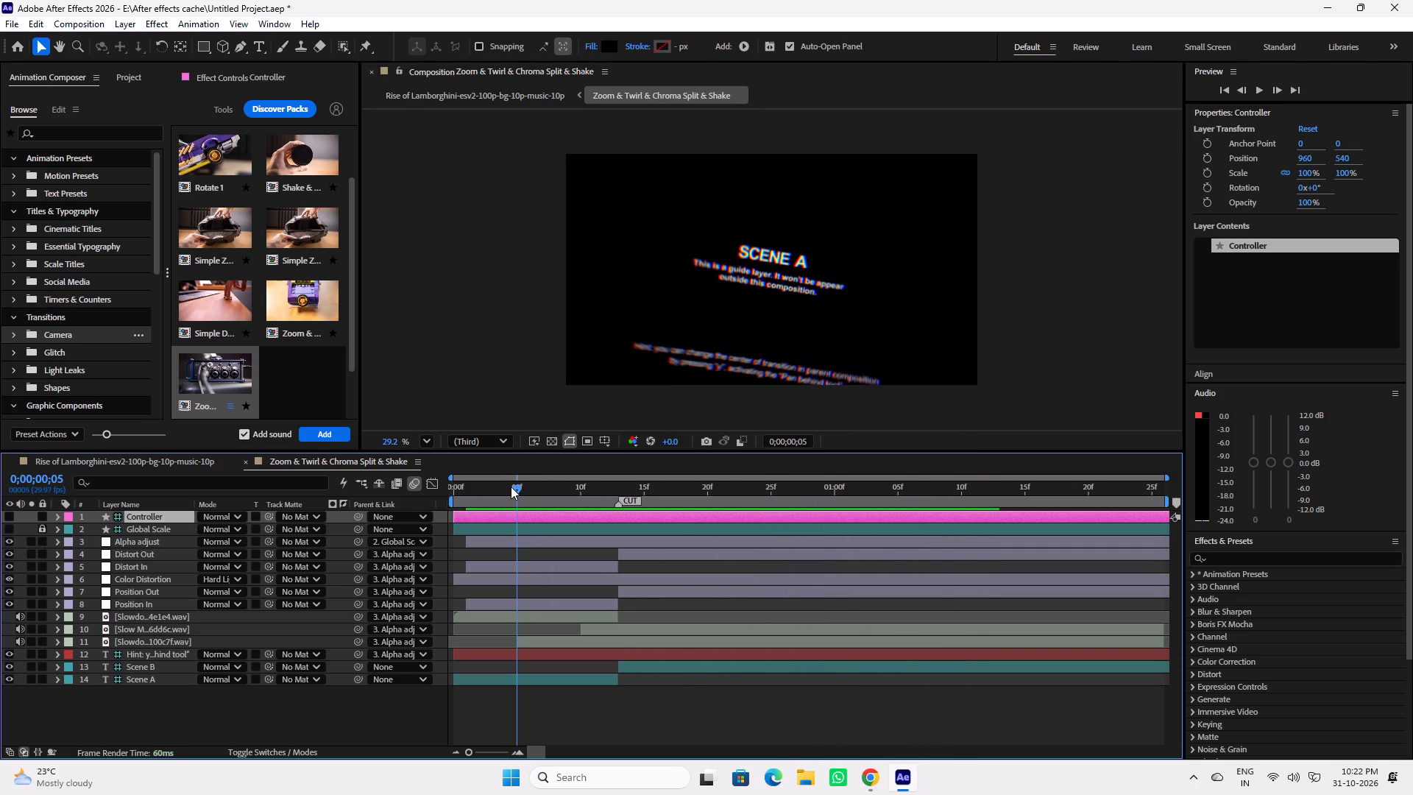
pyautogui.moveTo(511, 487); pyautogui.dragTo(494, 487)
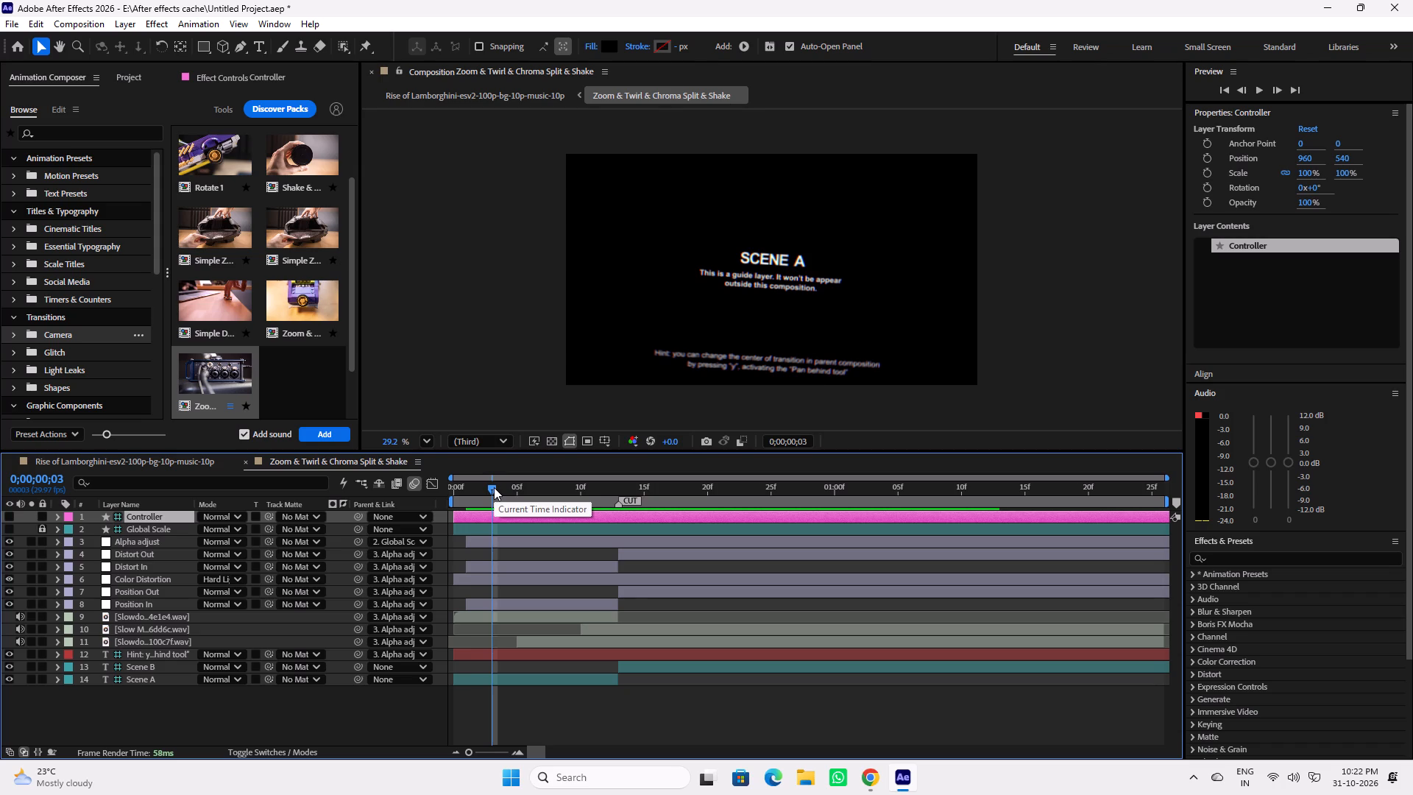
pyautogui.click(480, 487)
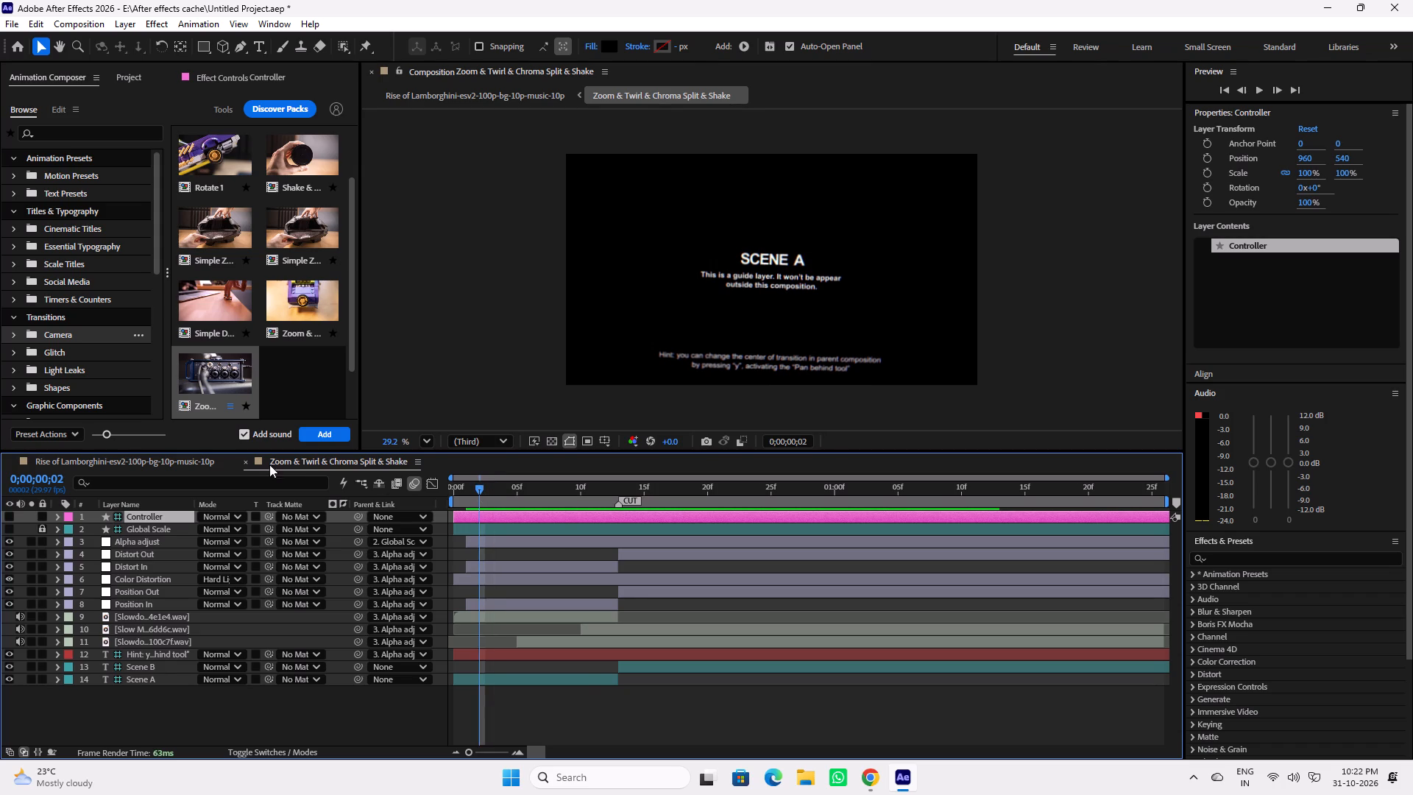
pyautogui.click(155, 468)
# Shift the whole transition layer later to start at about 5 seconds, overlapping the first scene's end and the launching lambo layer's start.
pyautogui.moveTo(506, 495); pyautogui.dragTo(511, 495)
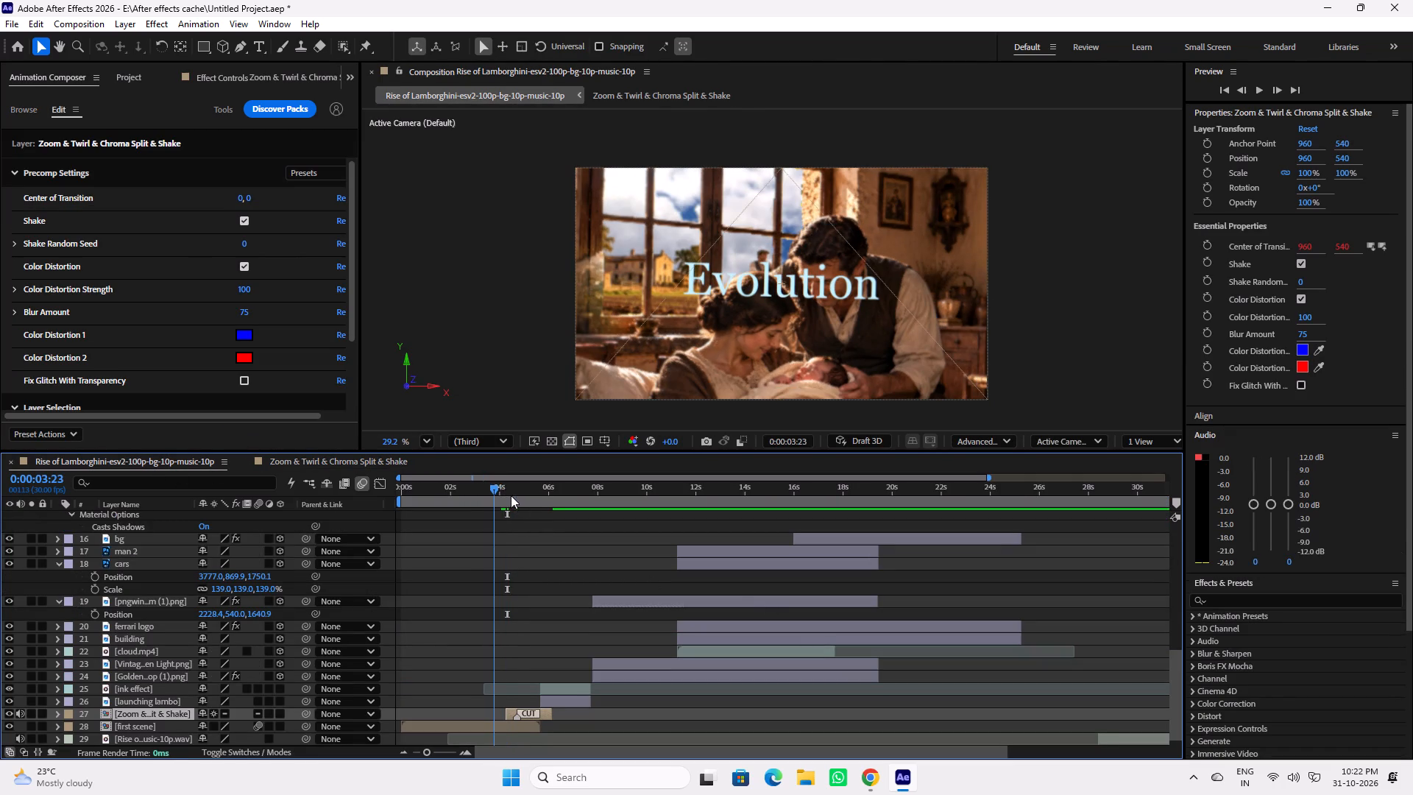
pyautogui.moveTo(511, 495); pyautogui.dragTo(528, 495)
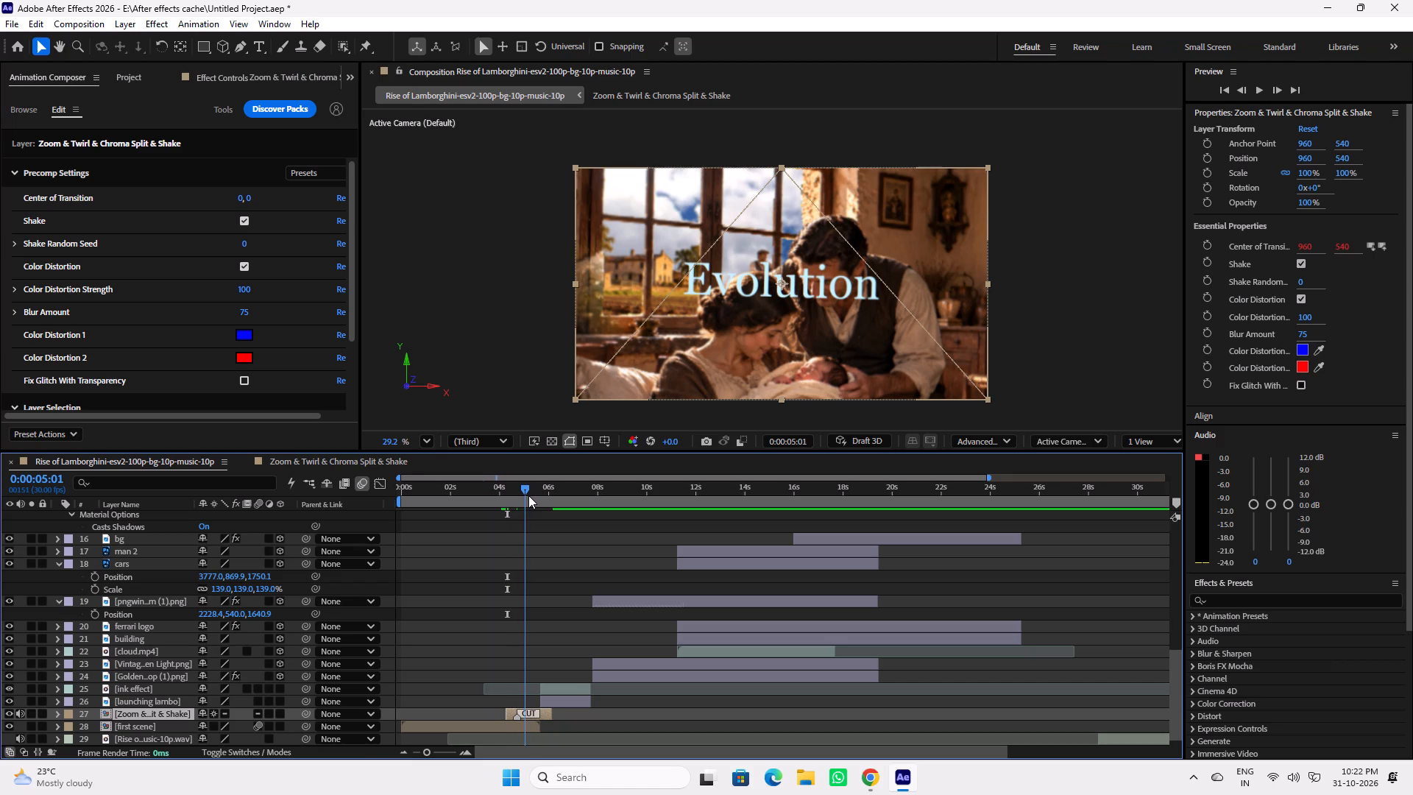
pyautogui.moveTo(528, 495); pyautogui.dragTo(542, 495)
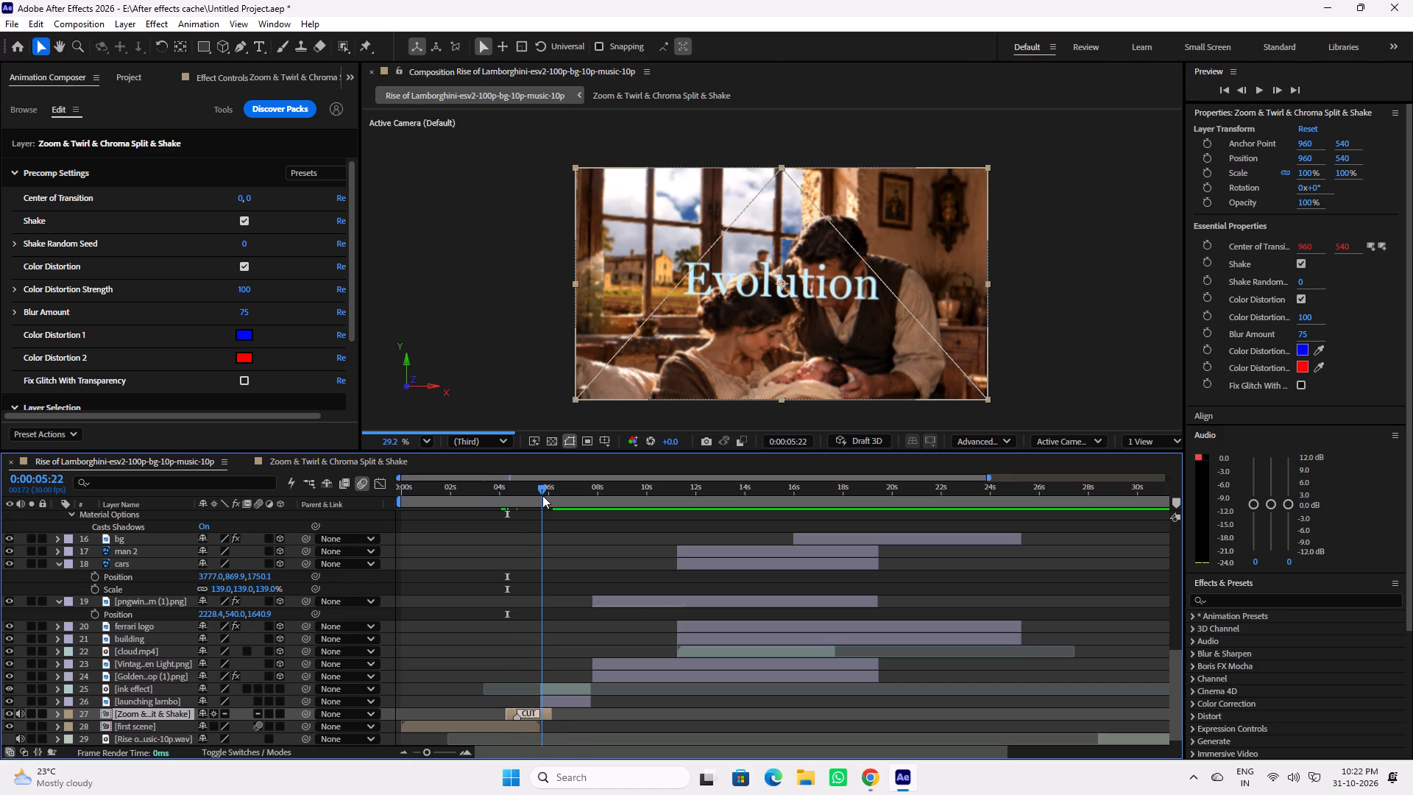
pyautogui.moveTo(542, 495); pyautogui.dragTo(546, 495)
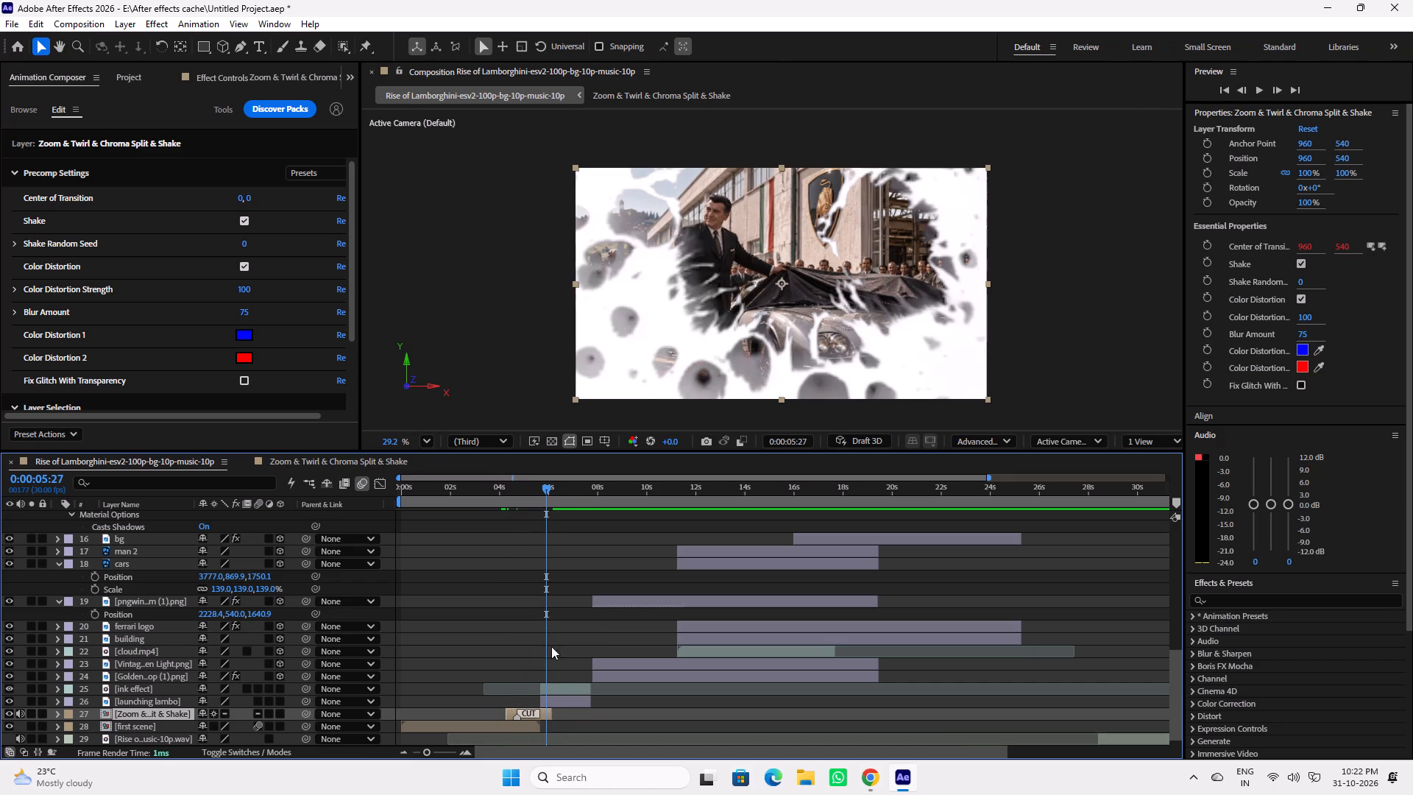
pyautogui.moveTo(534, 712); pyautogui.dragTo(542, 712)
pyautogui.hotkey('ctrl', 'z')
pyautogui.moveTo(548, 713); pyautogui.dragTo(572, 715)
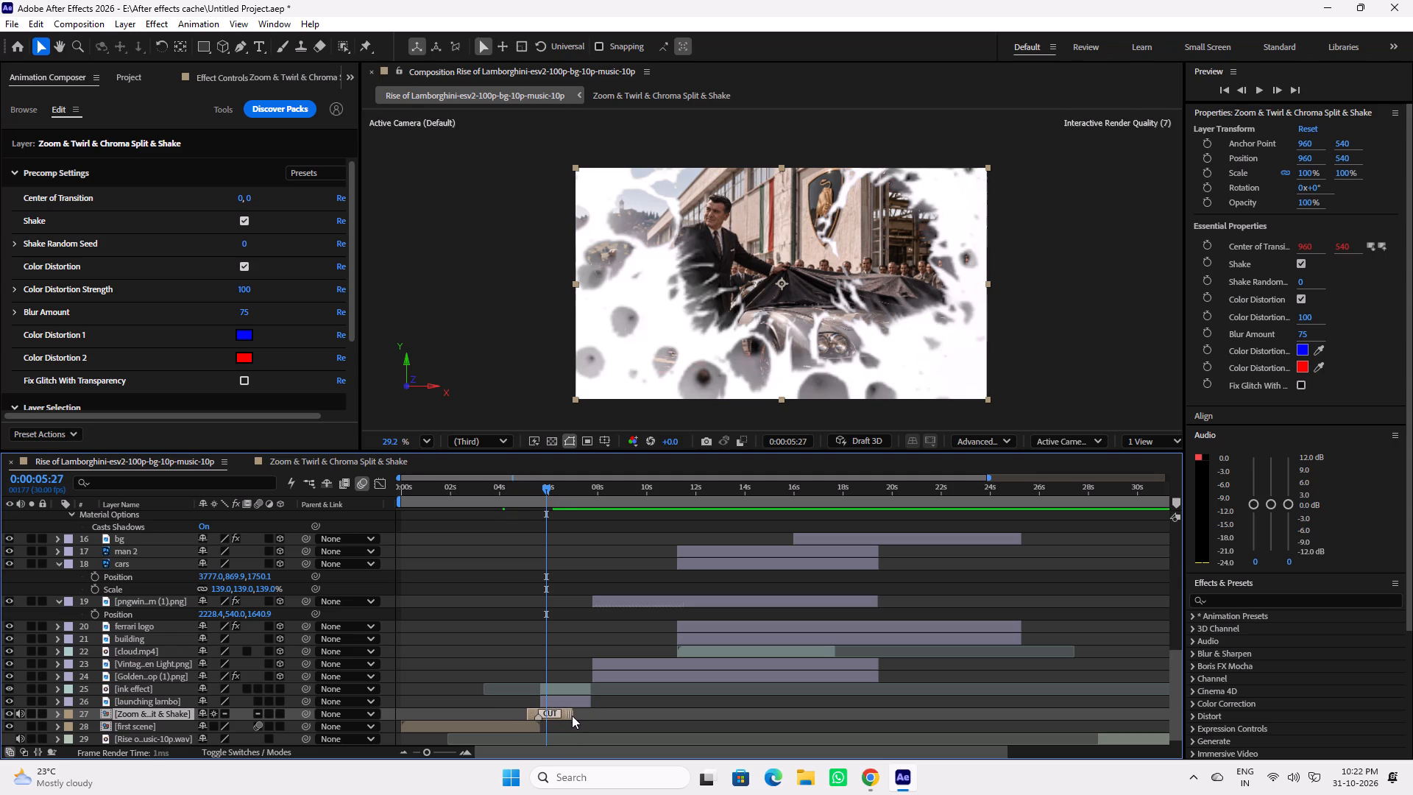
pyautogui.moveTo(572, 715); pyautogui.dragTo(572, 718)
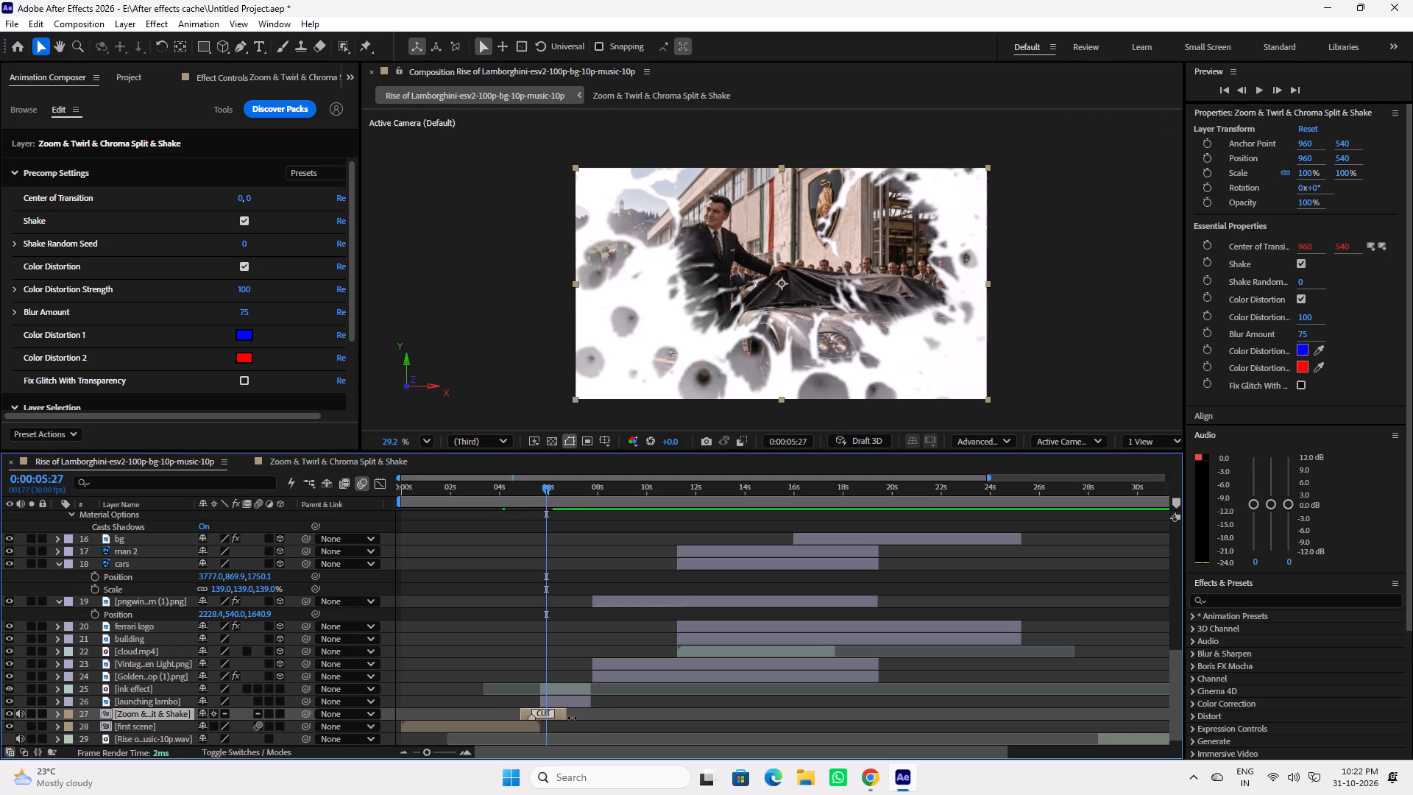
# Review the repositioned transition by scrubbing around 0:00:05:00 and playing from 0:00:04:23 into the launching lambo scene.
pyautogui.moveTo(542, 488); pyautogui.dragTo(519, 490)
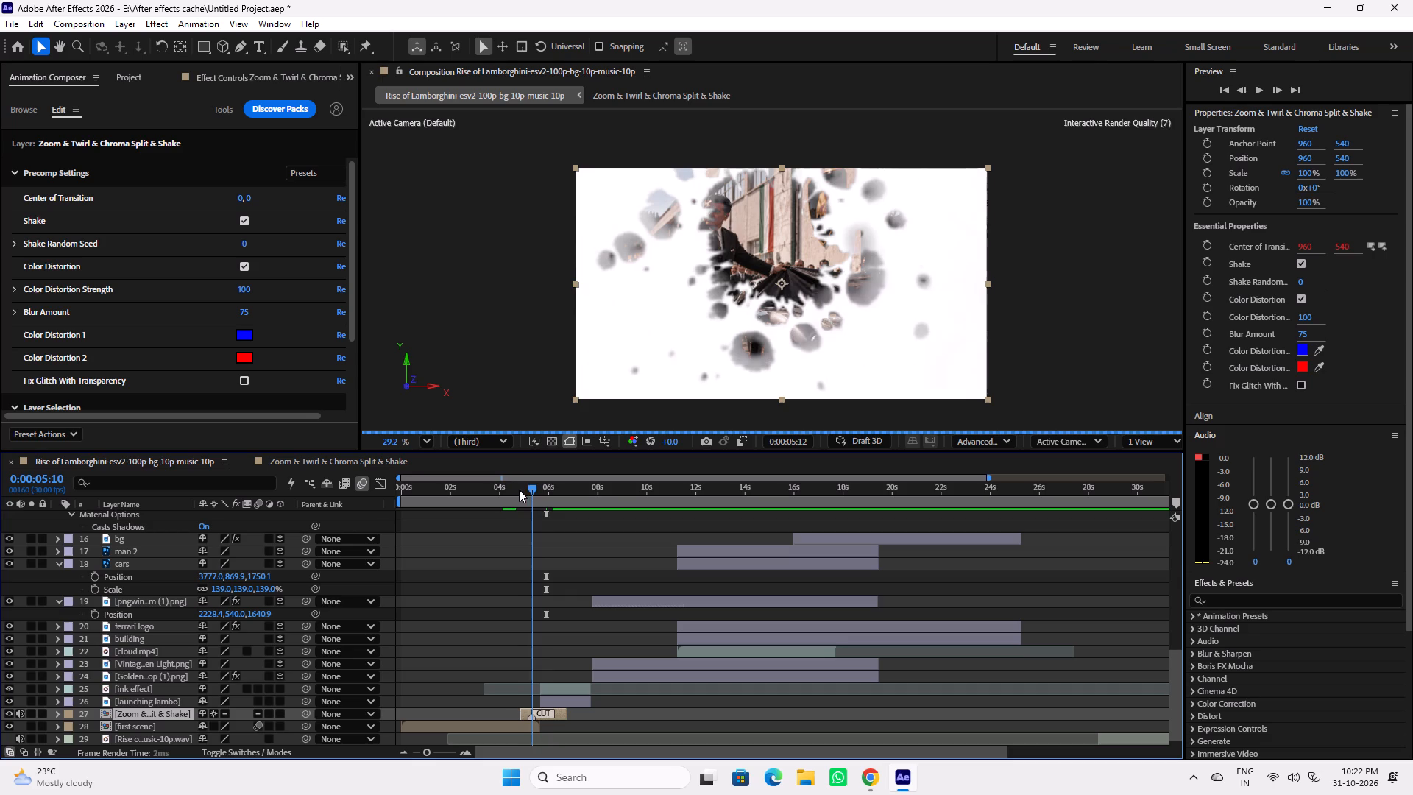
pyautogui.moveTo(519, 490); pyautogui.dragTo(511, 490)
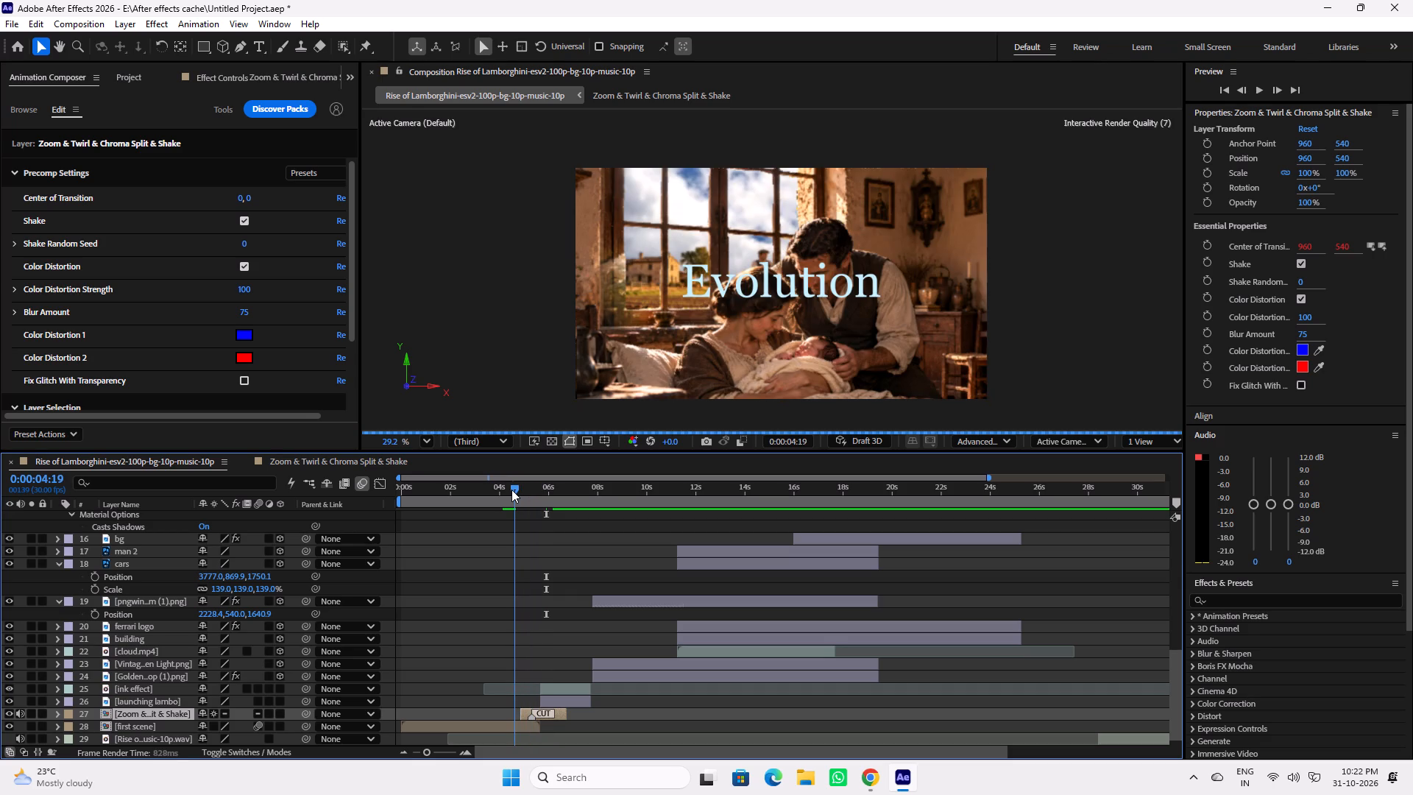
pyautogui.moveTo(511, 490); pyautogui.dragTo(524, 490)
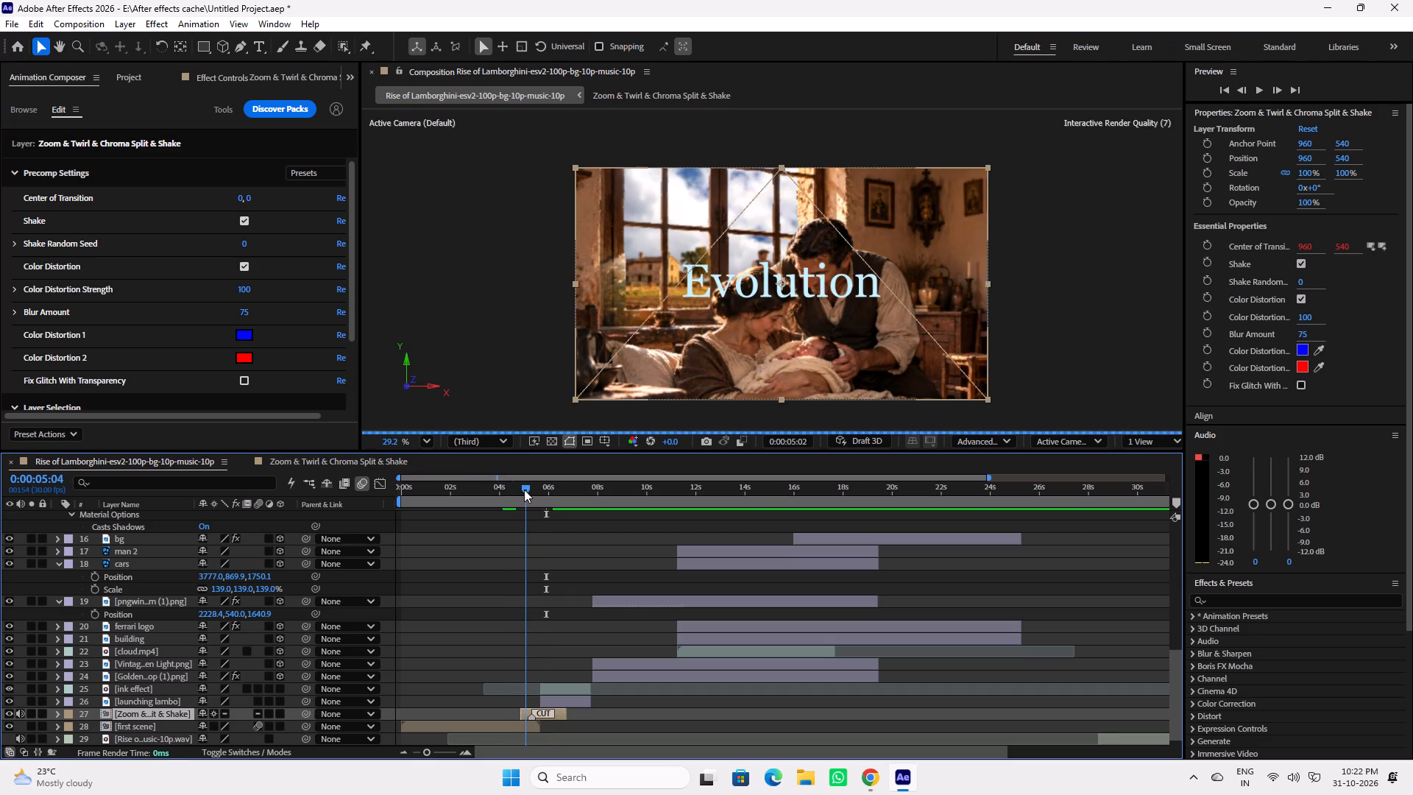
pyautogui.moveTo(524, 490); pyautogui.dragTo(528, 490)
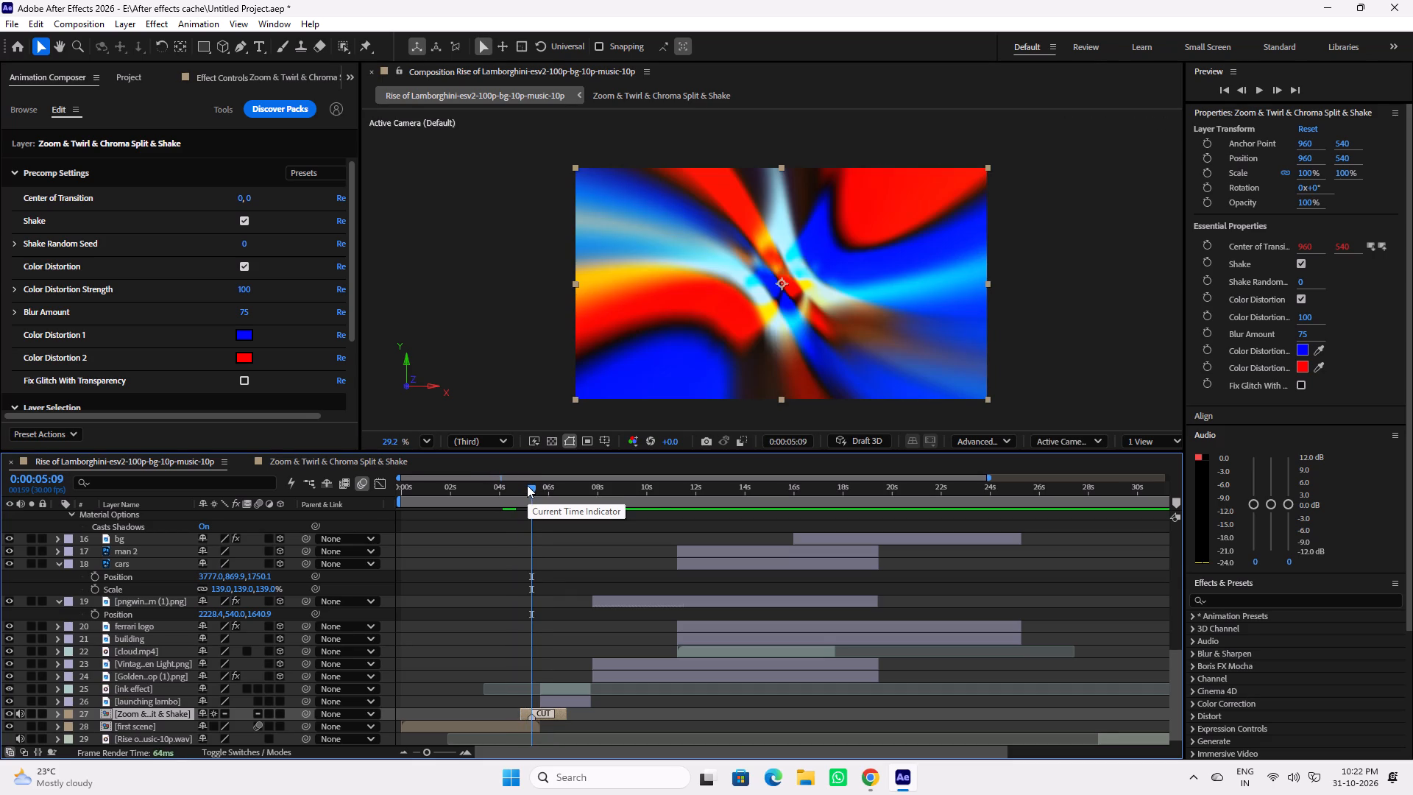
pyautogui.click(526, 488)
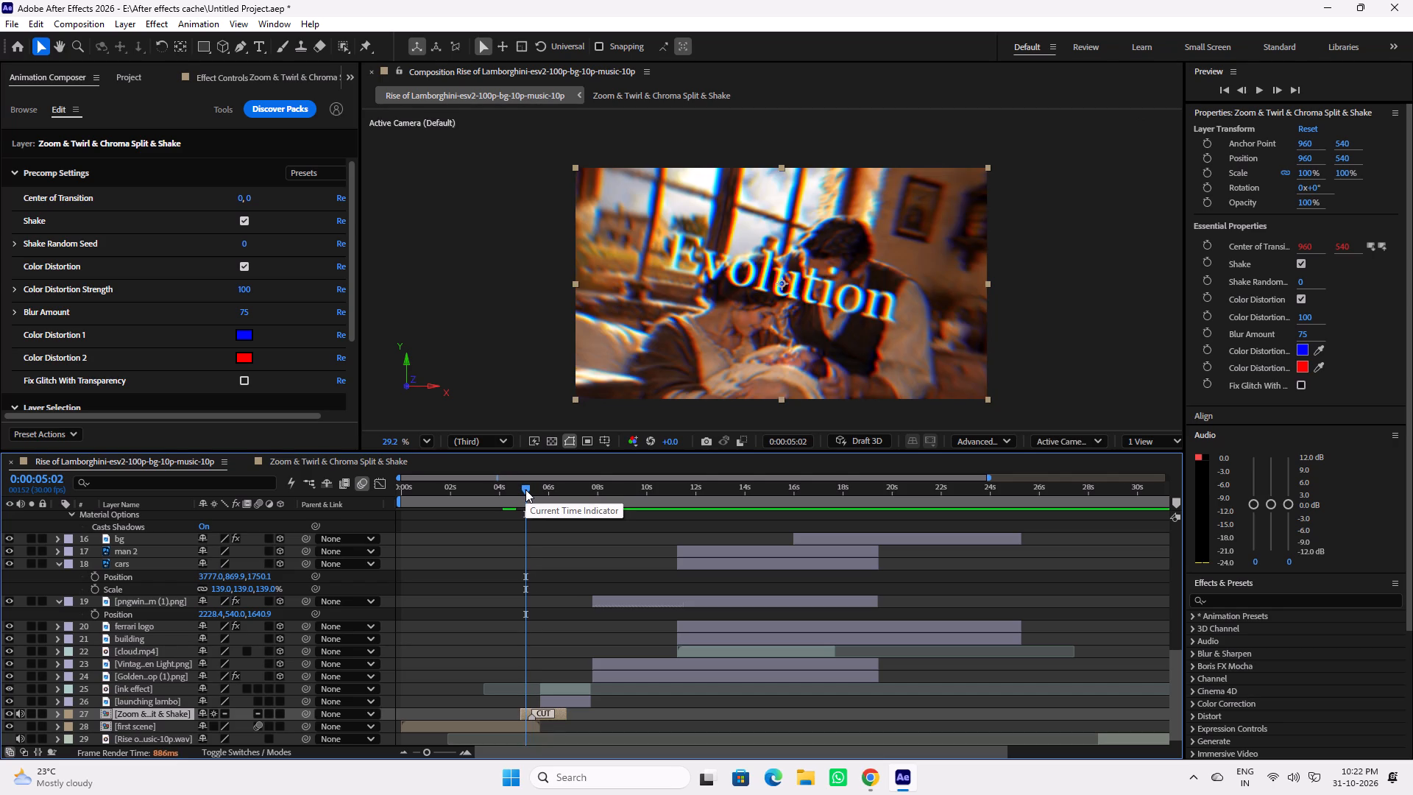
pyautogui.click(518, 490)
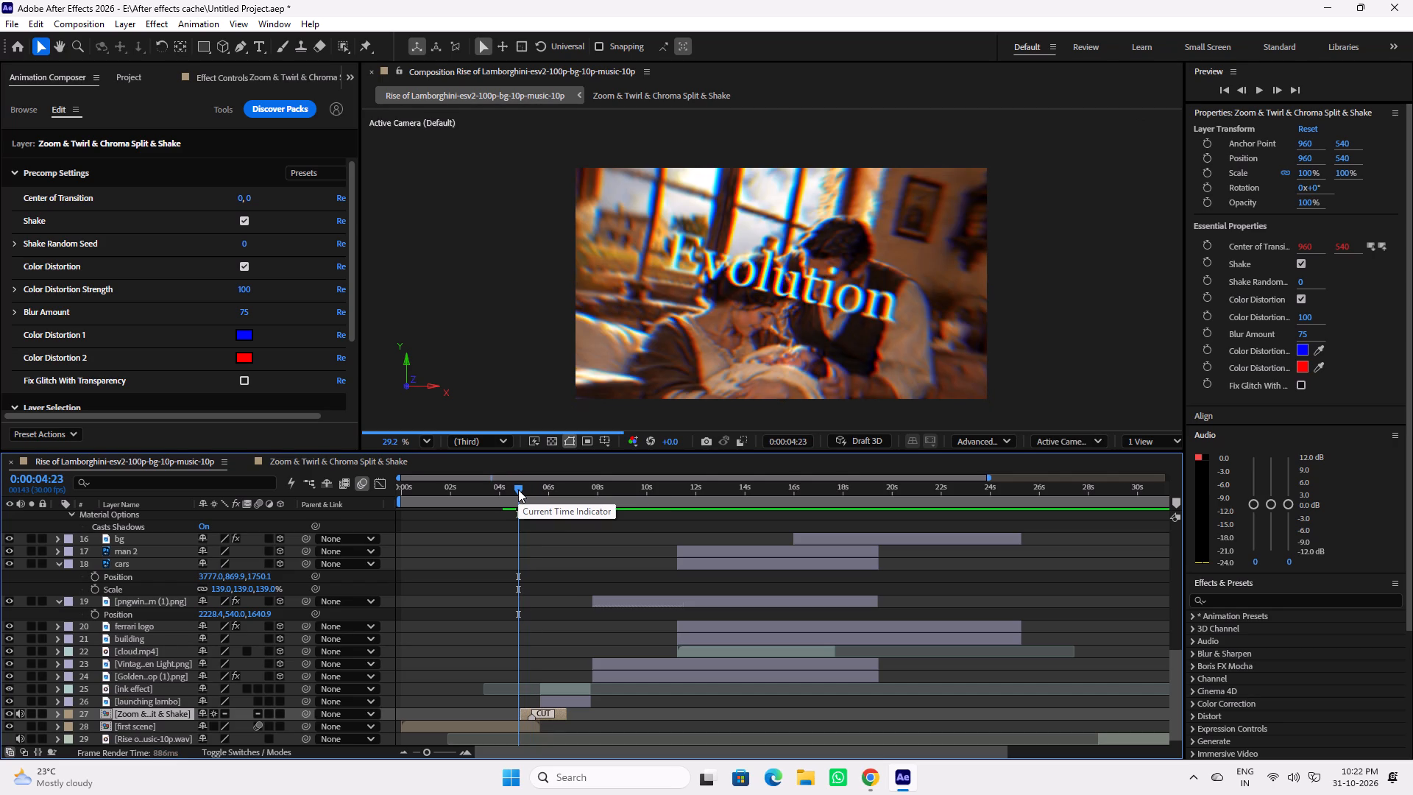
pyautogui.press('space')
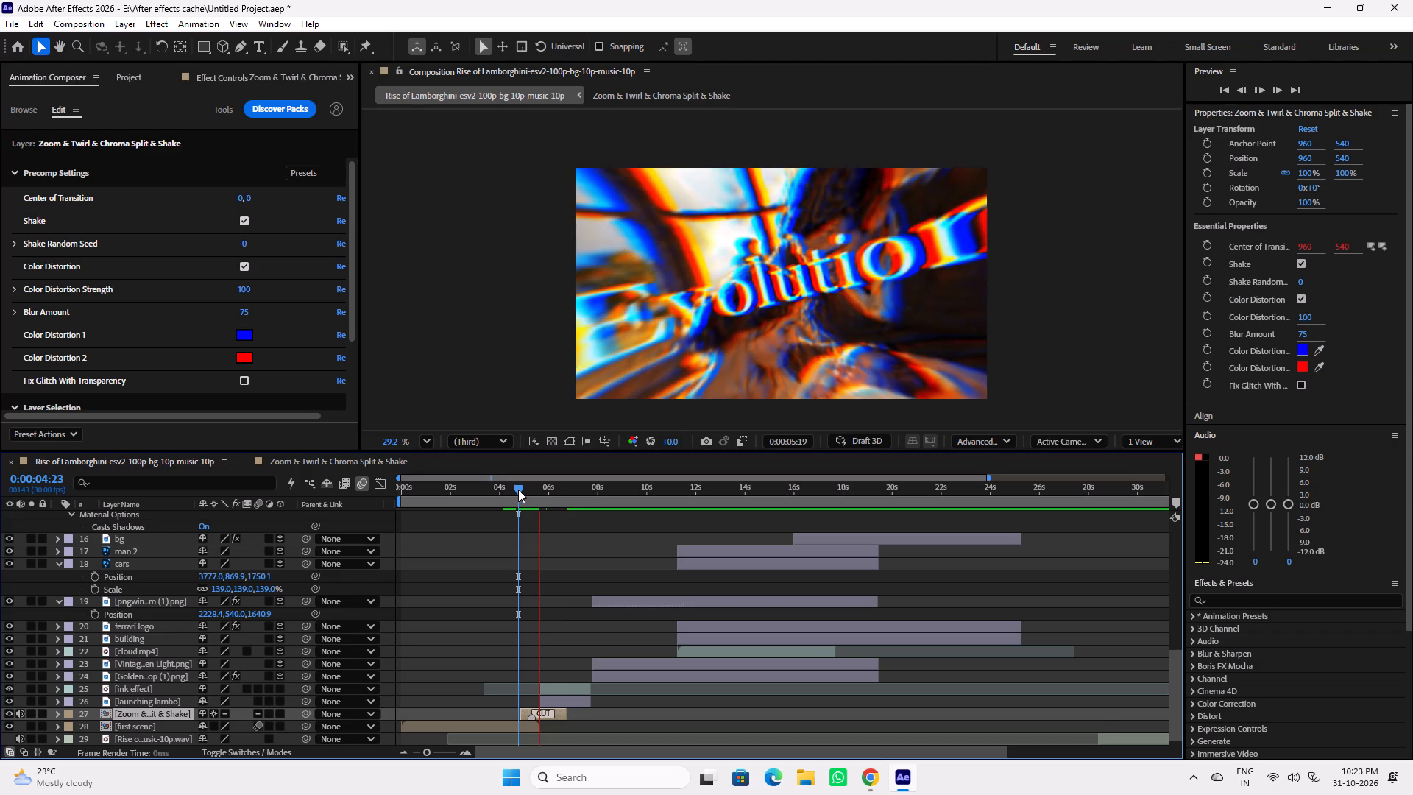
pyautogui.press('space')
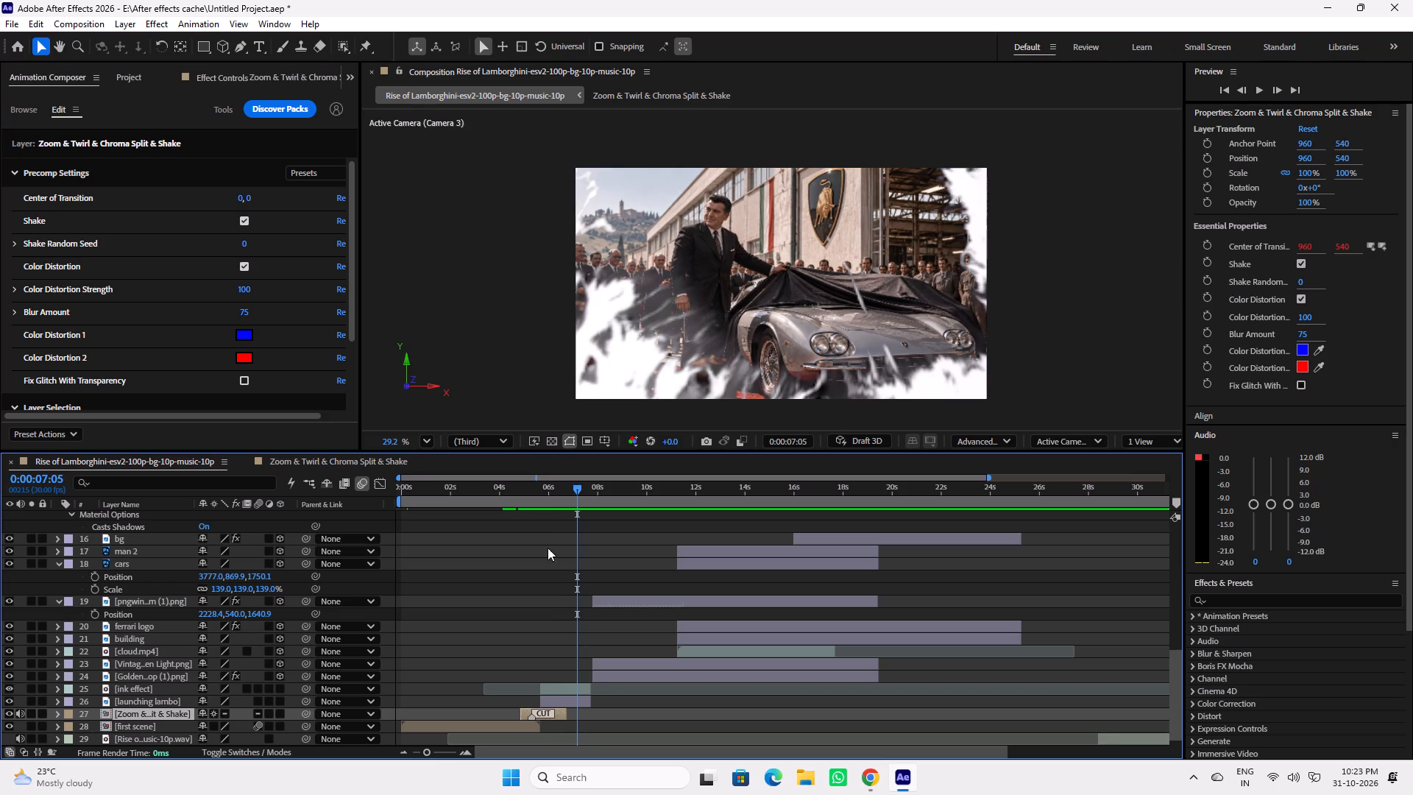
pyautogui.moveTo(549, 490); pyautogui.dragTo(528, 490)
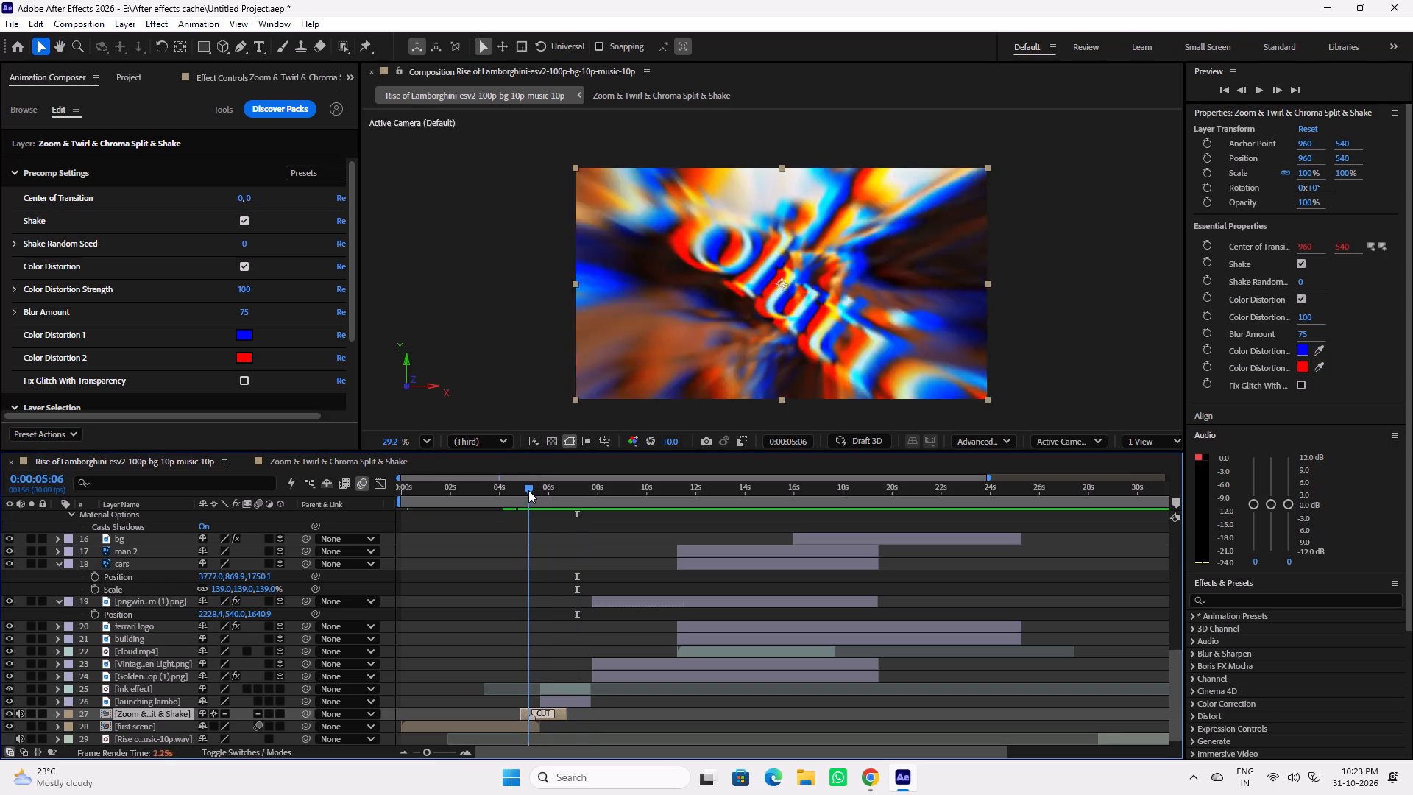
# Extend the start of the launching lambo layer earlier to 0:00:05:09 so it sits under the transition's cut.
pyautogui.moveTo(528, 490); pyautogui.dragTo(529, 490)
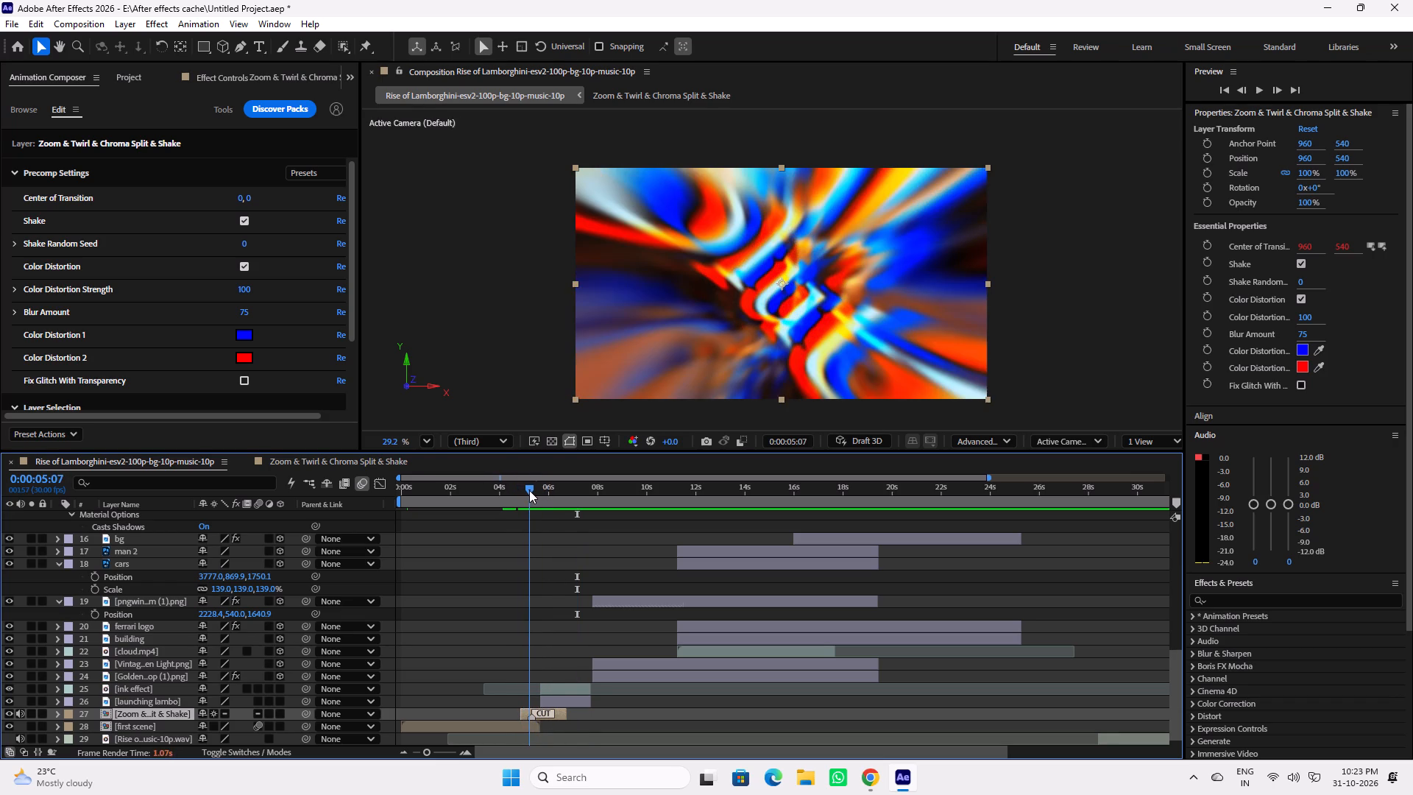
pyautogui.moveTo(529, 490); pyautogui.dragTo(534, 492)
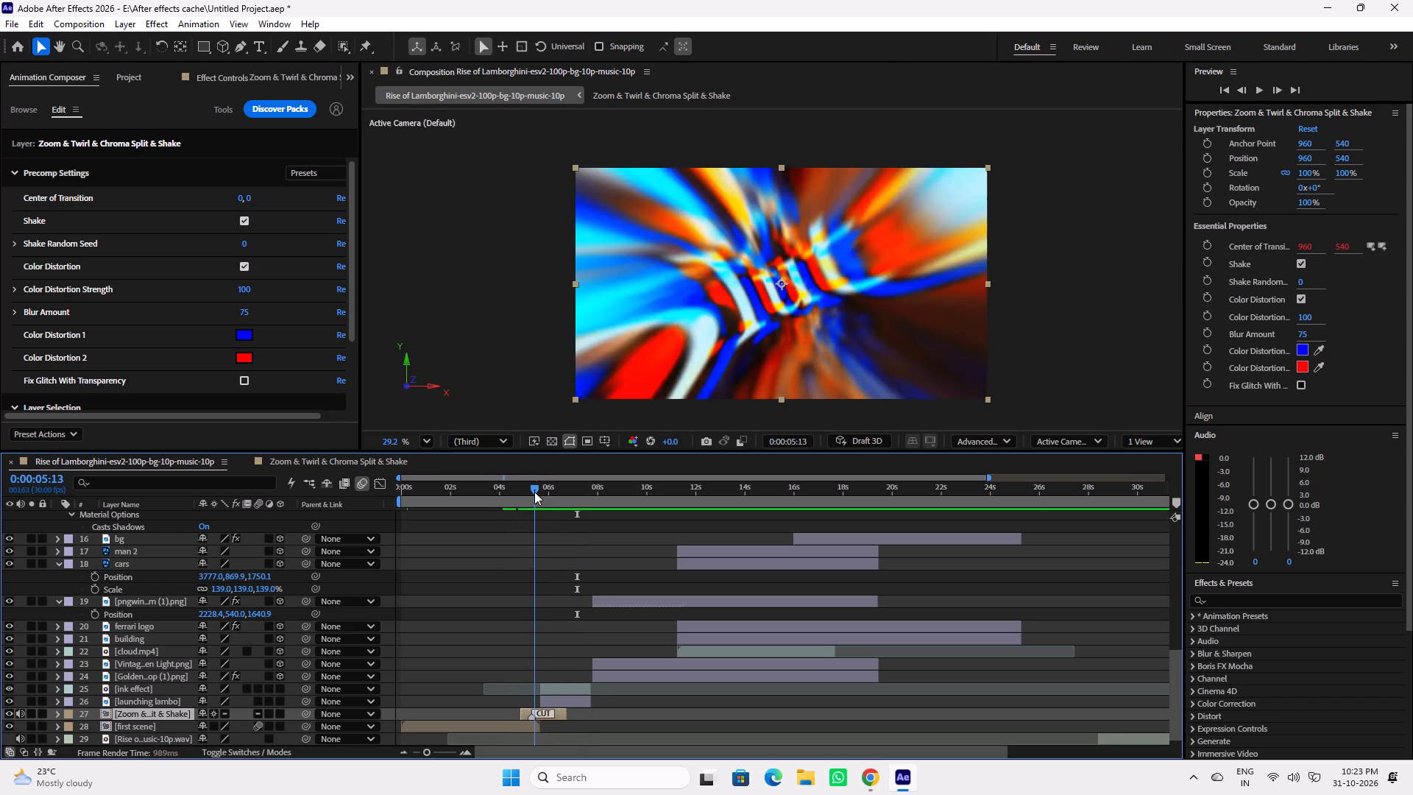
pyautogui.moveTo(534, 492); pyautogui.dragTo(542, 492)
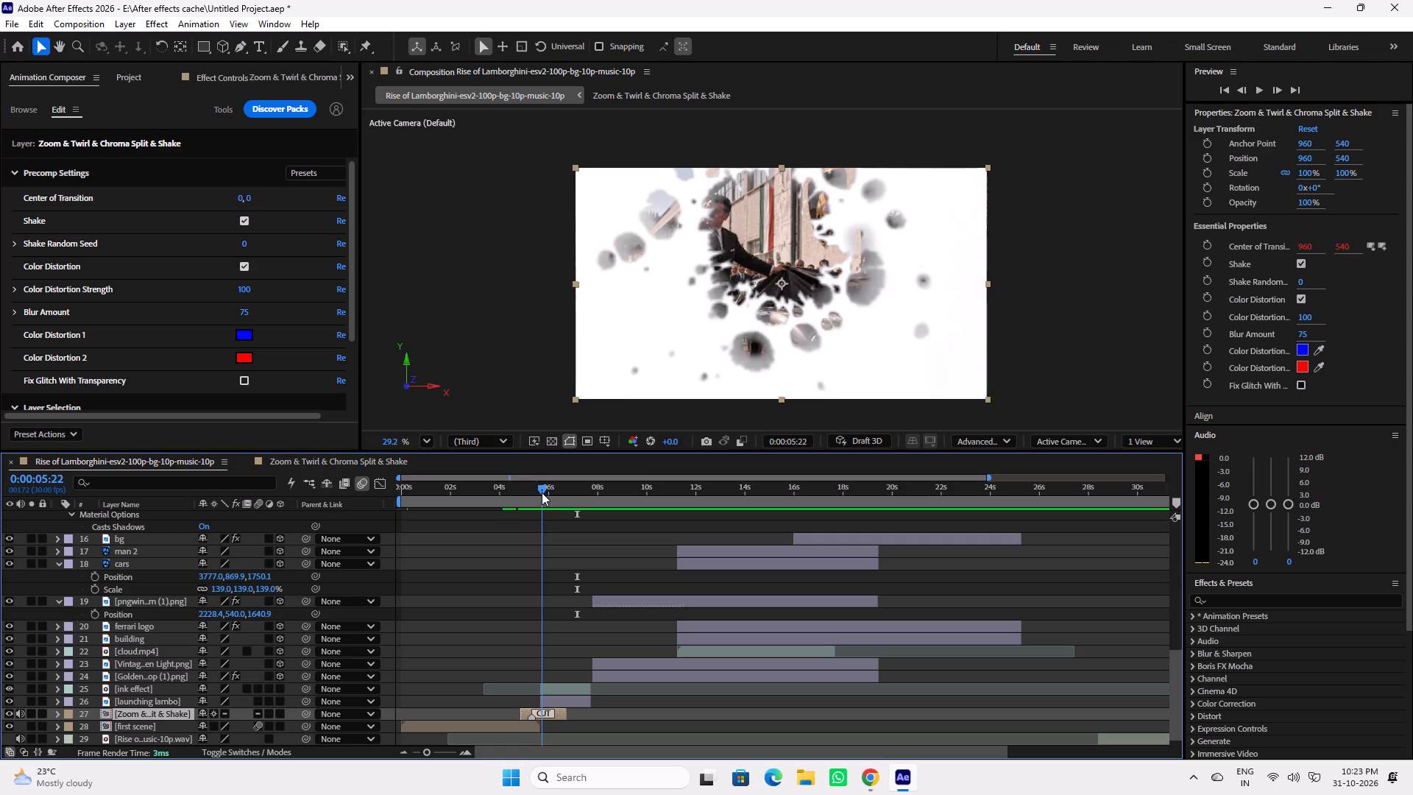
pyautogui.moveTo(542, 492); pyautogui.dragTo(536, 492)
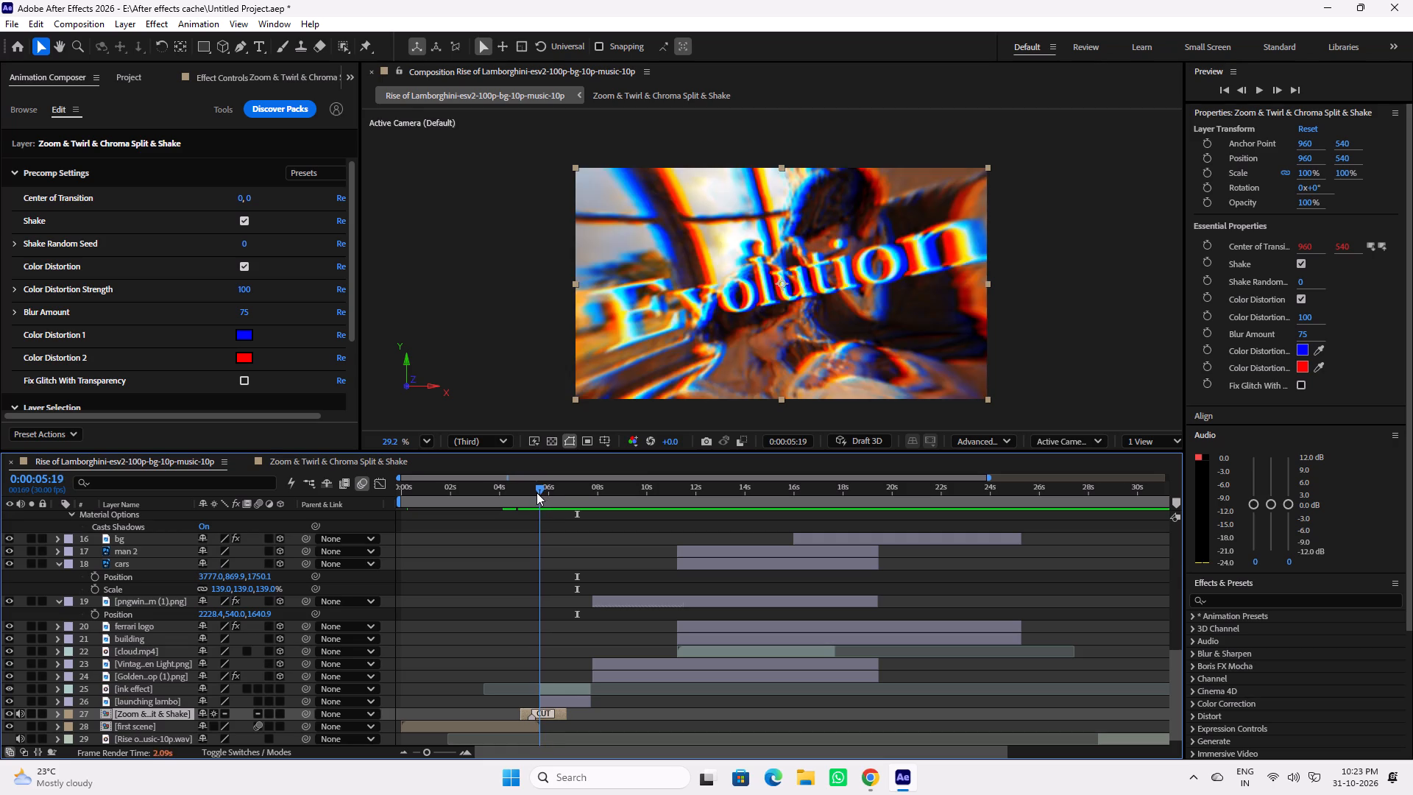
pyautogui.moveTo(536, 492); pyautogui.dragTo(532, 492)
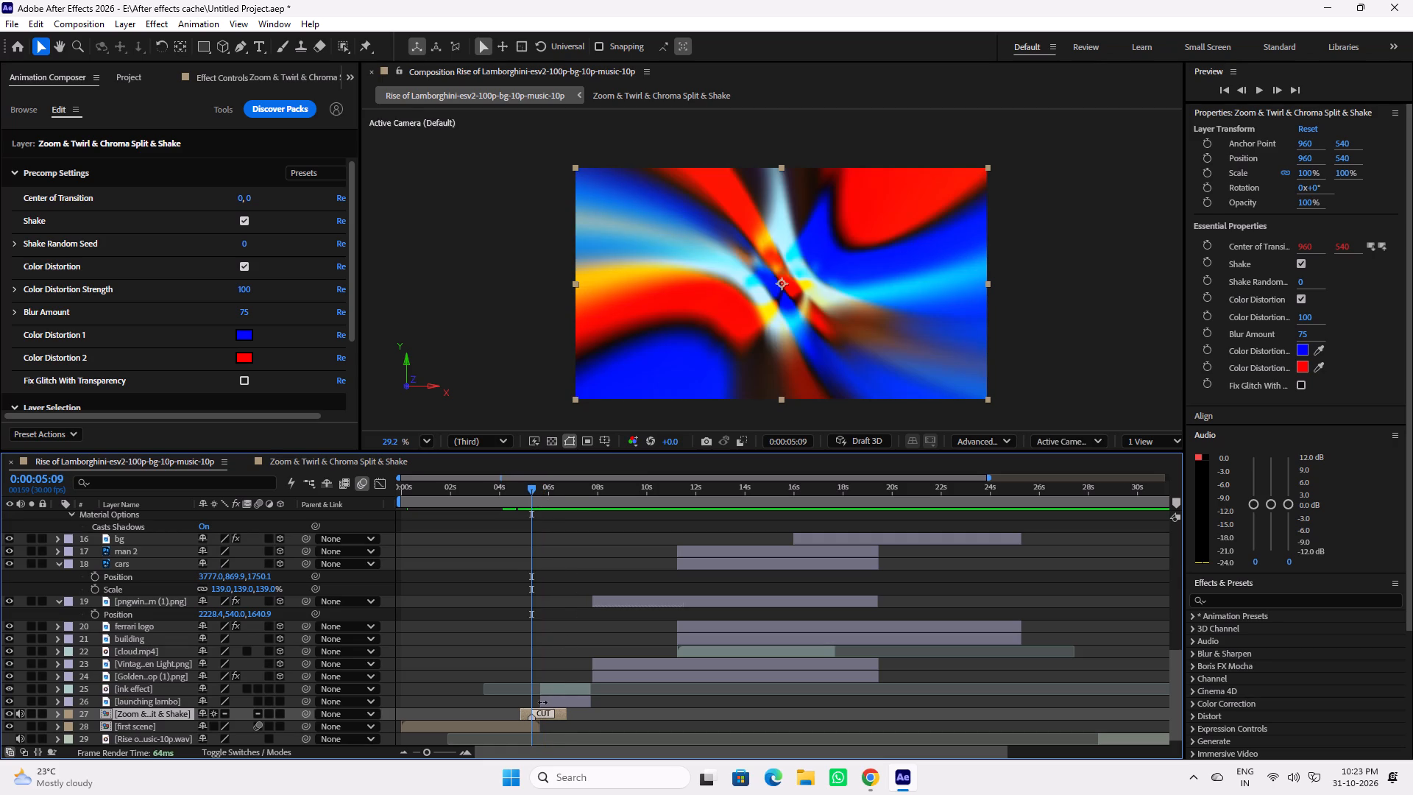
pyautogui.moveTo(542, 702); pyautogui.dragTo(534, 702)
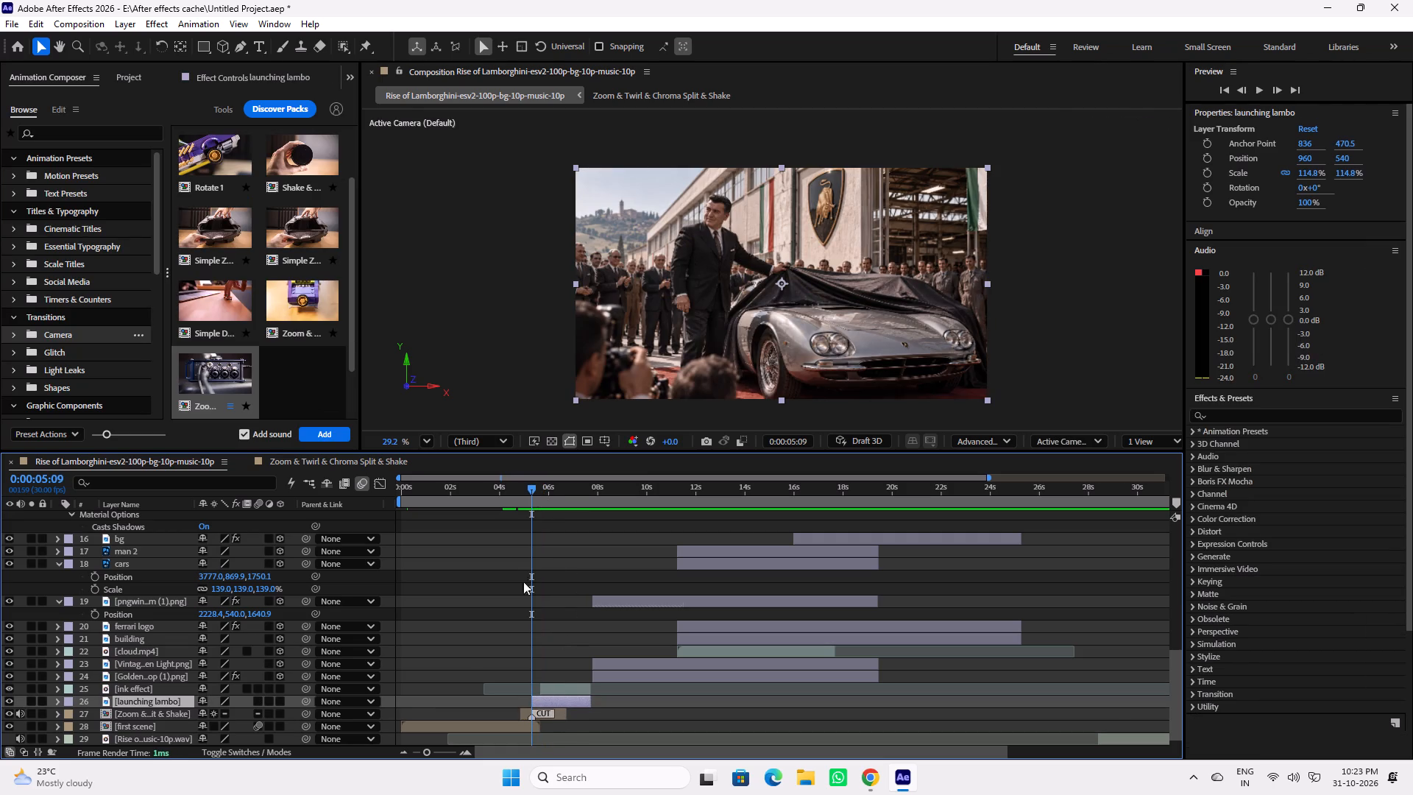
# Preview the transition from 0:00:04:26, delete the Evolution title layer inside the first scene precomp, and close both nested compositions.
pyautogui.moveTo(531, 490); pyautogui.dragTo(524, 490)
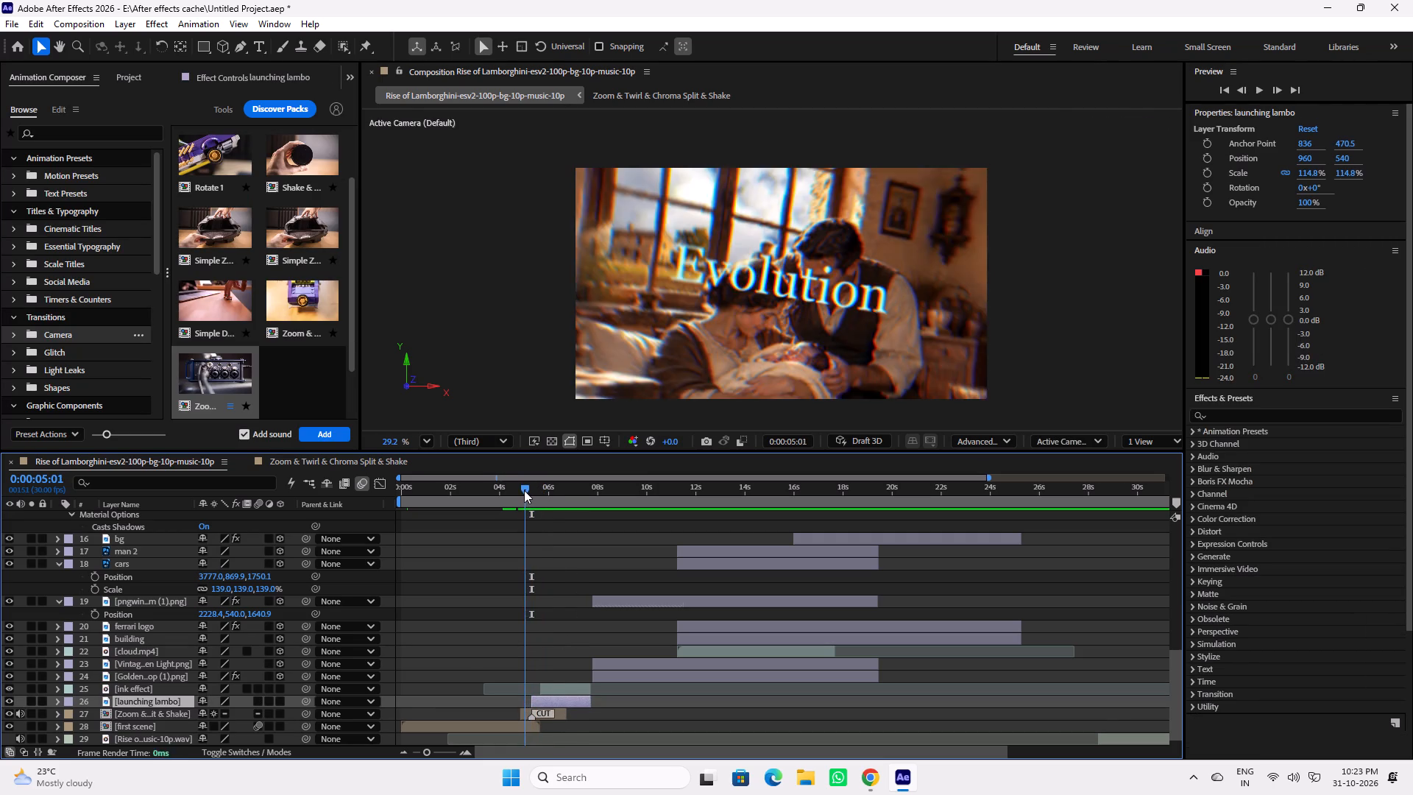
pyautogui.moveTo(524, 490); pyautogui.dragTo(520, 490)
pyautogui.press('space')
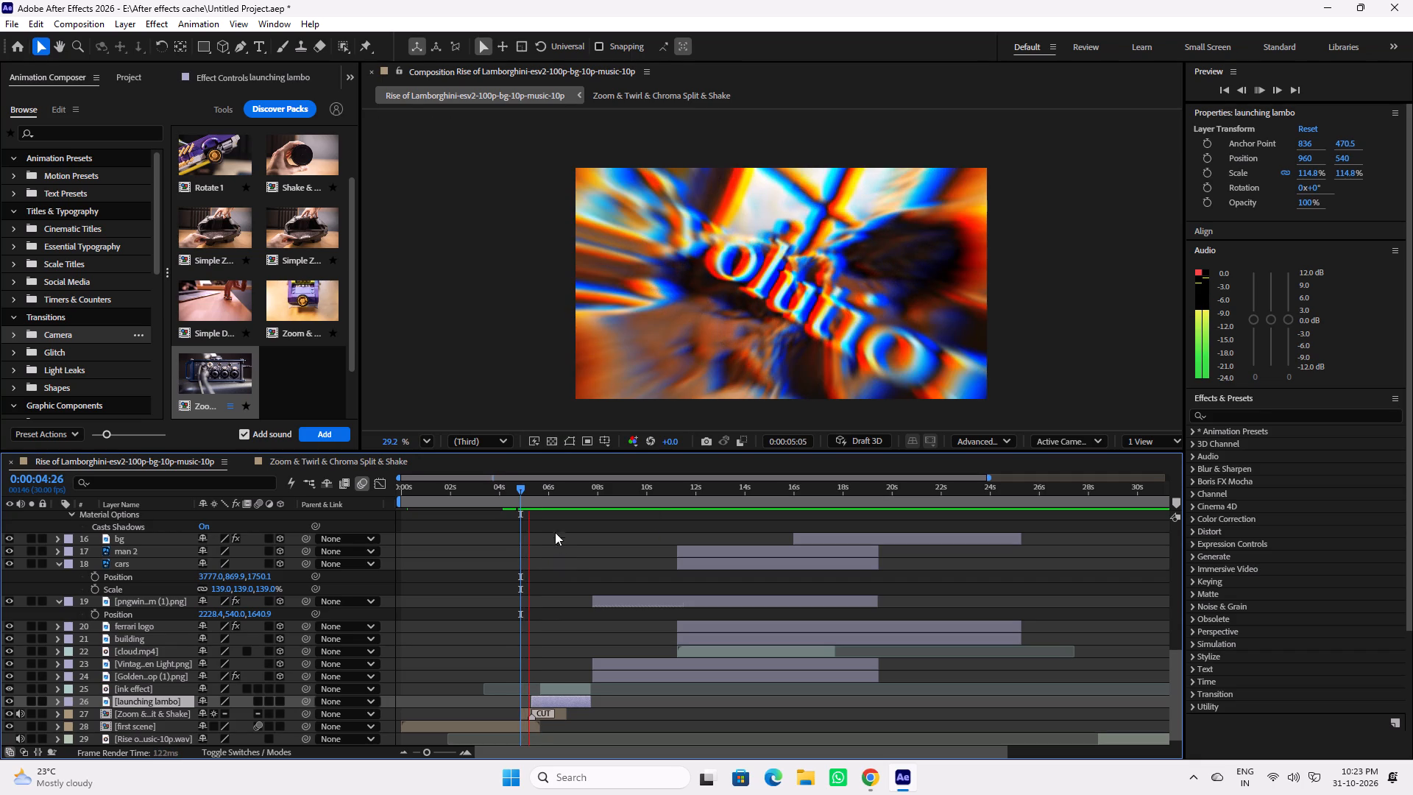
pyautogui.press('space')
pyautogui.click(530, 492)
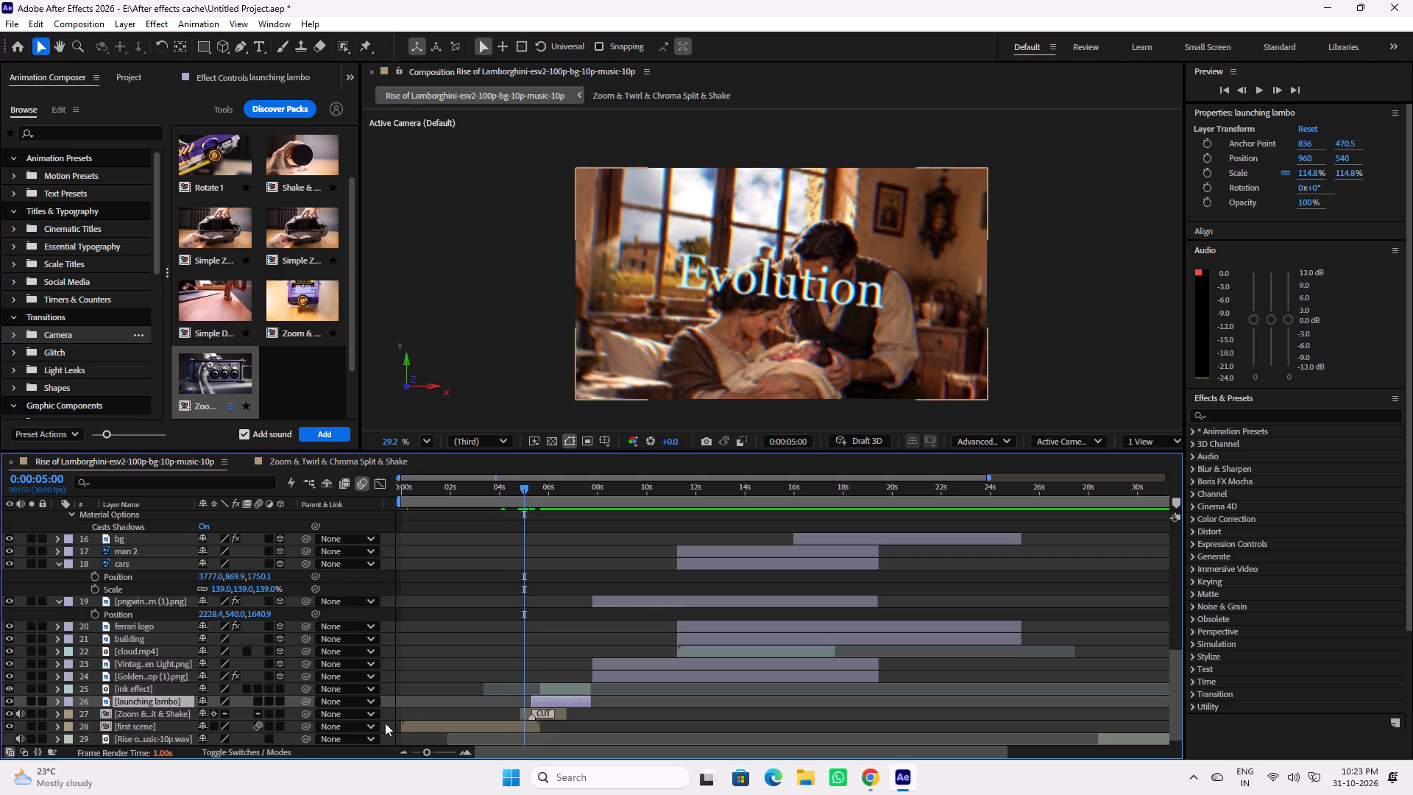
pyautogui.doubleClick(493, 727)
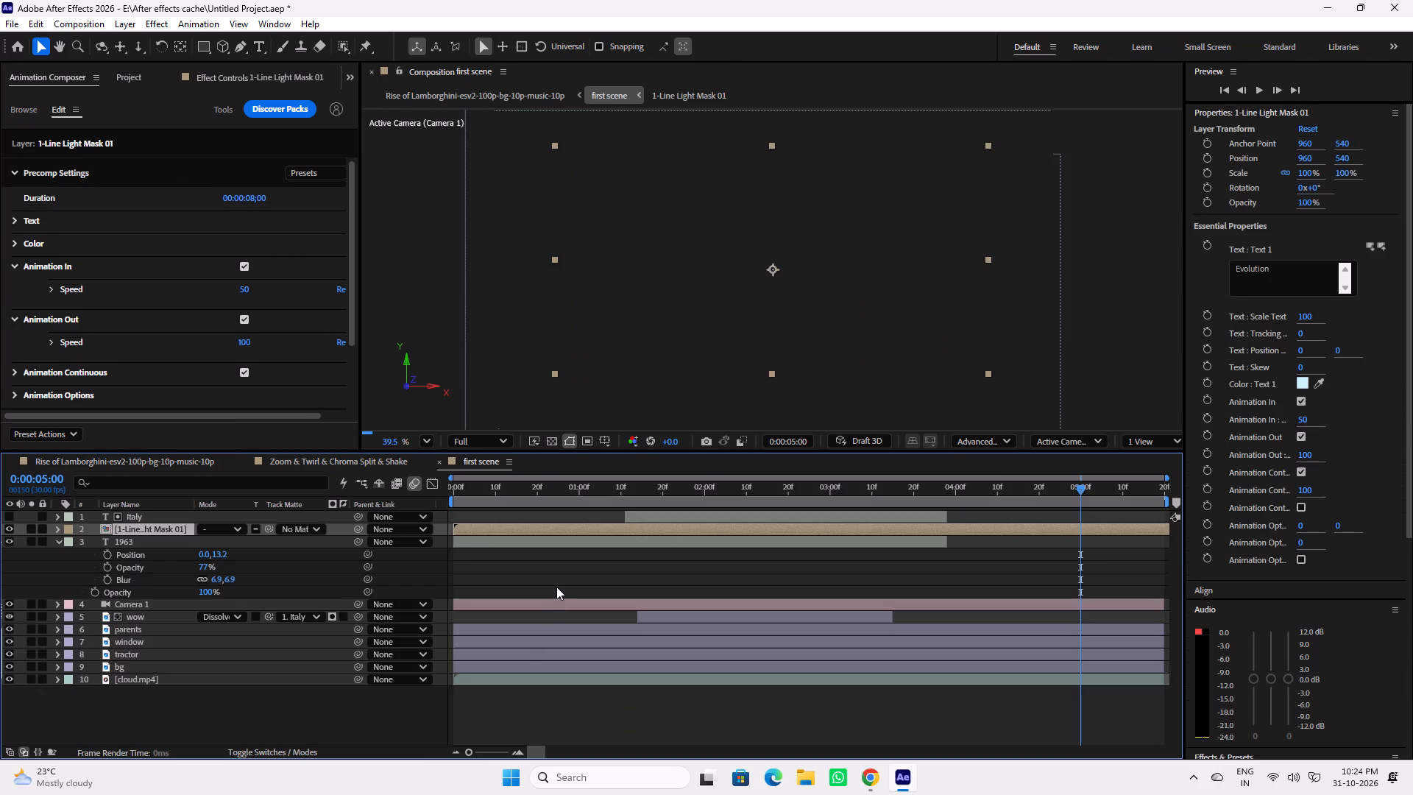
pyautogui.click(598, 530)
pyautogui.press('Delete')
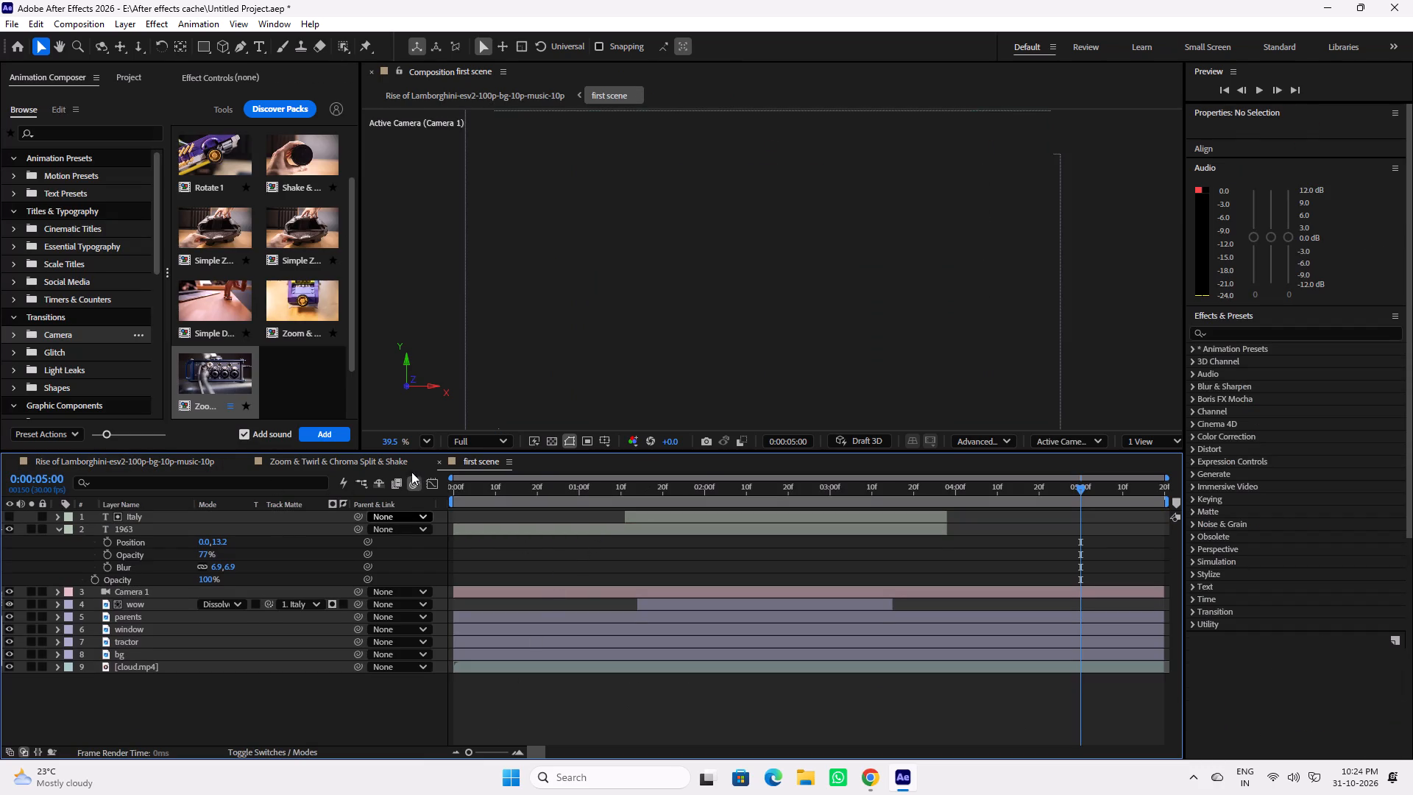
pyautogui.click(437, 463)
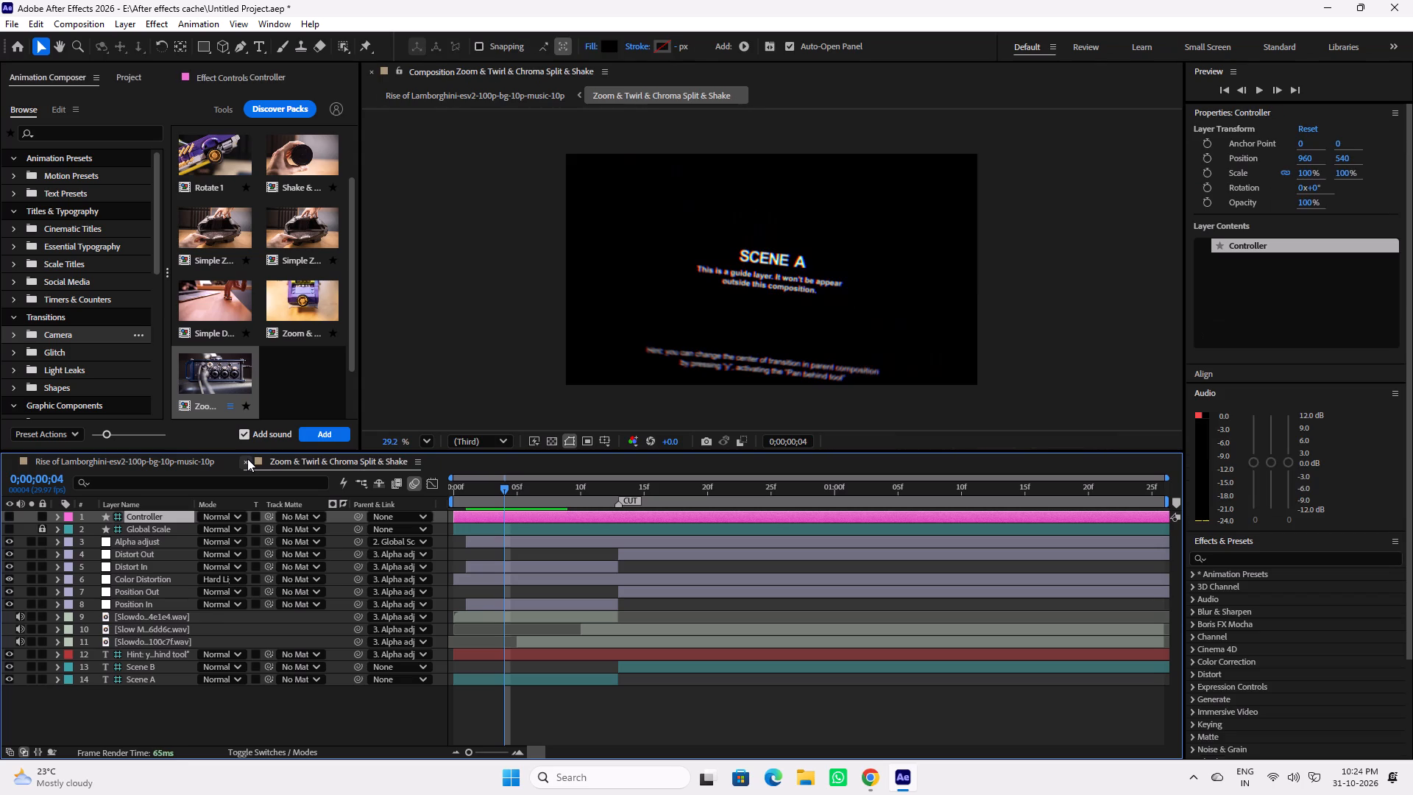
pyautogui.click(247, 463)
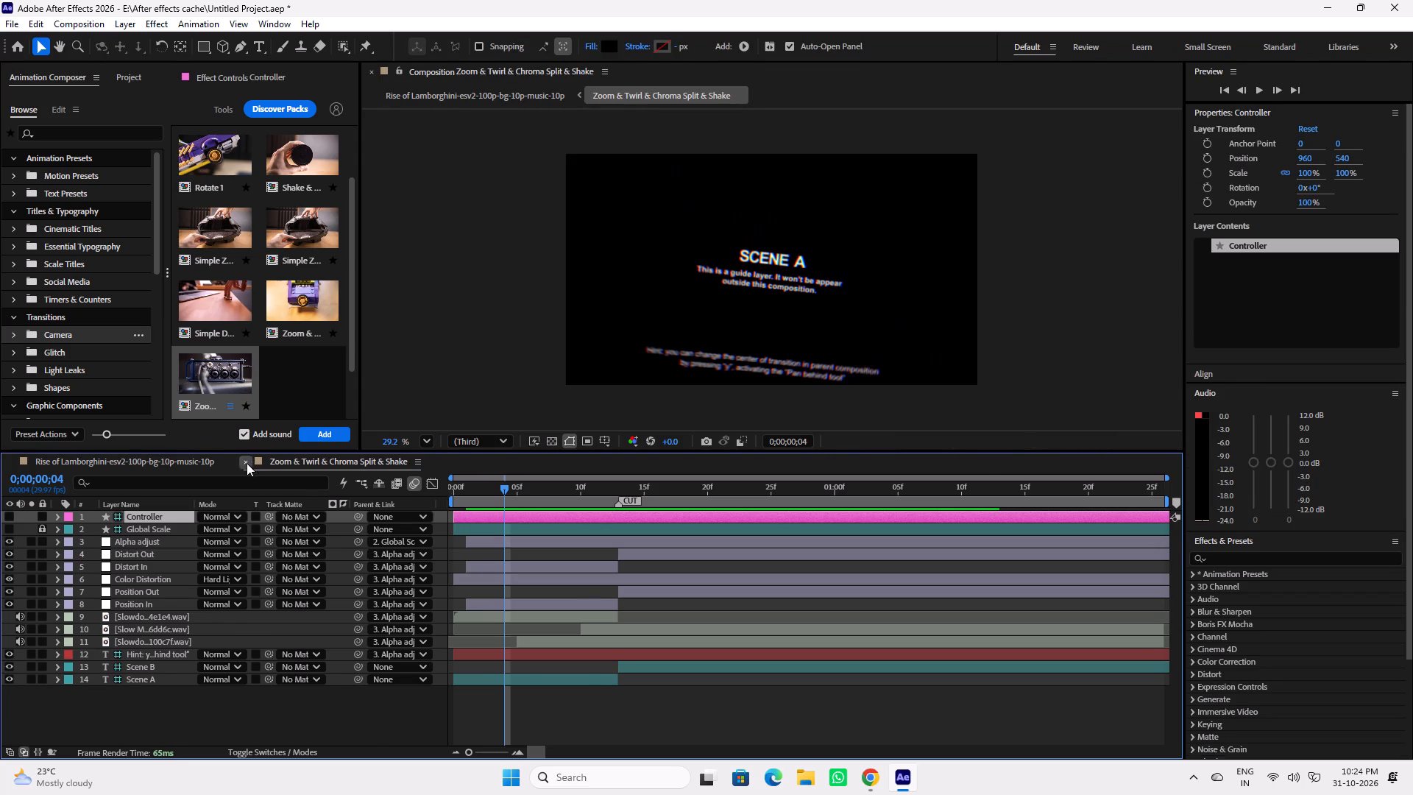
# Recheck the first scene's lead-in to the transition and place the Zoom & Twirl transition layer directly above launching lambo.
pyautogui.moveTo(525, 490); pyautogui.dragTo(520, 490)
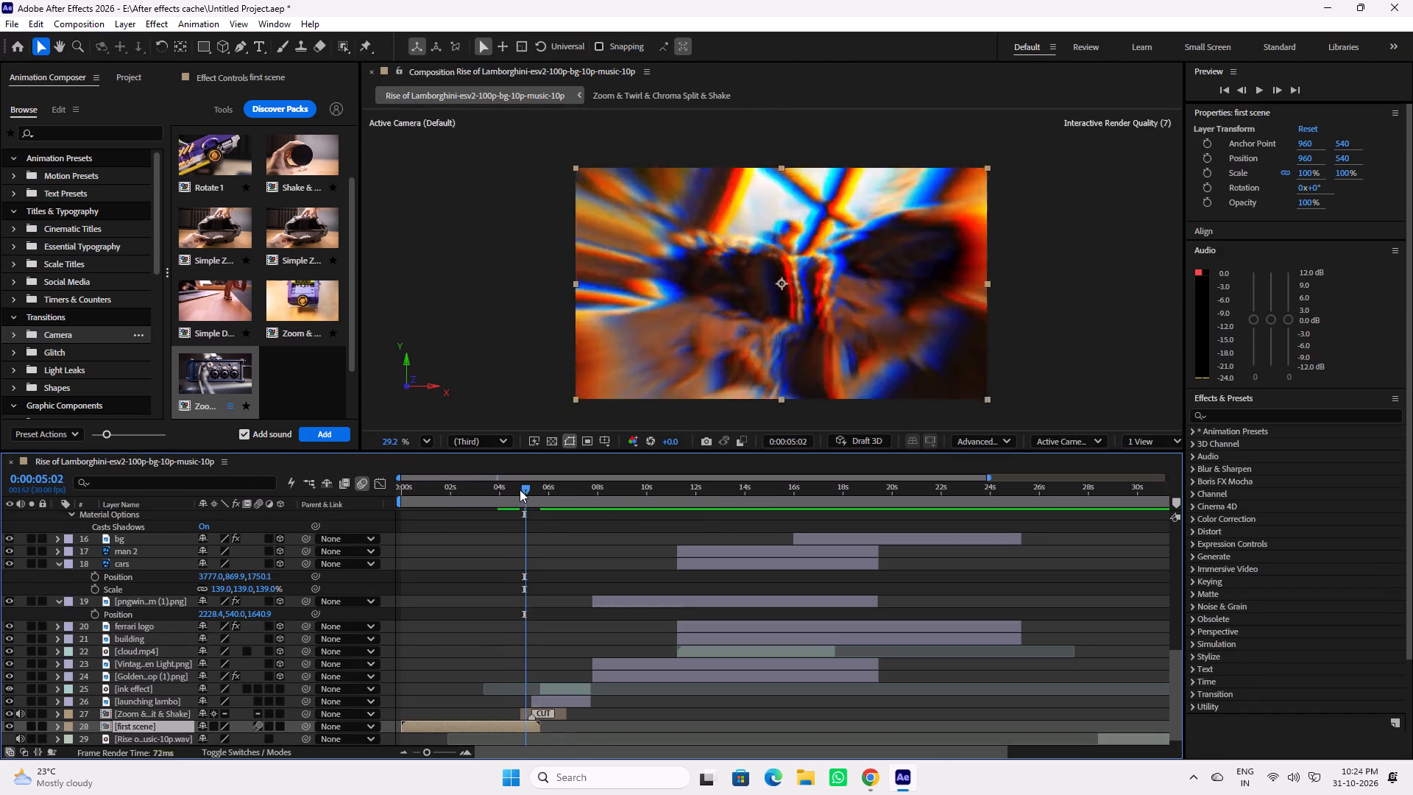
pyautogui.moveTo(520, 490); pyautogui.dragTo(483, 484)
pyautogui.press('space')
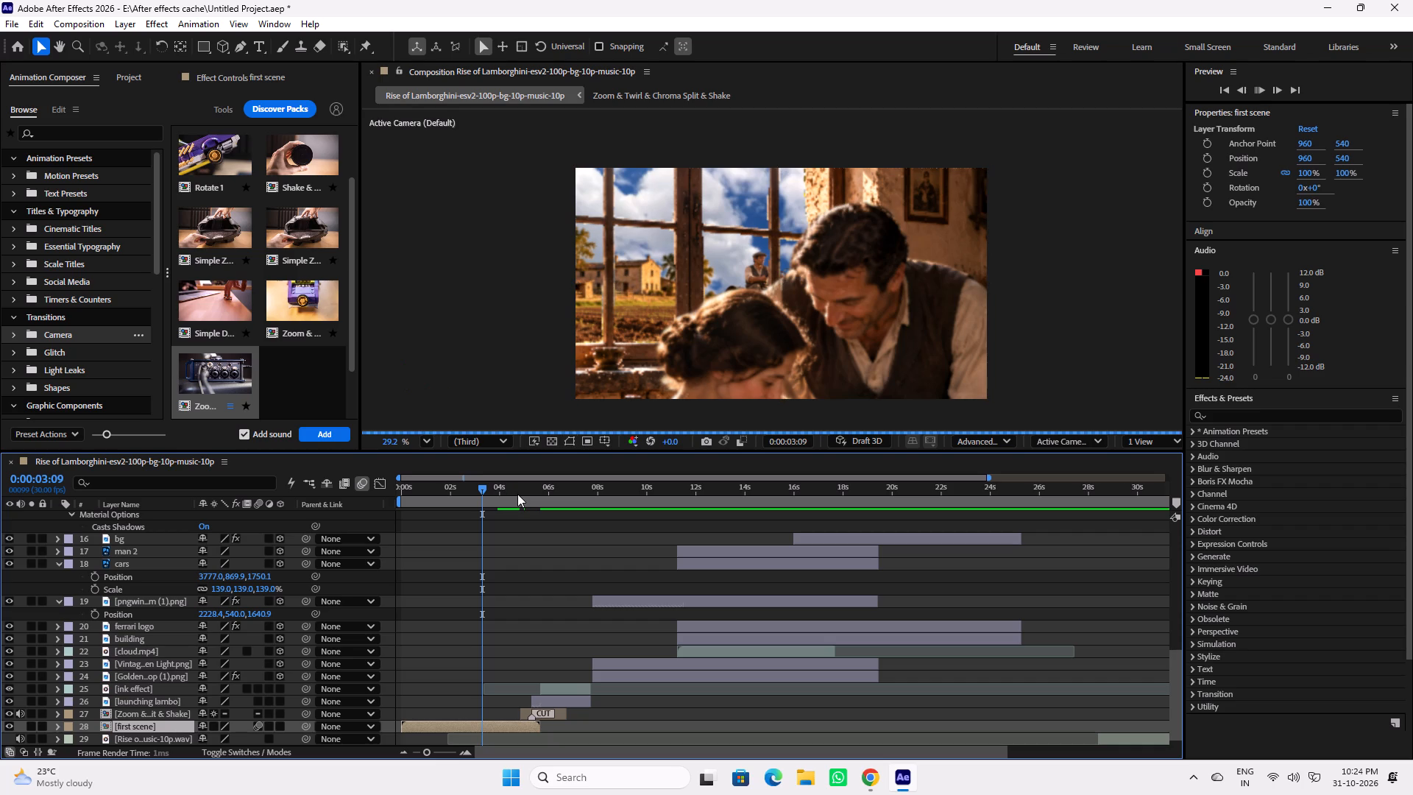
pyautogui.moveTo(511, 489); pyautogui.dragTo(519, 489)
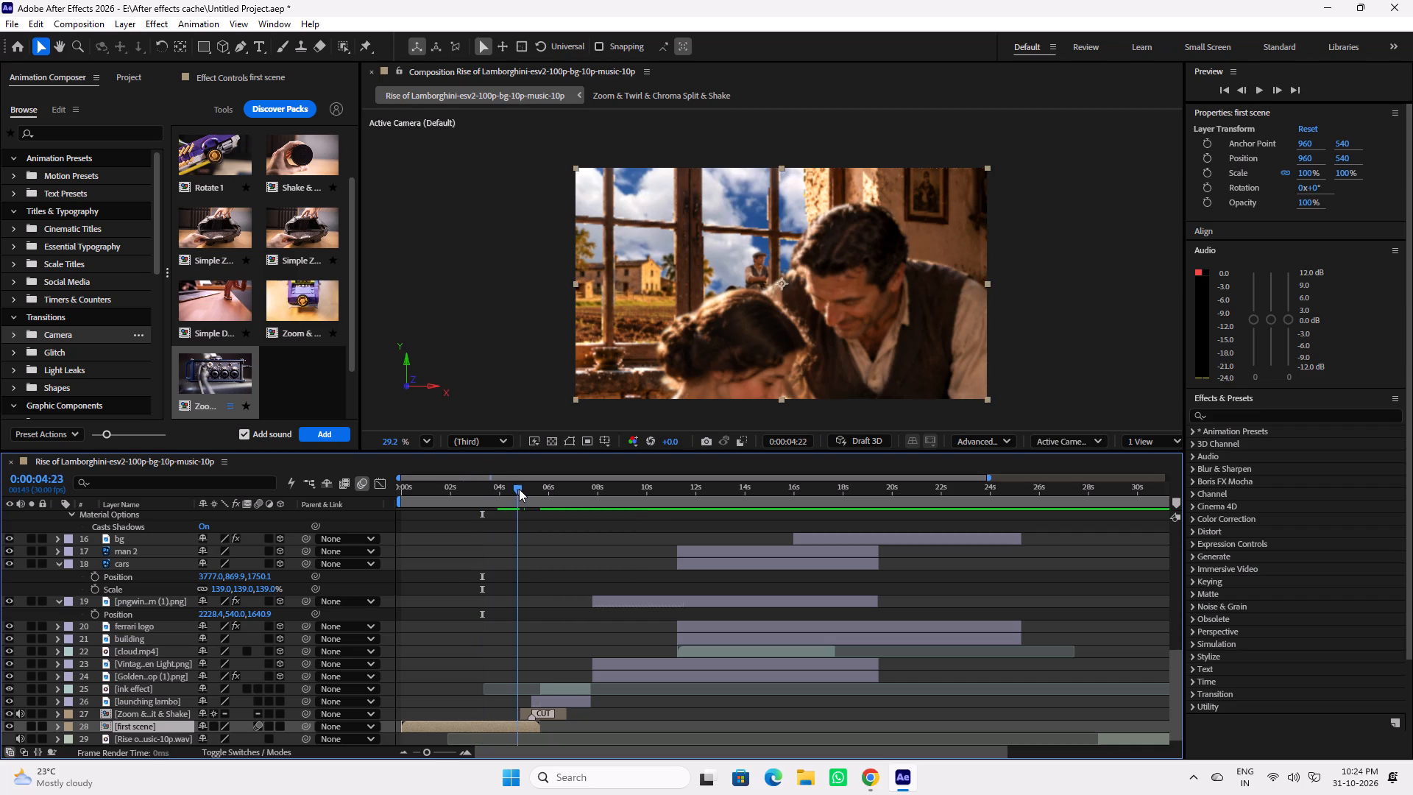
pyautogui.moveTo(519, 489); pyautogui.dragTo(523, 490)
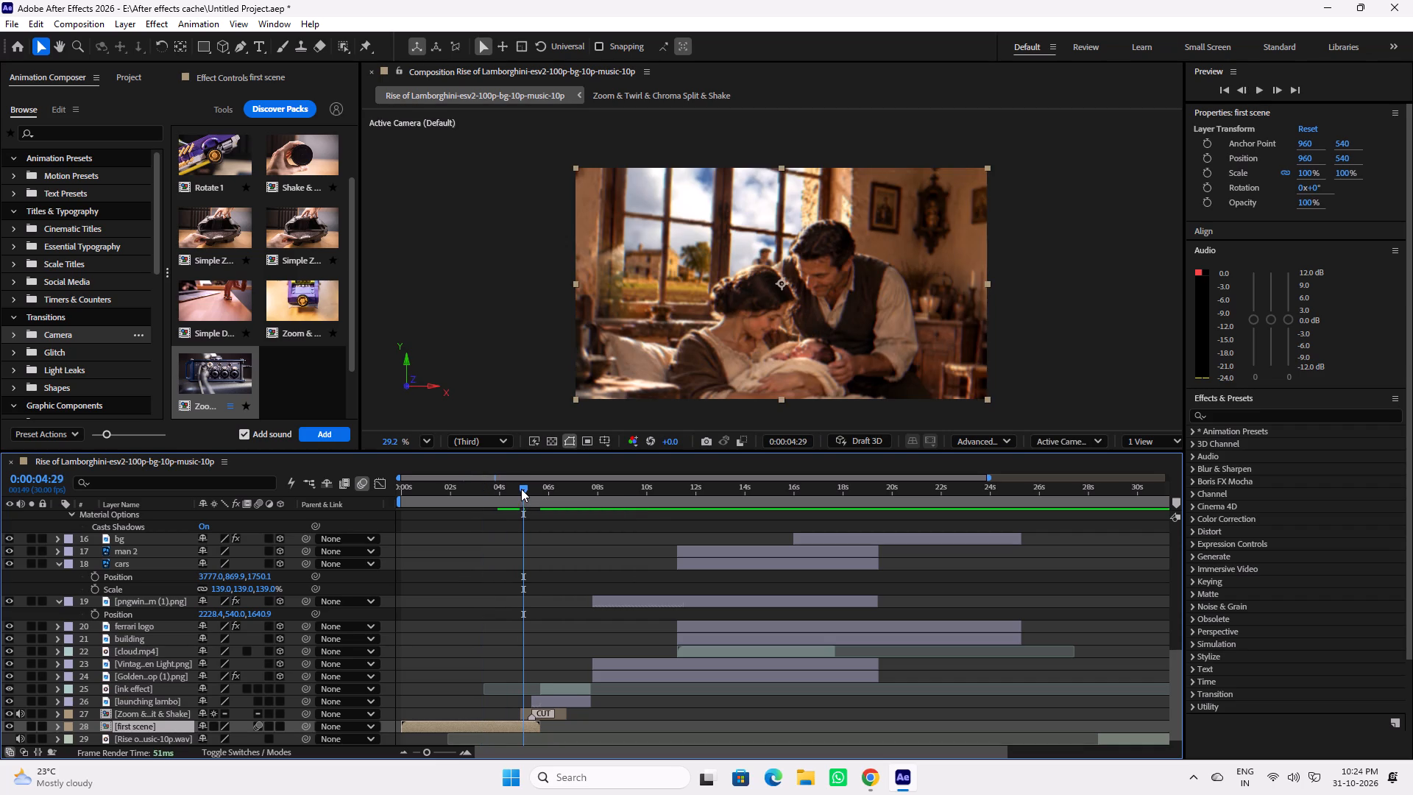
pyautogui.click(521, 489)
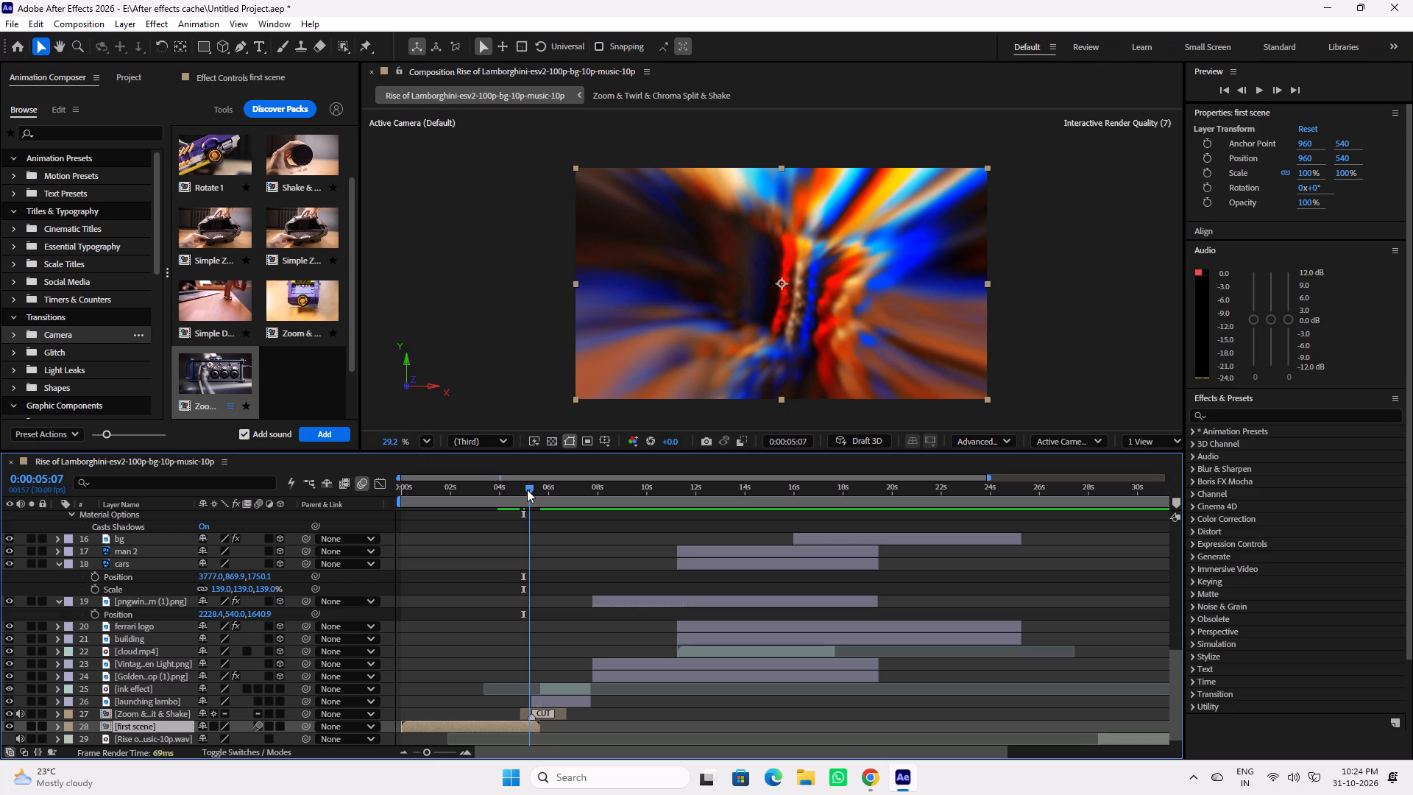
pyautogui.click(556, 700)
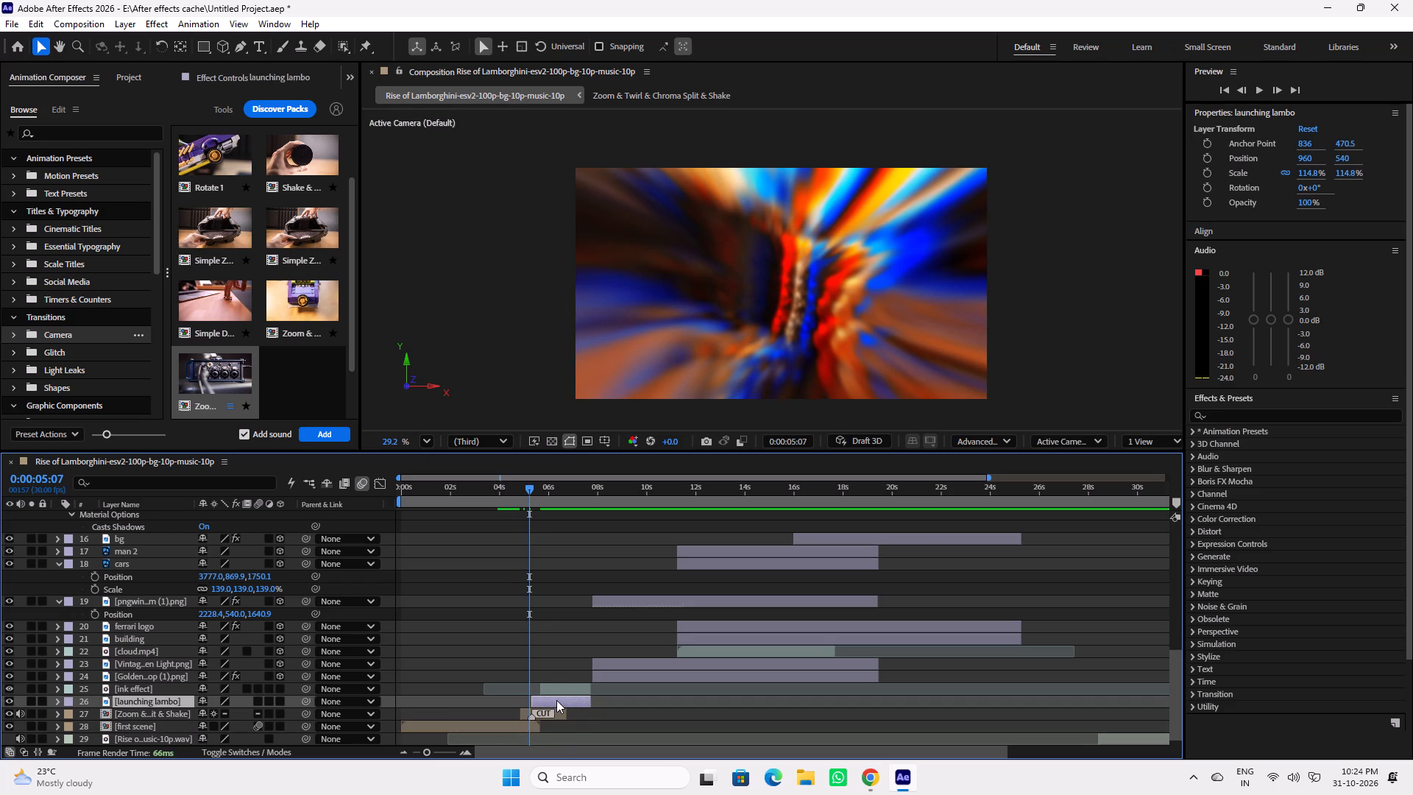
pyautogui.moveTo(171, 700); pyautogui.dragTo(169, 710)
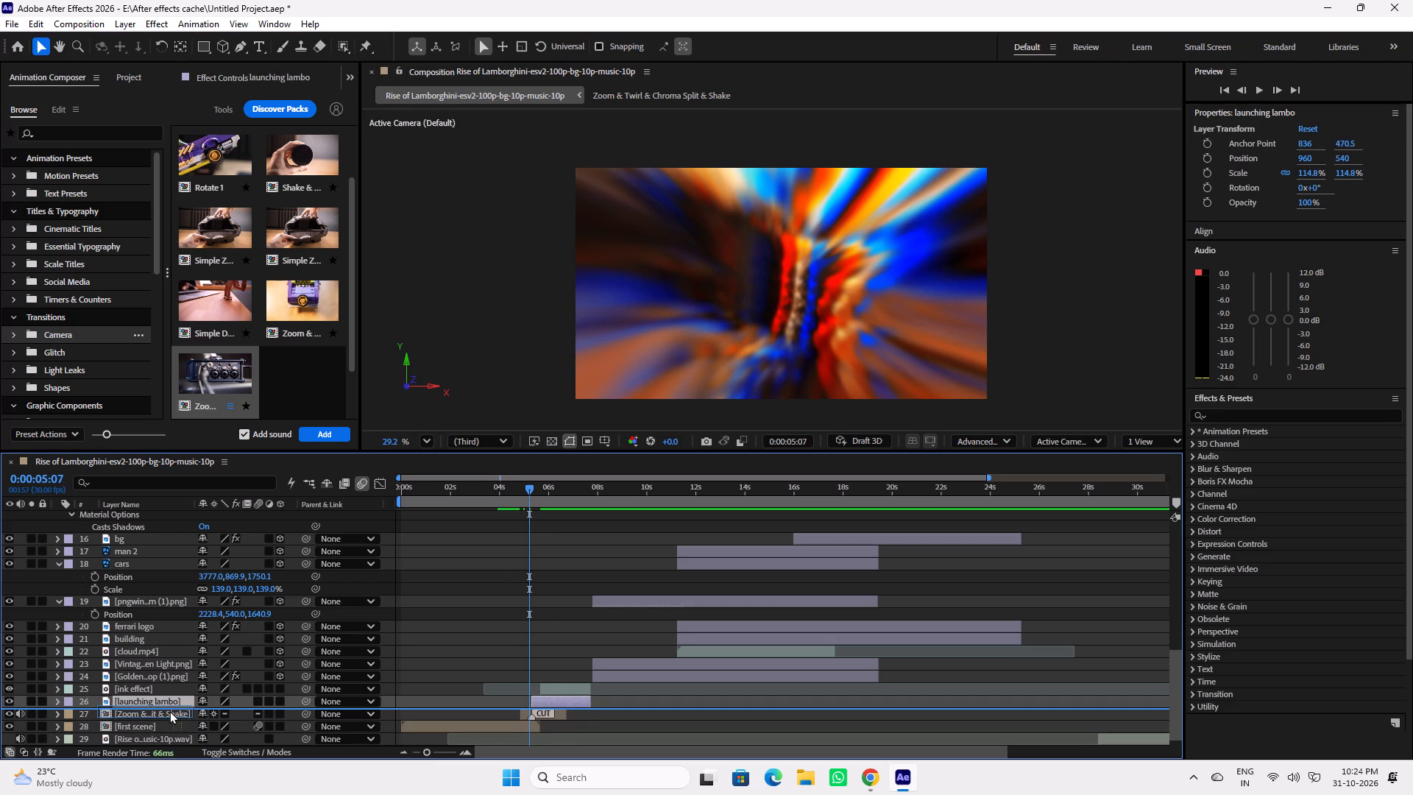
pyautogui.moveTo(169, 710); pyautogui.dragTo(169, 713)
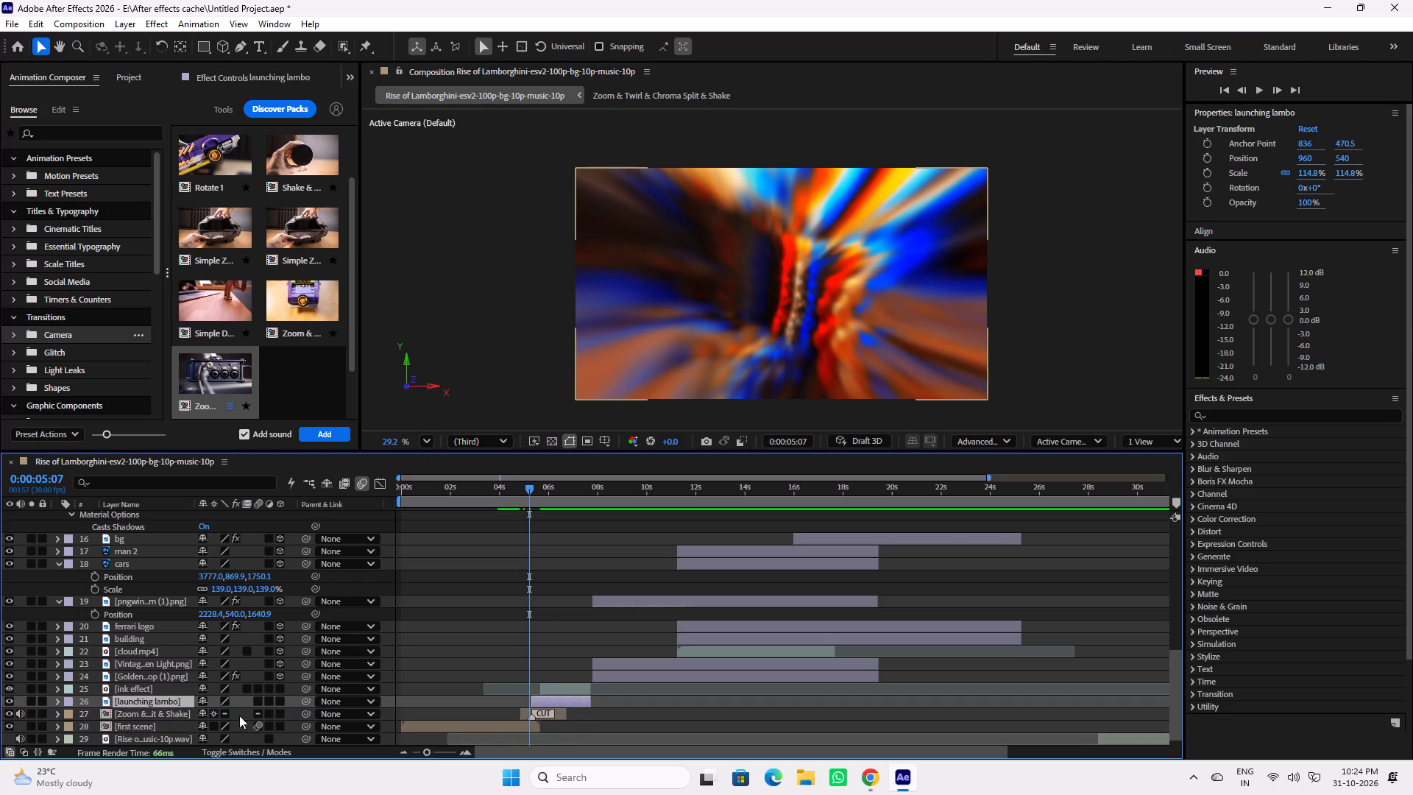
pyautogui.click(564, 714)
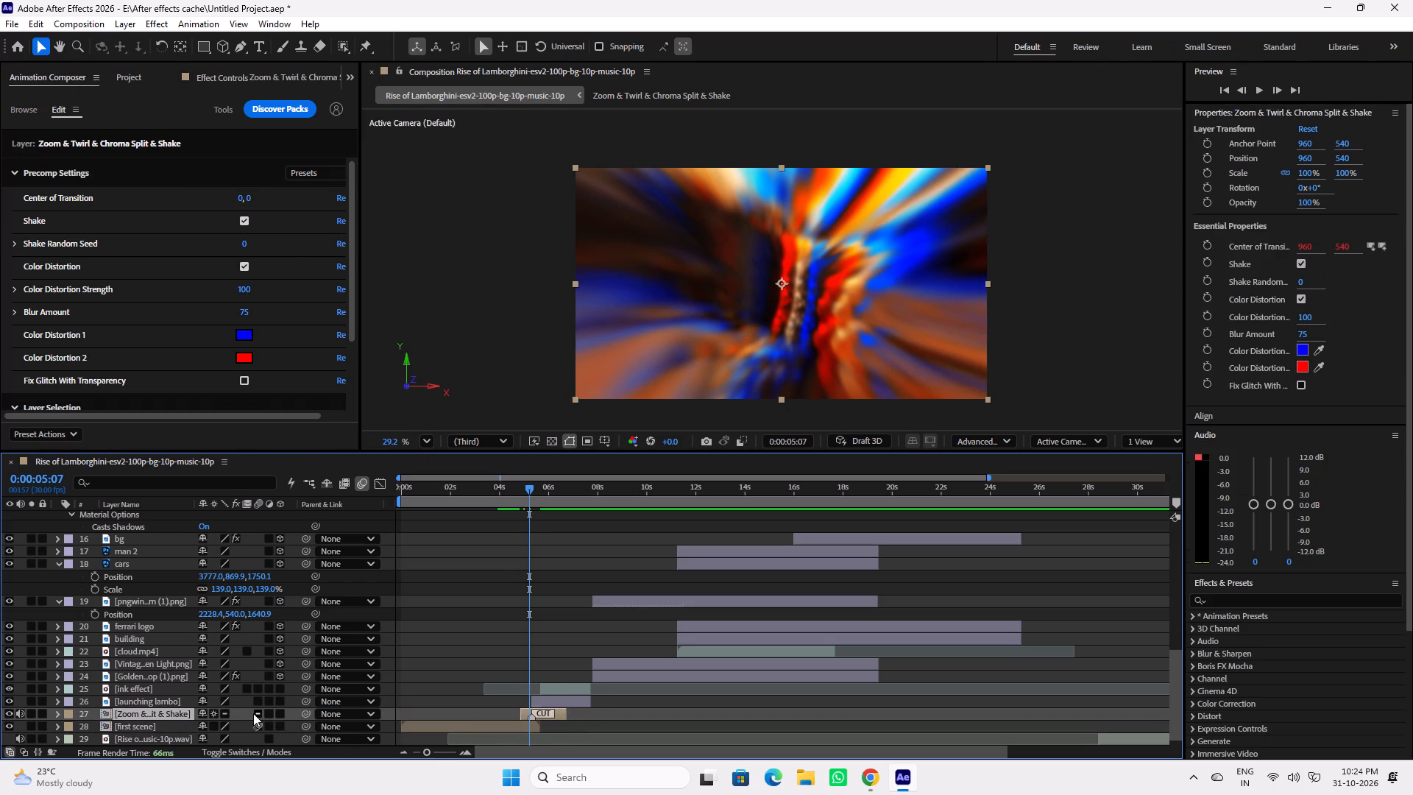
pyautogui.moveTo(170, 713); pyautogui.dragTo(173, 696)
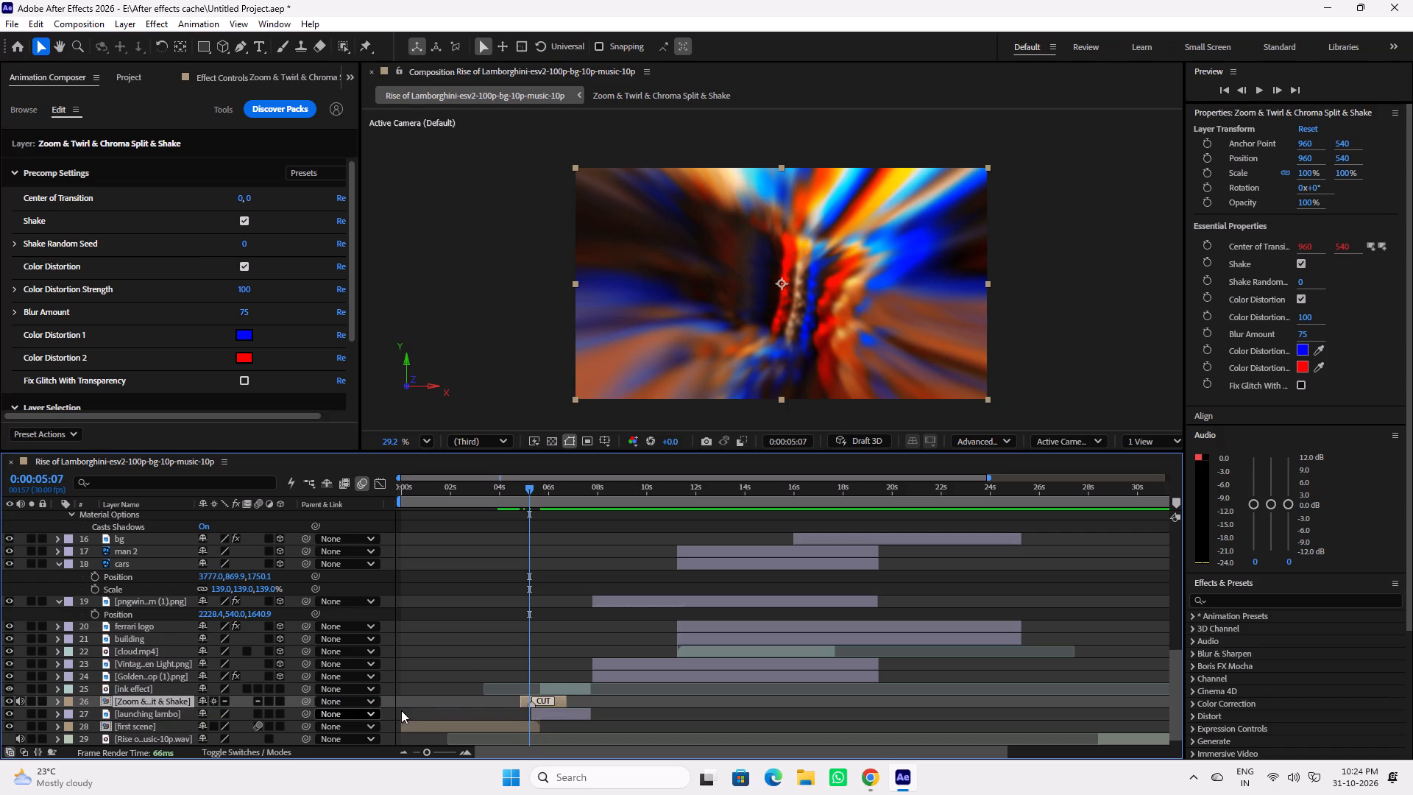
# Check the reordered transition between 0:00:04:27 and 0:00:06:00, and delete the ink effect layer.
pyautogui.moveTo(528, 489); pyautogui.dragTo(520, 489)
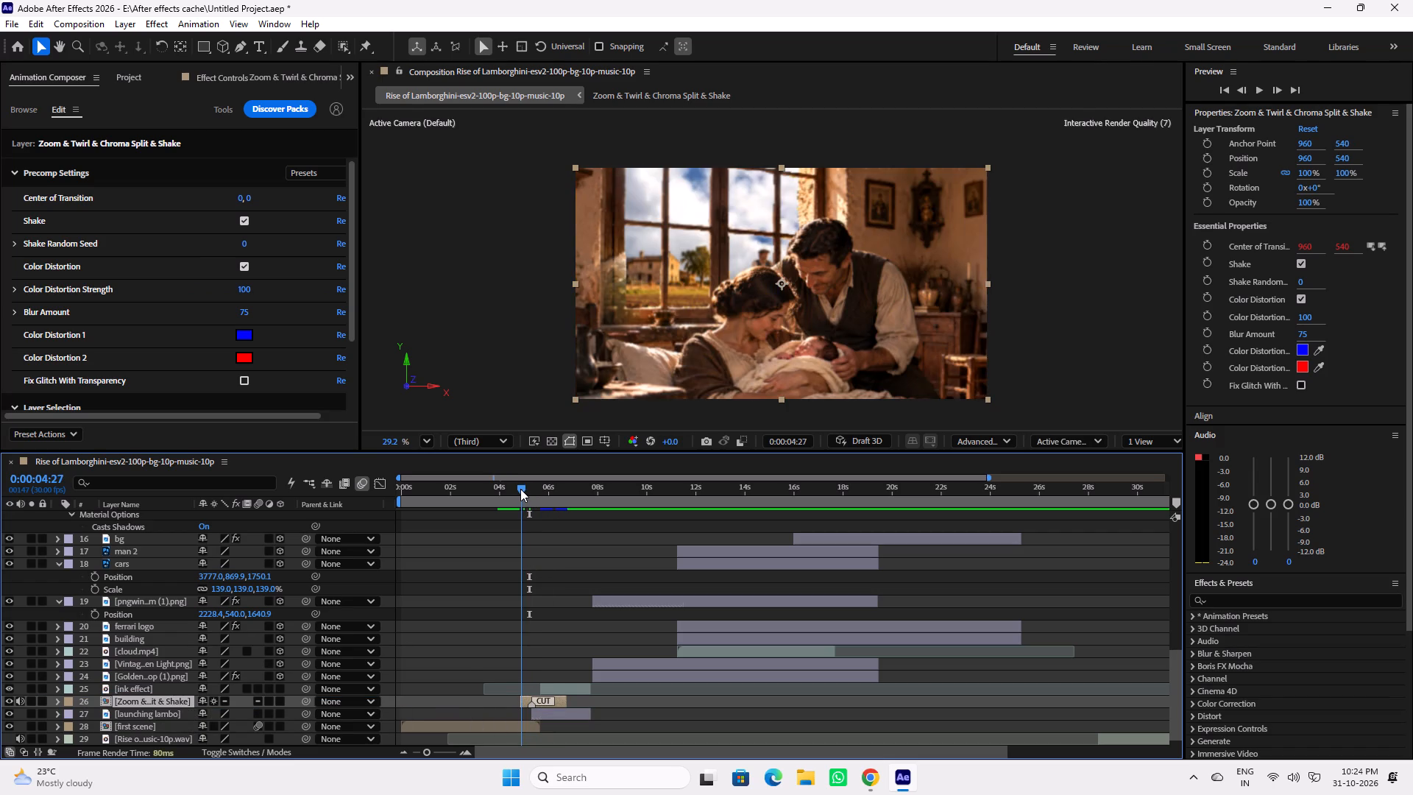
pyautogui.moveTo(520, 489); pyautogui.dragTo(534, 490)
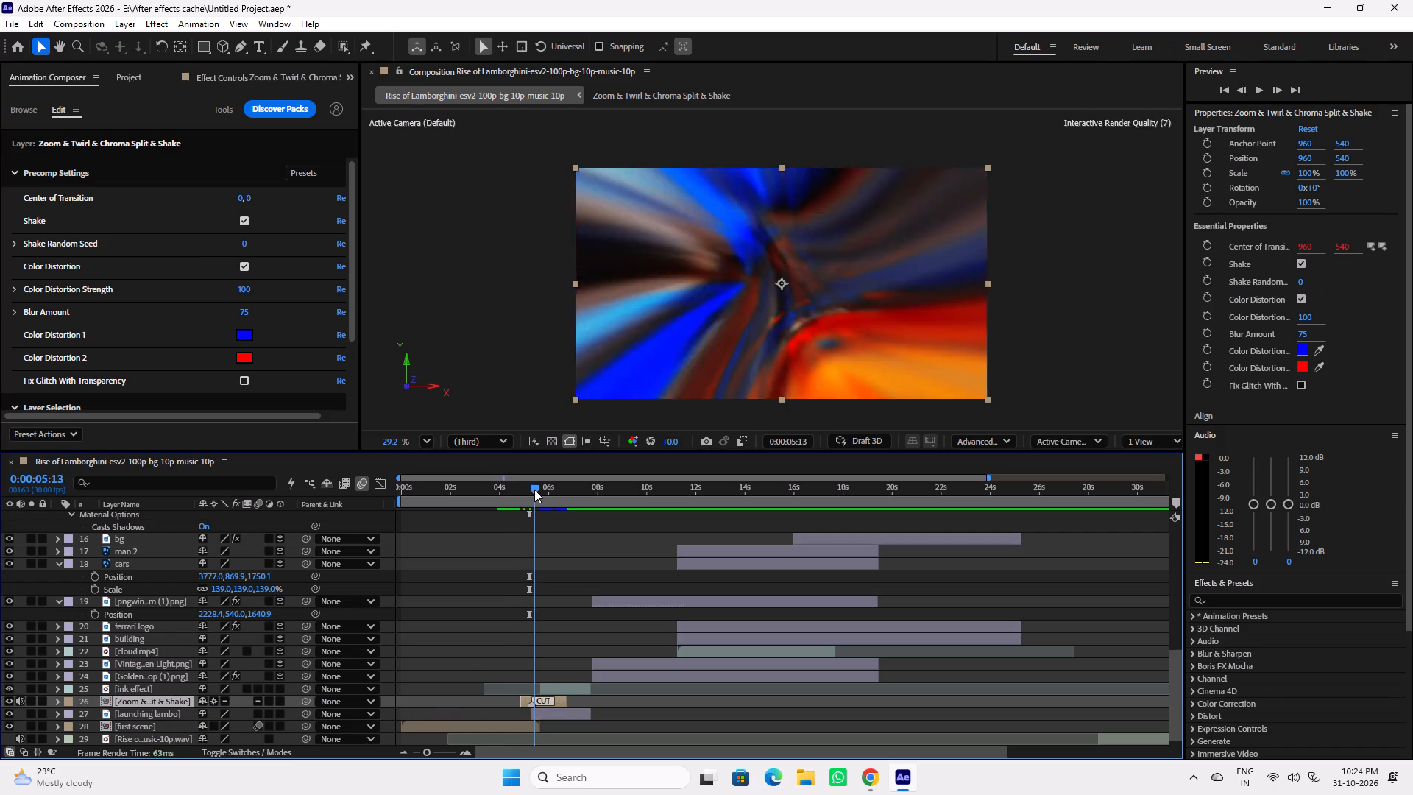
pyautogui.moveTo(534, 490); pyautogui.dragTo(548, 495)
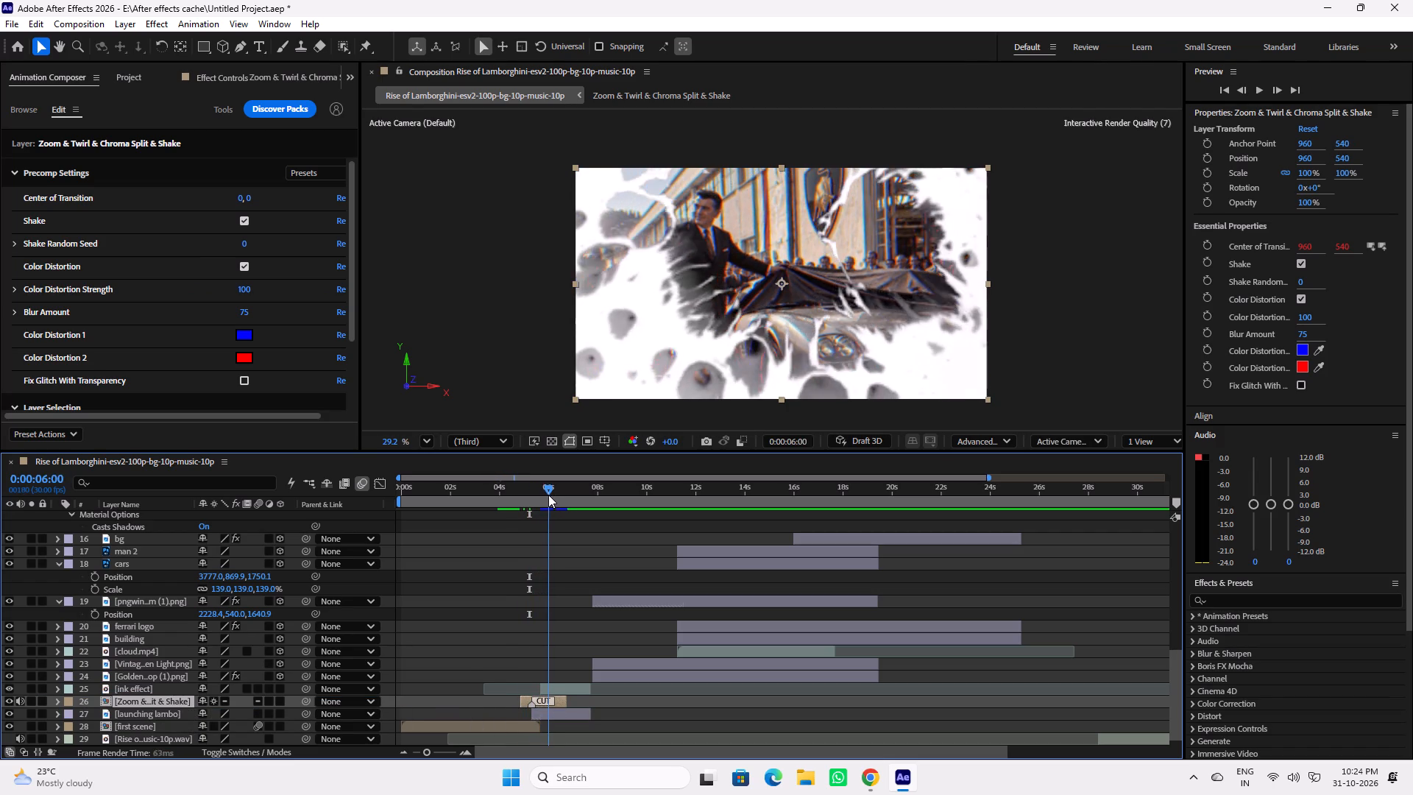
pyautogui.moveTo(548, 495); pyautogui.dragTo(537, 498)
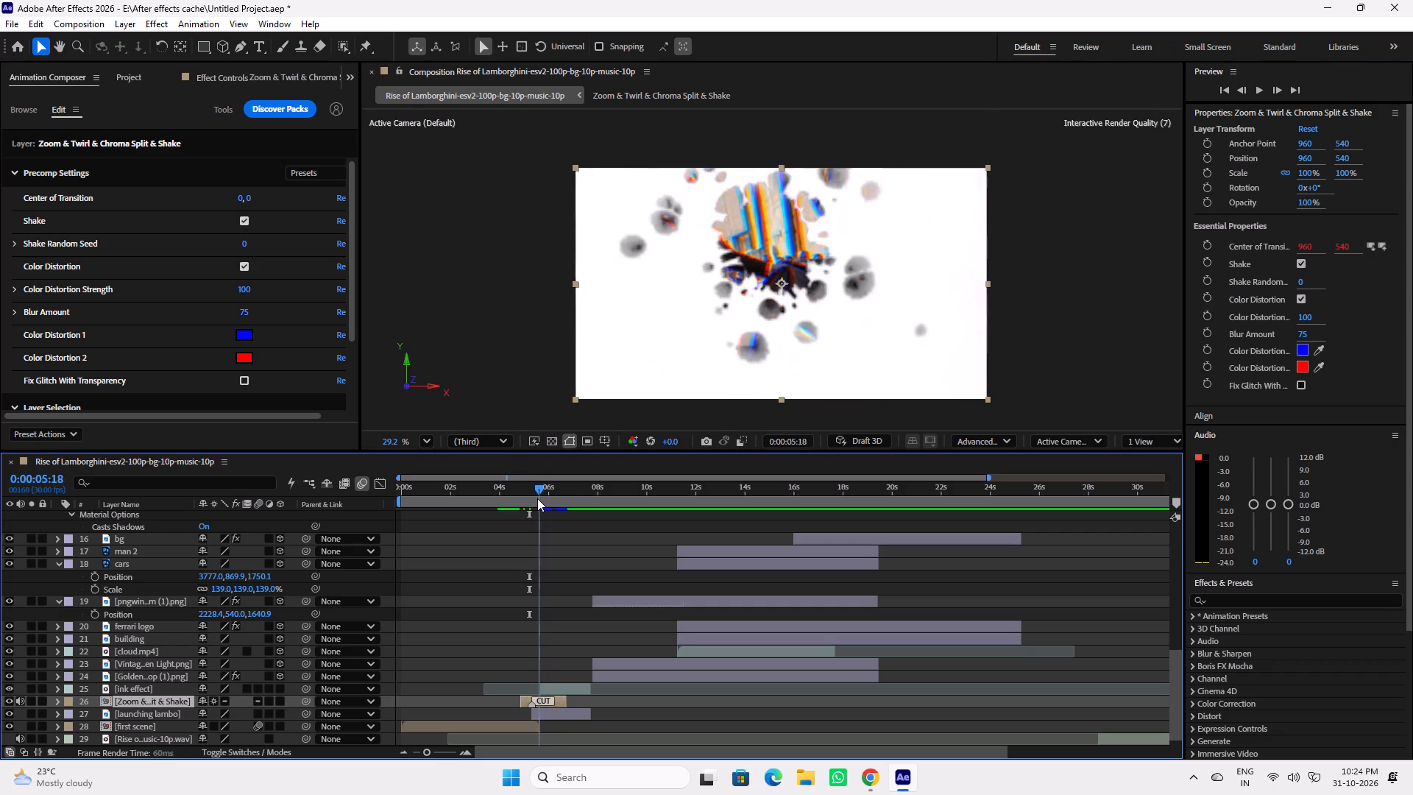
pyautogui.moveTo(537, 498); pyautogui.dragTo(540, 498)
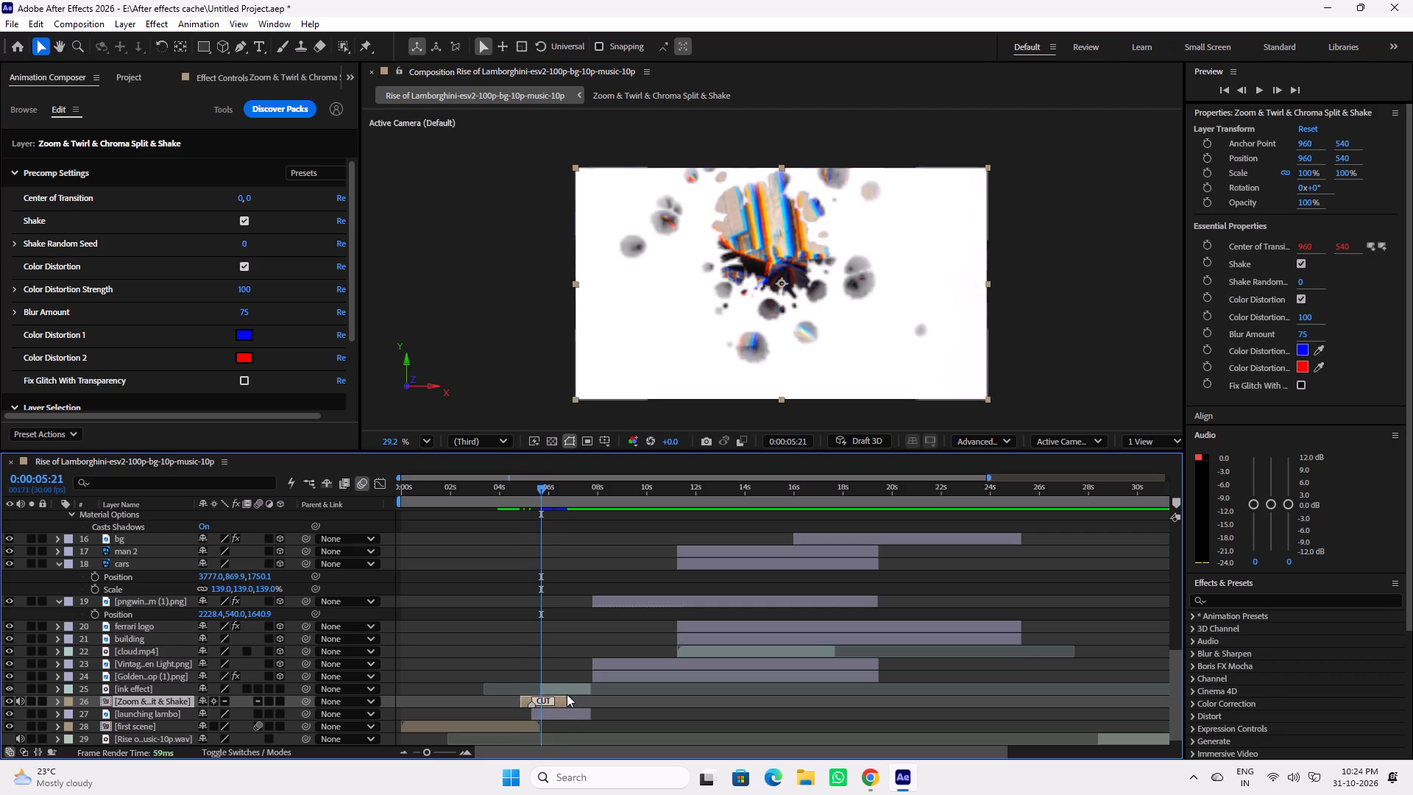
pyautogui.click(567, 690)
pyautogui.press('Delete')
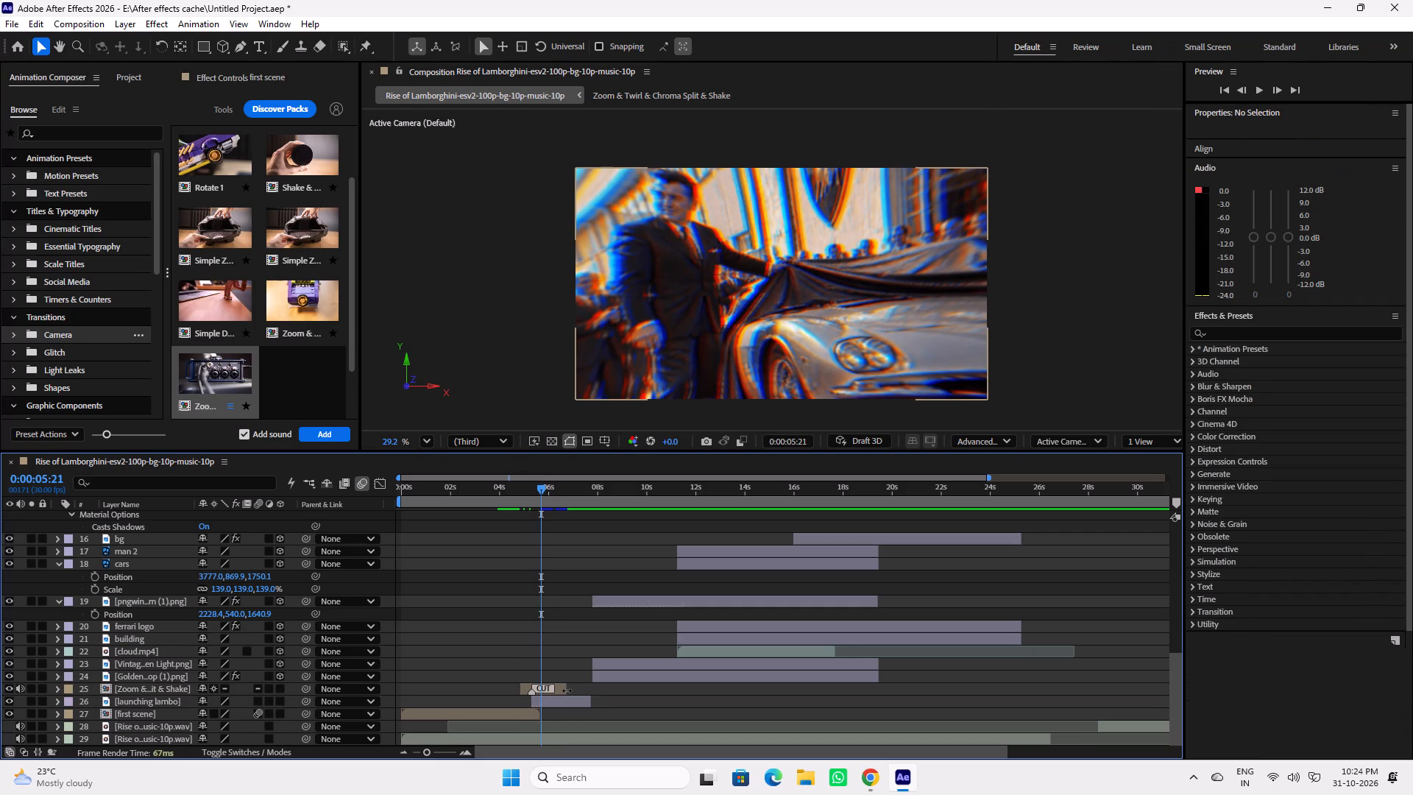
# Play the transition from 0:00:05:05 and shift the launching lambo layer later to start at about 6 seconds.
pyautogui.click(532, 488)
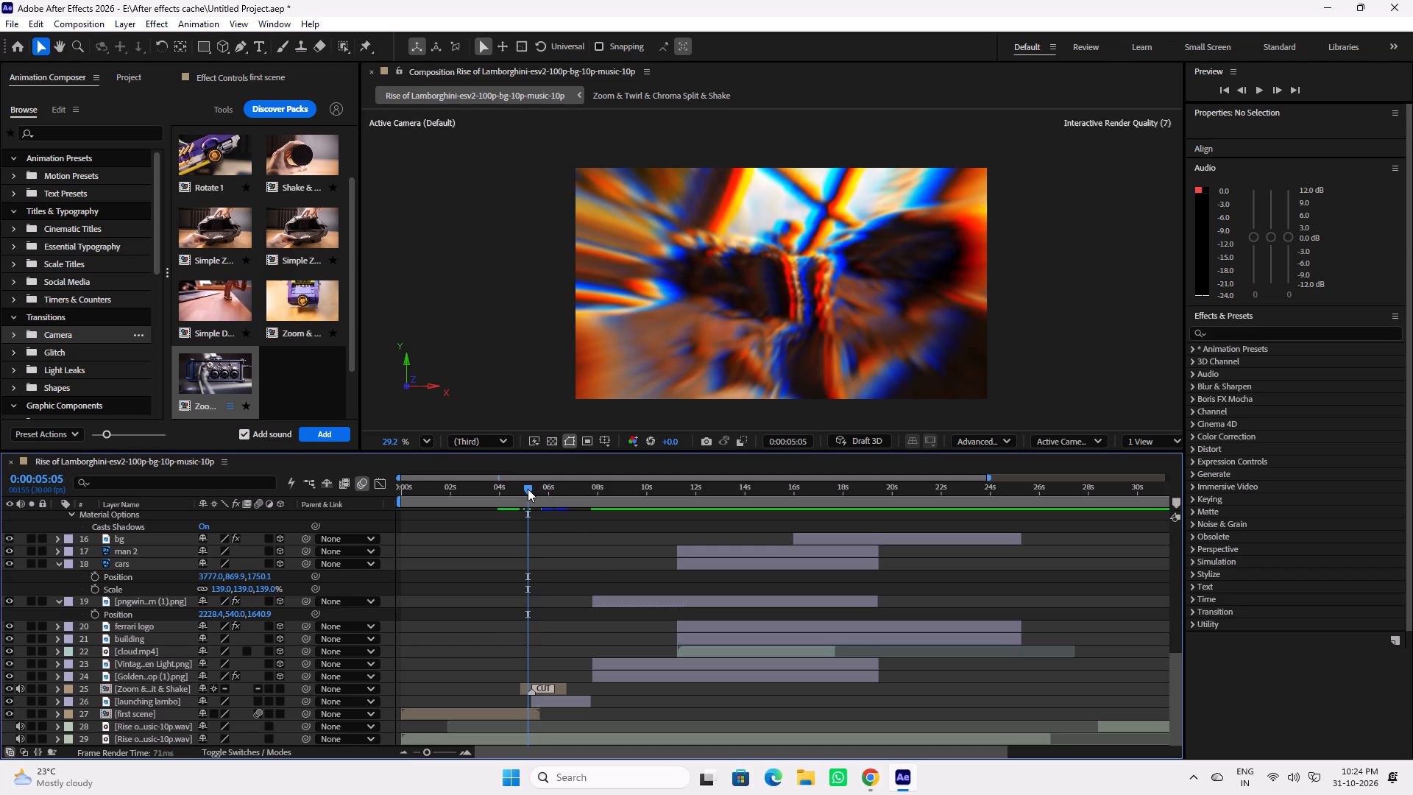
pyautogui.press('space')
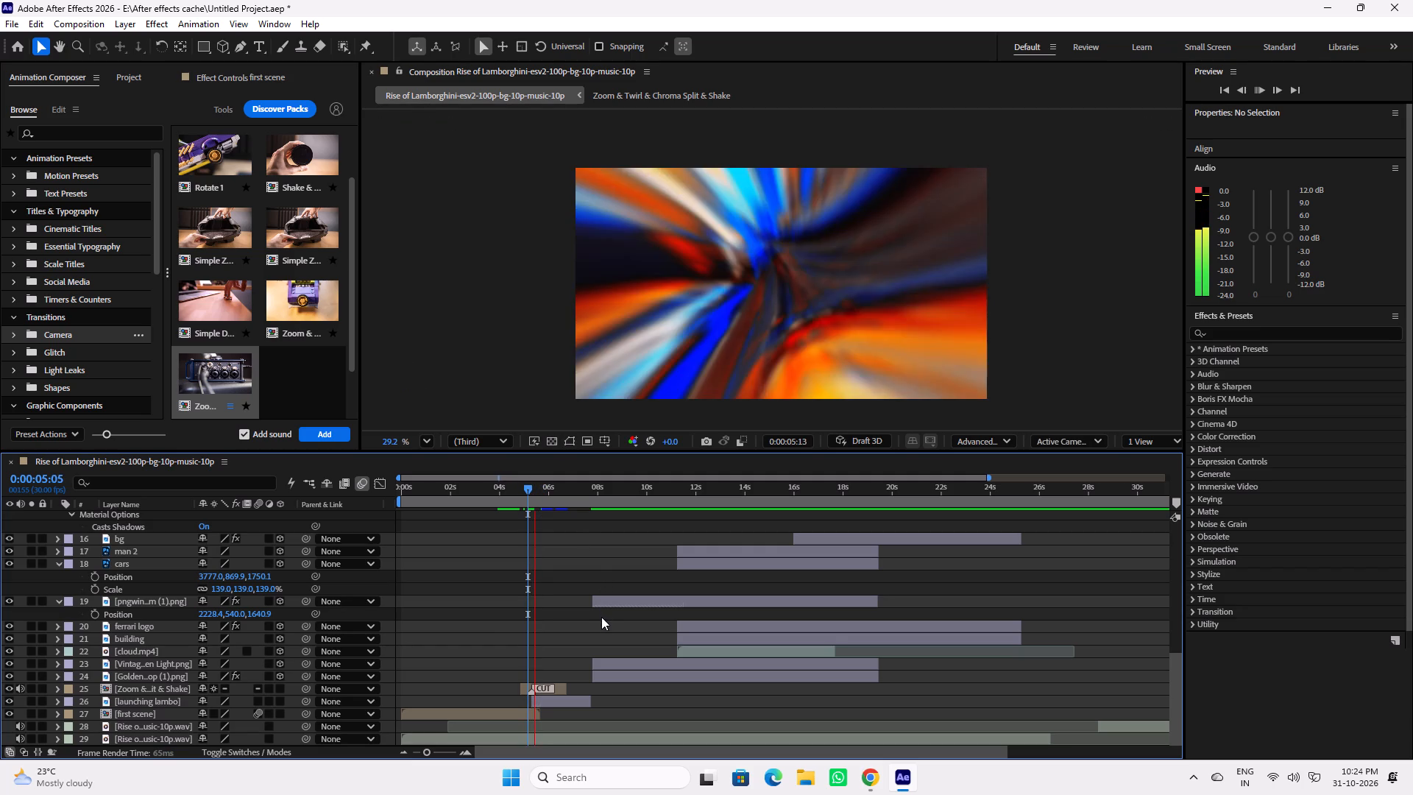
pyautogui.press('space')
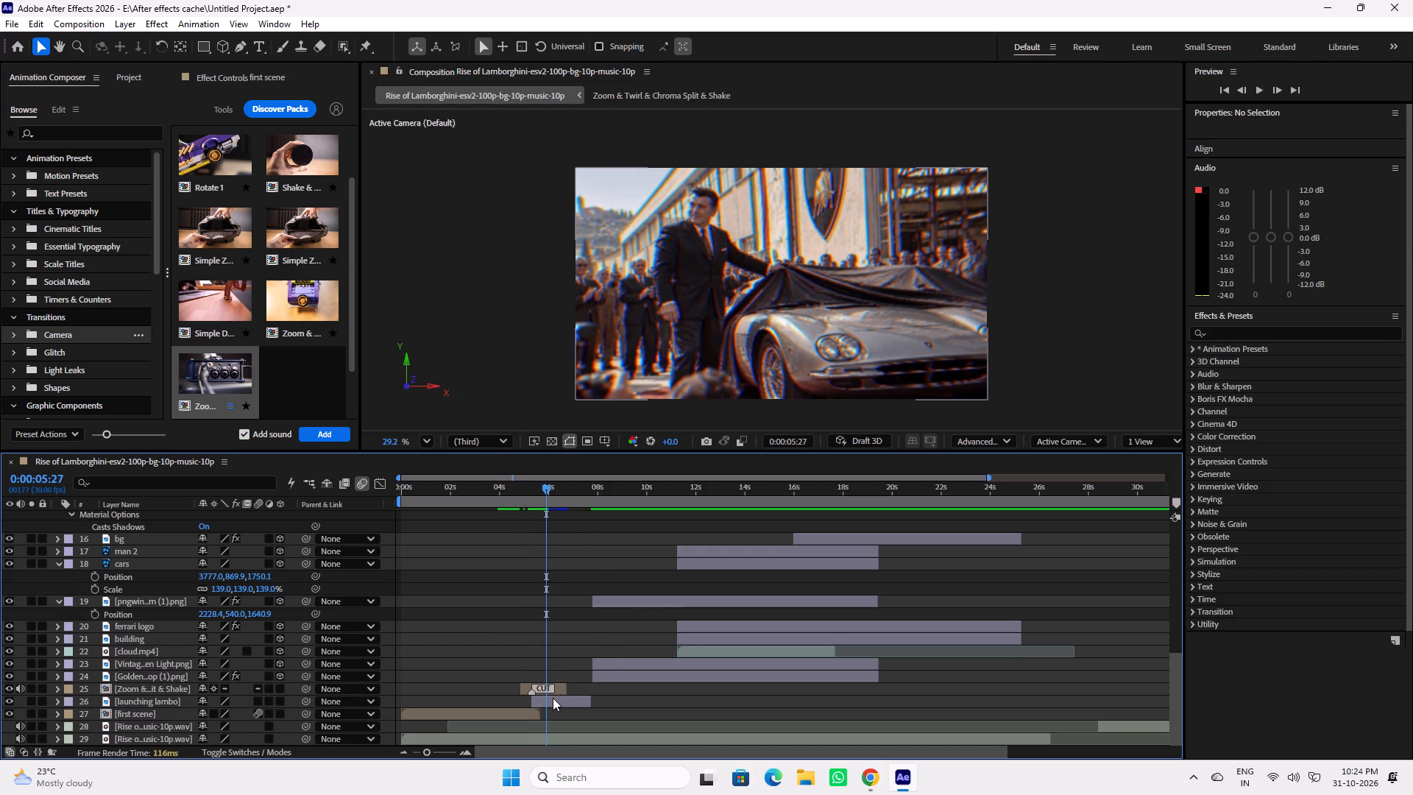
pyautogui.moveTo(550, 699); pyautogui.dragTo(564, 699)
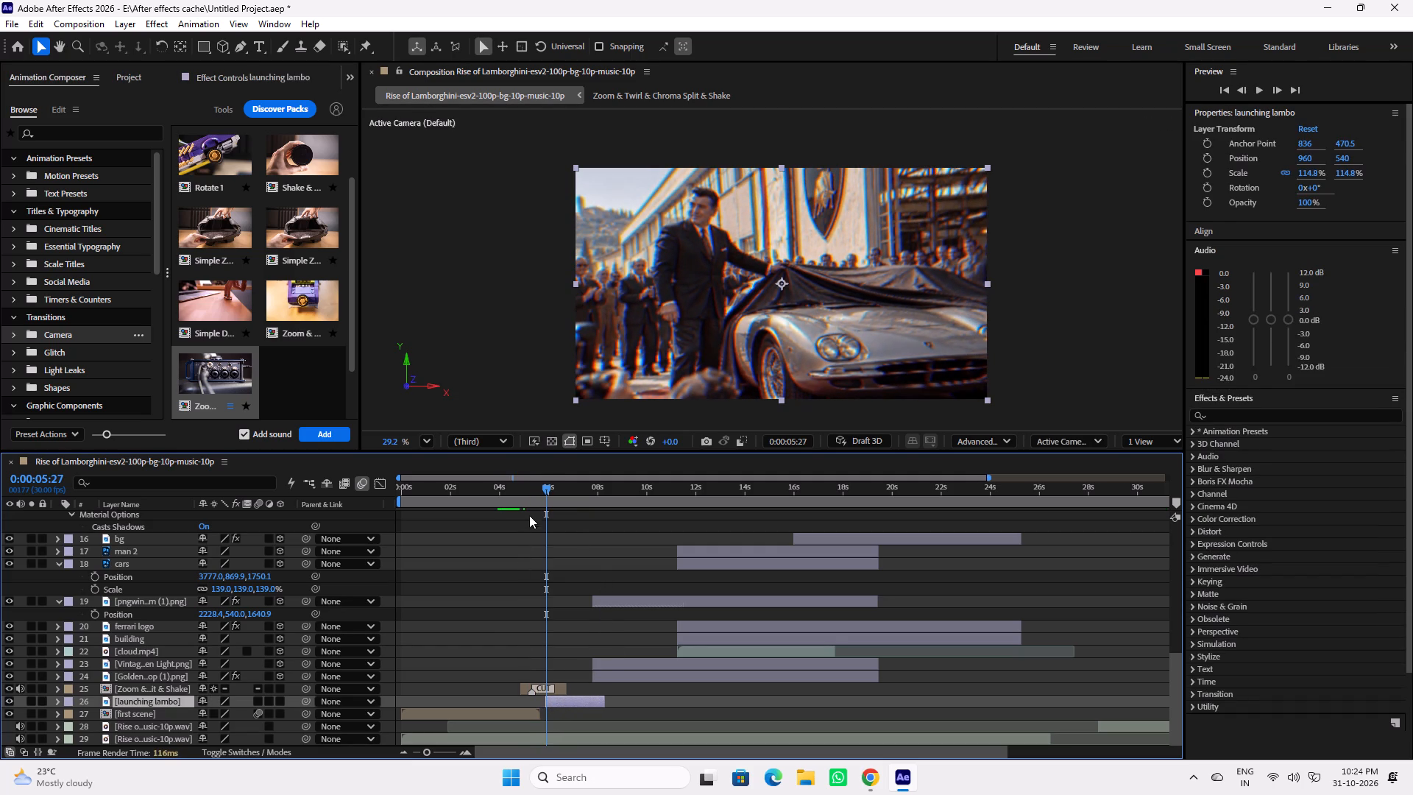
pyautogui.moveTo(573, 703); pyautogui.dragTo(580, 703)
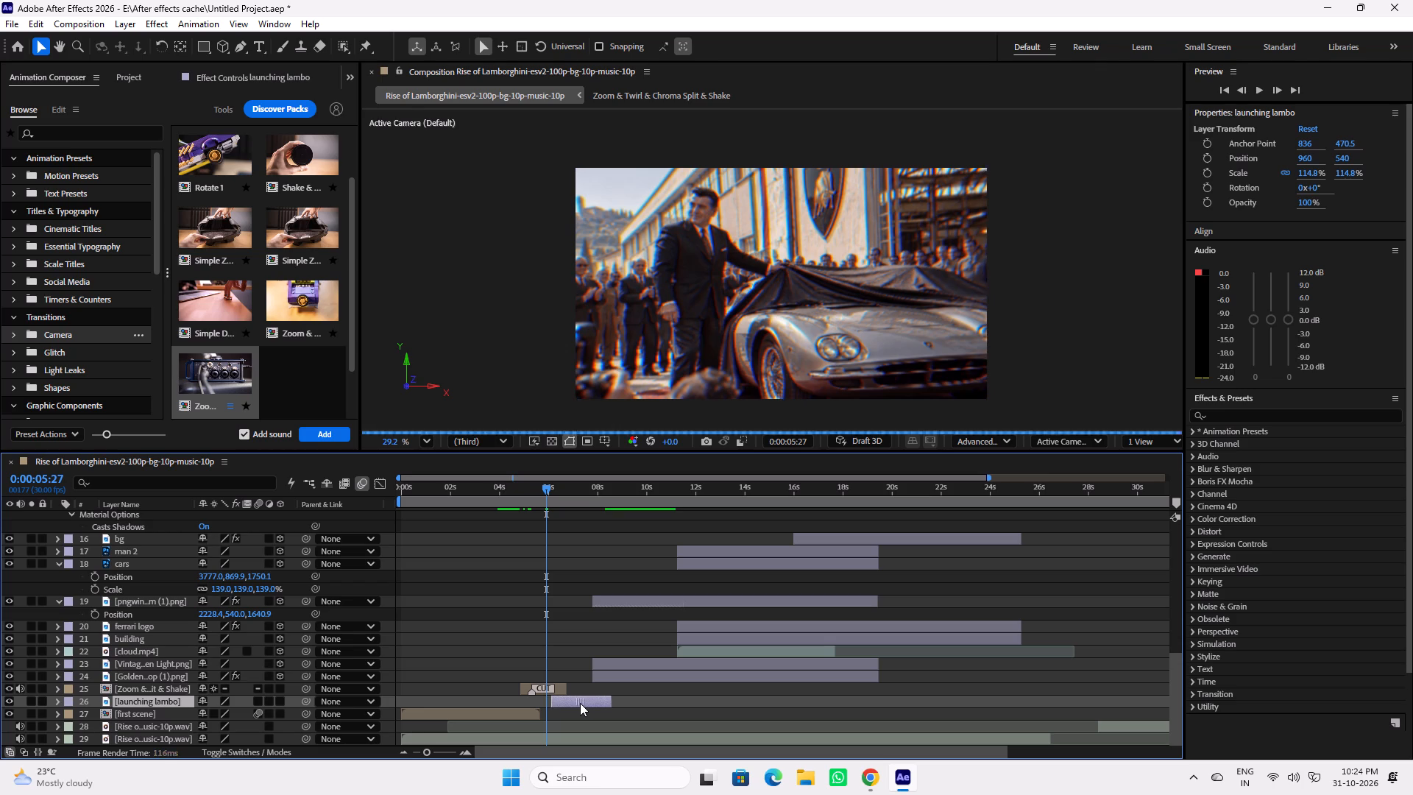
# Shift the launching lambo layer slightly earlier to start just before 6 seconds.
pyautogui.moveTo(580, 703); pyautogui.dragTo(579, 703)
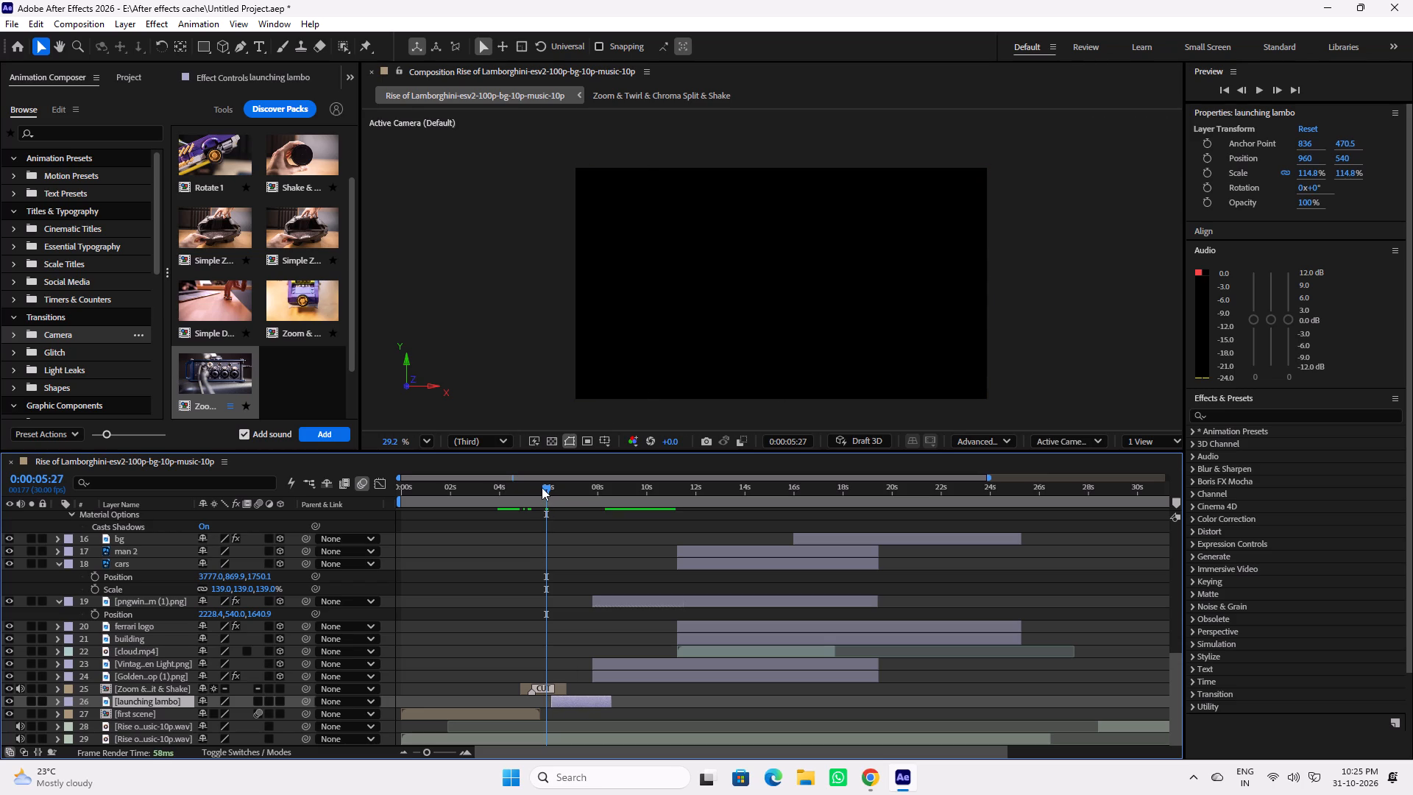
pyautogui.click(542, 487)
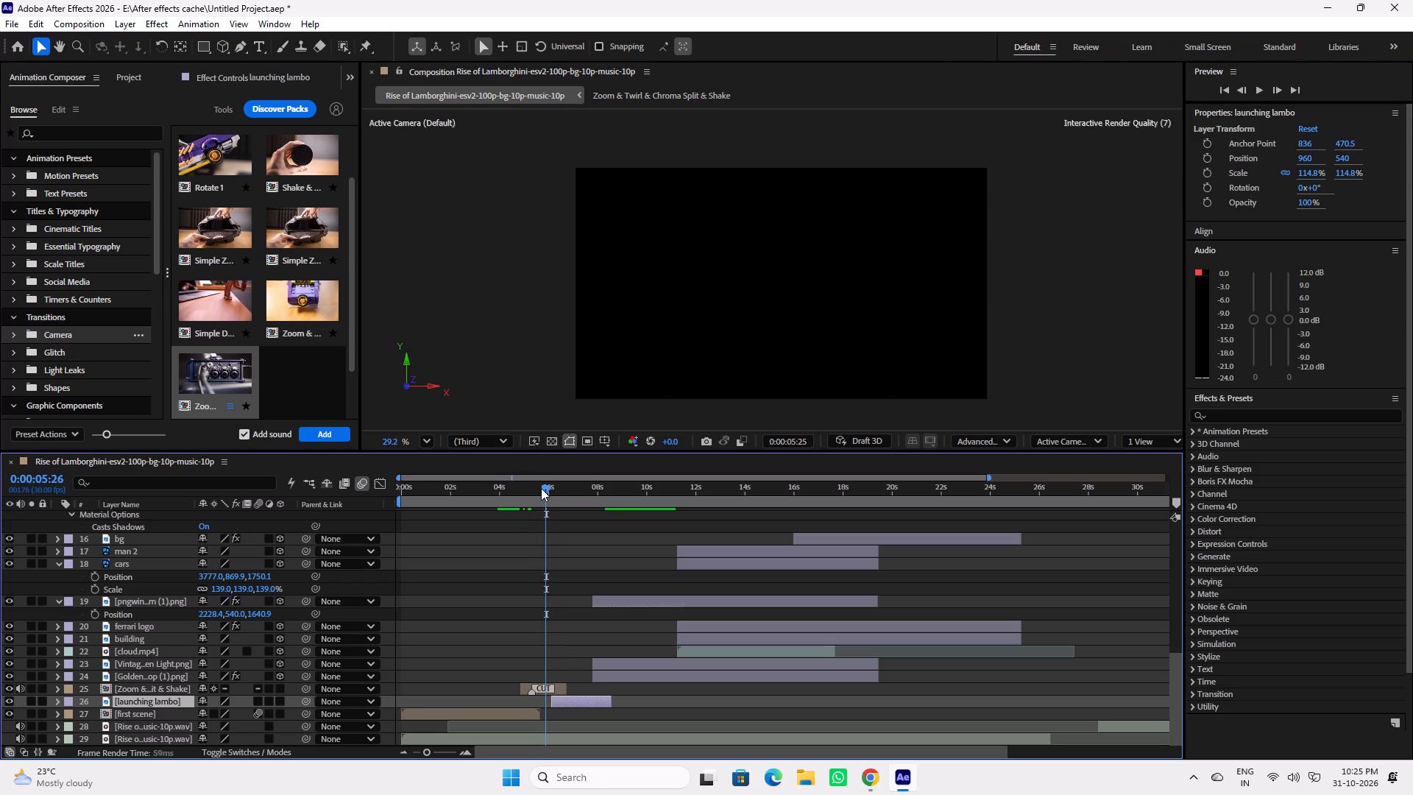
pyautogui.moveTo(574, 697); pyautogui.dragTo(568, 698)
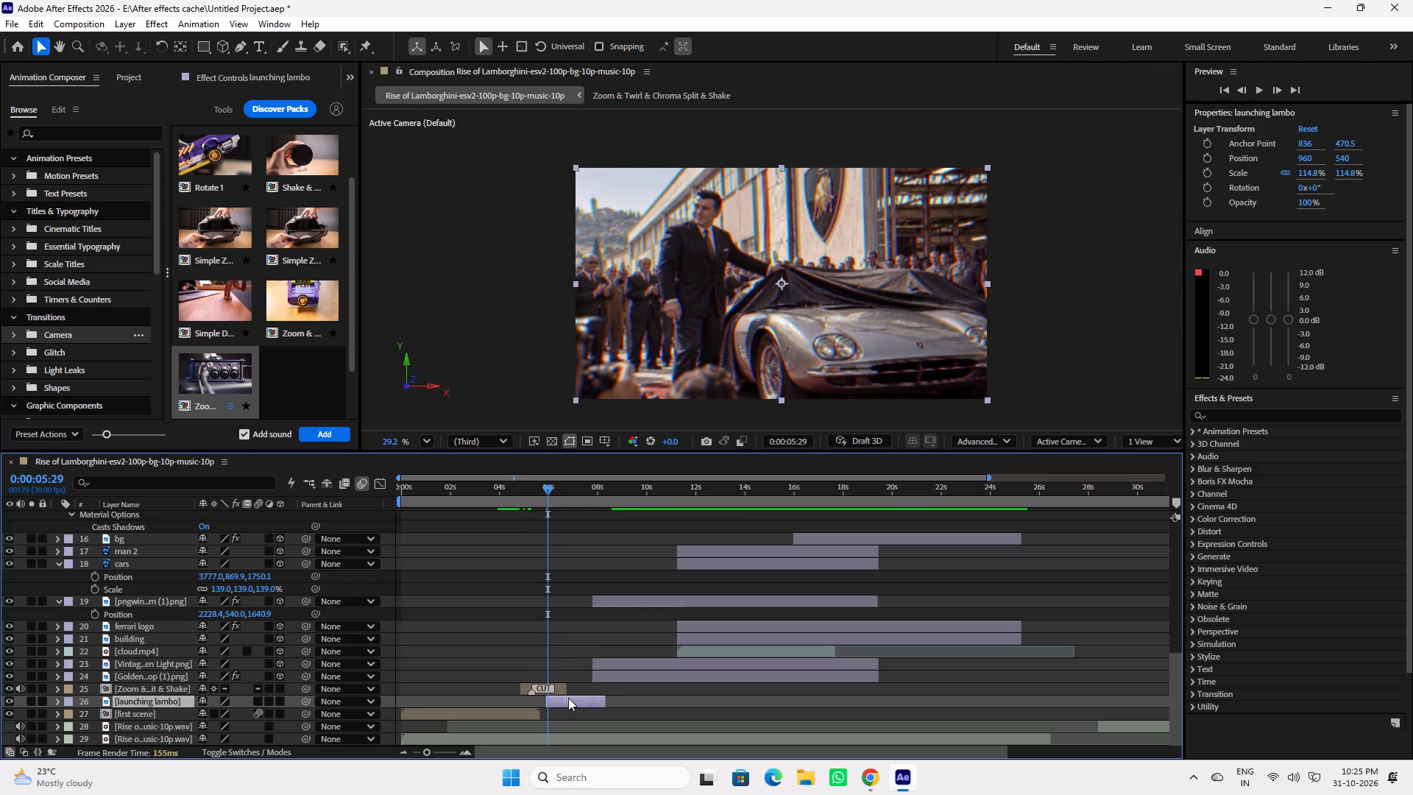
pyautogui.moveTo(568, 698); pyautogui.dragTo(567, 698)
pyautogui.click(542, 491)
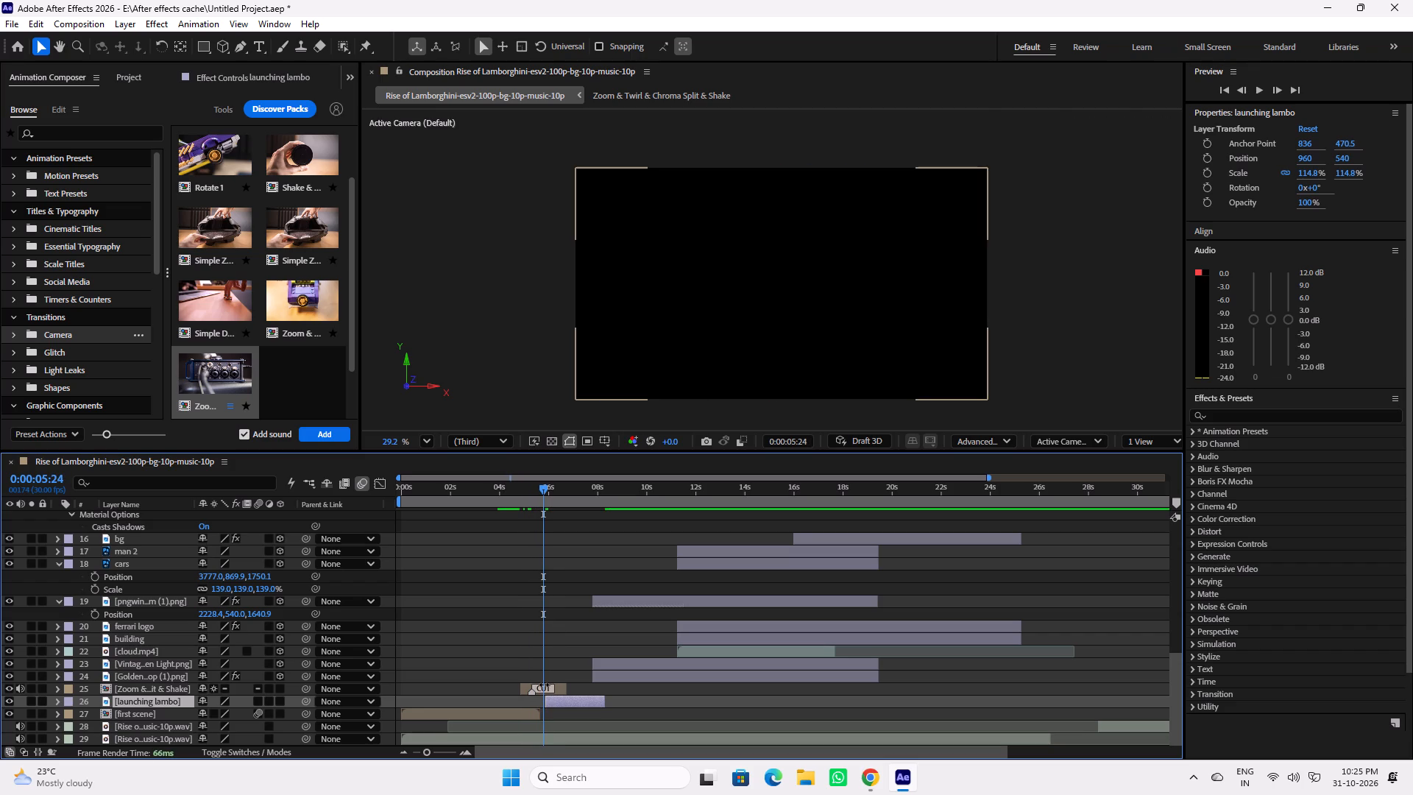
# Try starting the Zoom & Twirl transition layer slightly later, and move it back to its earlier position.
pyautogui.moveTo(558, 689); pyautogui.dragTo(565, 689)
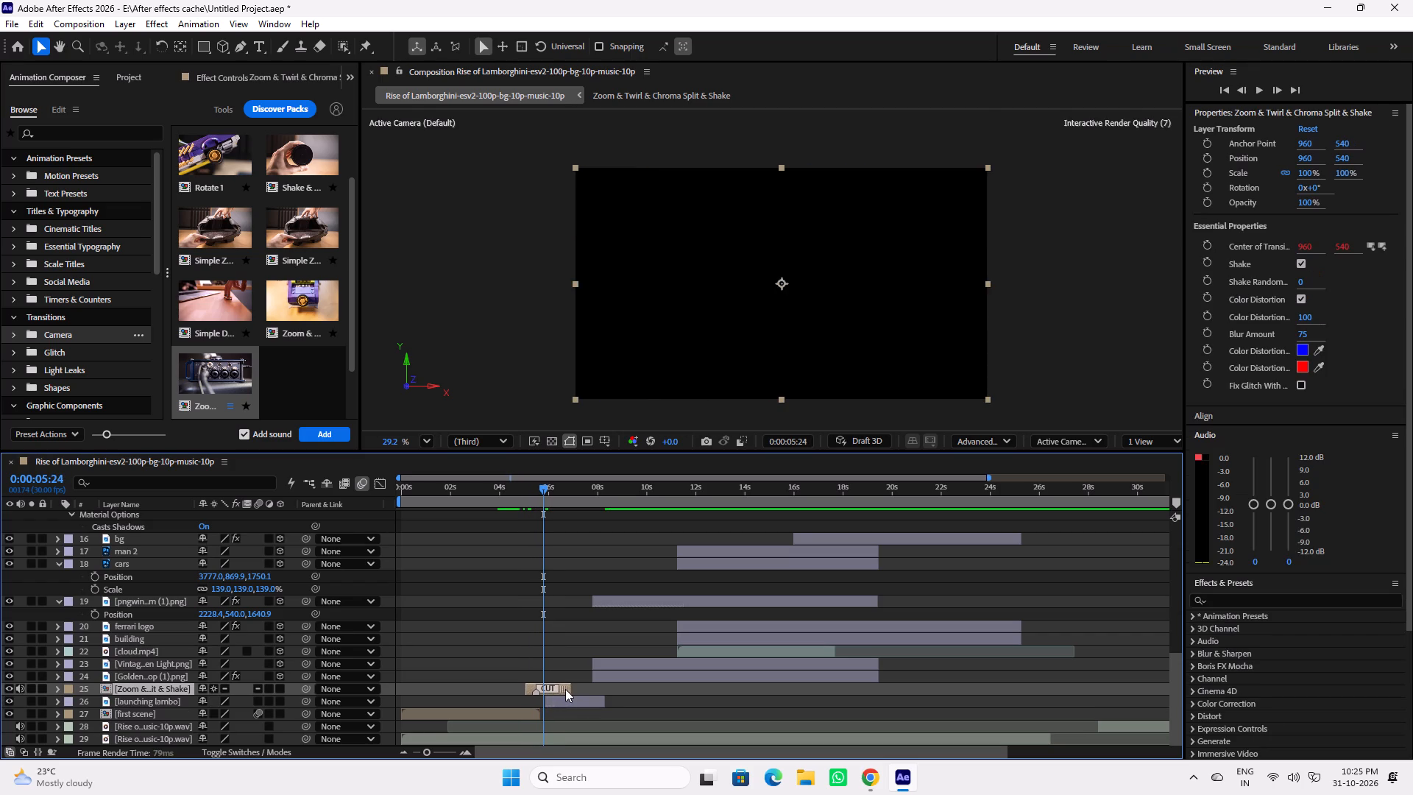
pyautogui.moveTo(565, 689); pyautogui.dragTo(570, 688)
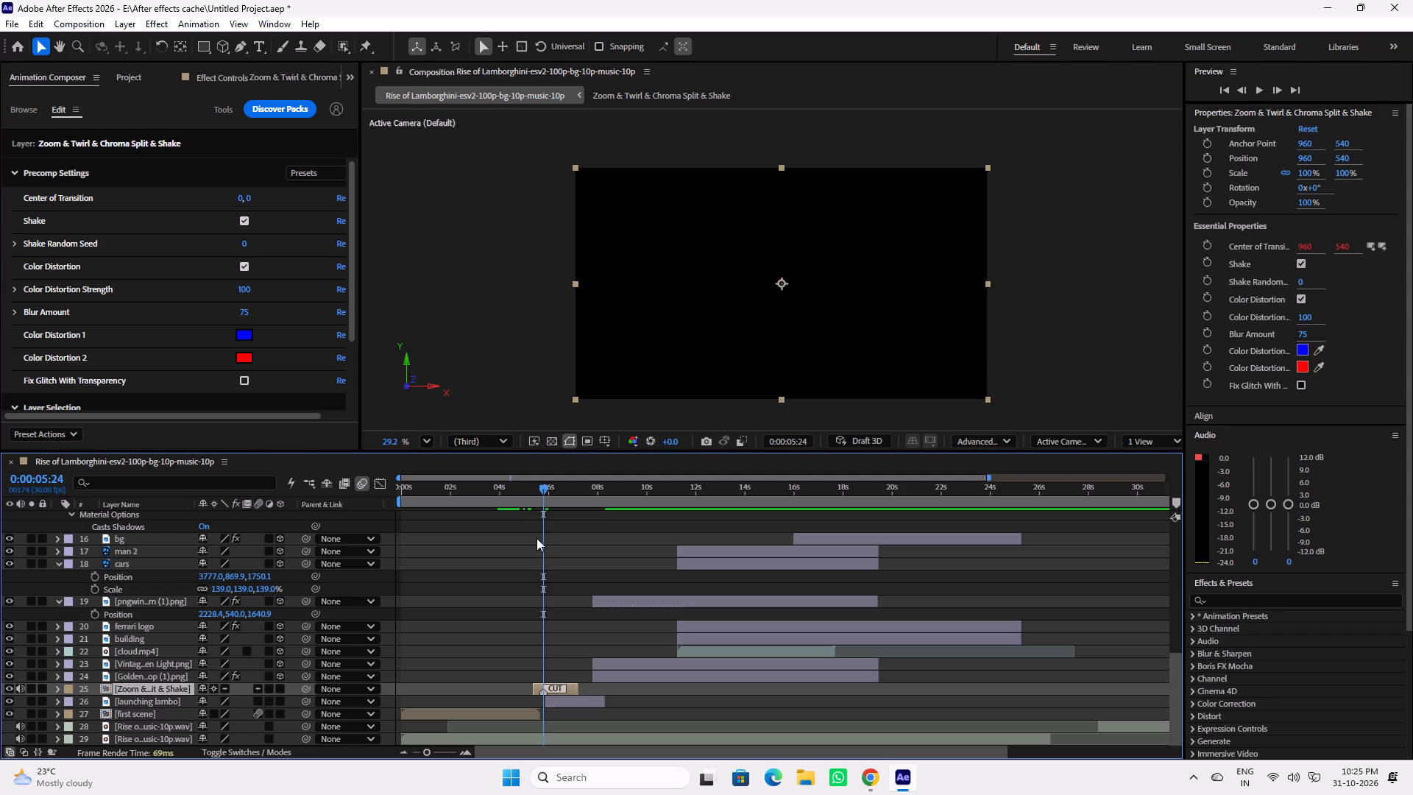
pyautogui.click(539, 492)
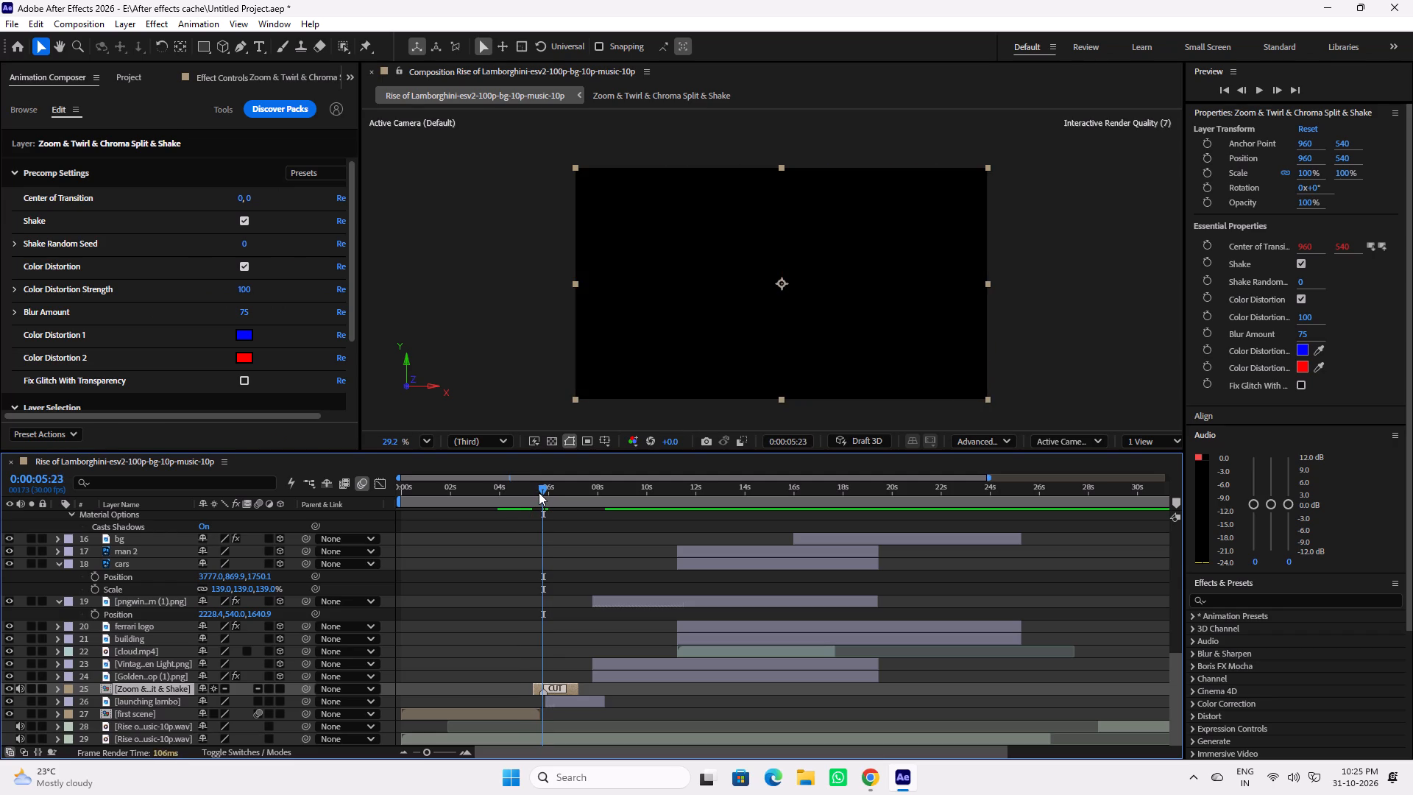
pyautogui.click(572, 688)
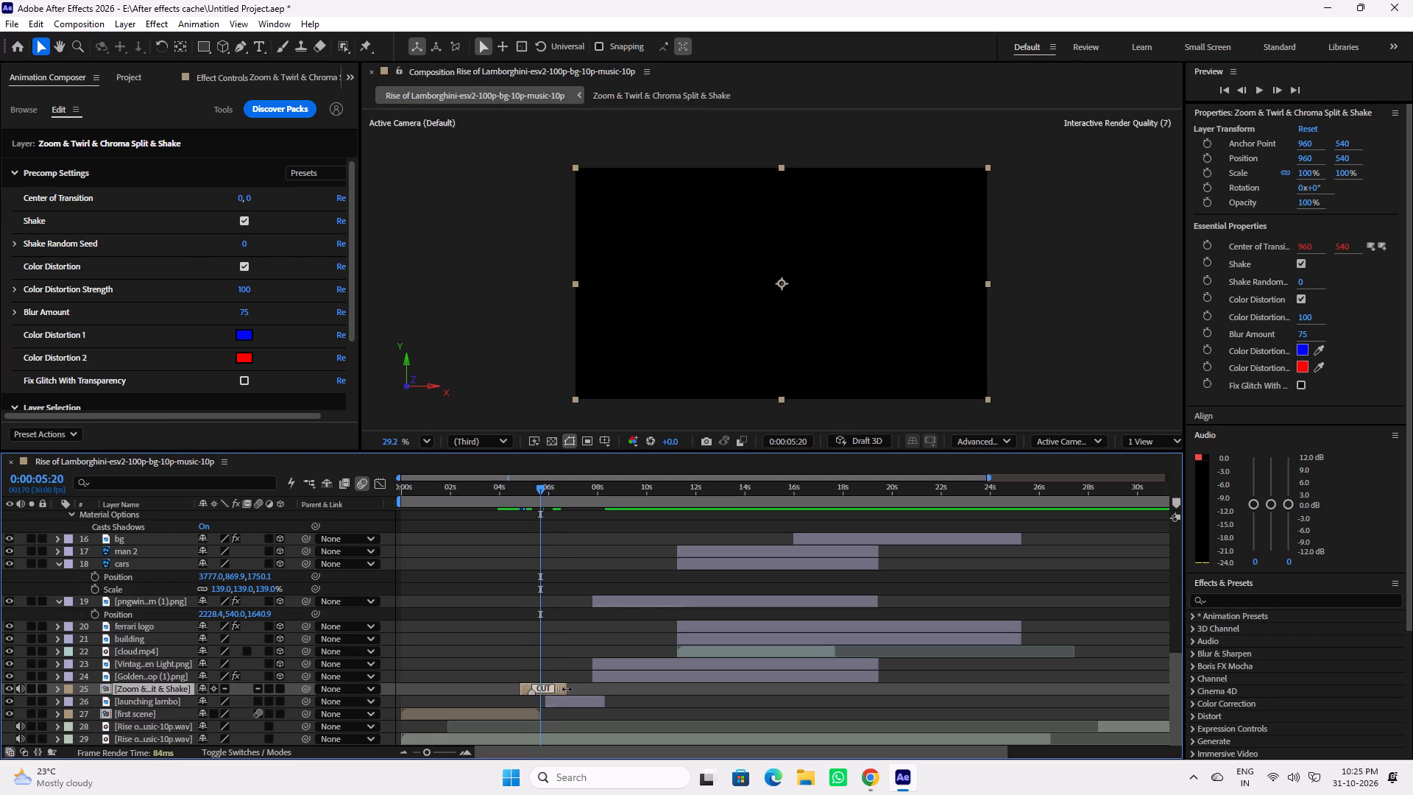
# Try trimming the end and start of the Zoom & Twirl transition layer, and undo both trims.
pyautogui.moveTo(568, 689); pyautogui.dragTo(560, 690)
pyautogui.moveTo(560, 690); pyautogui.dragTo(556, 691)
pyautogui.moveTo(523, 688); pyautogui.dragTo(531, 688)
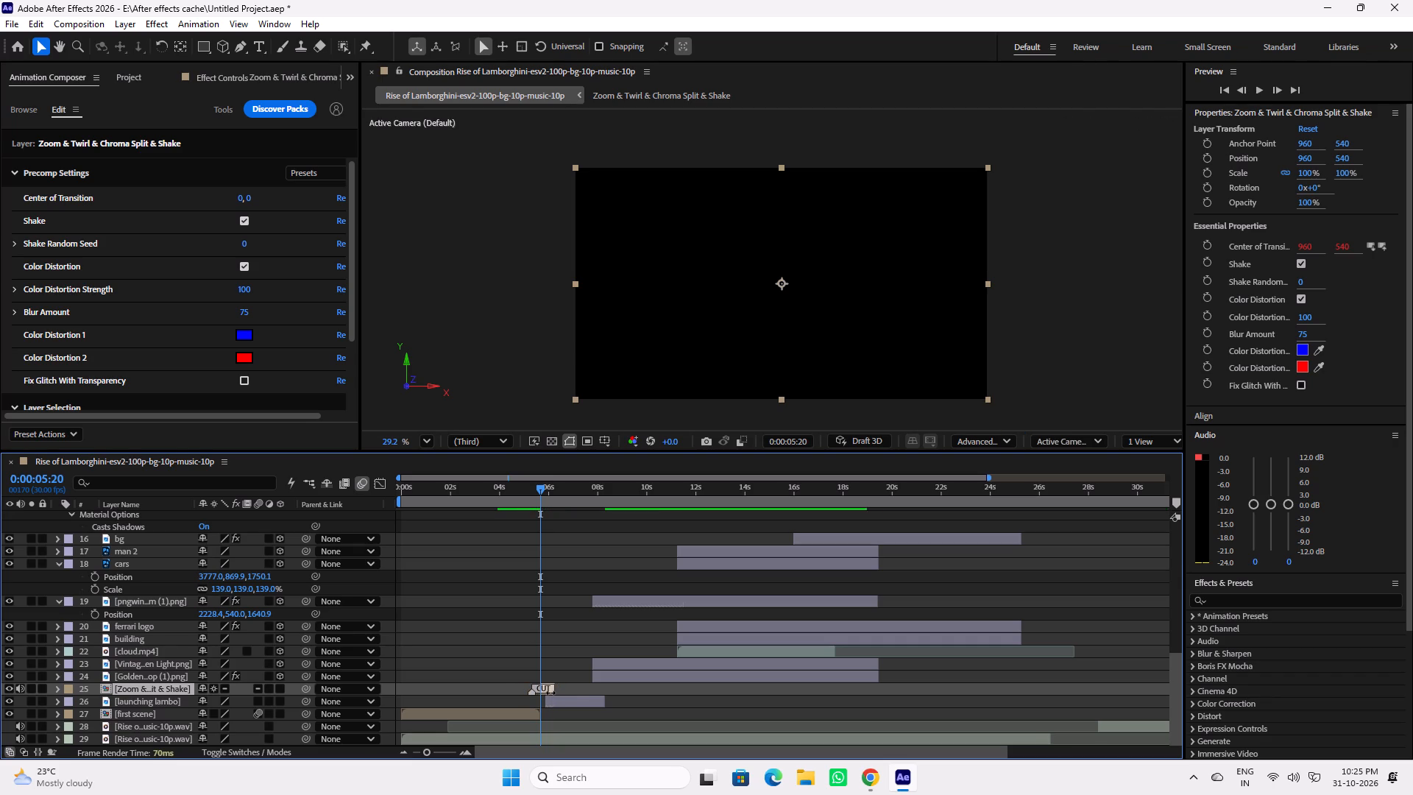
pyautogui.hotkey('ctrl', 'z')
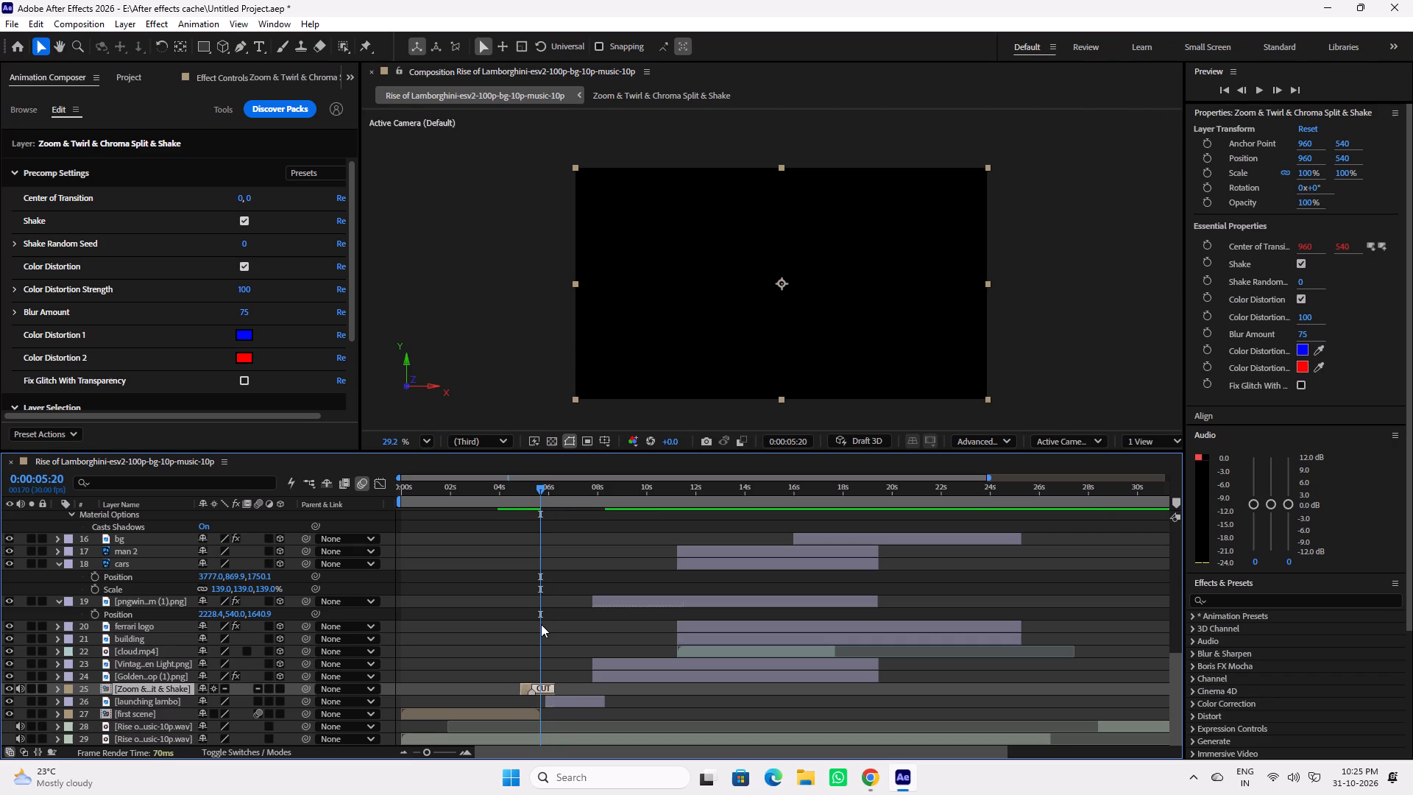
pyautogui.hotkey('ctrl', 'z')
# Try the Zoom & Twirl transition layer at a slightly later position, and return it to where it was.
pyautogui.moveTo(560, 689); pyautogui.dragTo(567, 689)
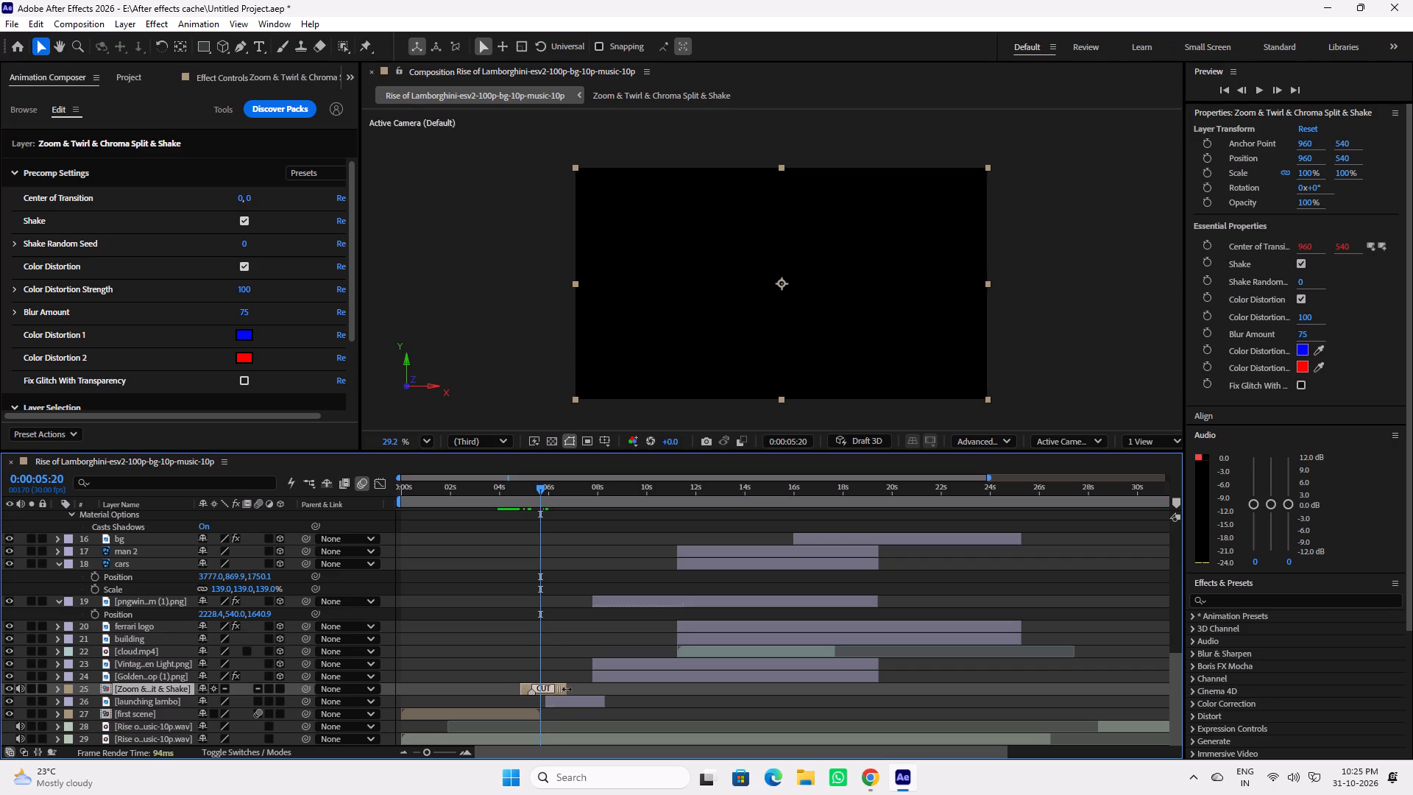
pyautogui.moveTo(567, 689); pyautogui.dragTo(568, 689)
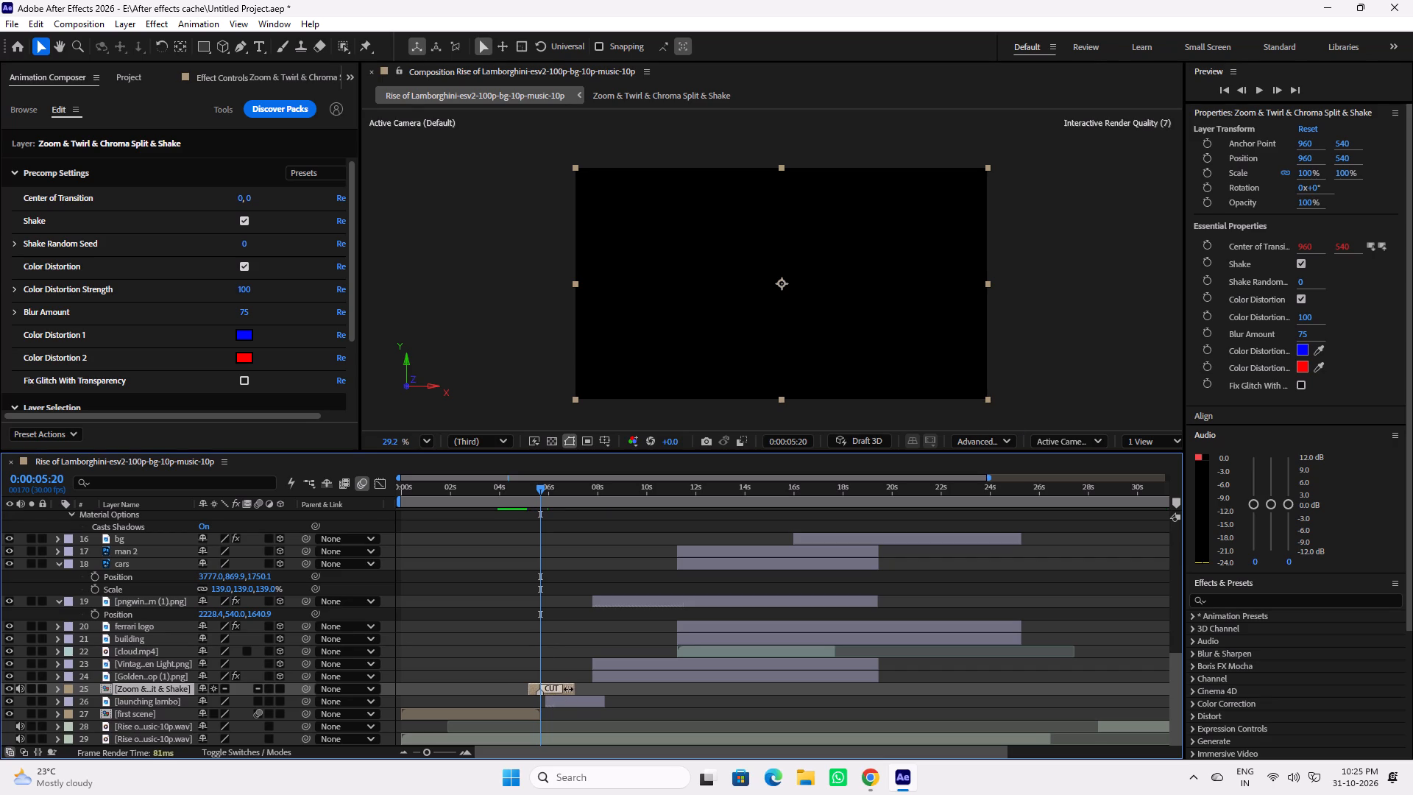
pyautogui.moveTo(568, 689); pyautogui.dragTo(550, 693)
# Move the launching lambo layer earlier to start where first scene ends, and check the transition up to about 0:00:05:27.
pyautogui.moveTo(539, 481); pyautogui.dragTo(509, 490)
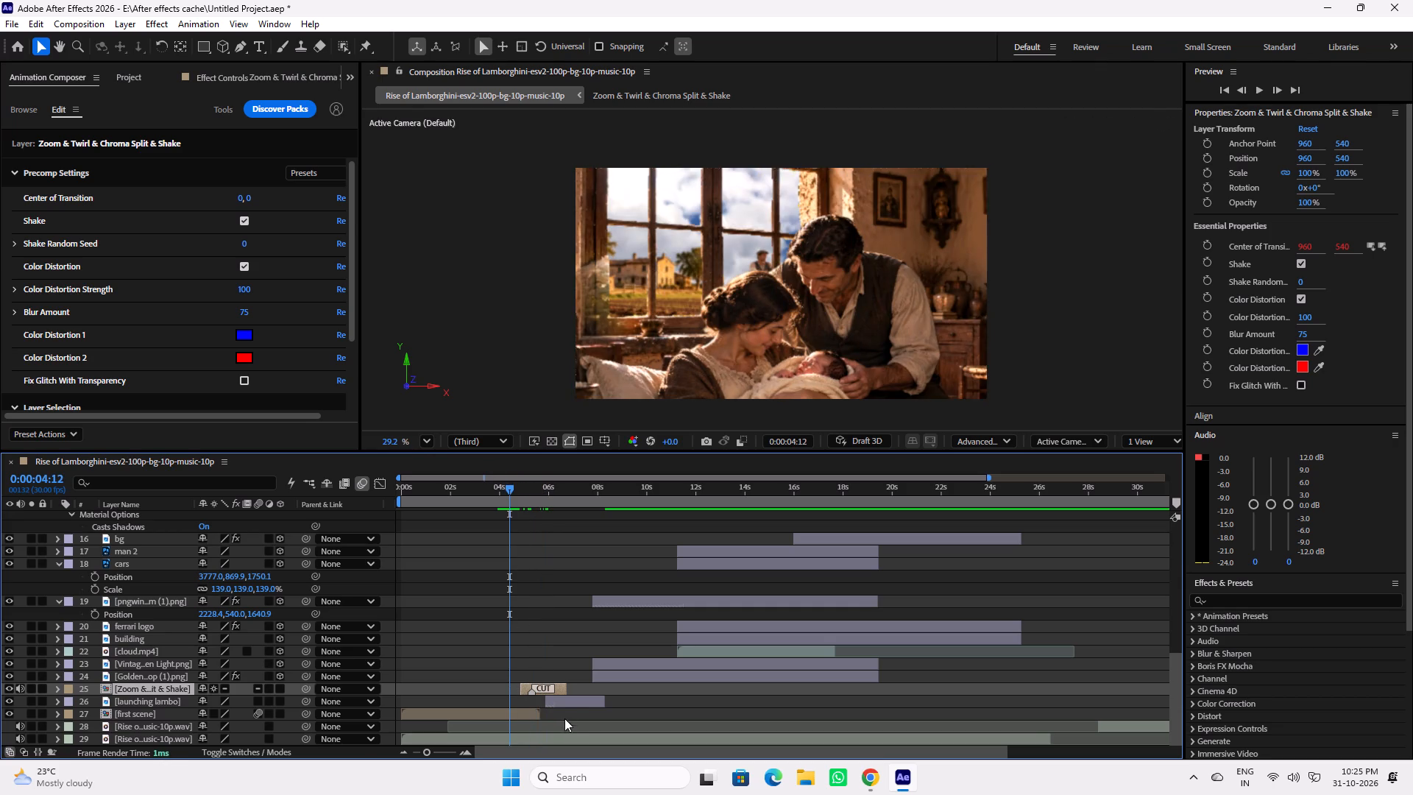
pyautogui.click(559, 702)
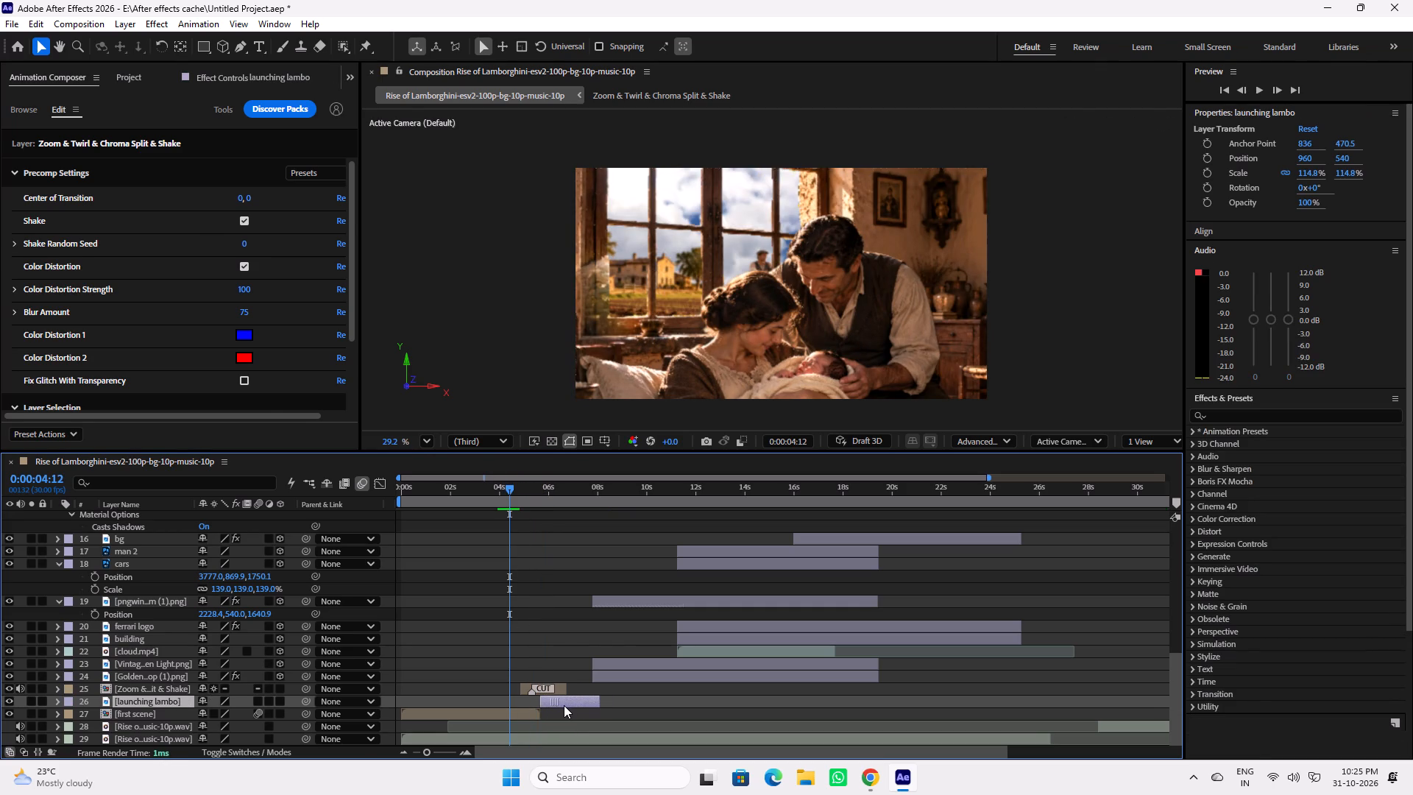
pyautogui.moveTo(511, 489); pyautogui.dragTo(531, 500)
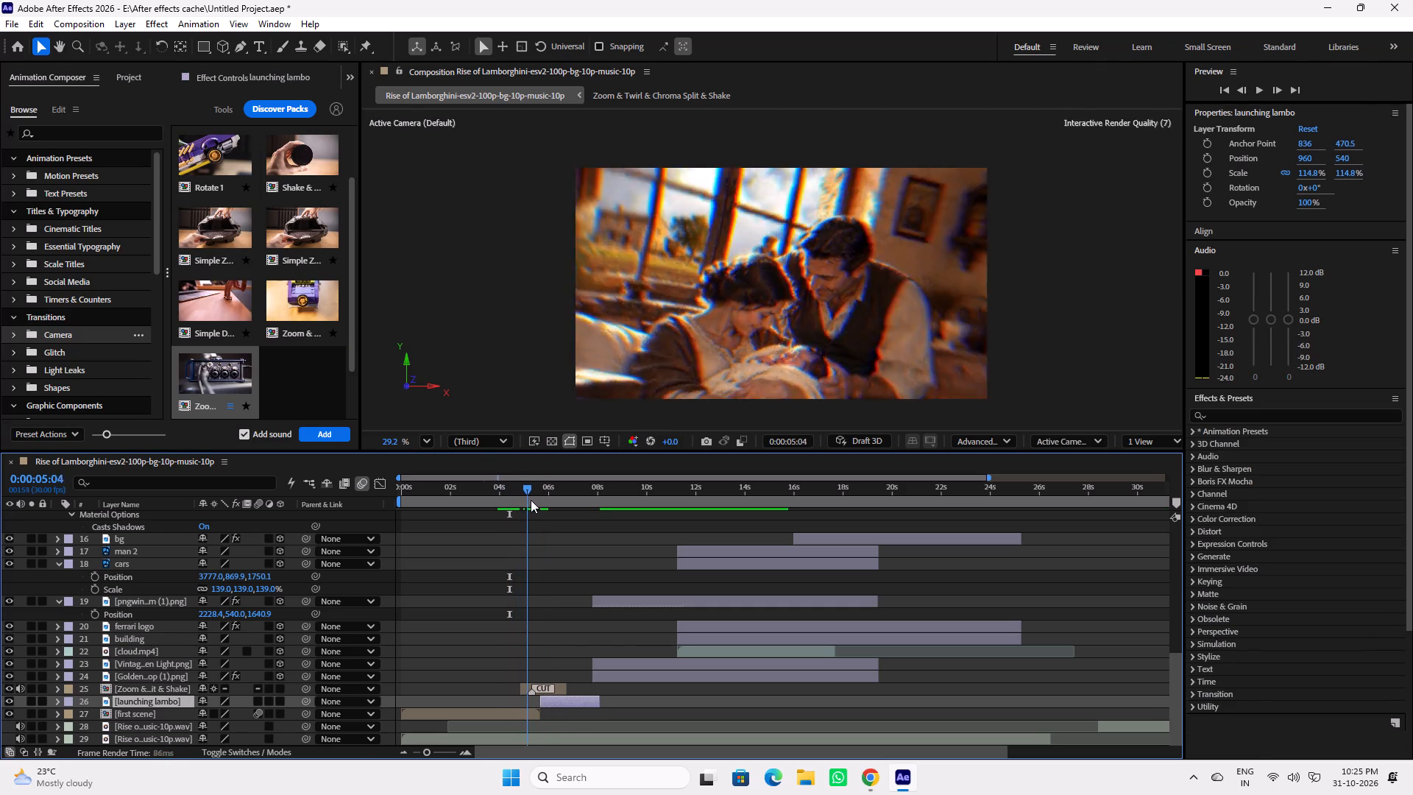
pyautogui.moveTo(531, 500); pyautogui.dragTo(548, 509)
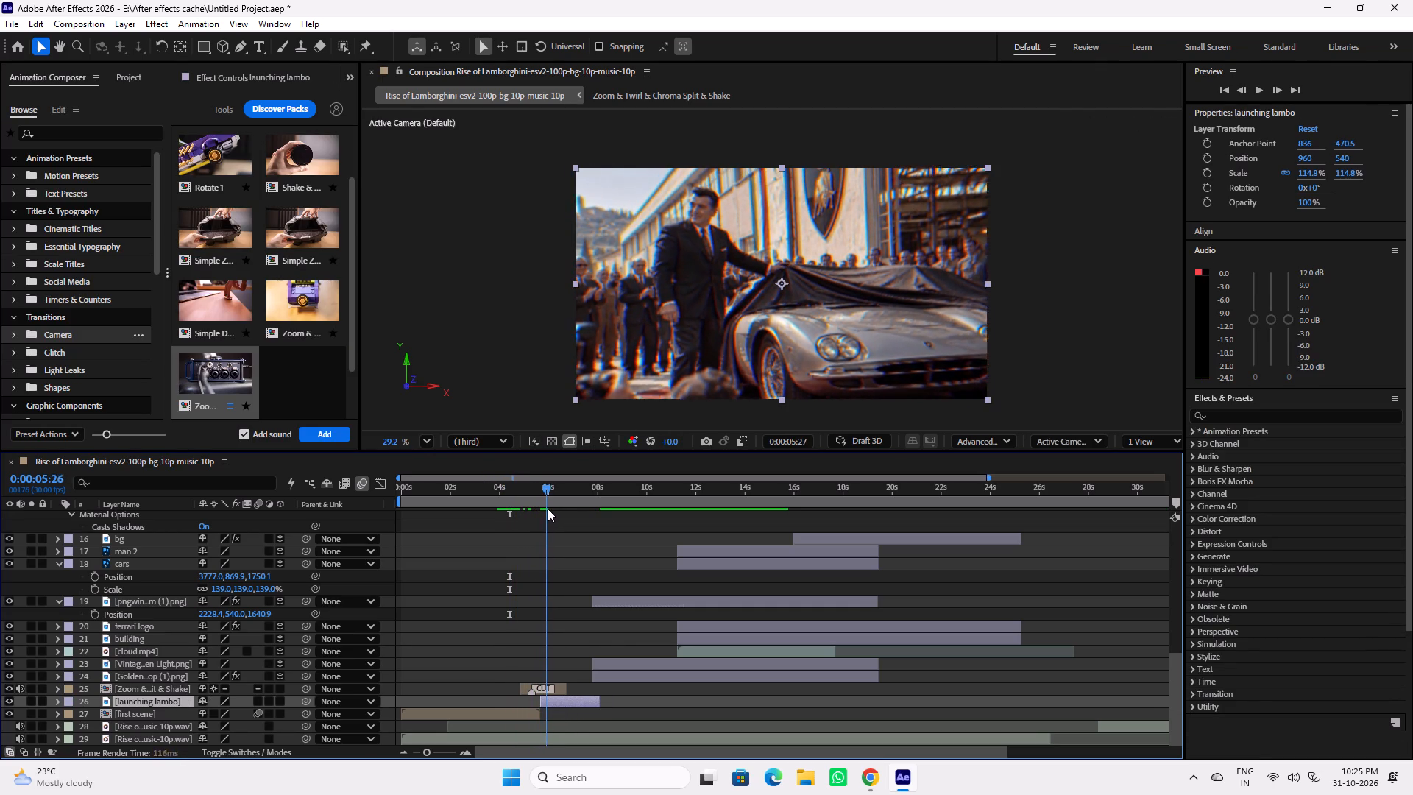
pyautogui.moveTo(548, 509); pyautogui.dragTo(541, 509)
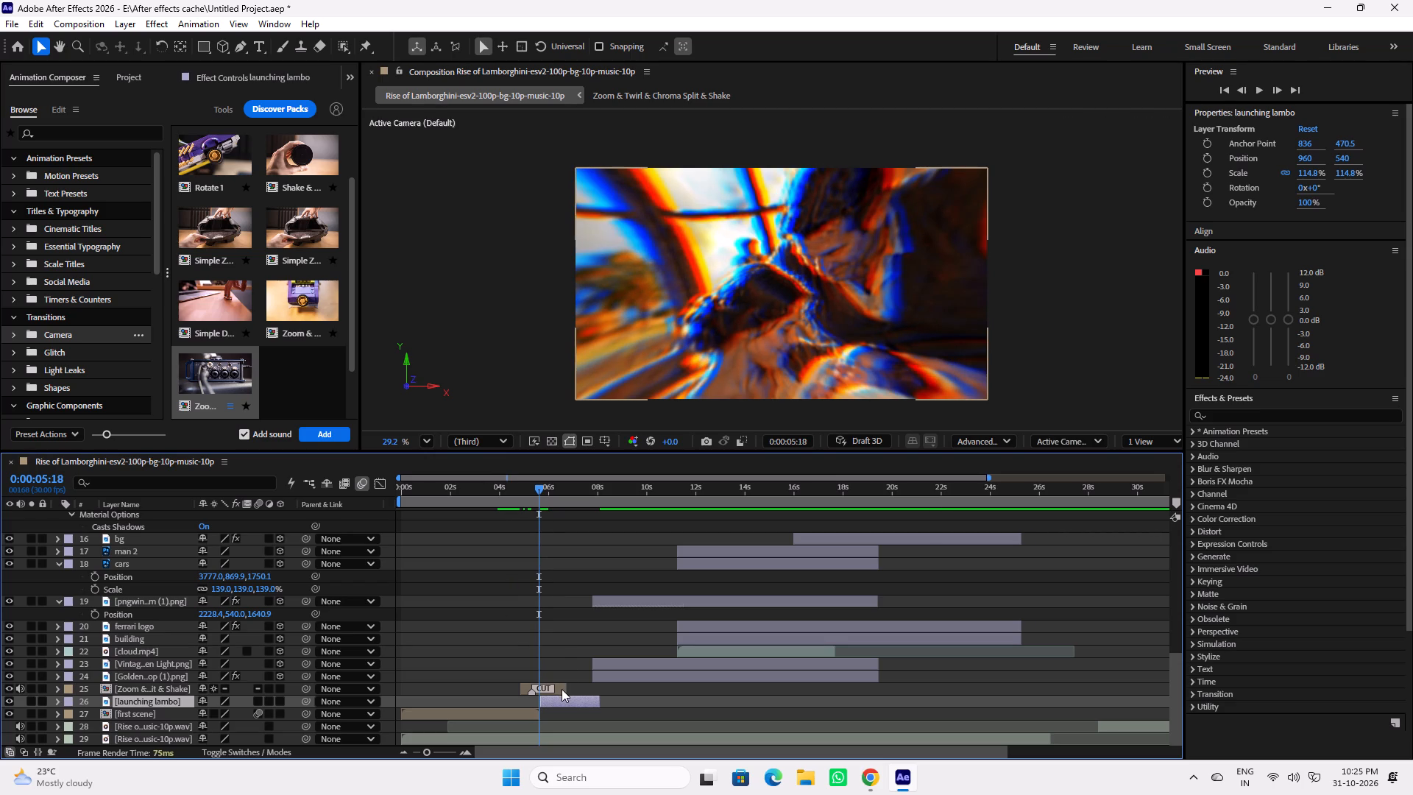
# Shift the Zoom & Twirl transition layer later to start at about 0:00:05:05, and preview it from 0:00:05:00.
pyautogui.moveTo(560, 689); pyautogui.dragTo(569, 689)
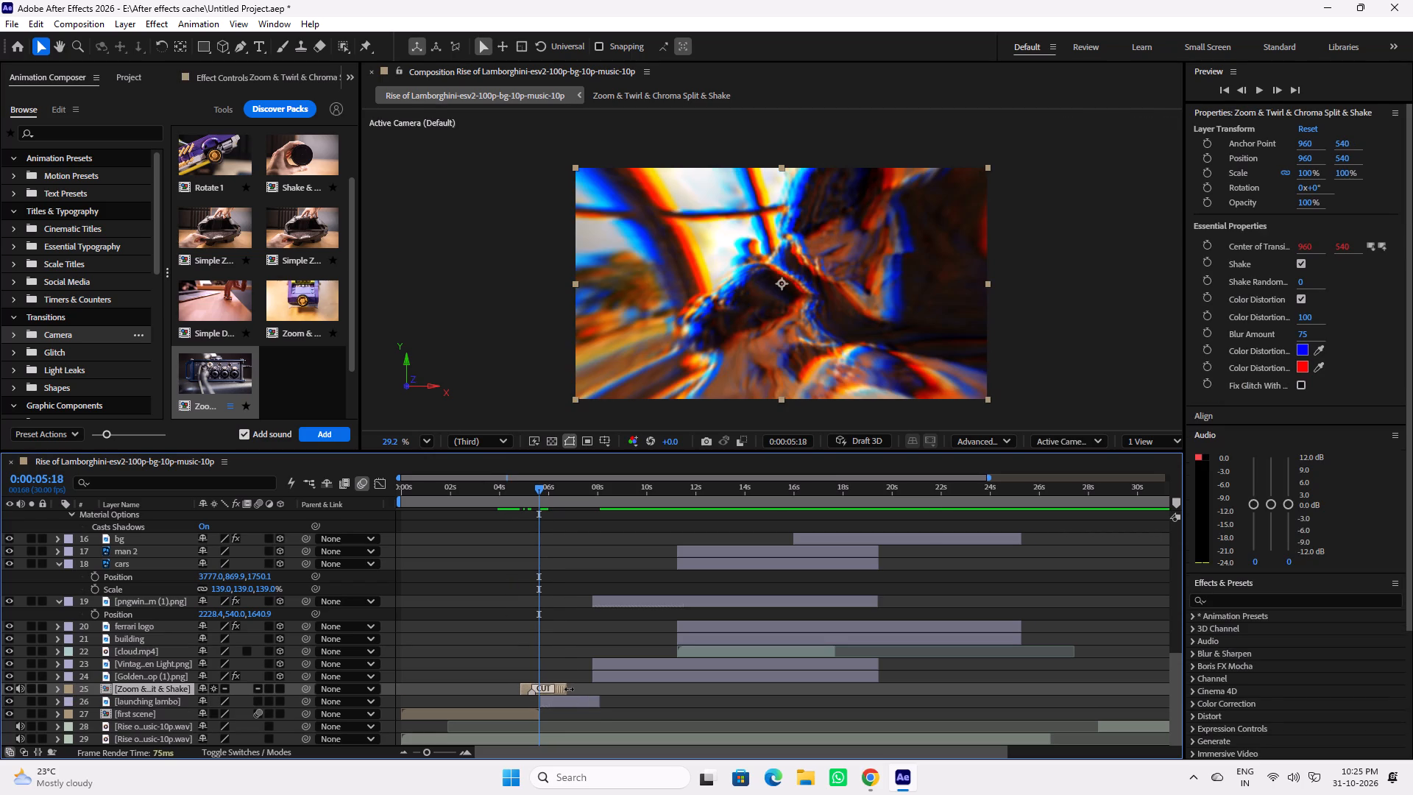
pyautogui.moveTo(569, 689); pyautogui.dragTo(567, 689)
pyautogui.click(565, 689)
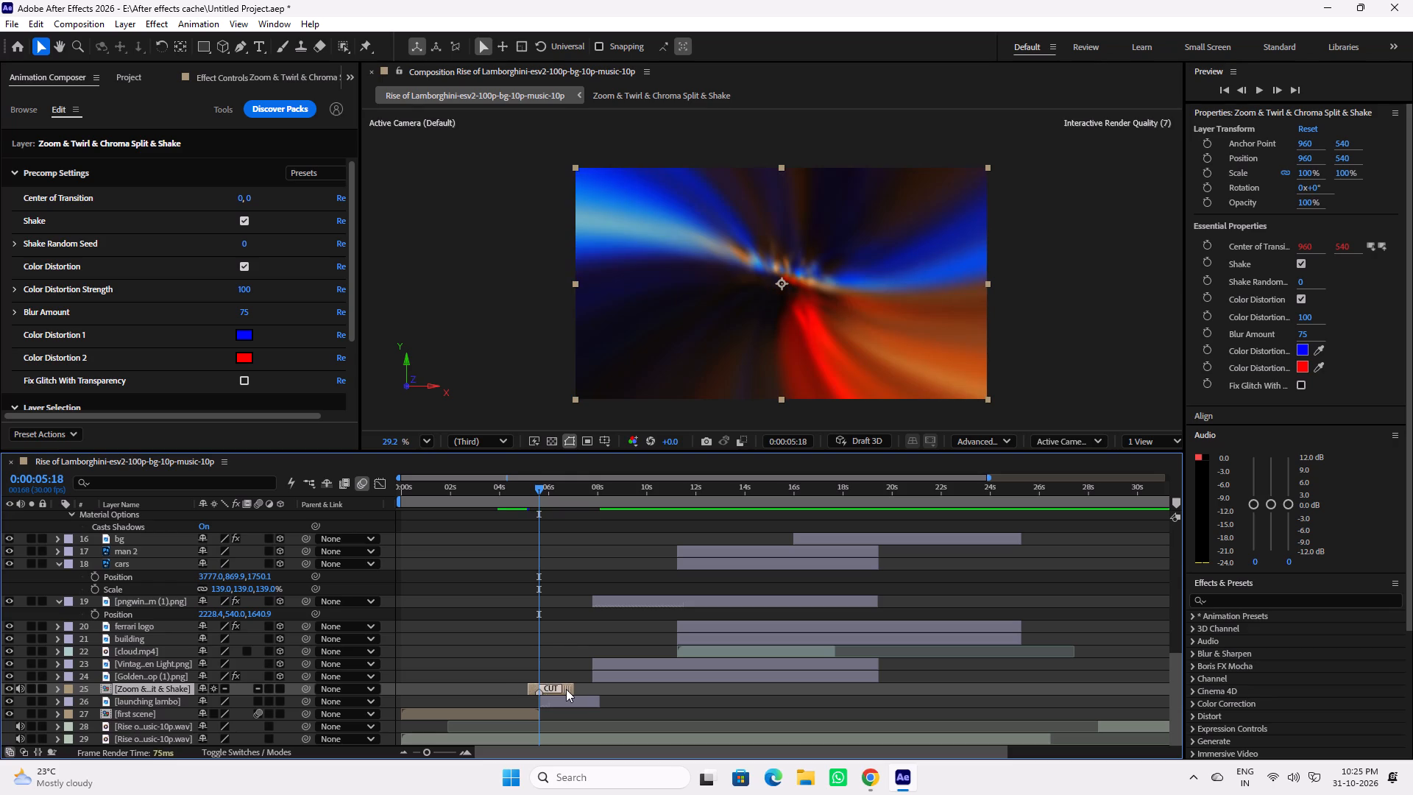
pyautogui.moveTo(539, 487); pyautogui.dragTo(523, 487)
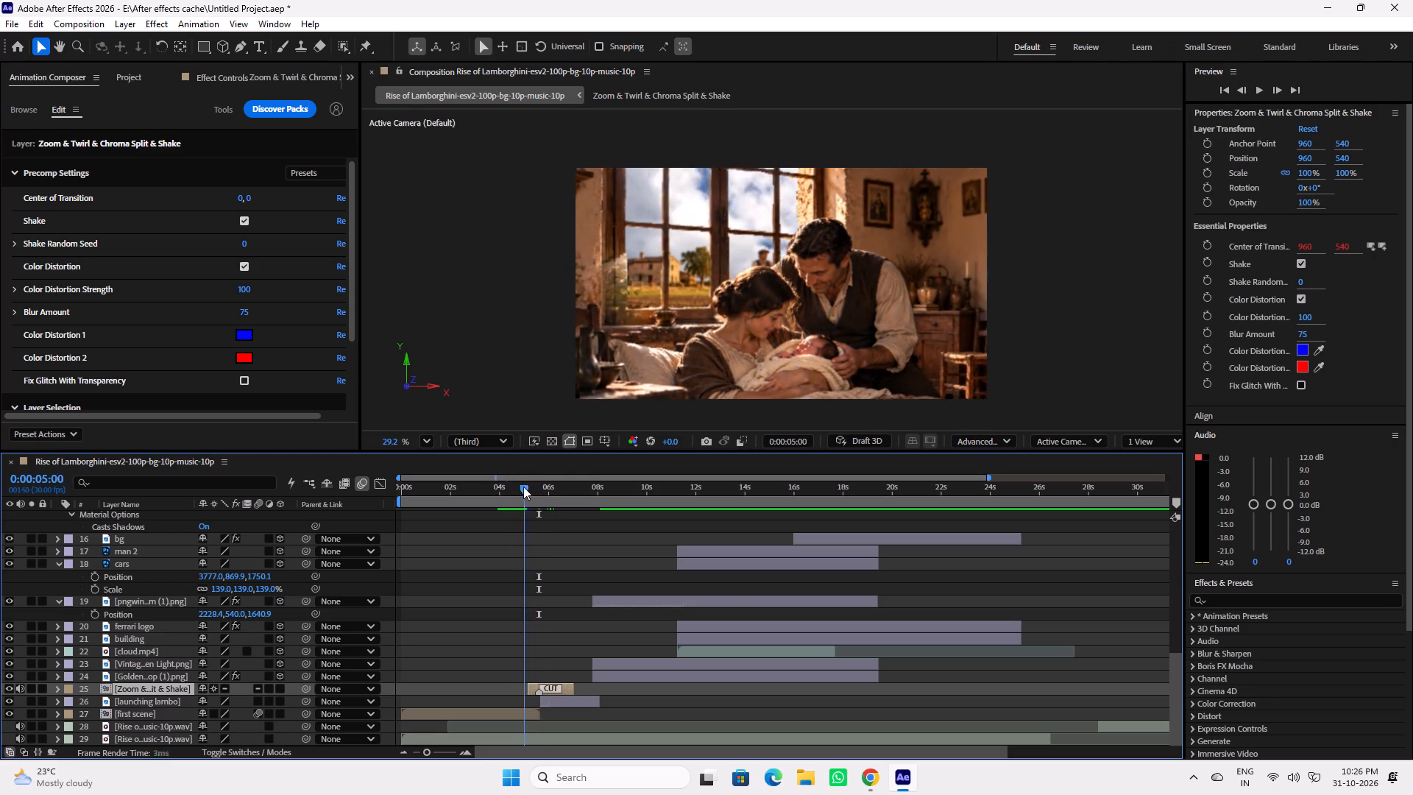
pyautogui.moveTo(523, 487); pyautogui.dragTo(544, 490)
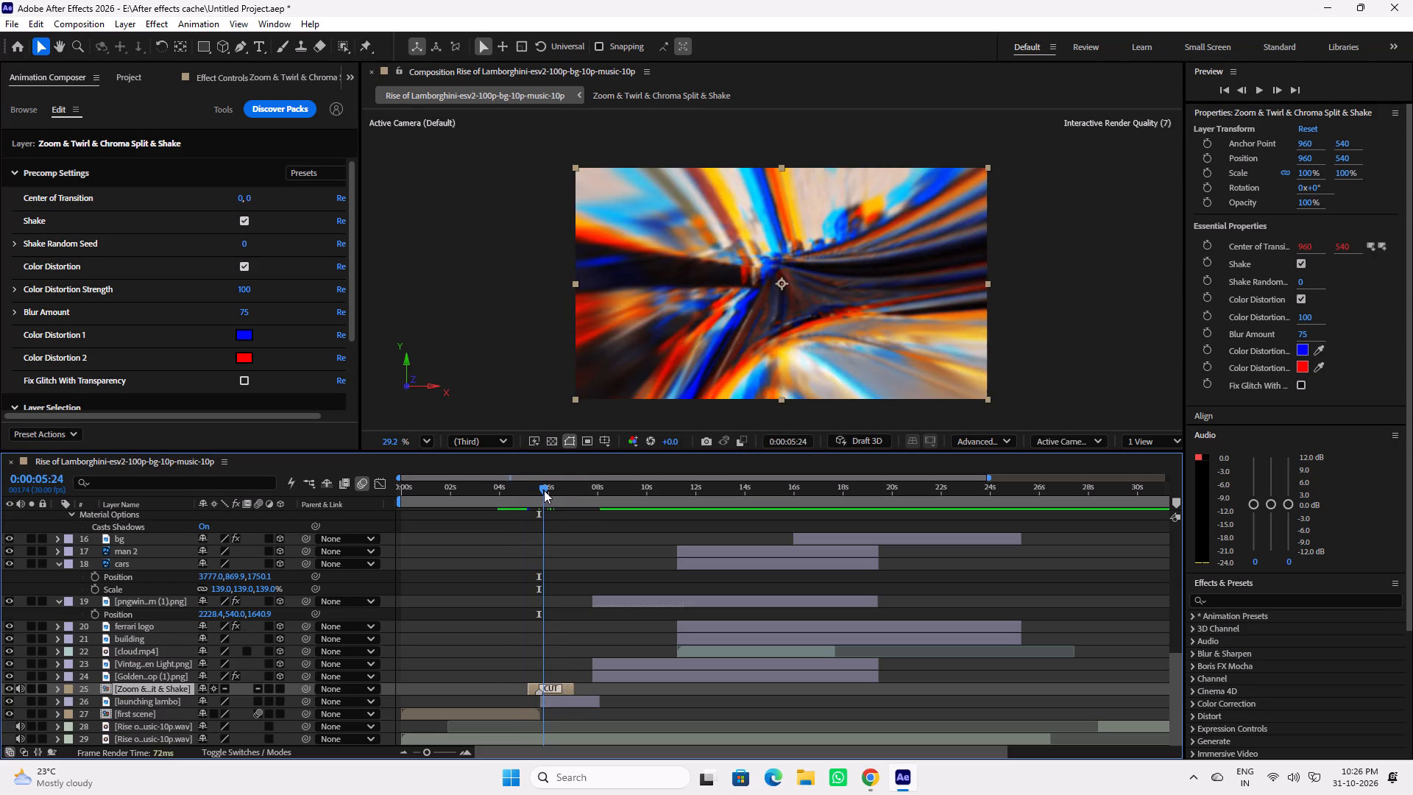
pyautogui.moveTo(544, 490); pyautogui.dragTo(548, 504)
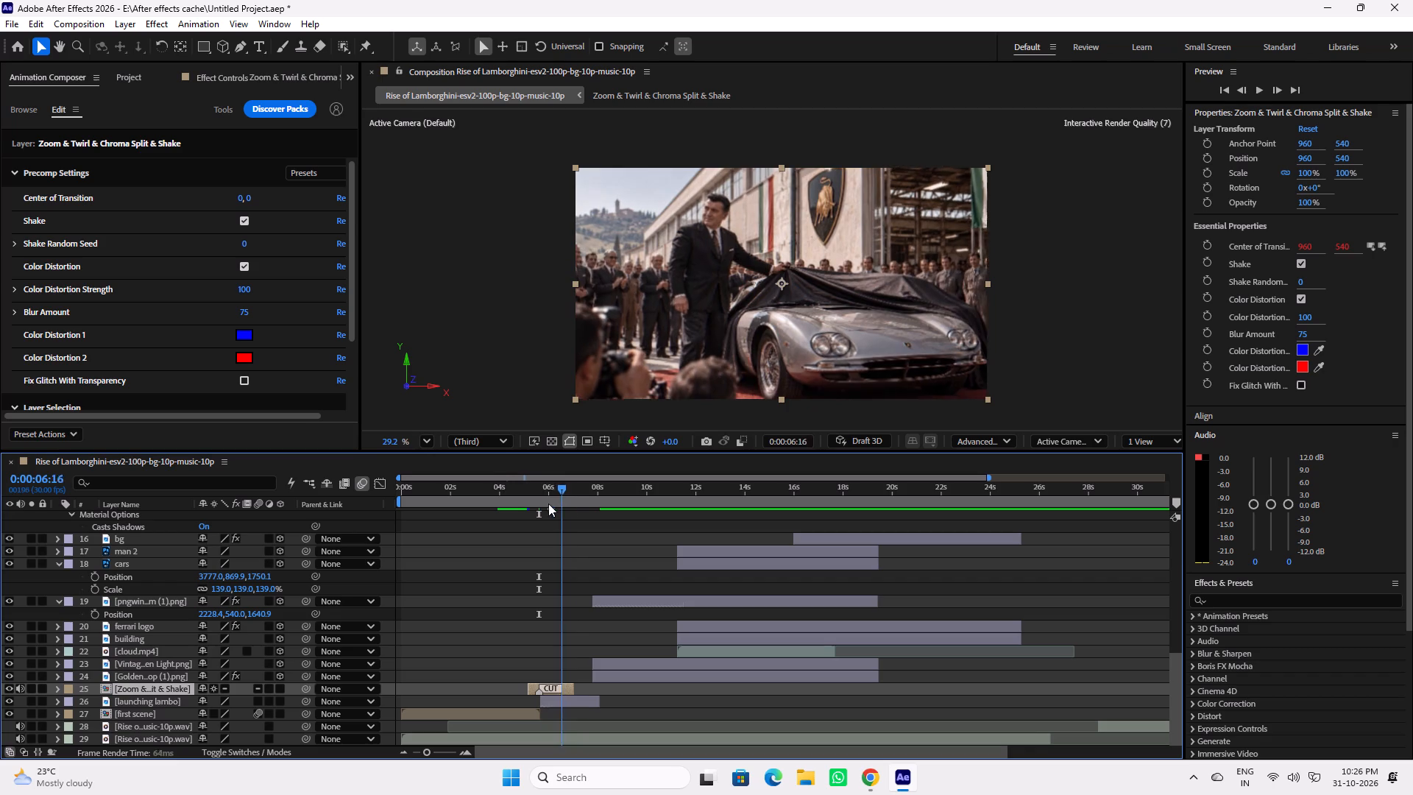
pyautogui.moveTo(548, 504); pyautogui.dragTo(525, 500)
pyautogui.press('space')
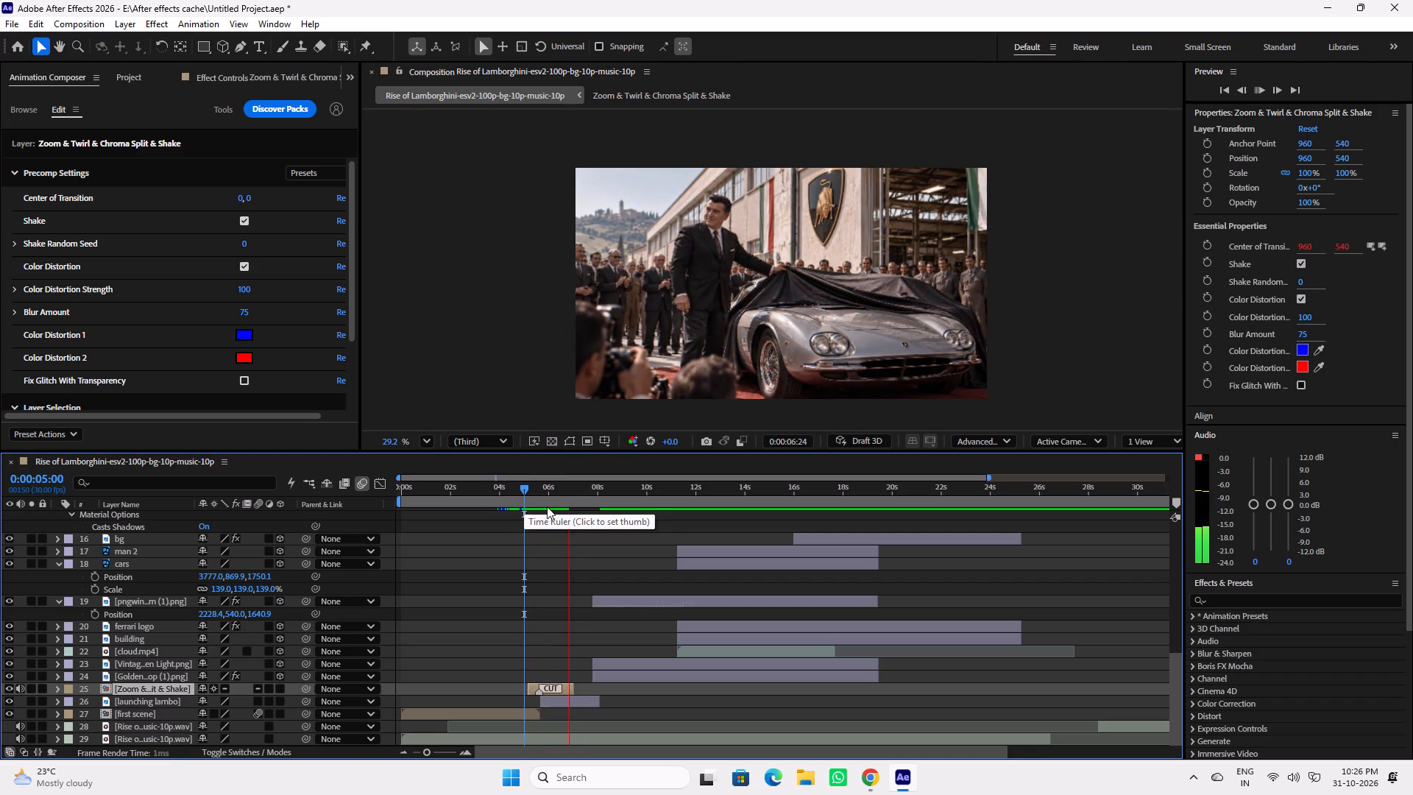
pyautogui.press('space')
# Open the Zoom & Twirl transition precomp, inspect its Scene A layer's timing, and close the precomp.
pyautogui.click(571, 703)
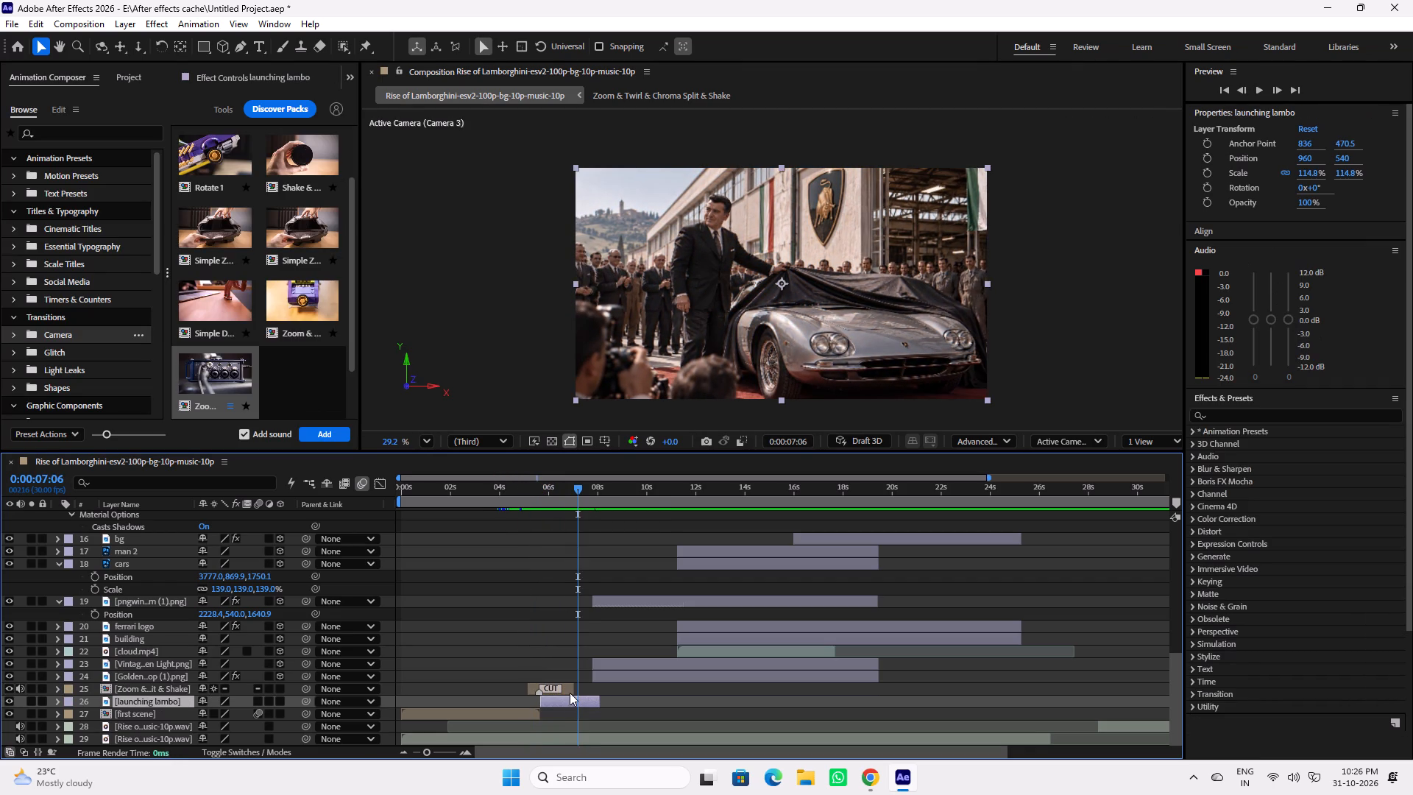
pyautogui.click(567, 690)
pyautogui.click(567, 690)
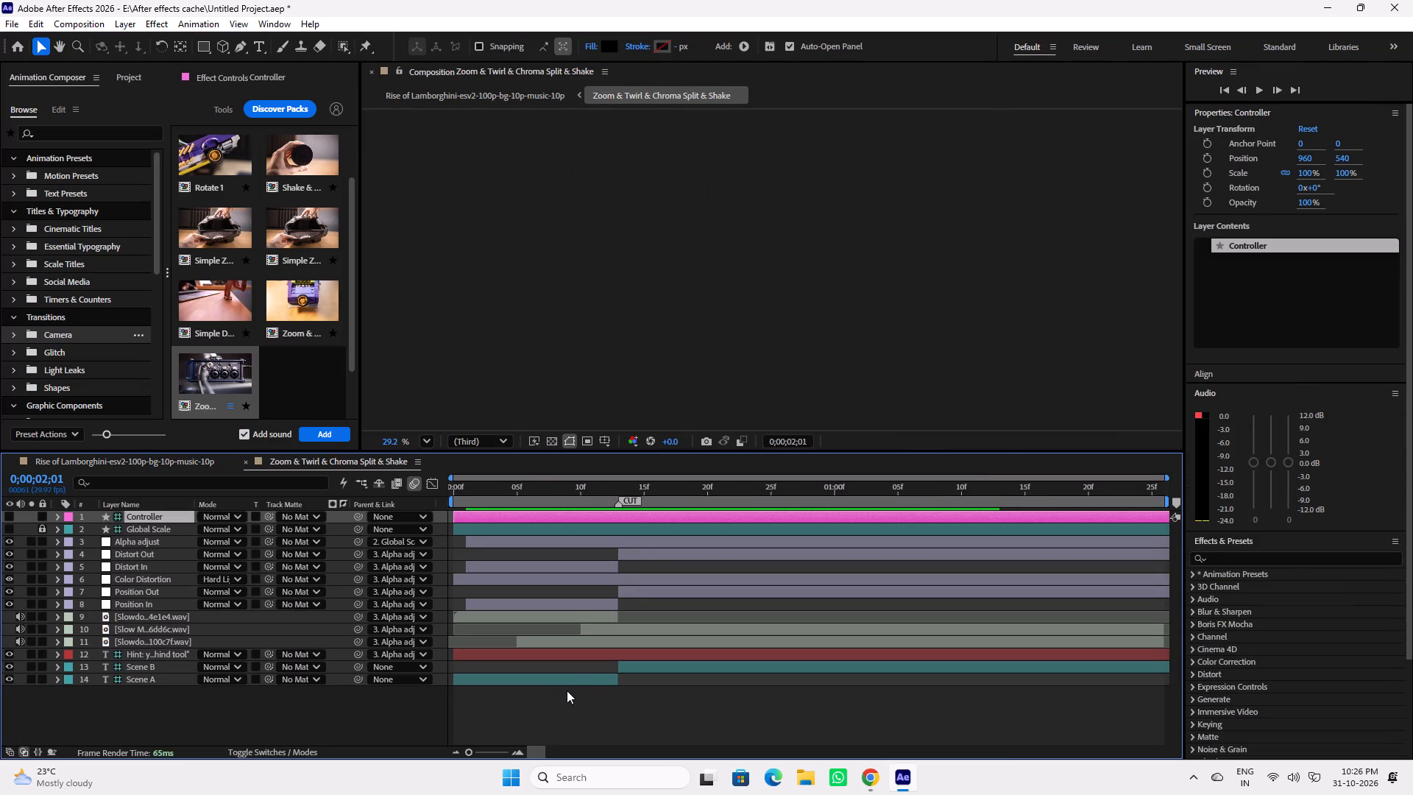
pyautogui.click(563, 679)
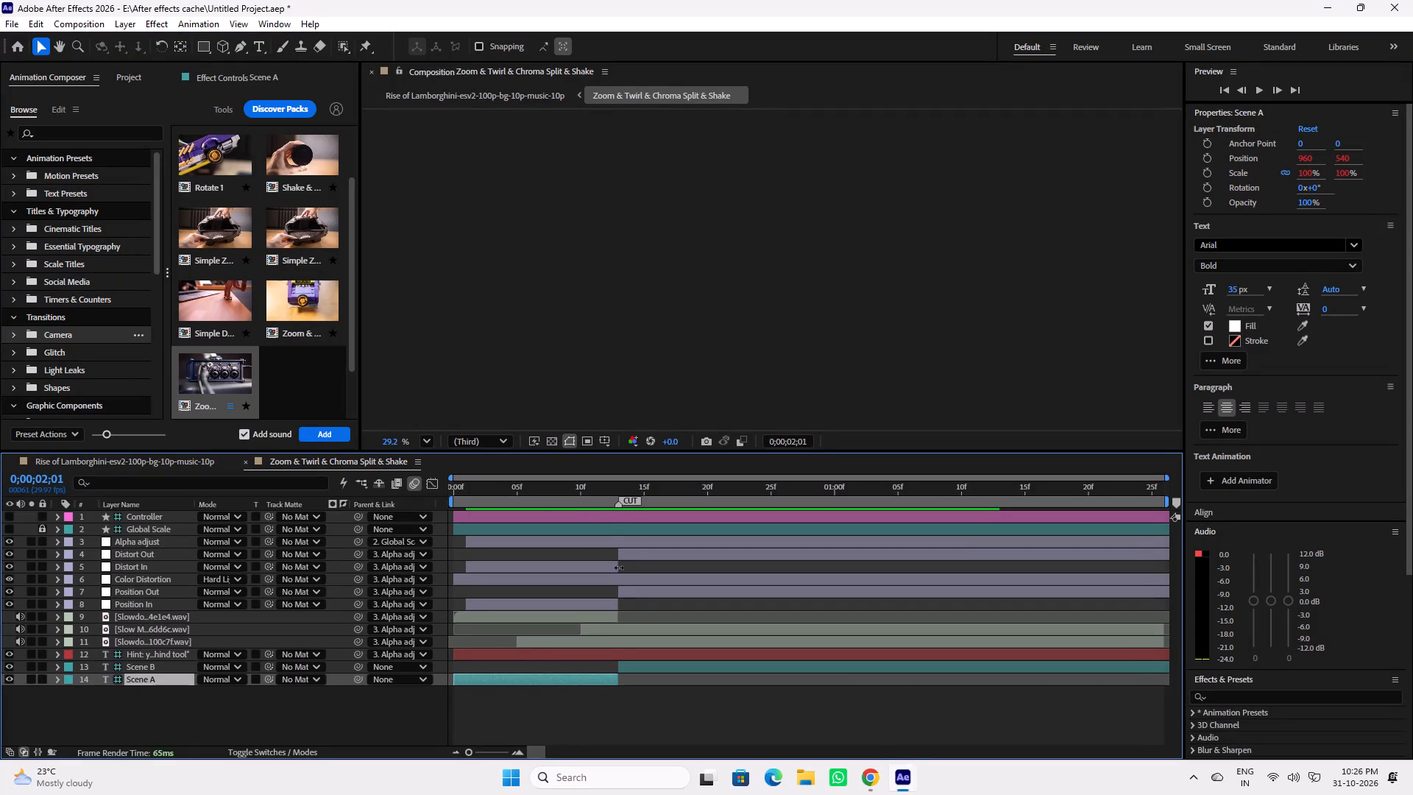
pyautogui.click(243, 459)
# Play the transition from 0:00:05:05 and examine its frames up to 0:00:05:26.
pyautogui.click(528, 487)
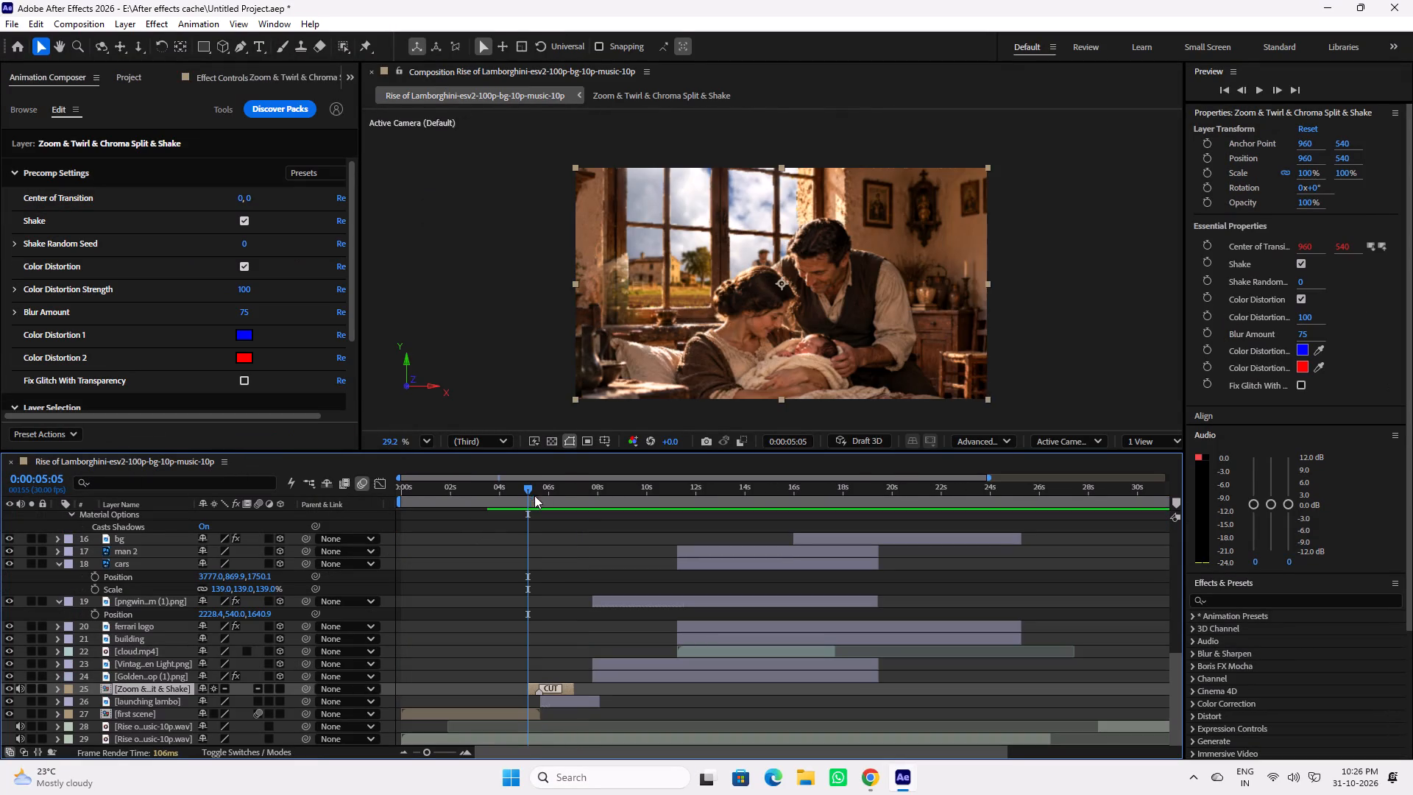
pyautogui.press('space')
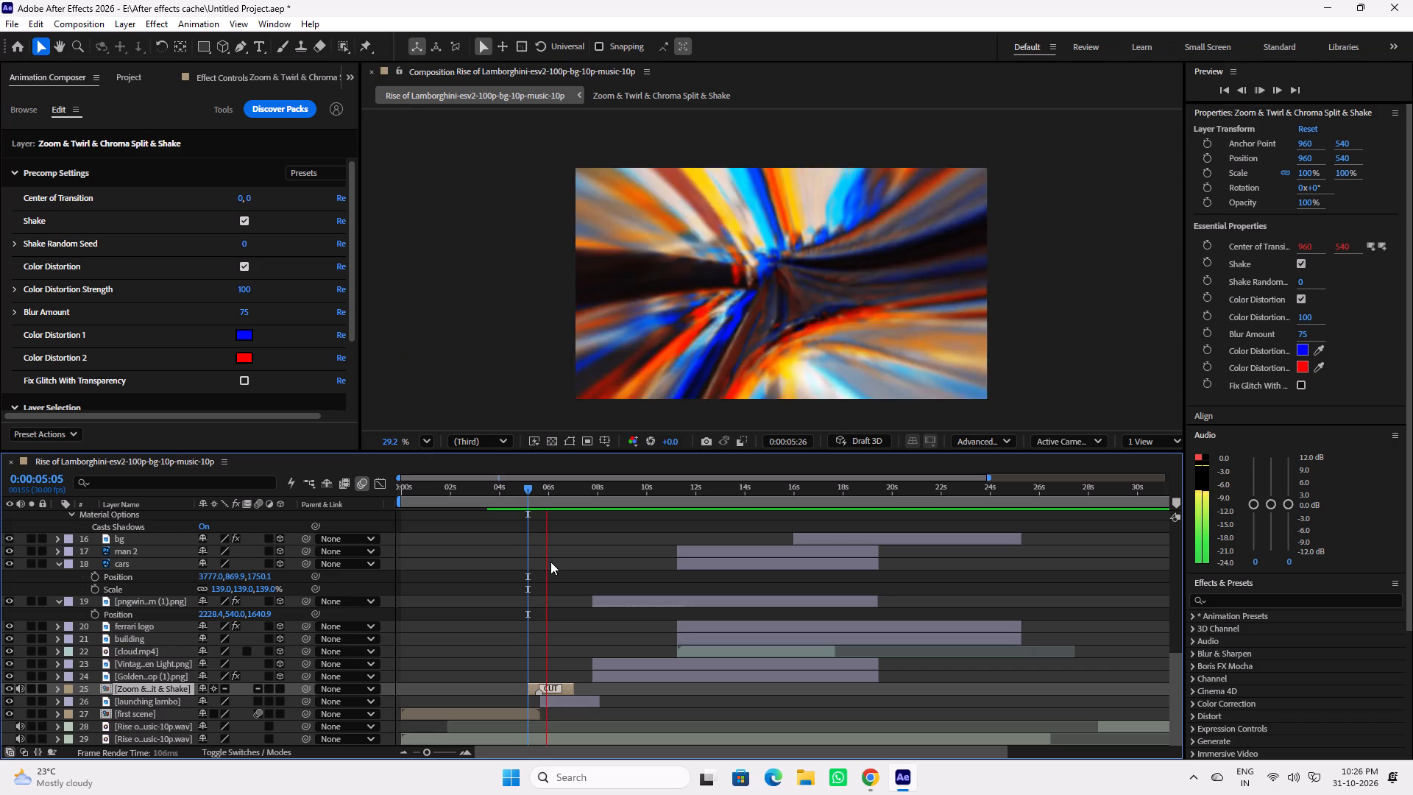
pyautogui.press('space')
pyautogui.moveTo(536, 493); pyautogui.dragTo(531, 493)
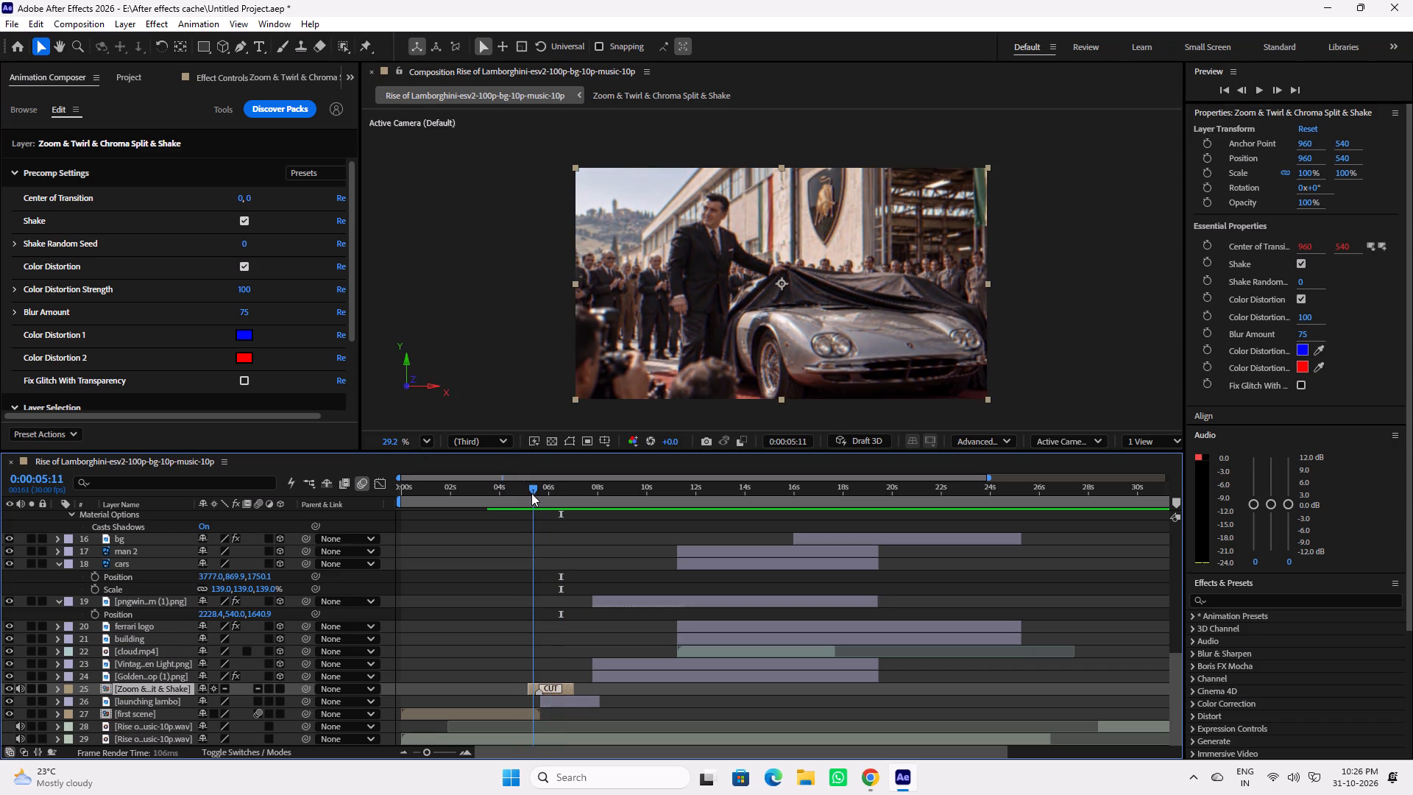
pyautogui.moveTo(531, 493); pyautogui.dragTo(528, 494)
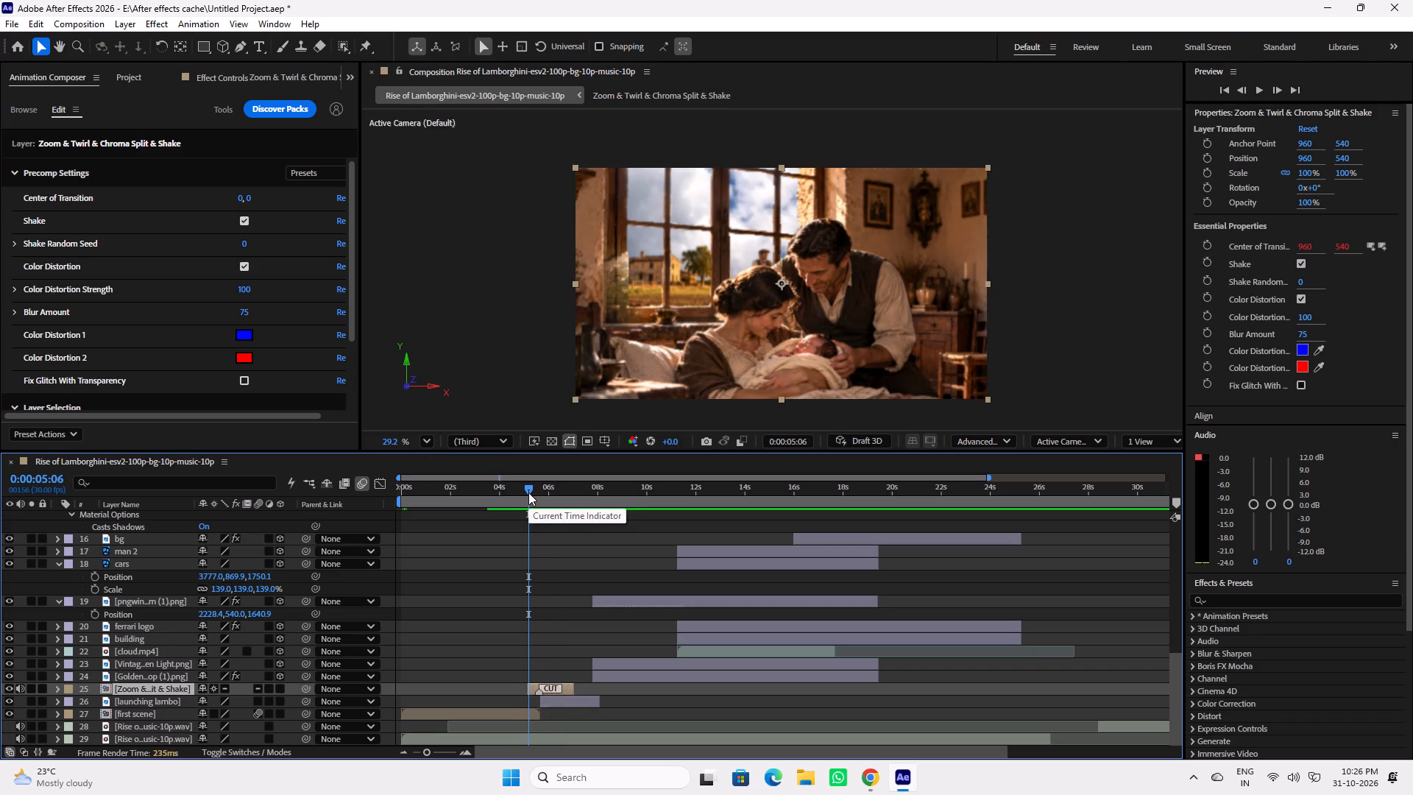
pyautogui.moveTo(530, 489); pyautogui.dragTo(538, 490)
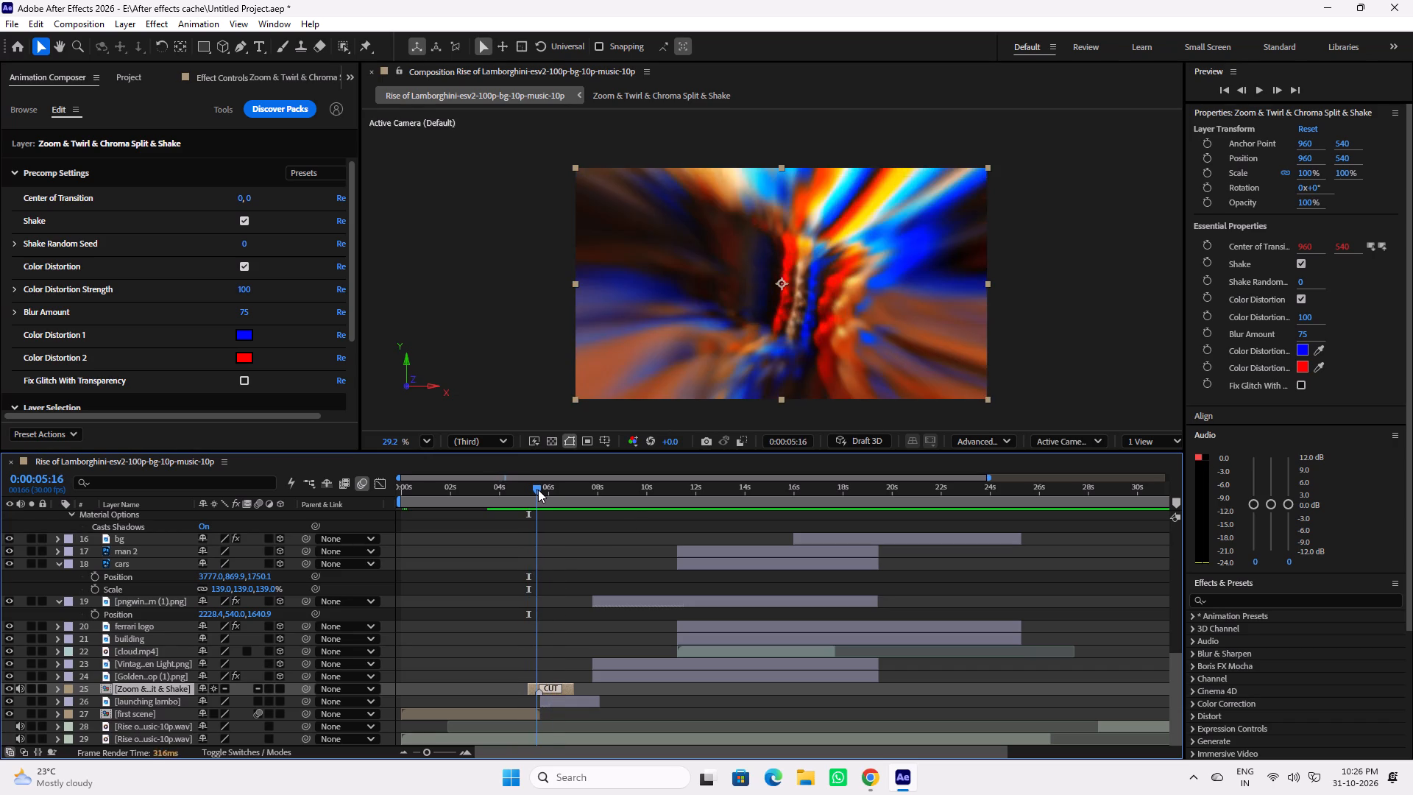
pyautogui.moveTo(538, 490); pyautogui.dragTo(547, 495)
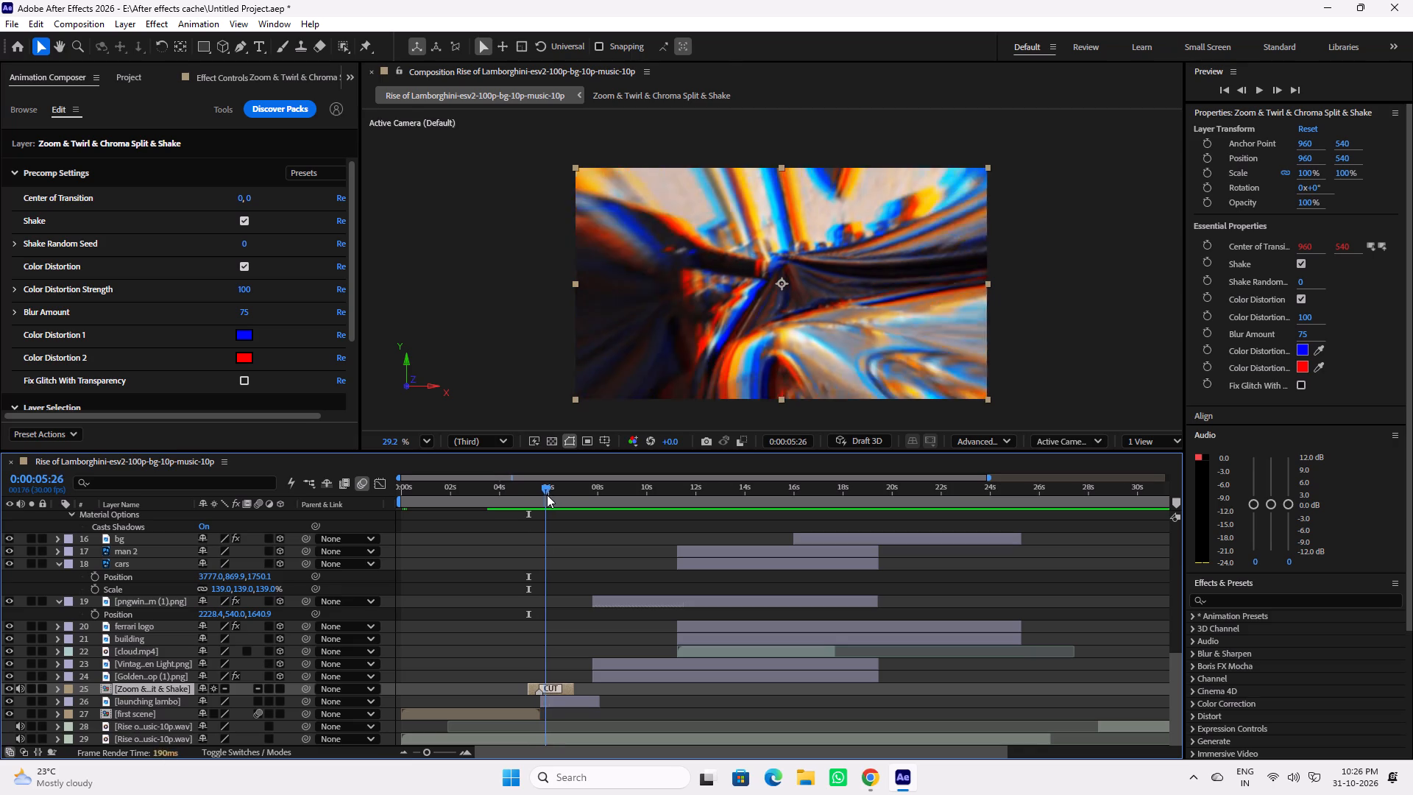
# Scrub through the Zoom & Twirl transition and play it from 0:00:04:27 to check the cut and its sound.
pyautogui.moveTo(547, 495); pyautogui.dragTo(565, 503)
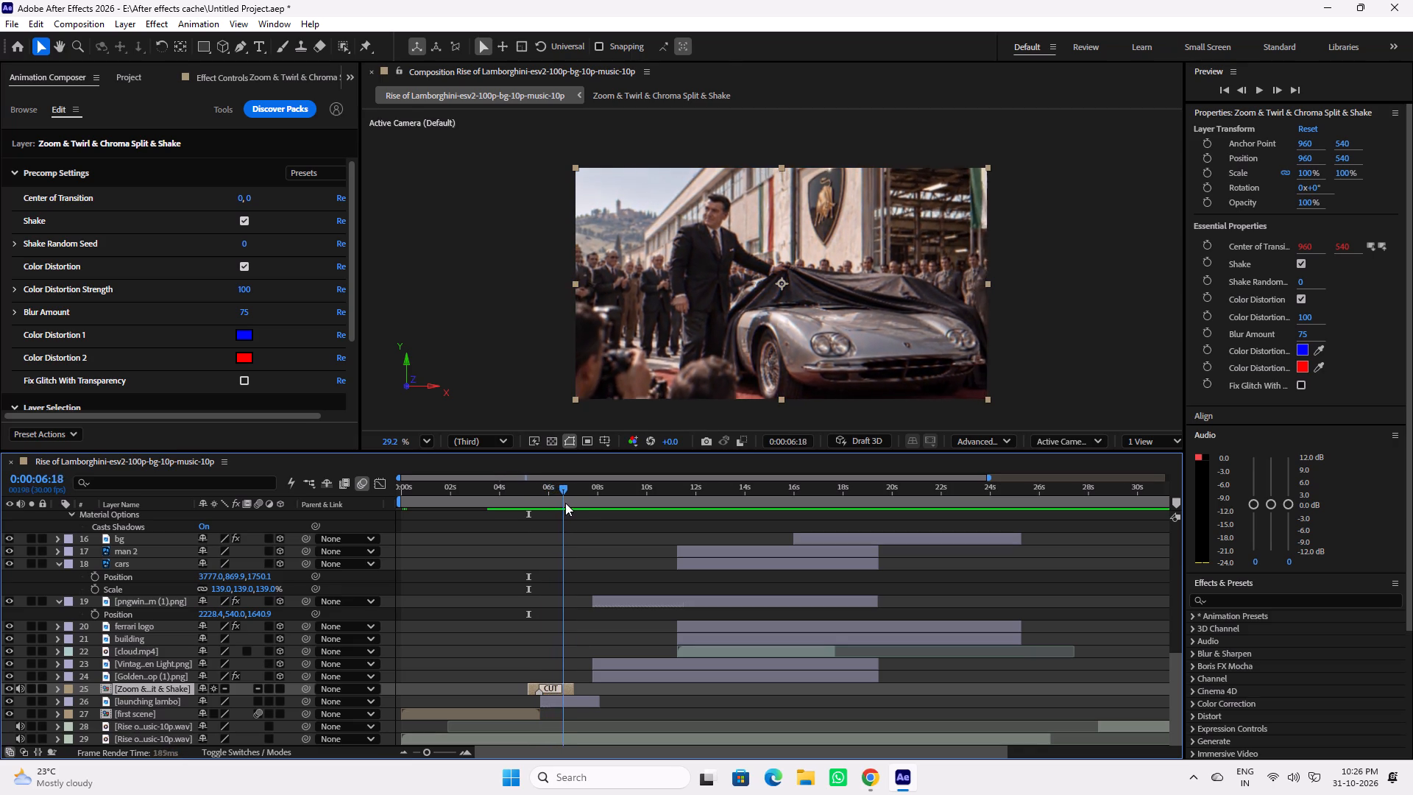
pyautogui.moveTo(565, 503); pyautogui.dragTo(539, 504)
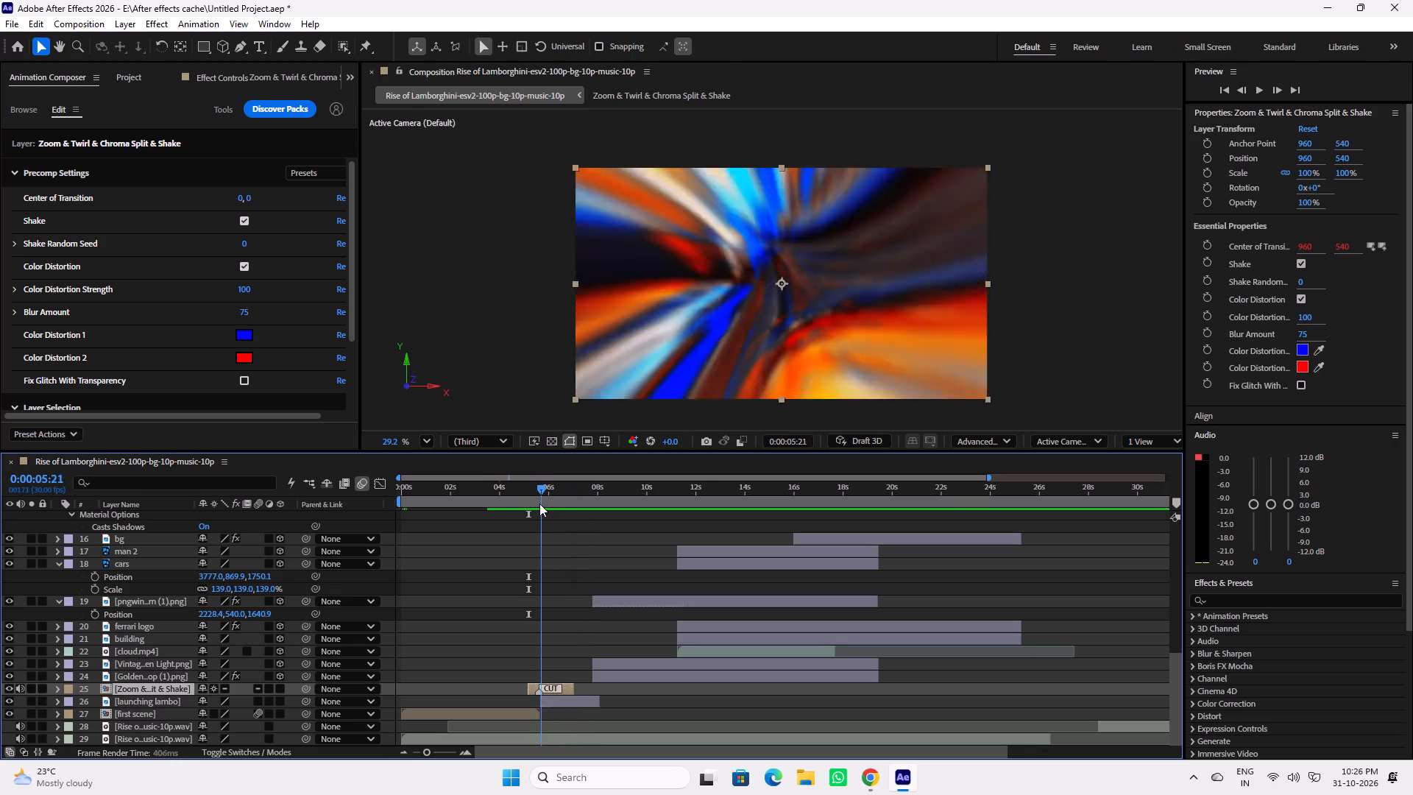
pyautogui.moveTo(539, 504); pyautogui.dragTo(523, 504)
pyautogui.press('space')
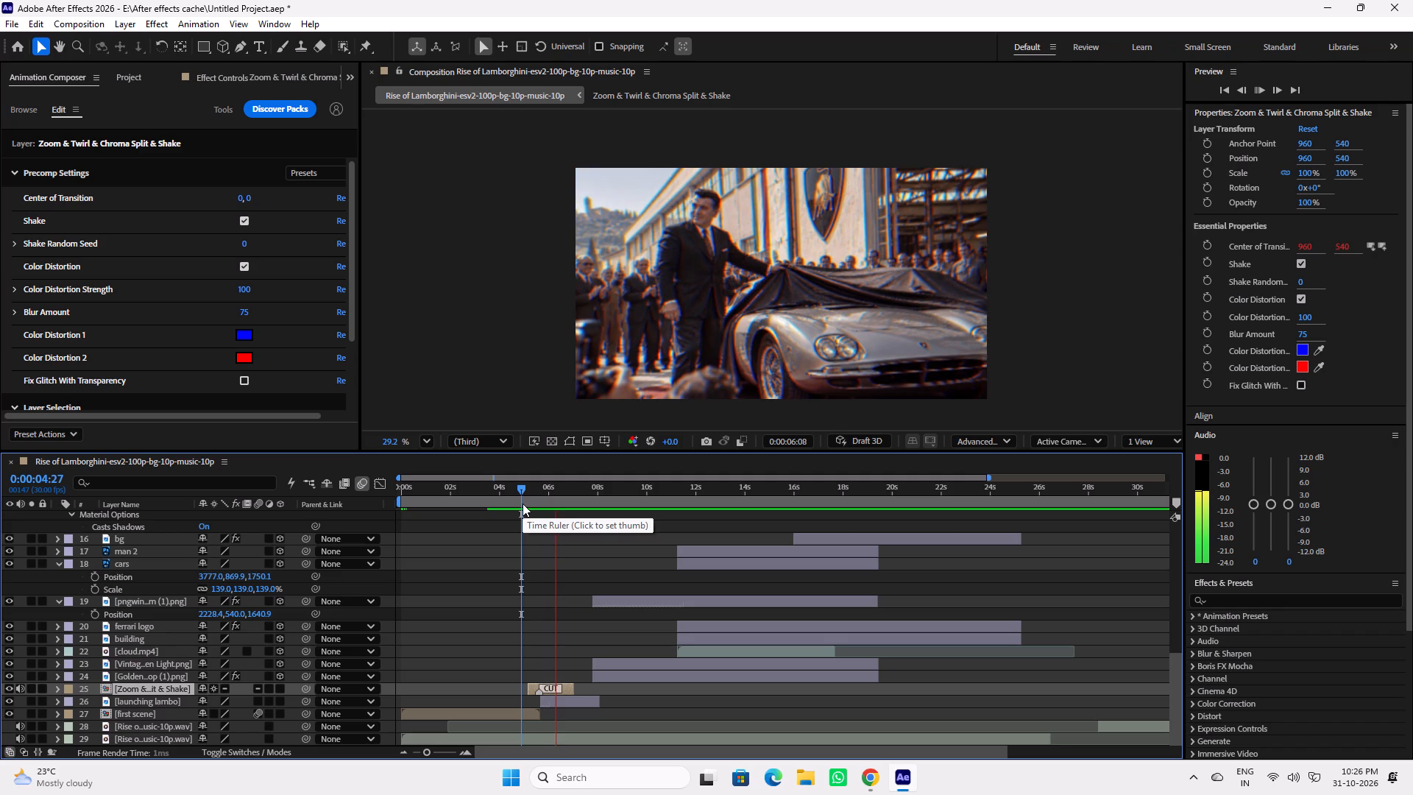
pyautogui.press('space')
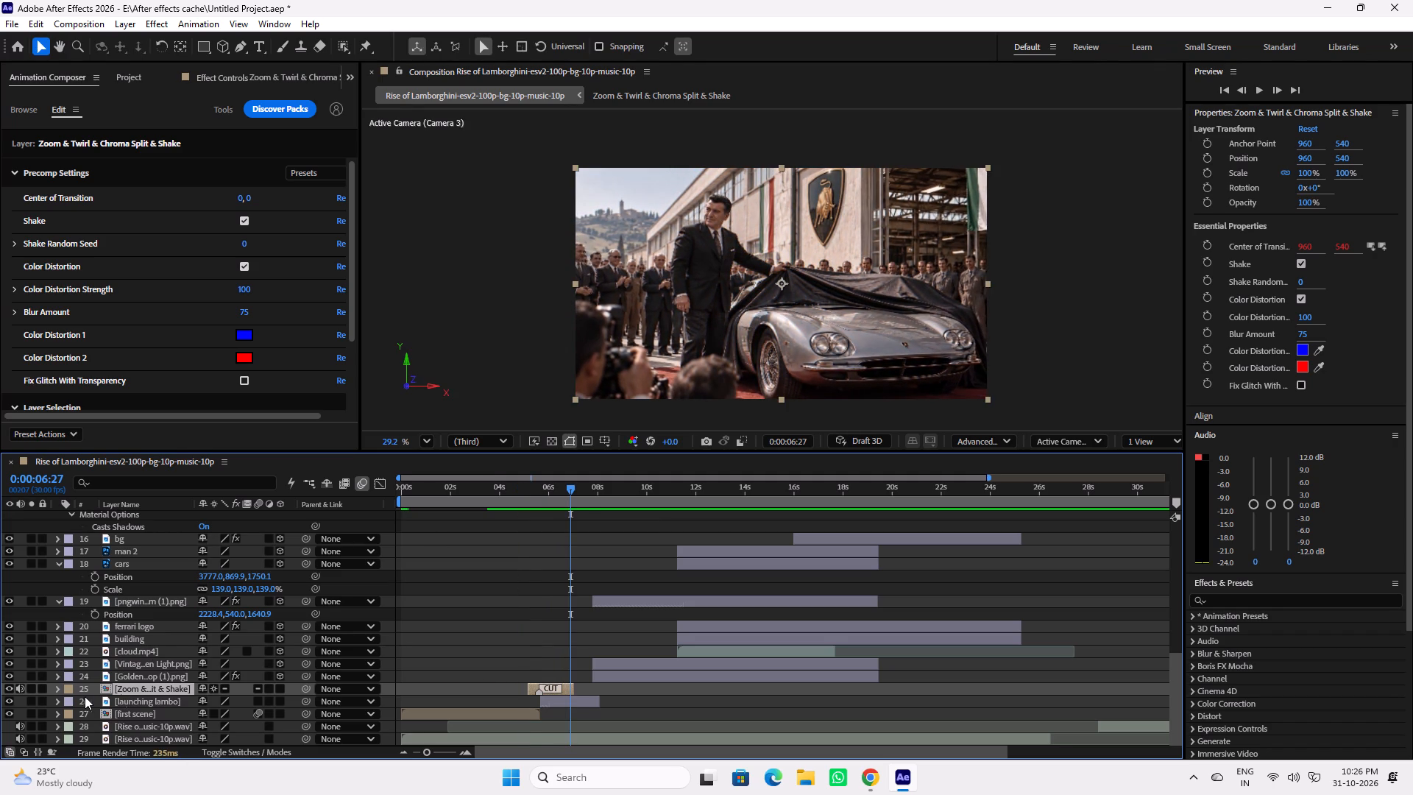
# Set the Audio Levels of the Zoom & Twirl & Chroma Split & Shake layer to -10 dB.
pyautogui.click(58, 689)
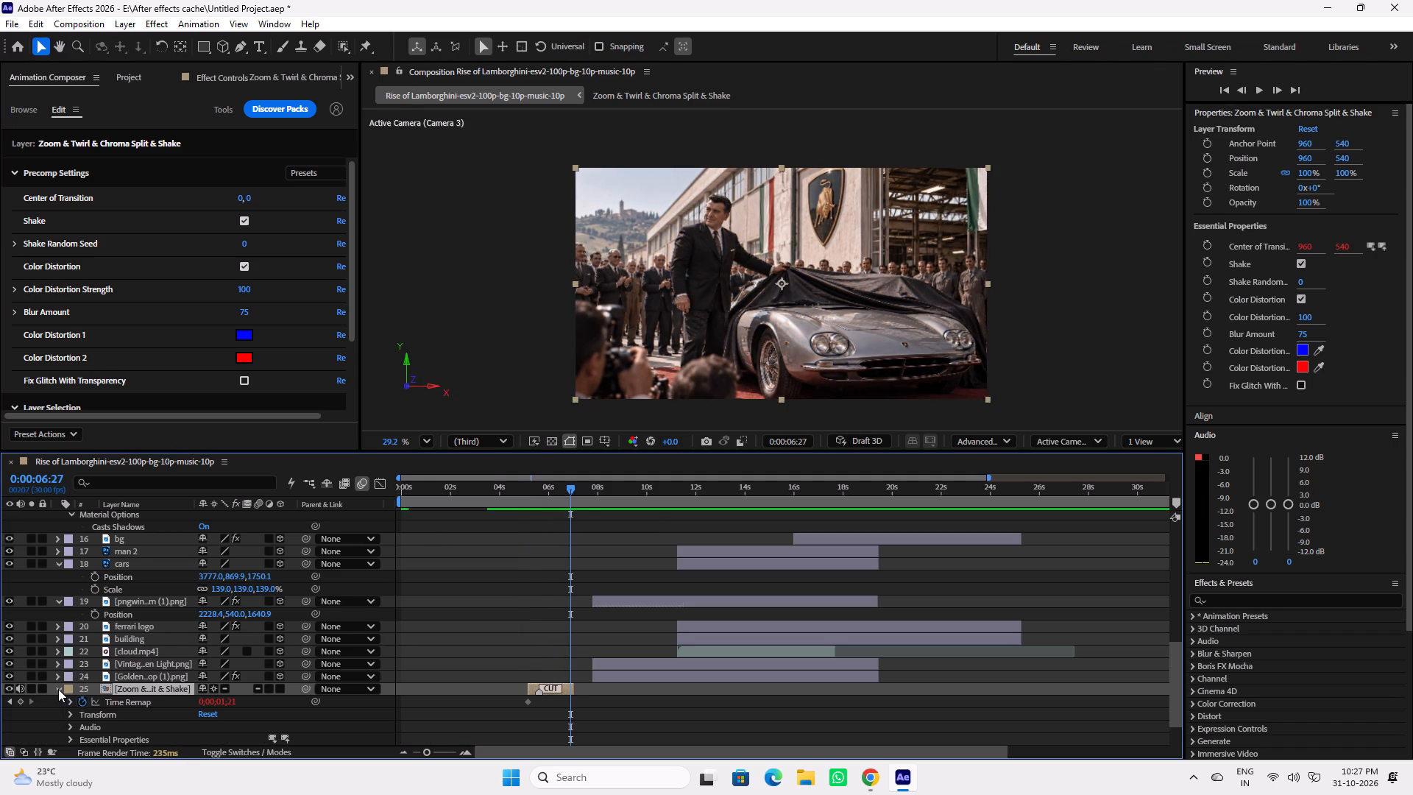
pyautogui.scroll(-3, 75, 716)
pyautogui.click(70, 676)
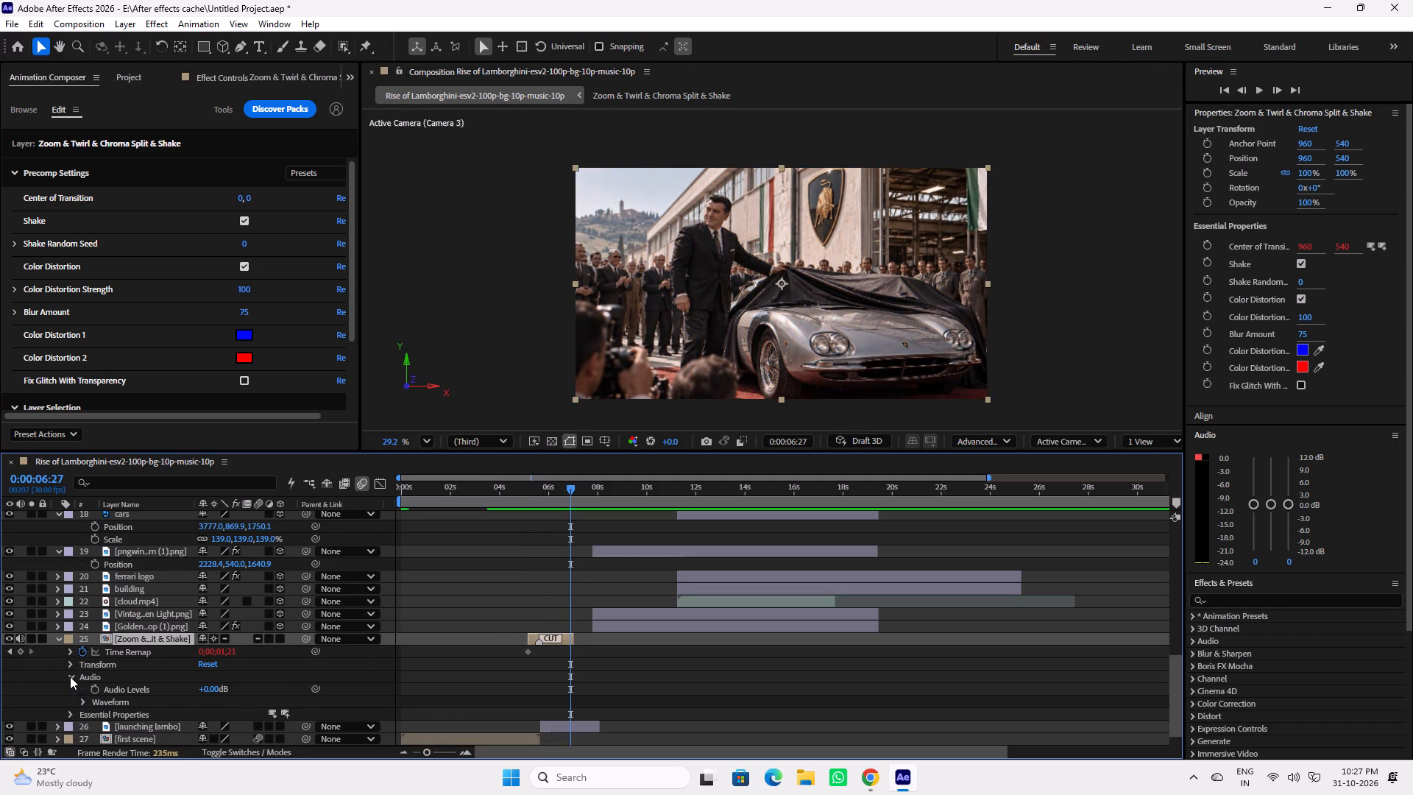
pyautogui.click(208, 689)
pyautogui.write('-10')
pyautogui.press('Return')
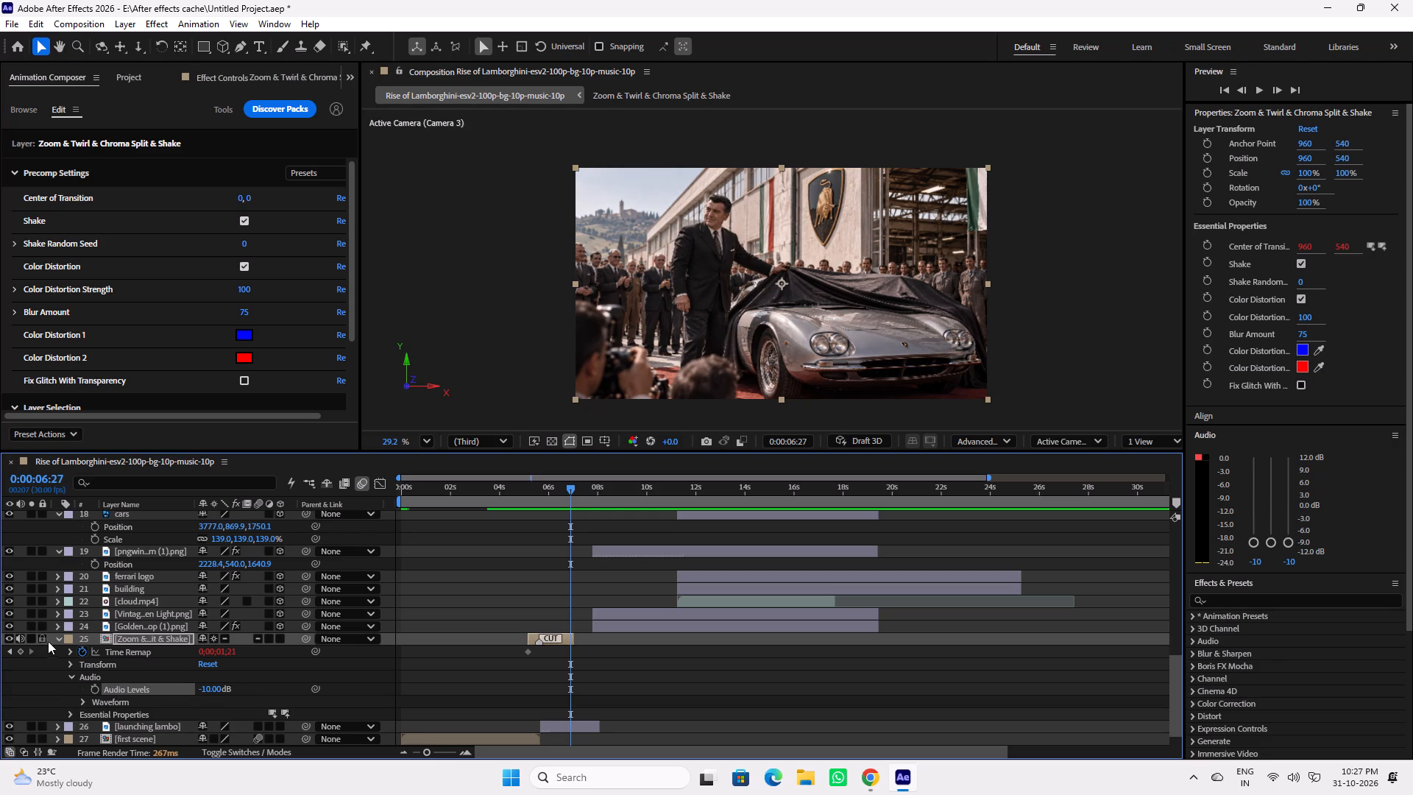
pyautogui.click(57, 640)
# Play the transition from 0:00:05:04 and examine its frames between 0:00:05:01 and 0:00:06:14 around the scene change.
pyautogui.moveTo(537, 485); pyautogui.dragTo(527, 487)
pyautogui.press('space')
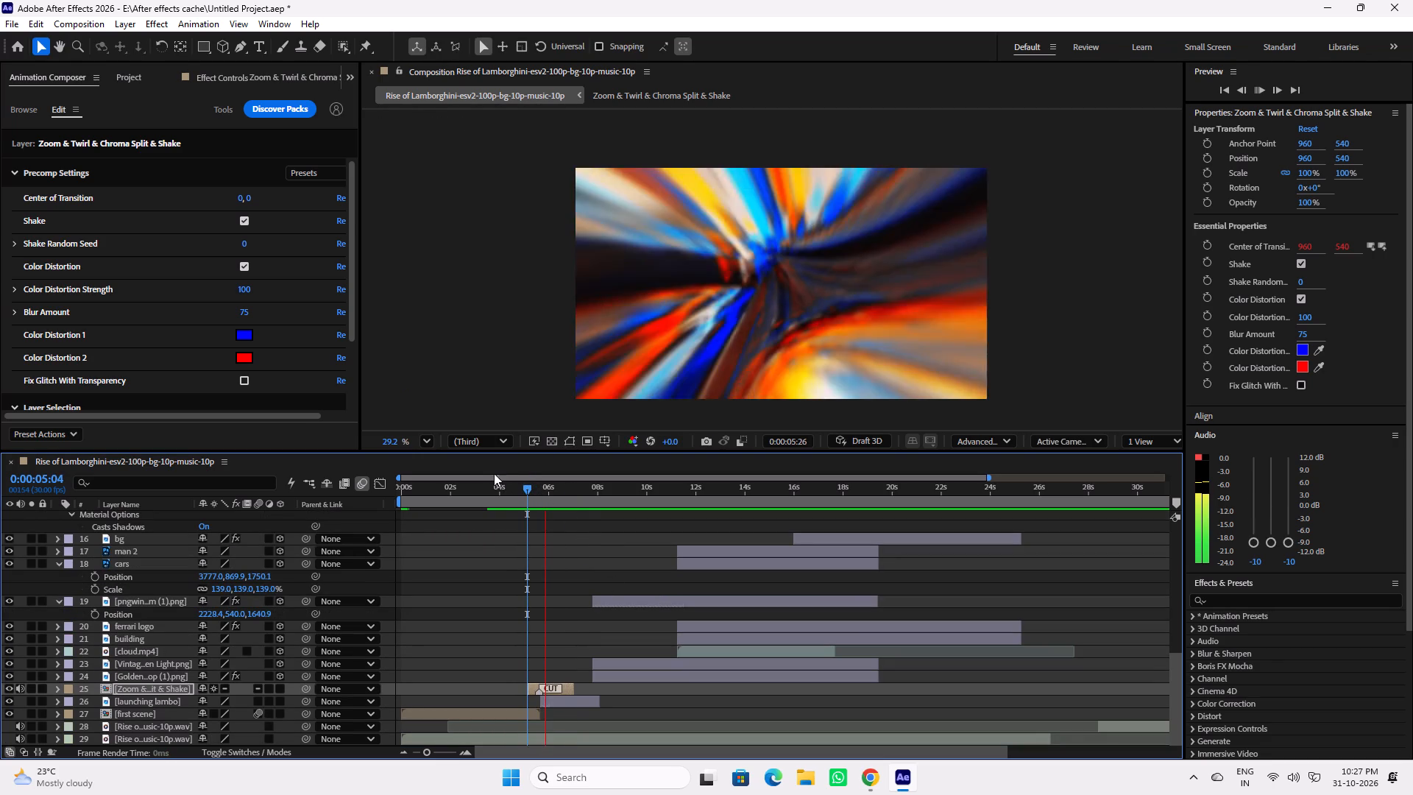
pyautogui.press('space')
pyautogui.moveTo(523, 490); pyautogui.dragTo(540, 492)
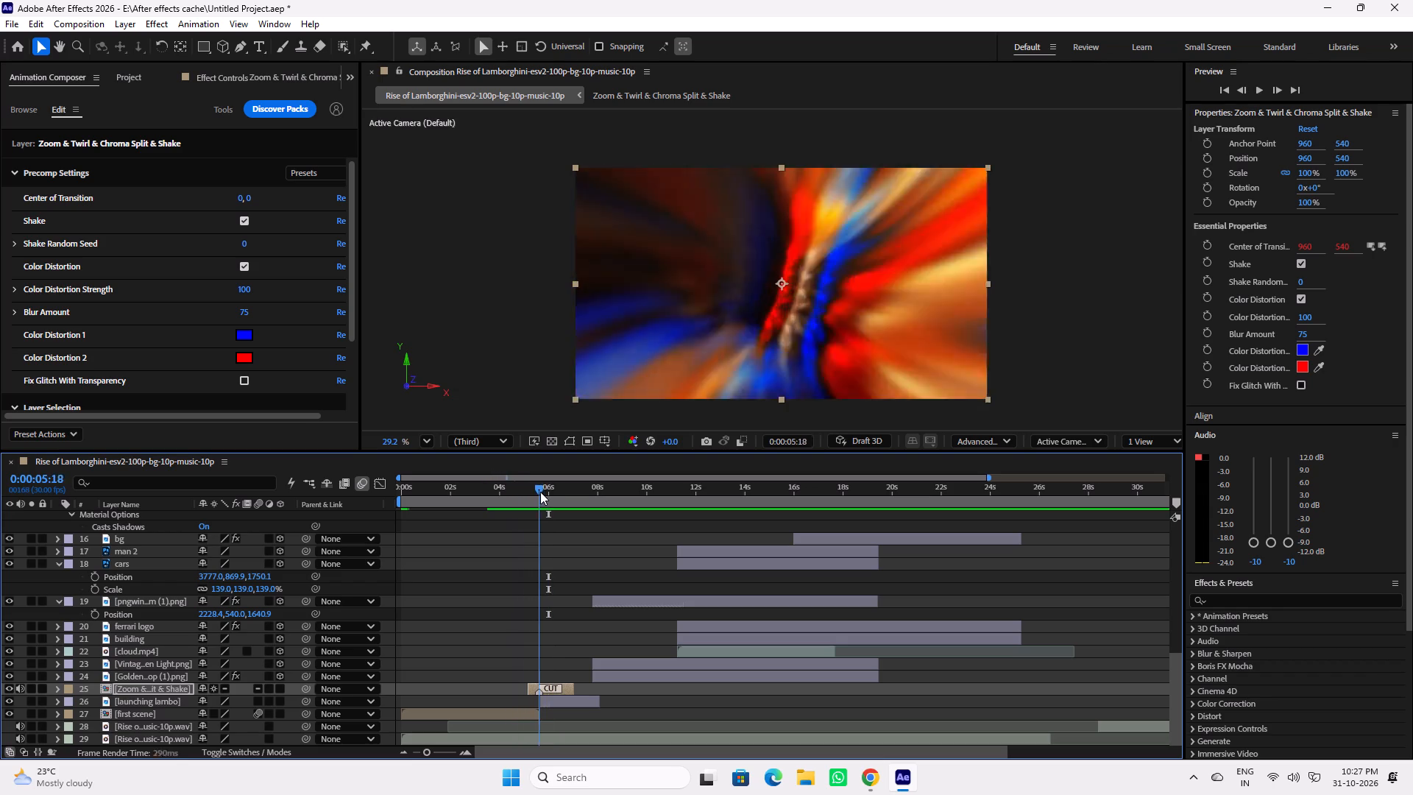
pyautogui.moveTo(540, 492); pyautogui.dragTo(542, 492)
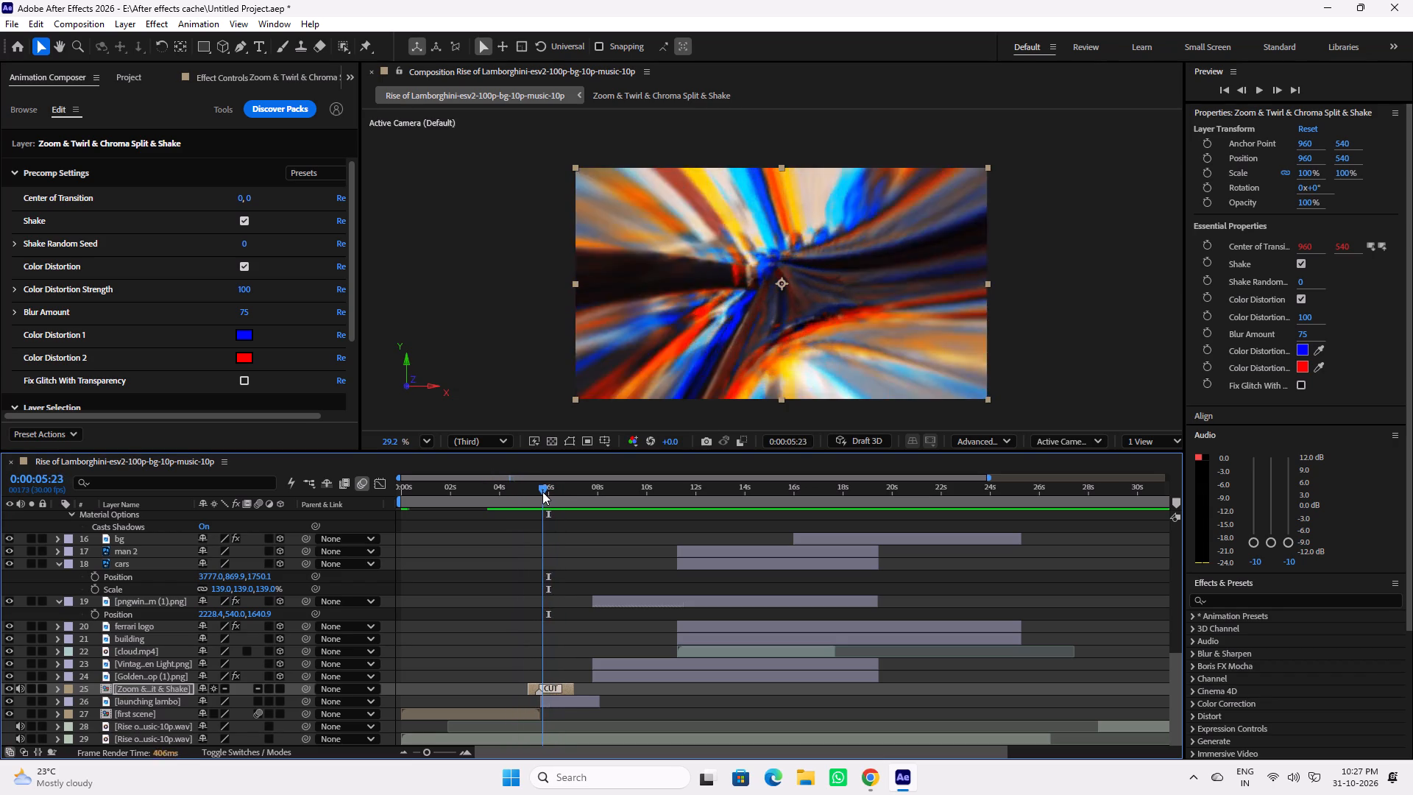
pyautogui.moveTo(542, 492); pyautogui.dragTo(534, 492)
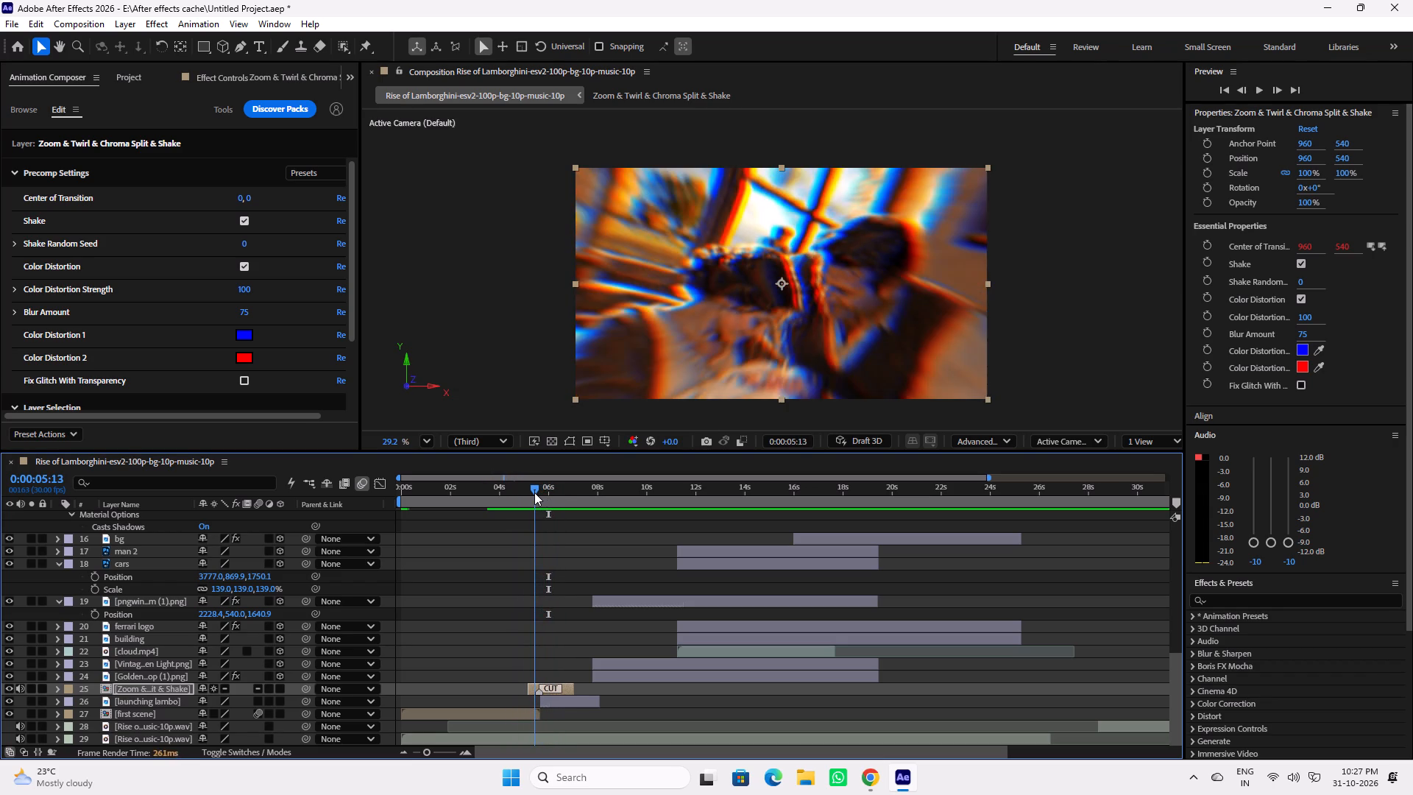
pyautogui.moveTo(534, 492); pyautogui.dragTo(542, 492)
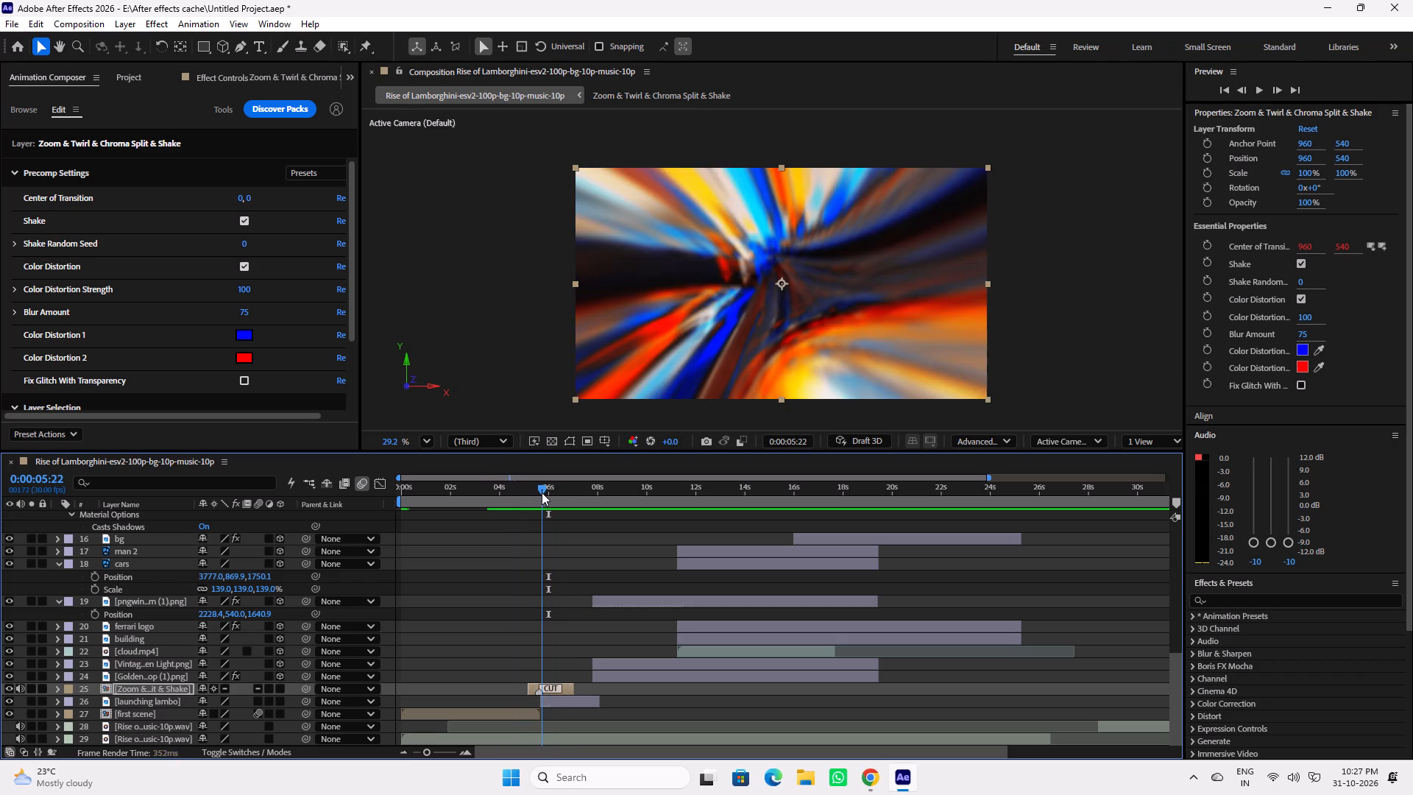
pyautogui.moveTo(542, 492); pyautogui.dragTo(544, 492)
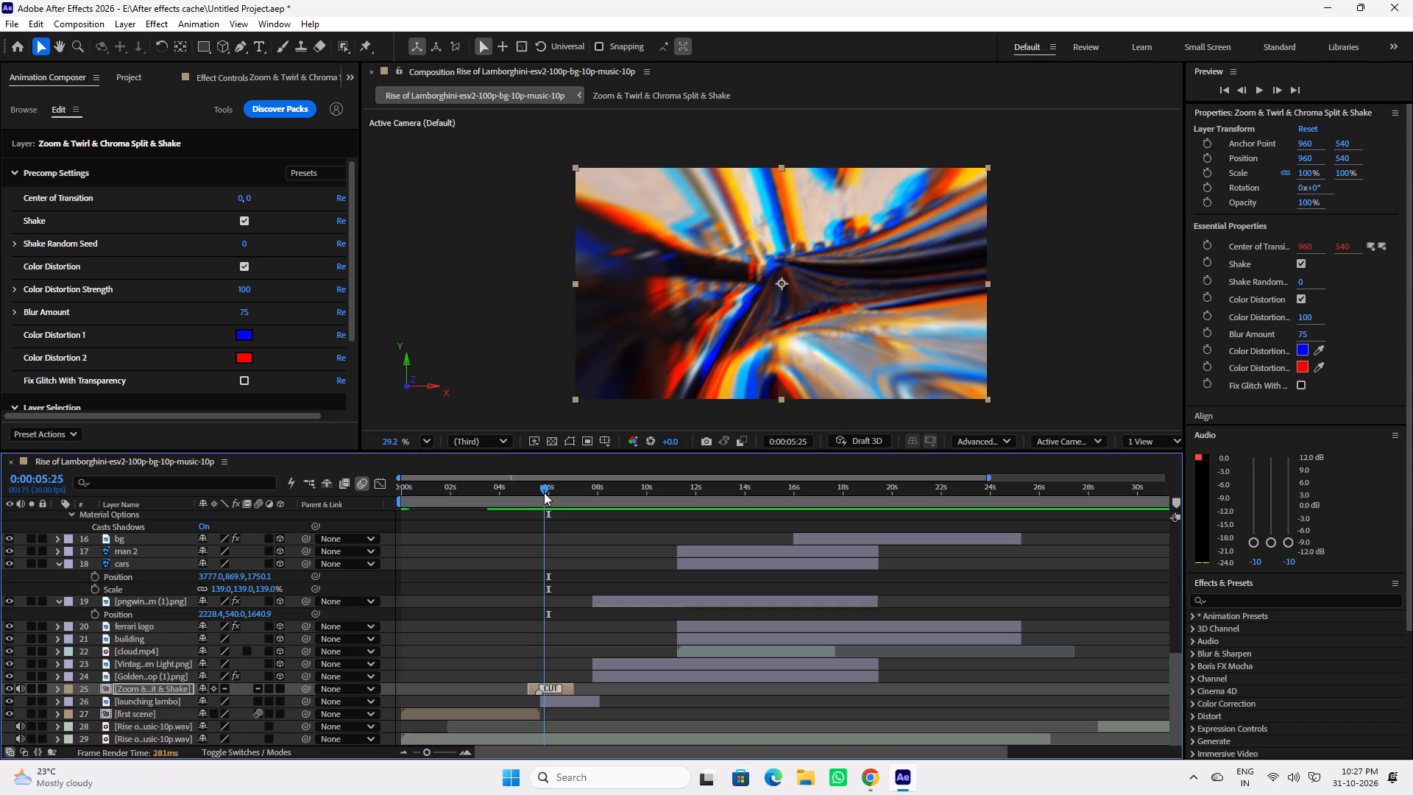
pyautogui.moveTo(544, 492); pyautogui.dragTo(560, 493)
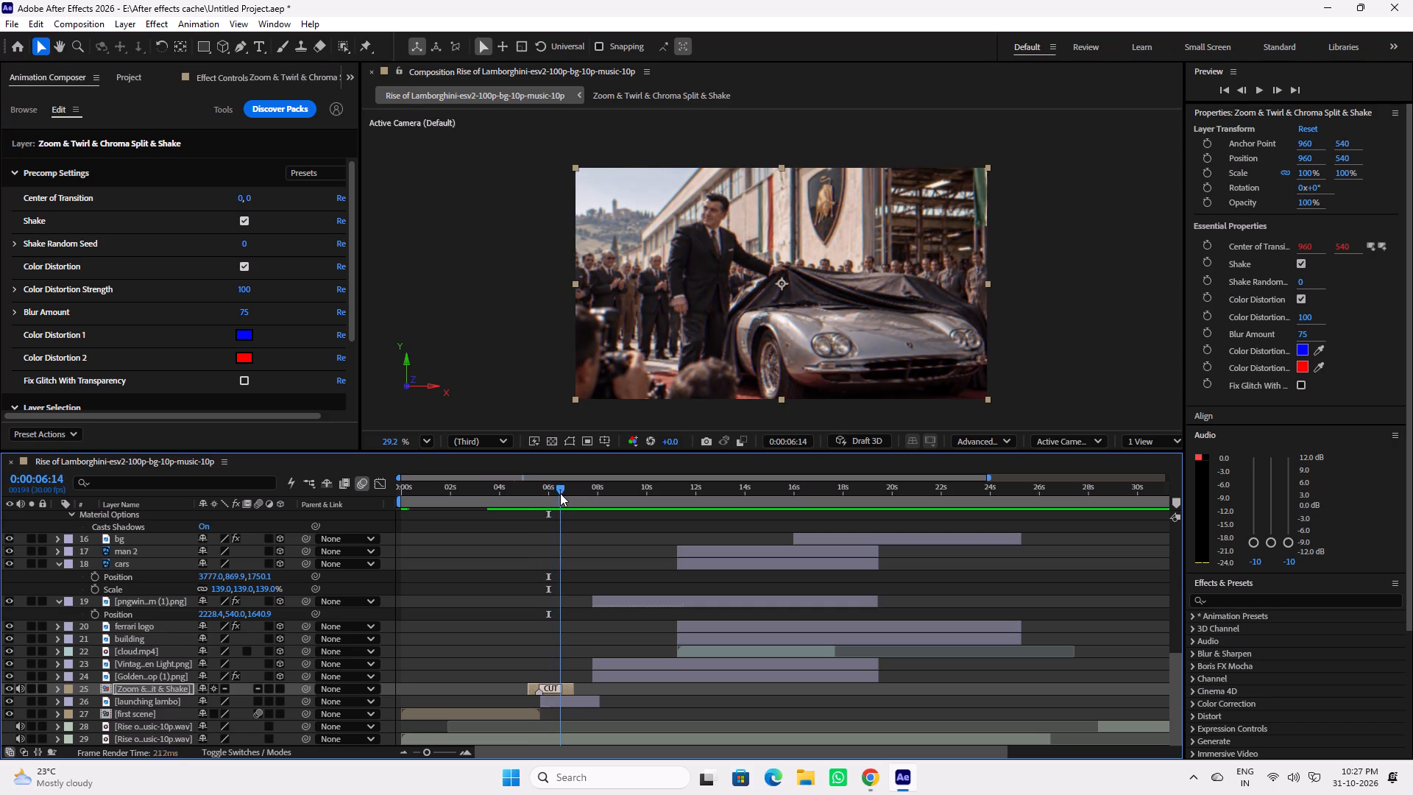
pyautogui.moveTo(560, 493); pyautogui.dragTo(553, 494)
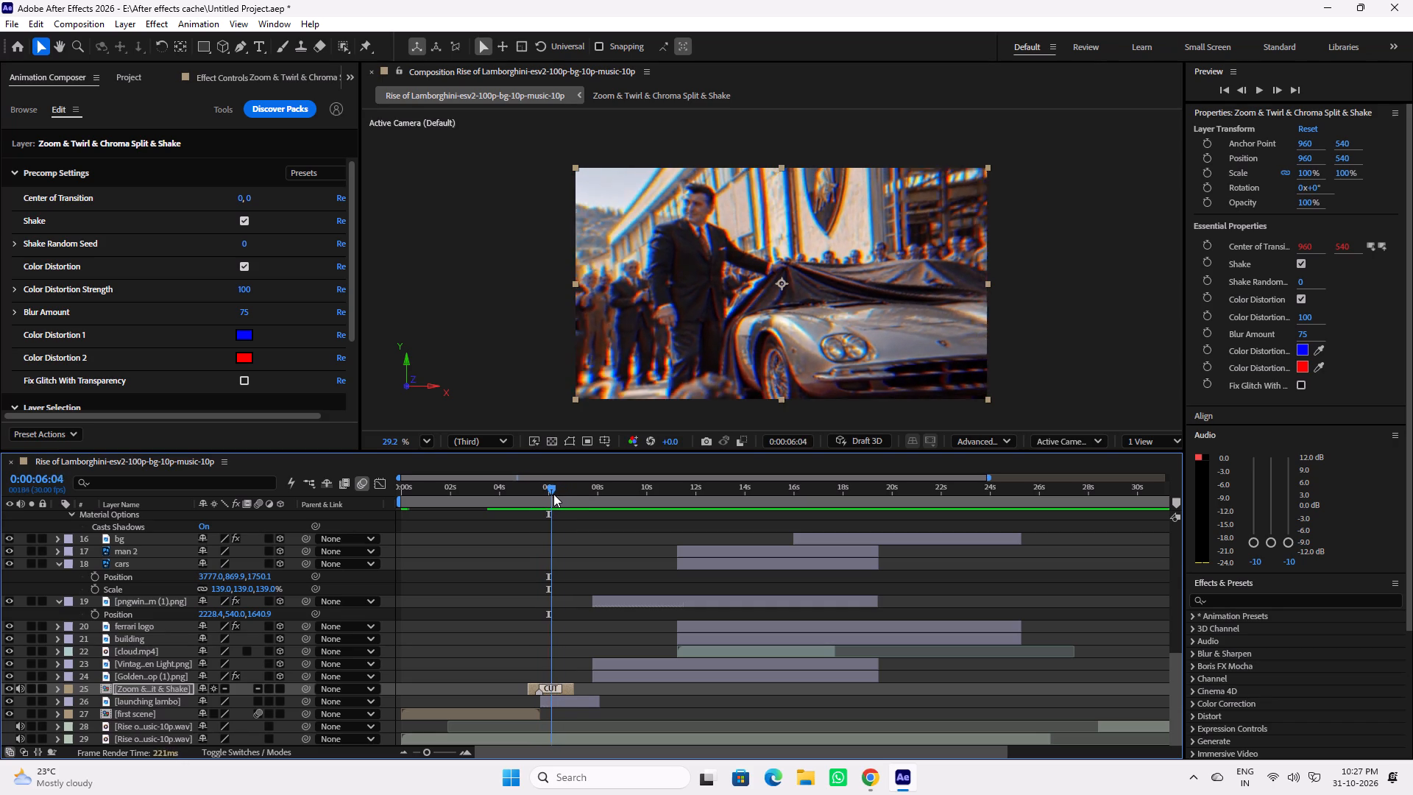
pyautogui.moveTo(553, 494); pyautogui.dragTo(522, 496)
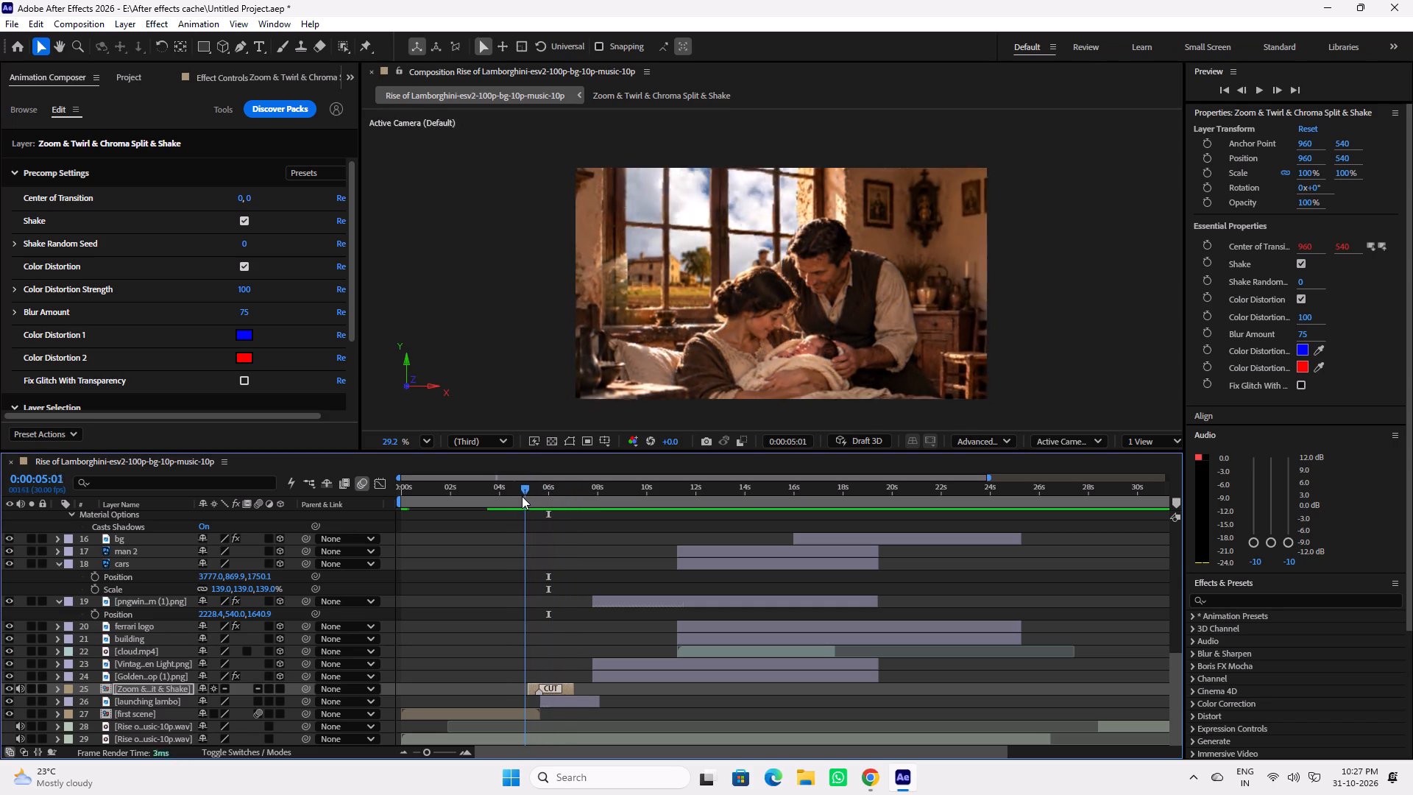
pyautogui.moveTo(522, 496); pyautogui.dragTo(532, 498)
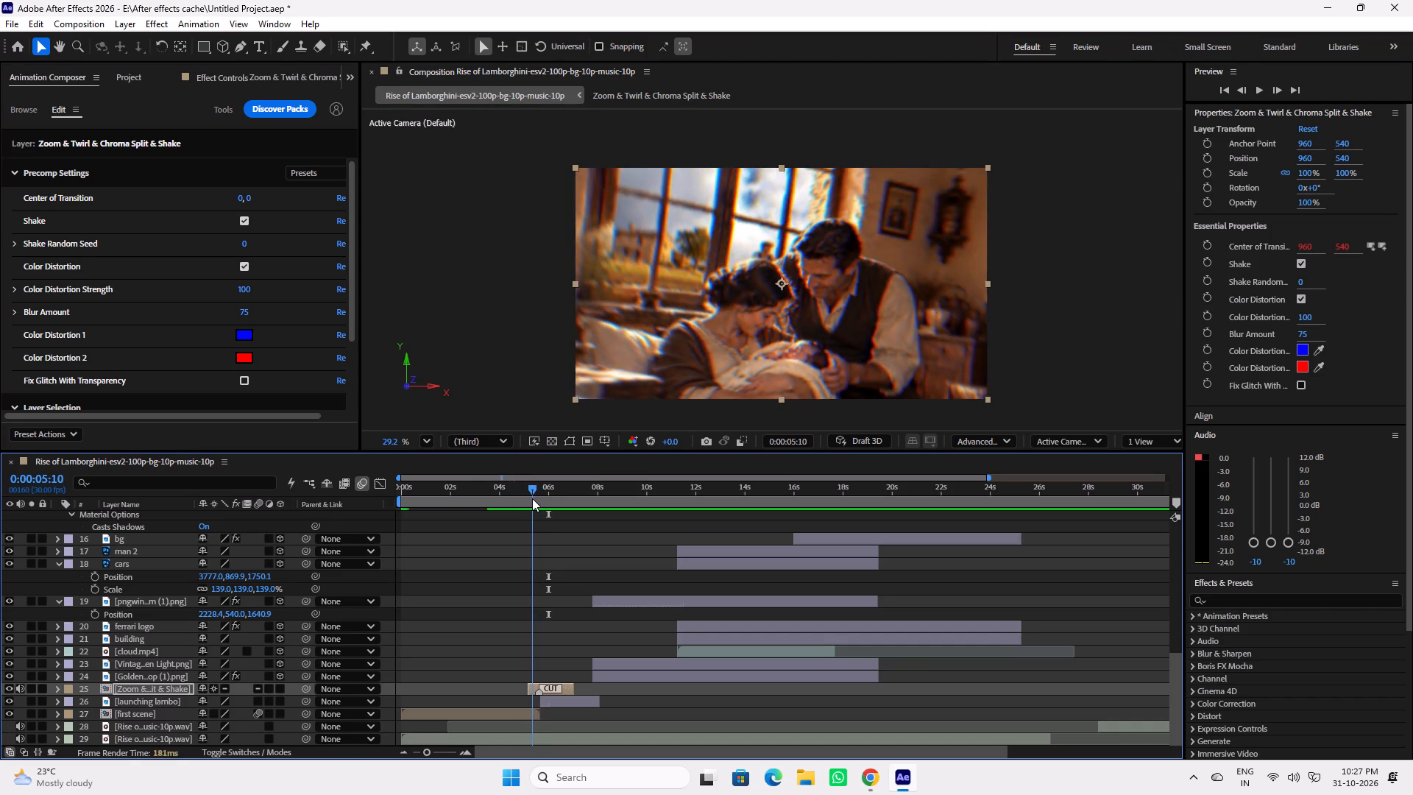
pyautogui.moveTo(532, 498); pyautogui.dragTo(528, 498)
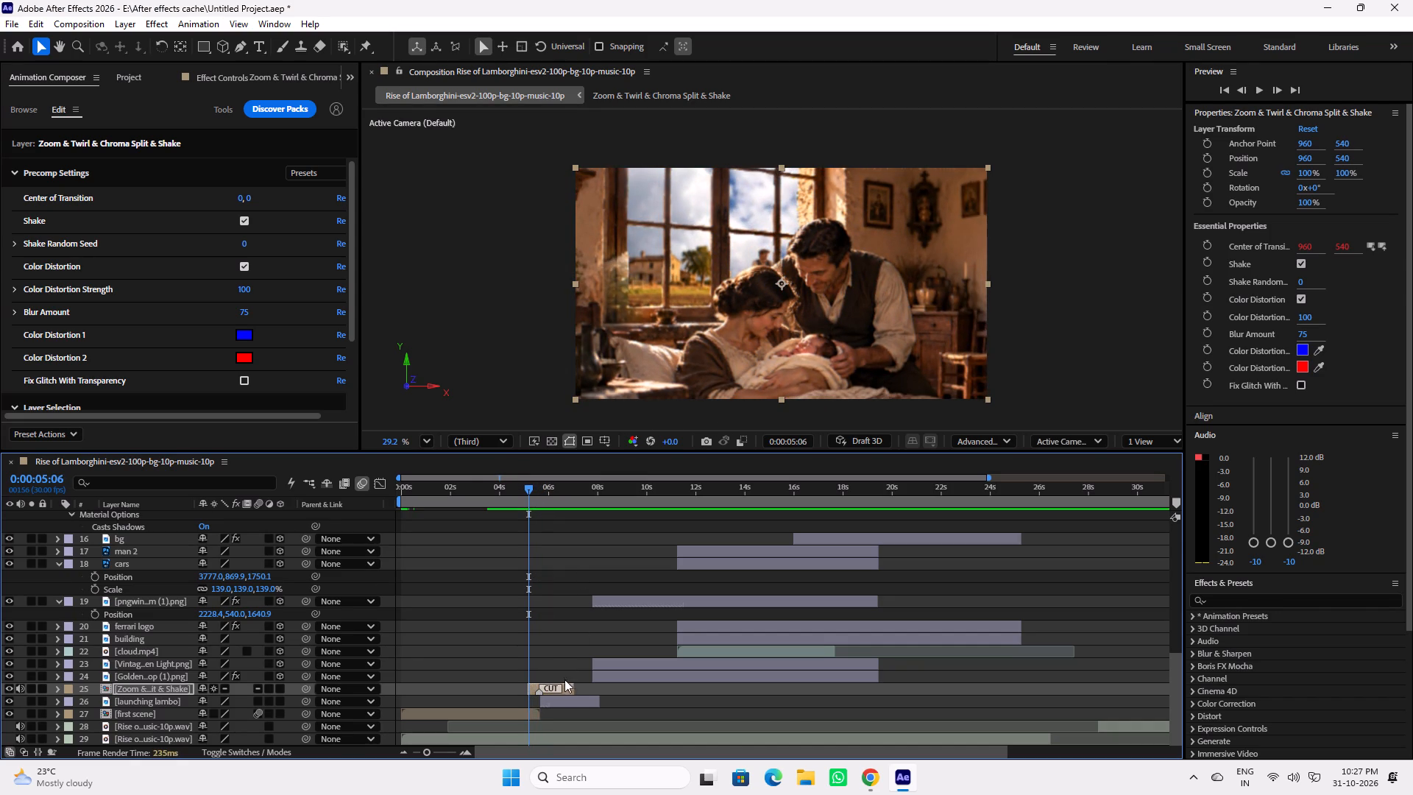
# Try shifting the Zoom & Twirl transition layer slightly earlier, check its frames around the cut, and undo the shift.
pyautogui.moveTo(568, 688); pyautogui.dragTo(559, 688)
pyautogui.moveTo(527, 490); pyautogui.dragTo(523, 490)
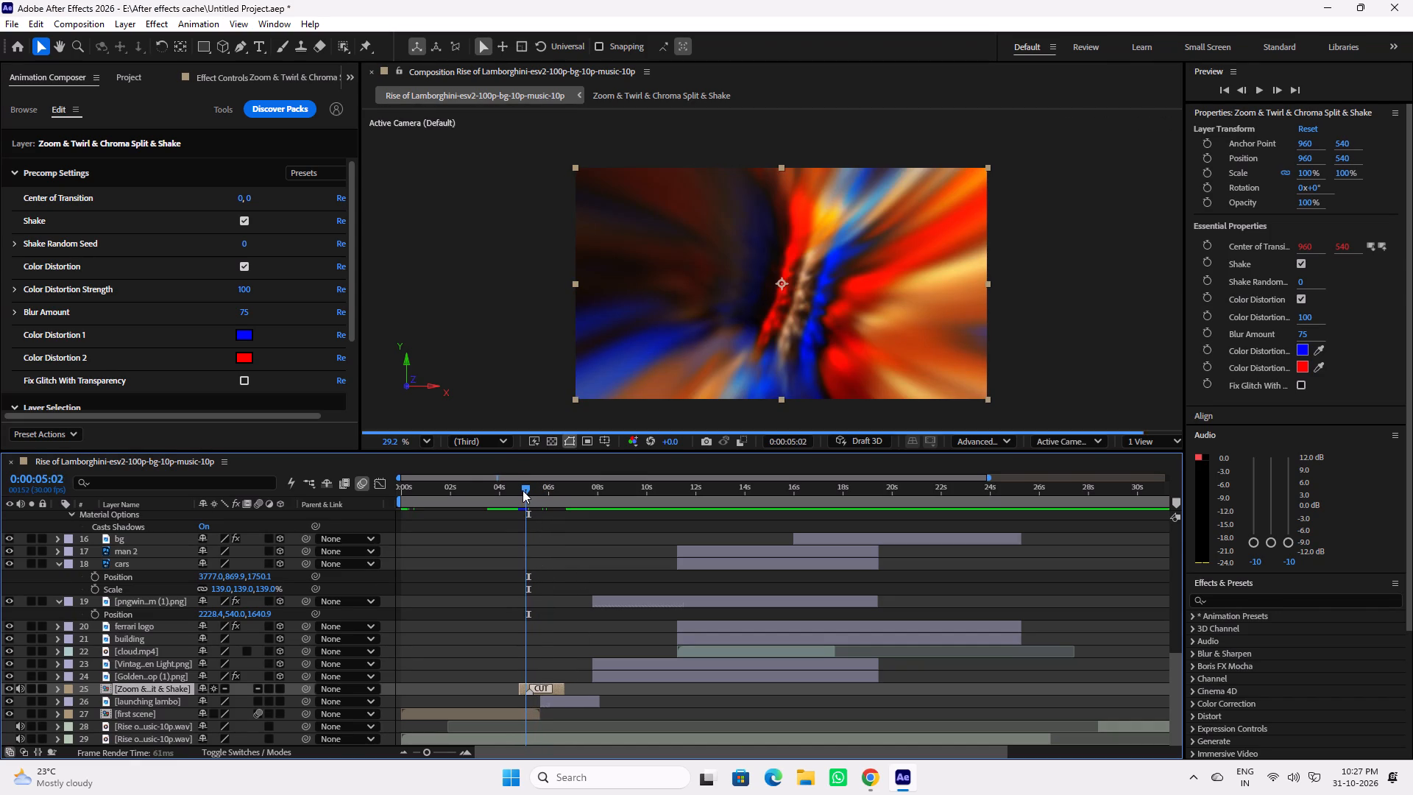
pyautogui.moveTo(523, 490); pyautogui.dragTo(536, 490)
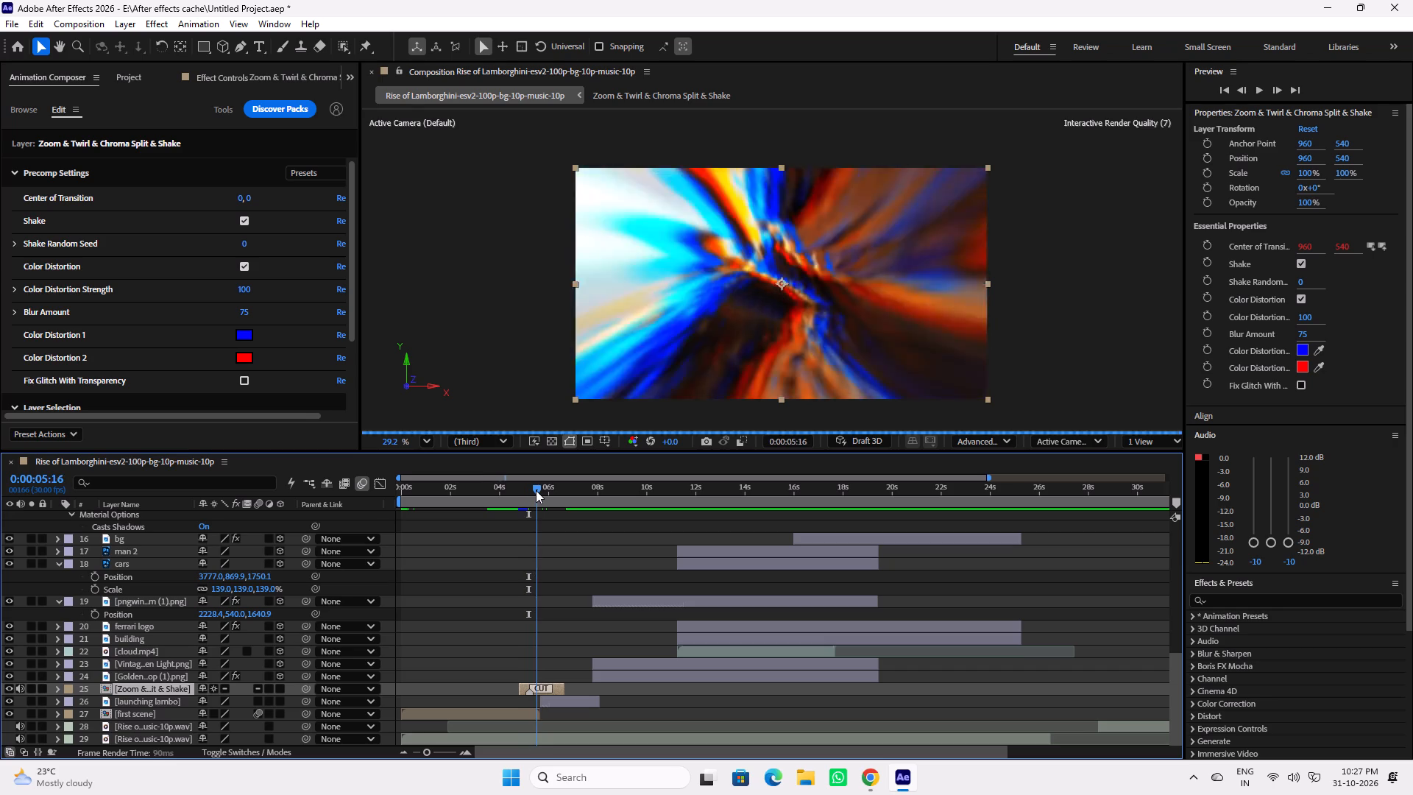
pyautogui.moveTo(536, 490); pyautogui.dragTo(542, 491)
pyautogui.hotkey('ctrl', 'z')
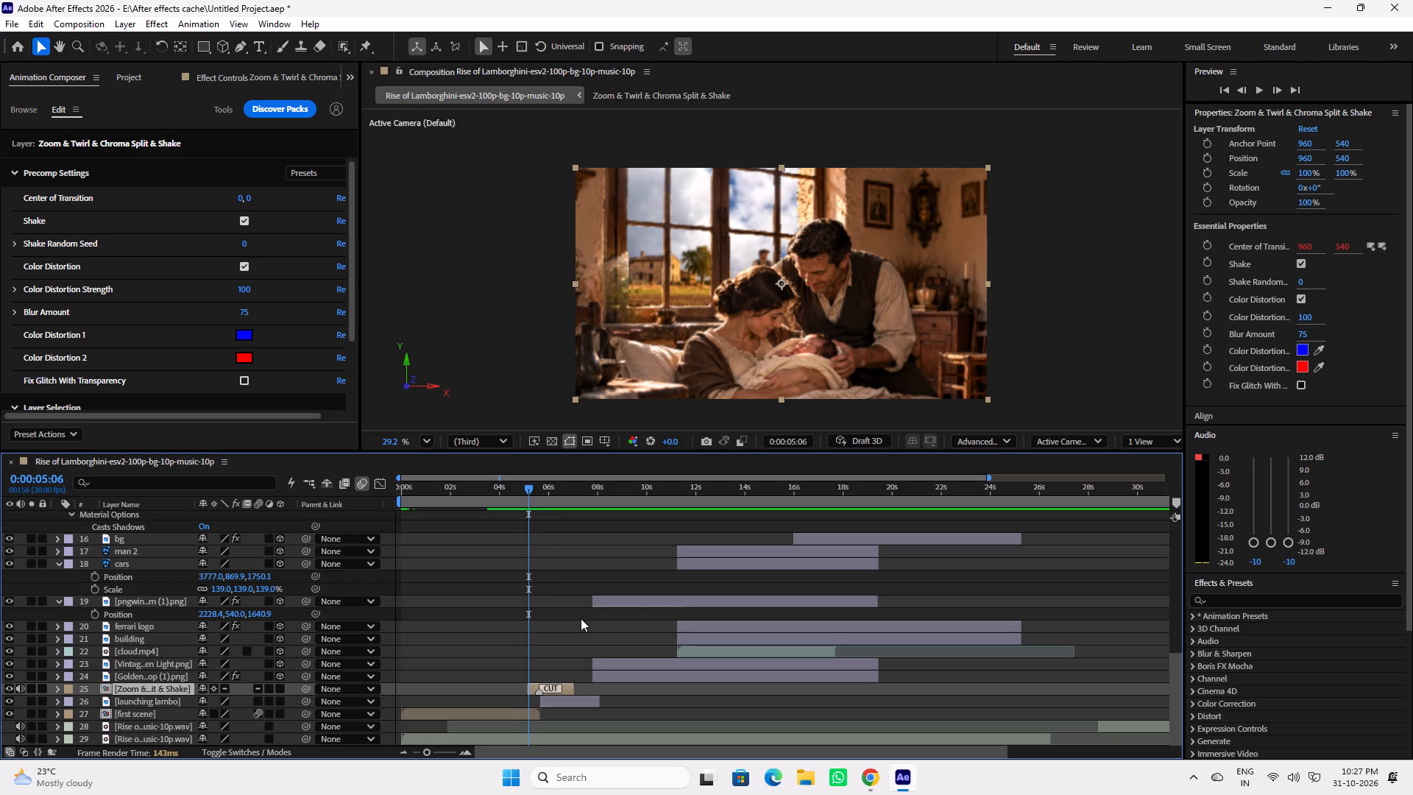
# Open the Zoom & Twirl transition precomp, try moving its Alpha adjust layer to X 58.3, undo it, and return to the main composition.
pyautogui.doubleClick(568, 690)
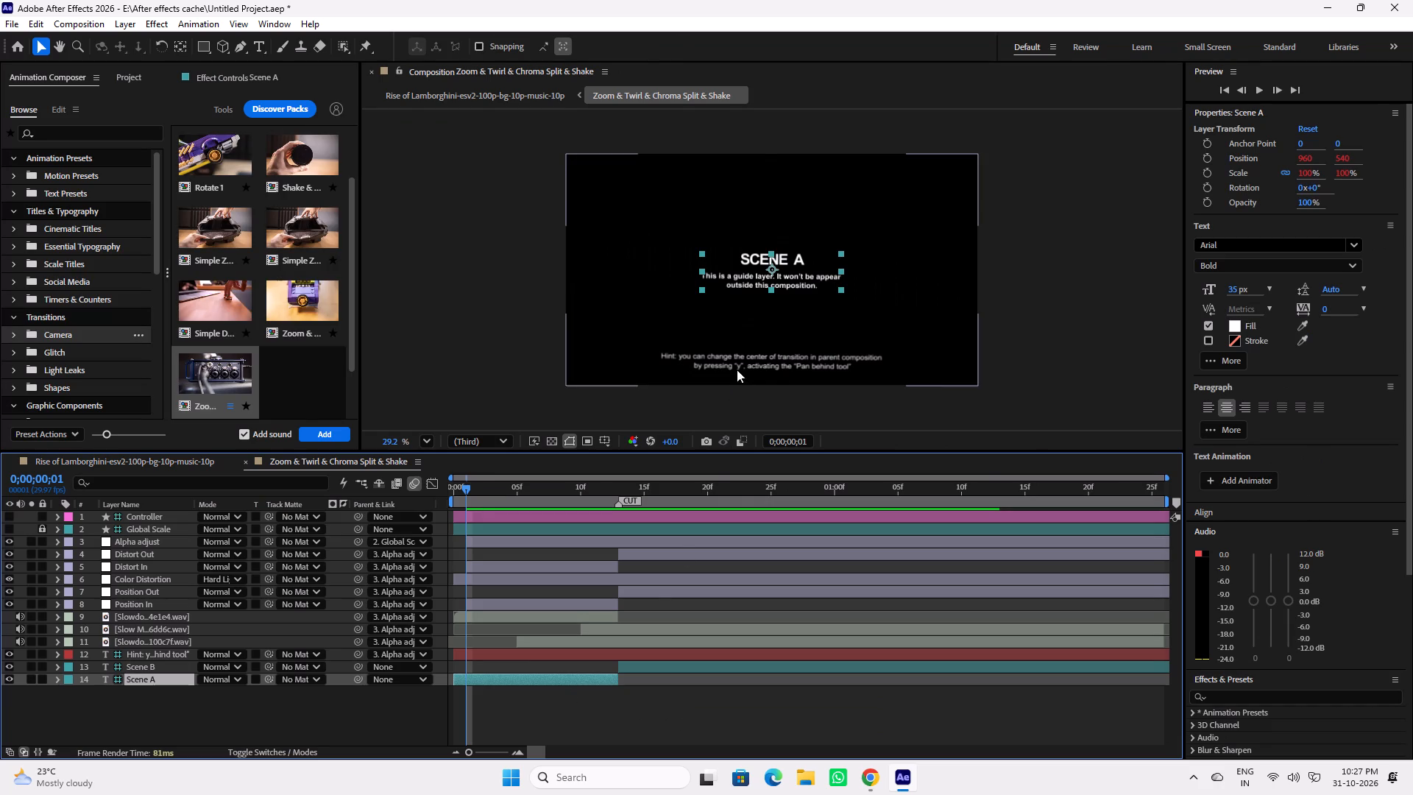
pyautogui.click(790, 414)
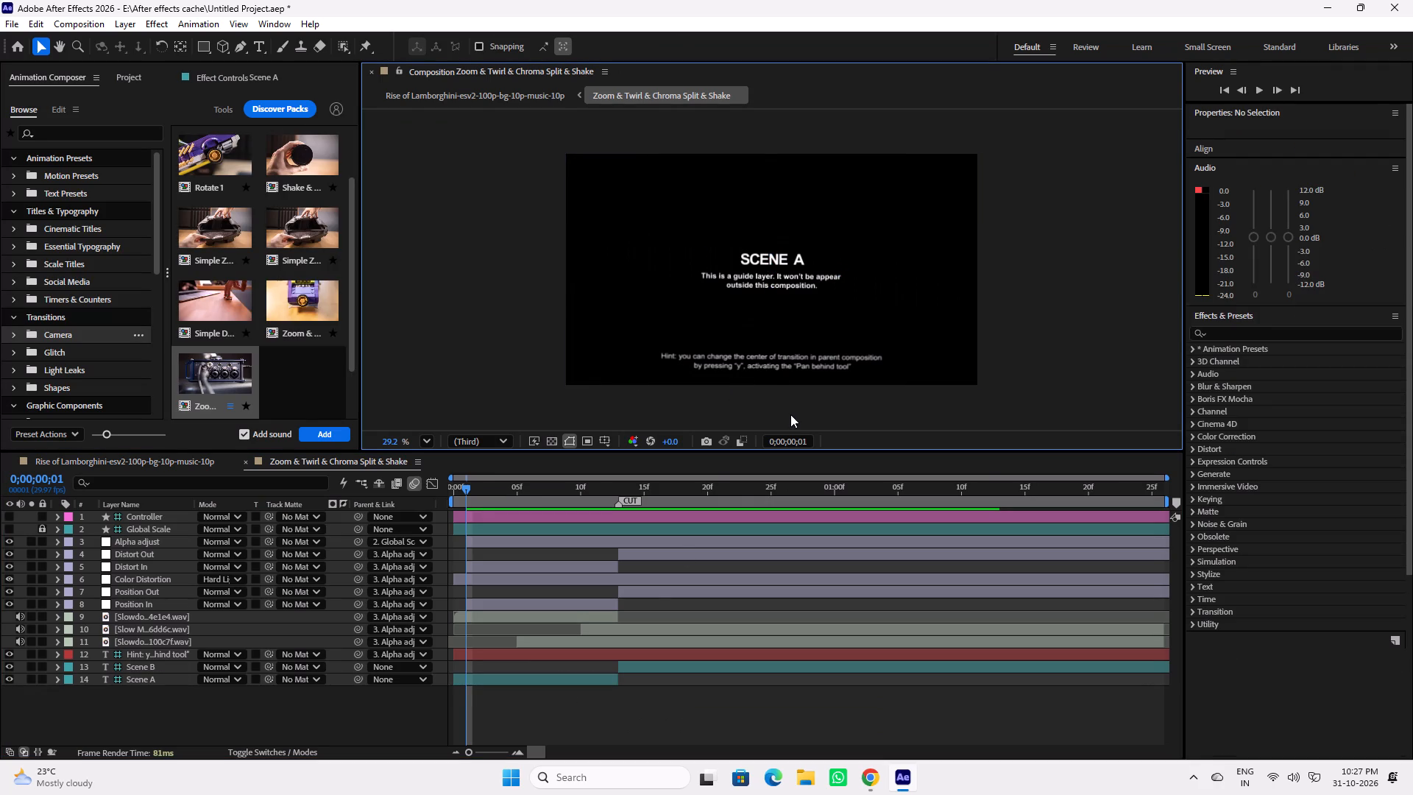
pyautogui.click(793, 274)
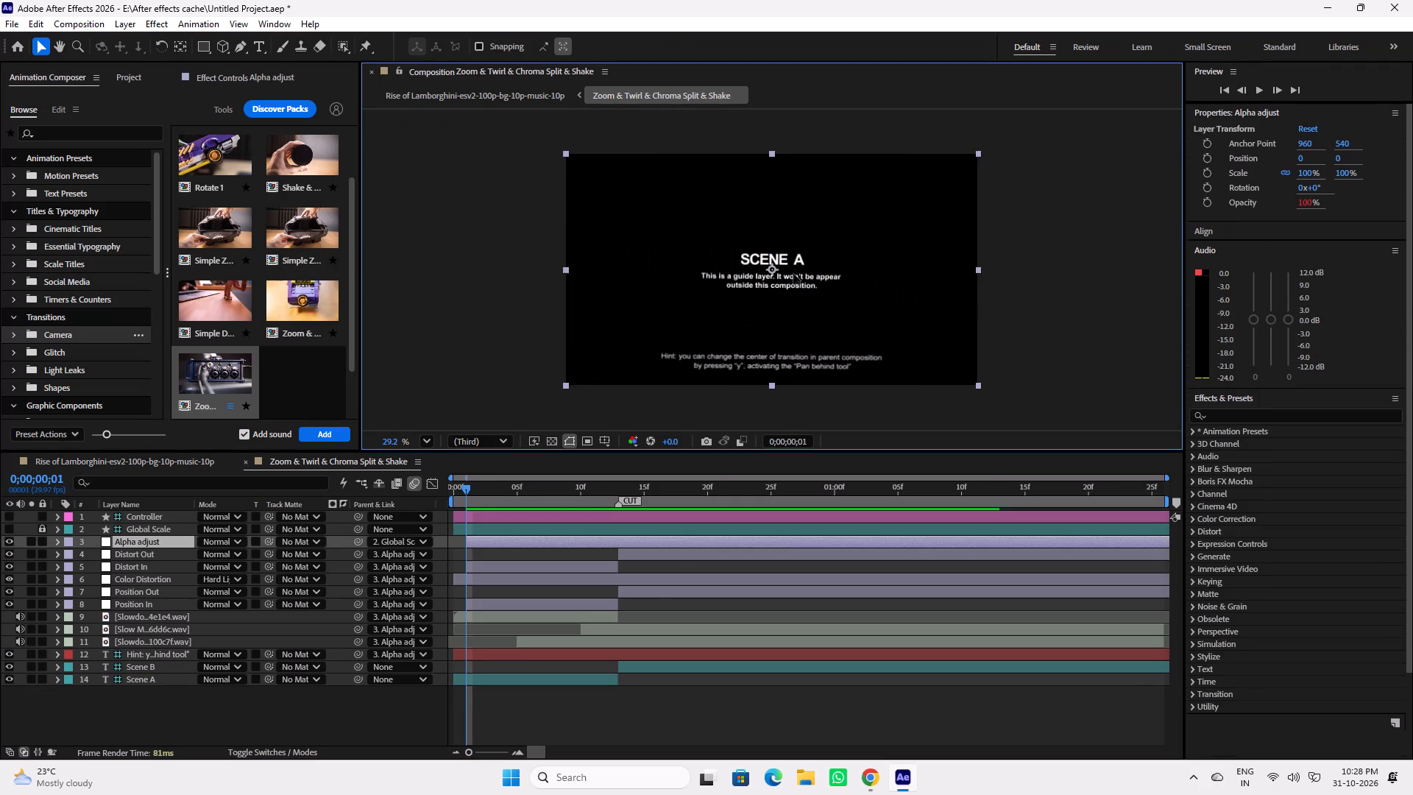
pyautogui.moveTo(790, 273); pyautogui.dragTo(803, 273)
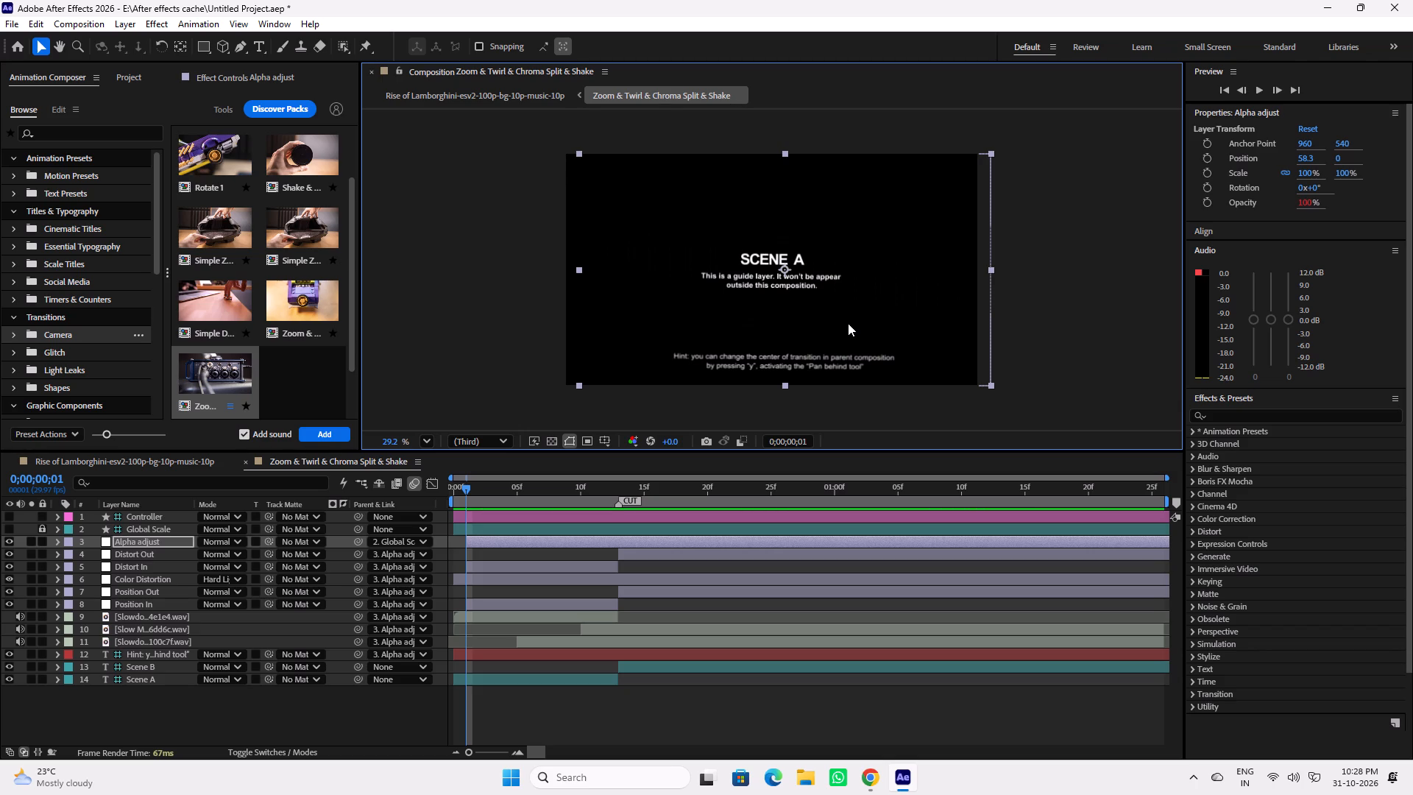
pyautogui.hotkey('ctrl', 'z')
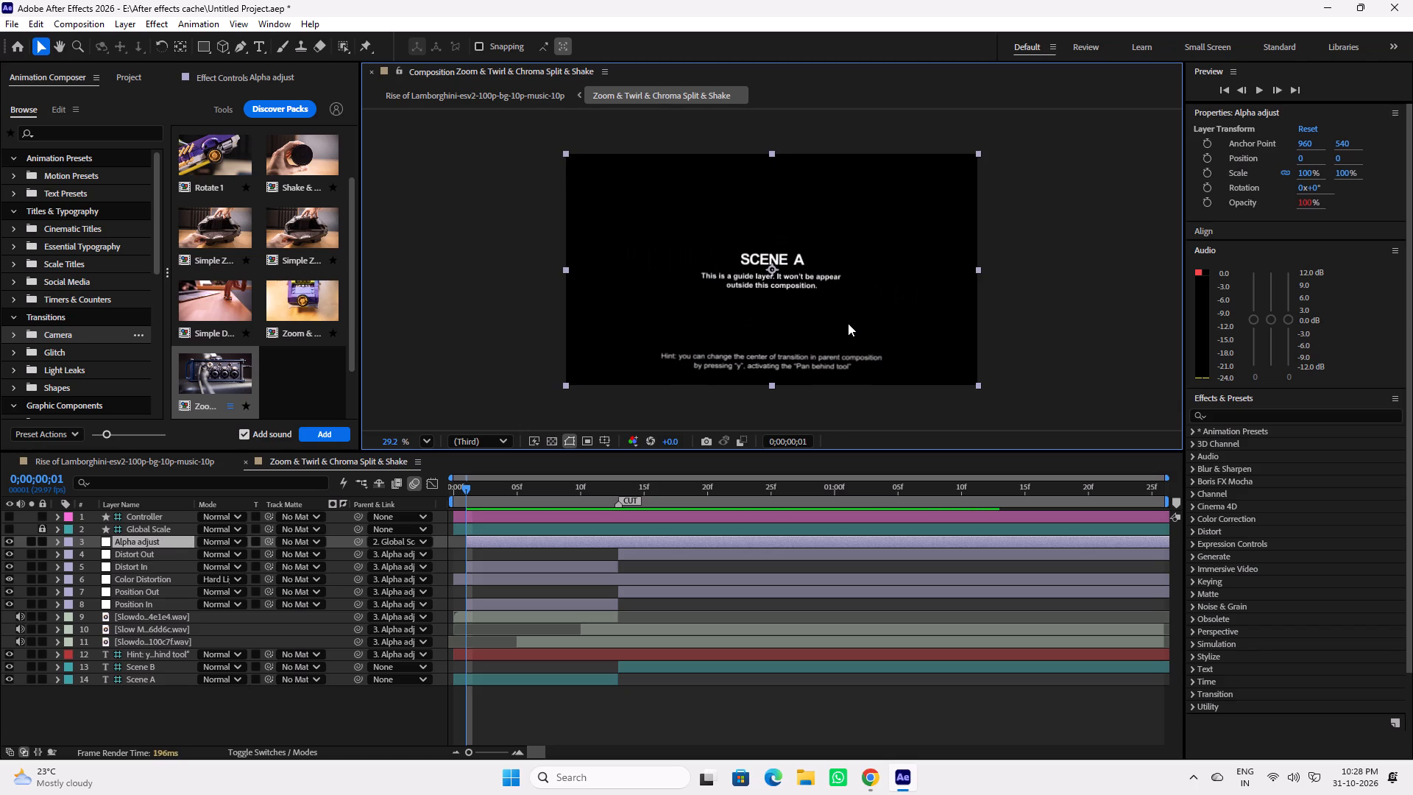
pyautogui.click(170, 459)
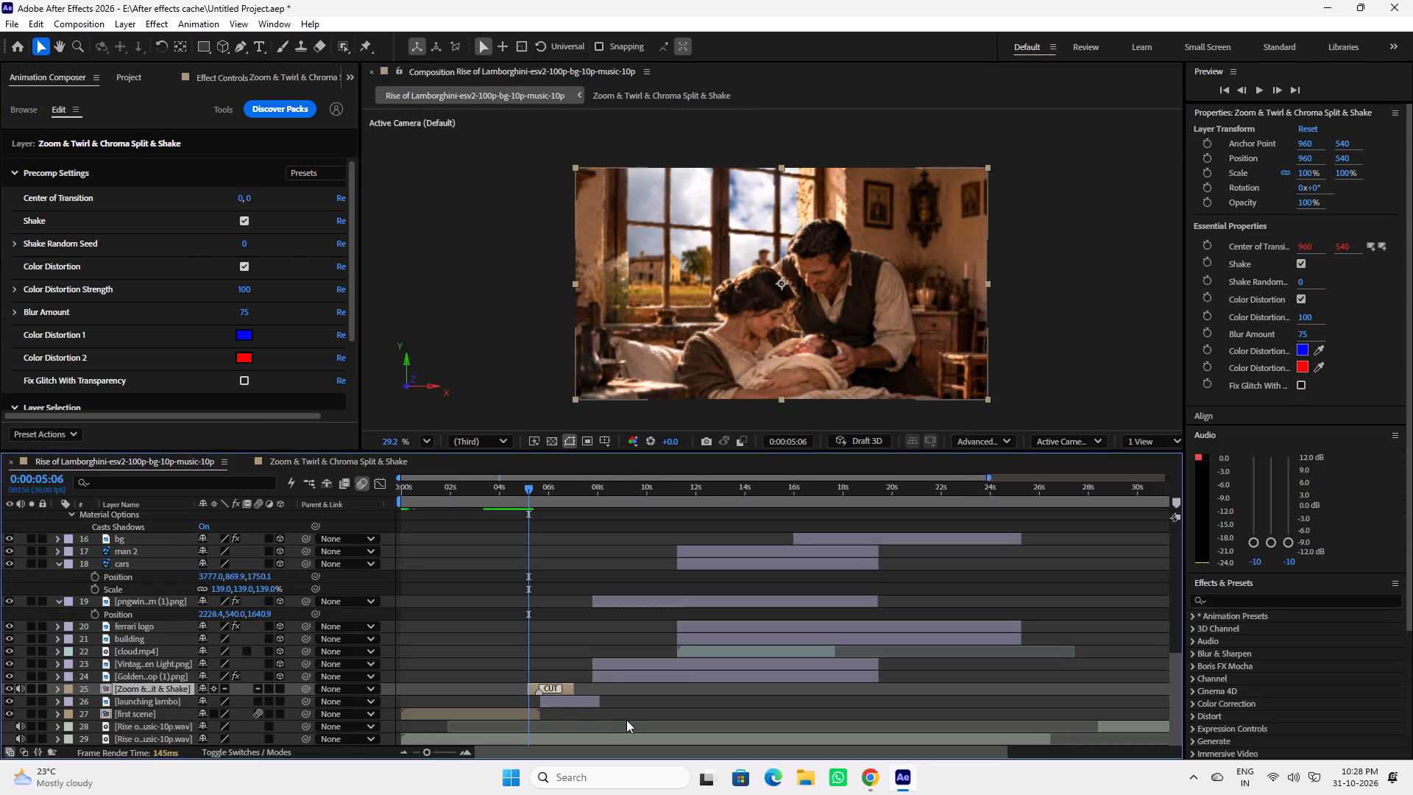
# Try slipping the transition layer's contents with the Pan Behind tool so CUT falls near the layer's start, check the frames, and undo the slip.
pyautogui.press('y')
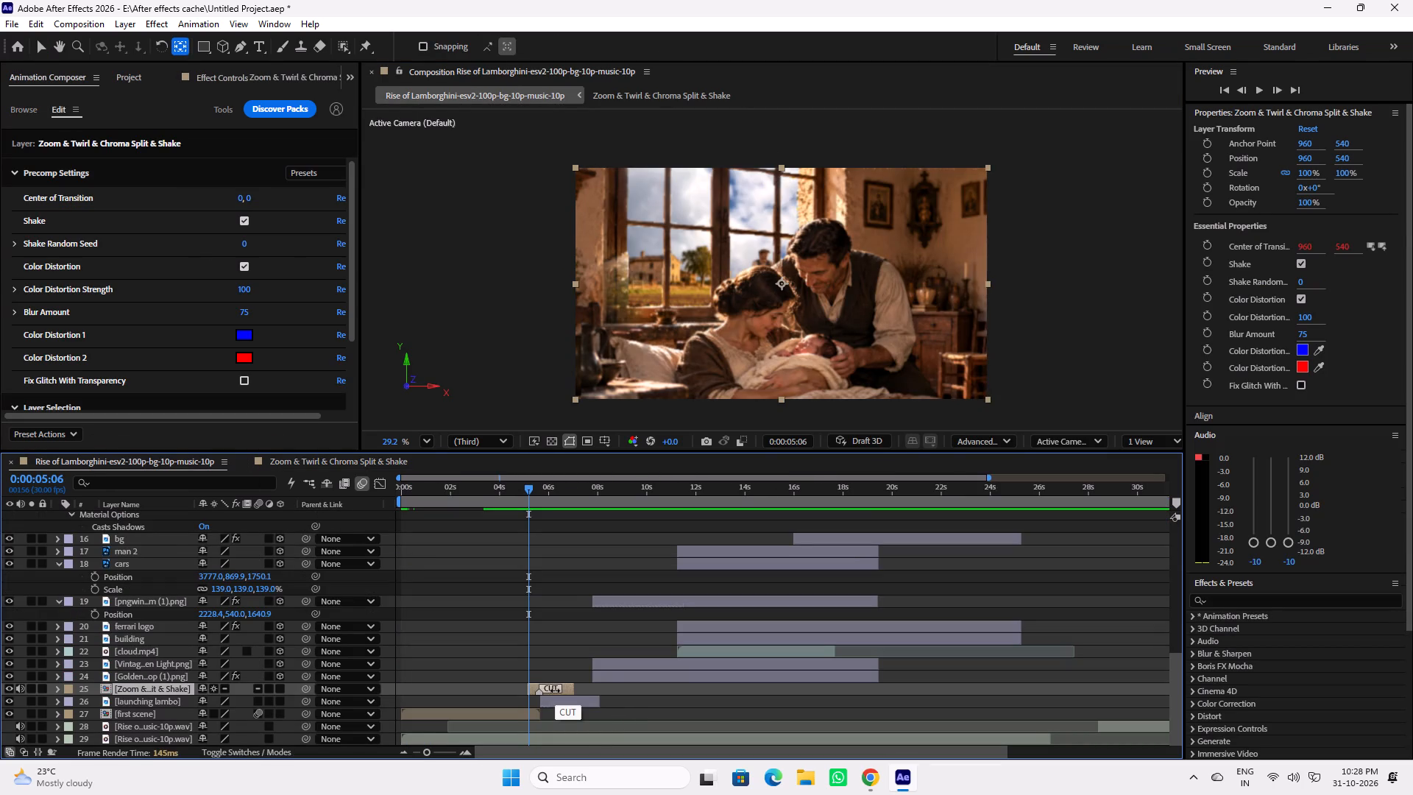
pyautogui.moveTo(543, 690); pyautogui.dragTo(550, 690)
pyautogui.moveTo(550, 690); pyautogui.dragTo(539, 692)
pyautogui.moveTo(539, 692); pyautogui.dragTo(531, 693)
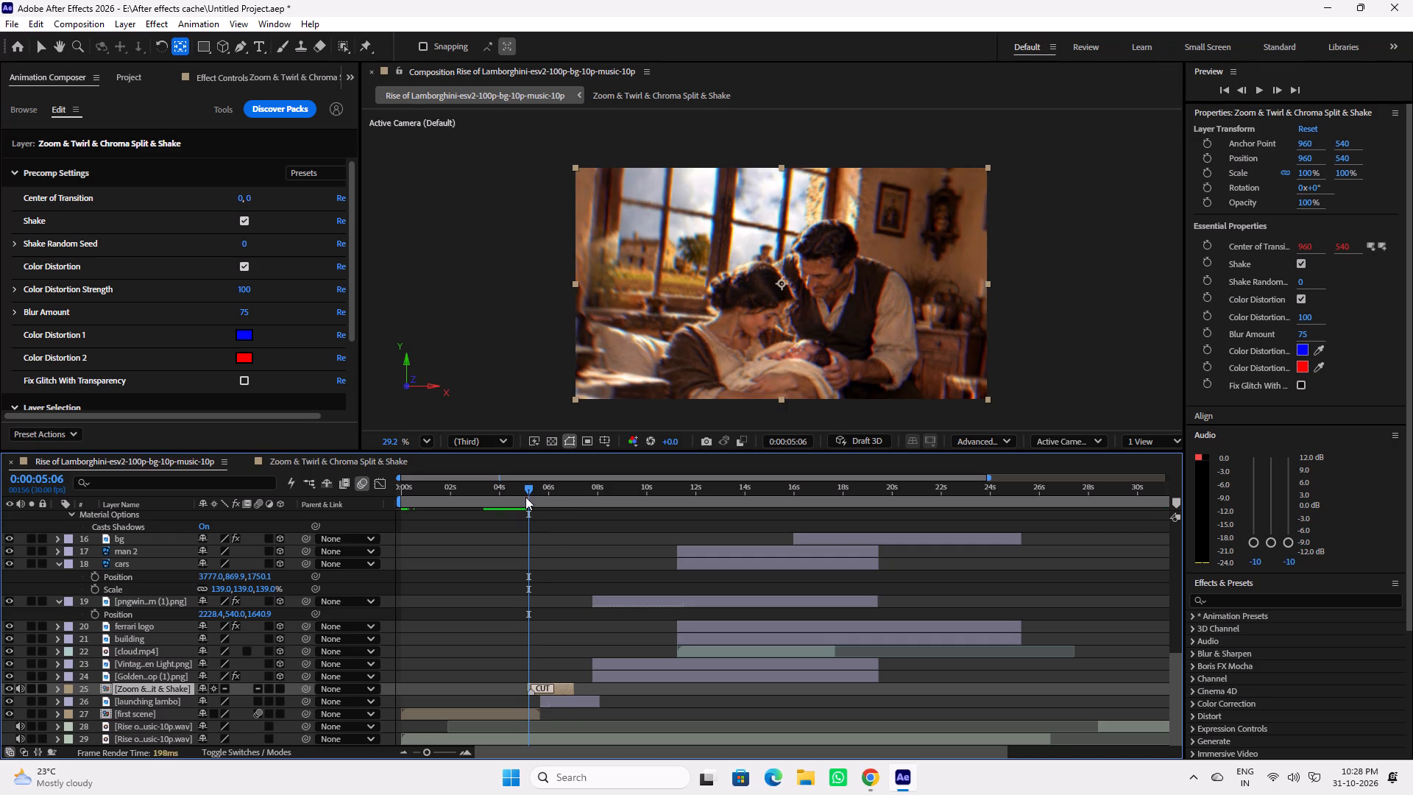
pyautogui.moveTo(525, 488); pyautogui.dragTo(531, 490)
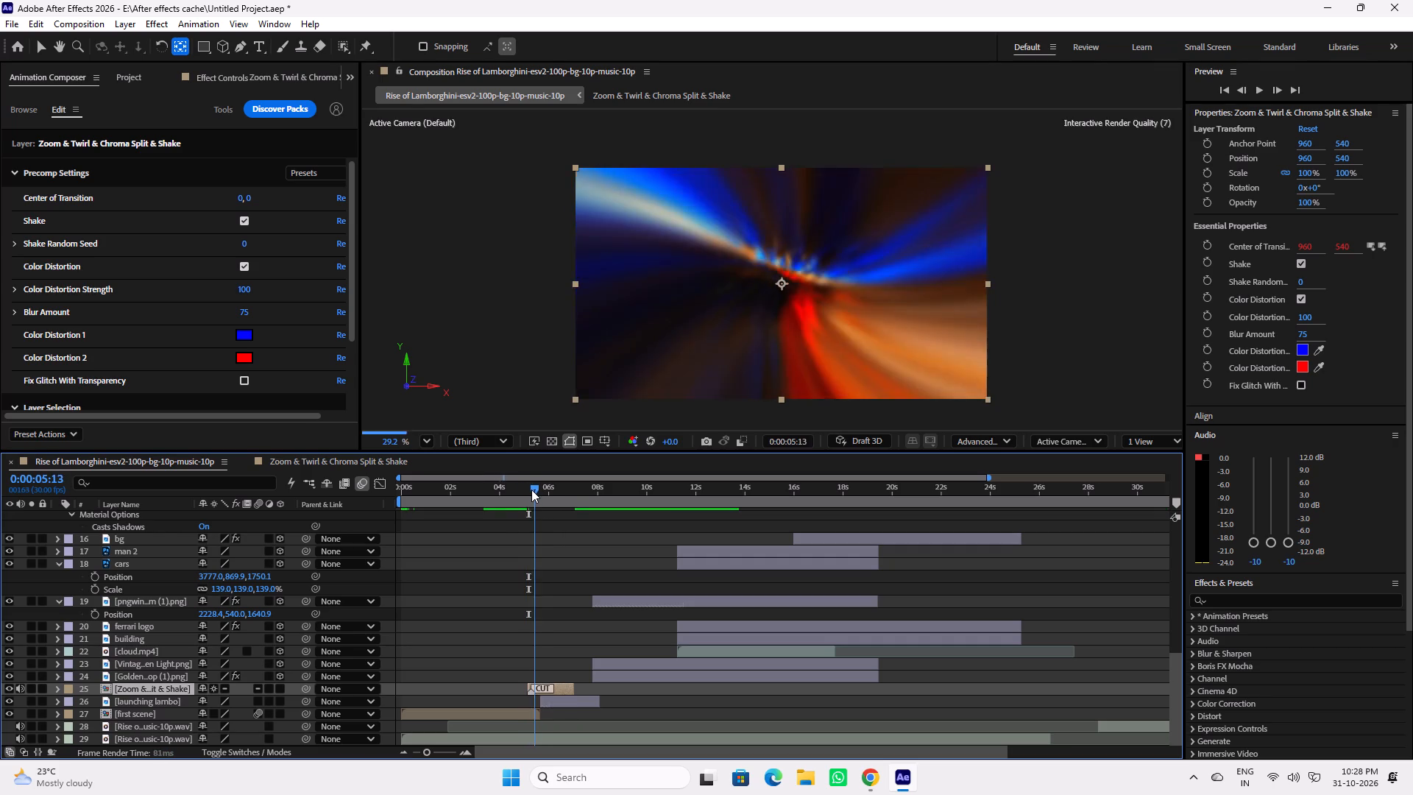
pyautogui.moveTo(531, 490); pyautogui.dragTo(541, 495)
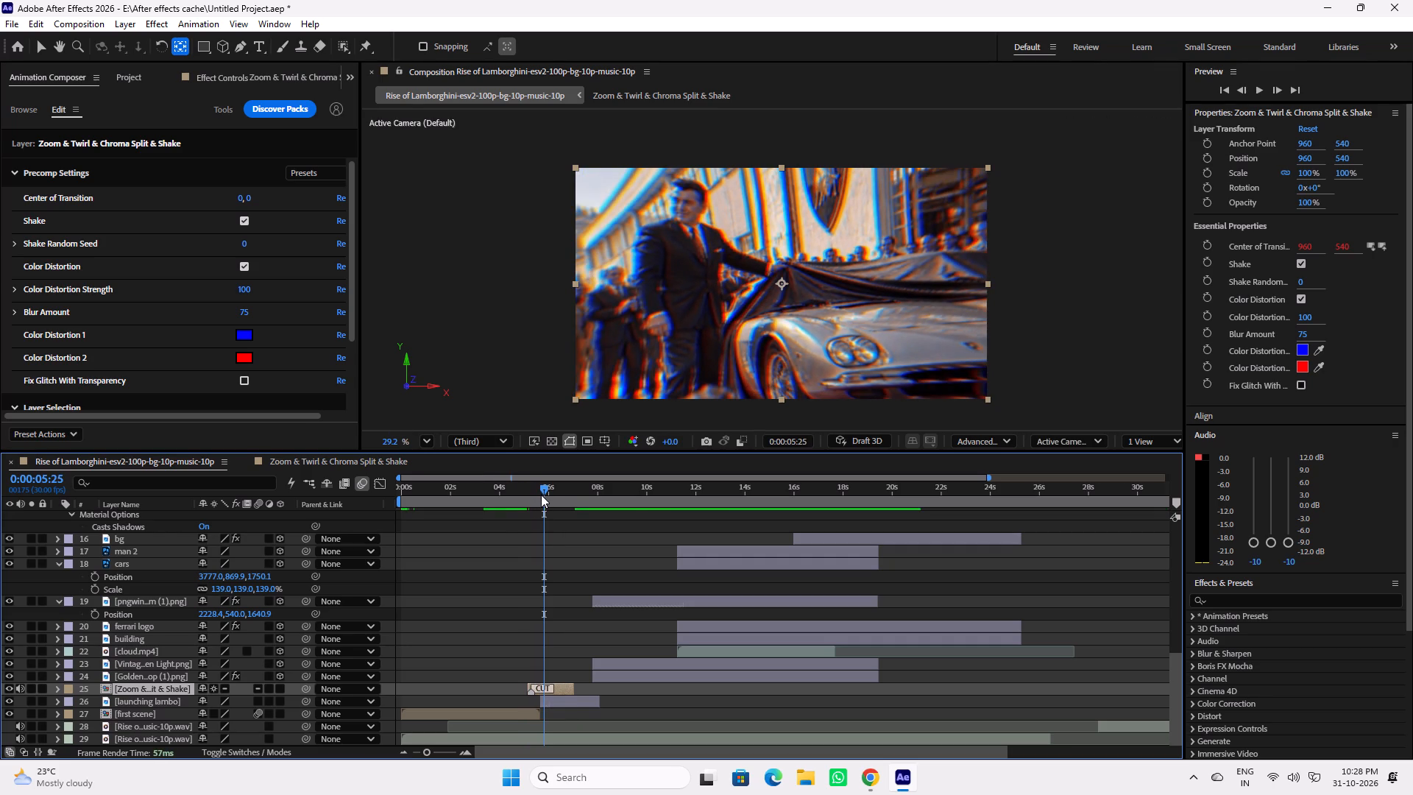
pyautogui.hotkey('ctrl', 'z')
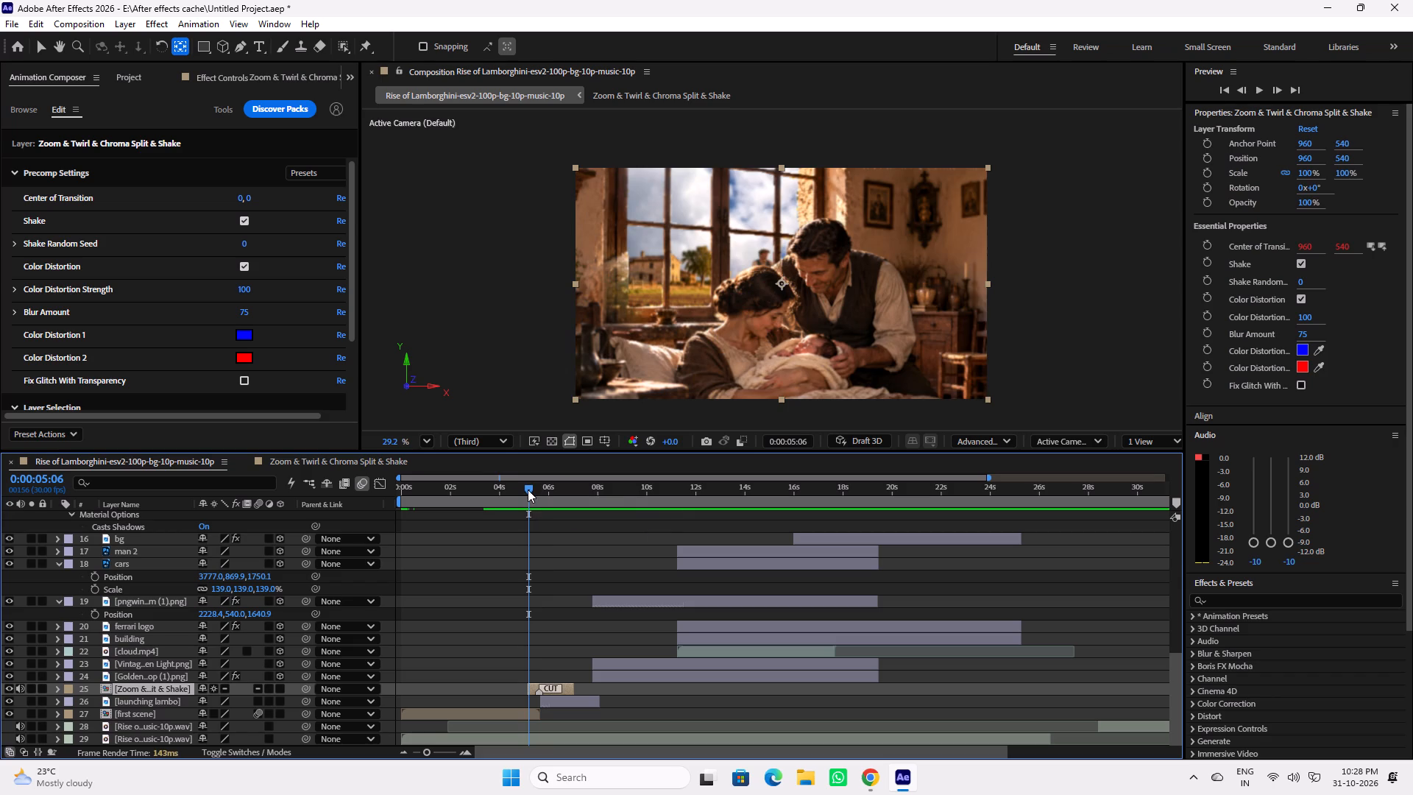
# Examine the Zoom & Twirl transition's frames between 0:00:05:10 and 0:00:06:09 around the scene change.
pyautogui.moveTo(528, 489); pyautogui.dragTo(548, 491)
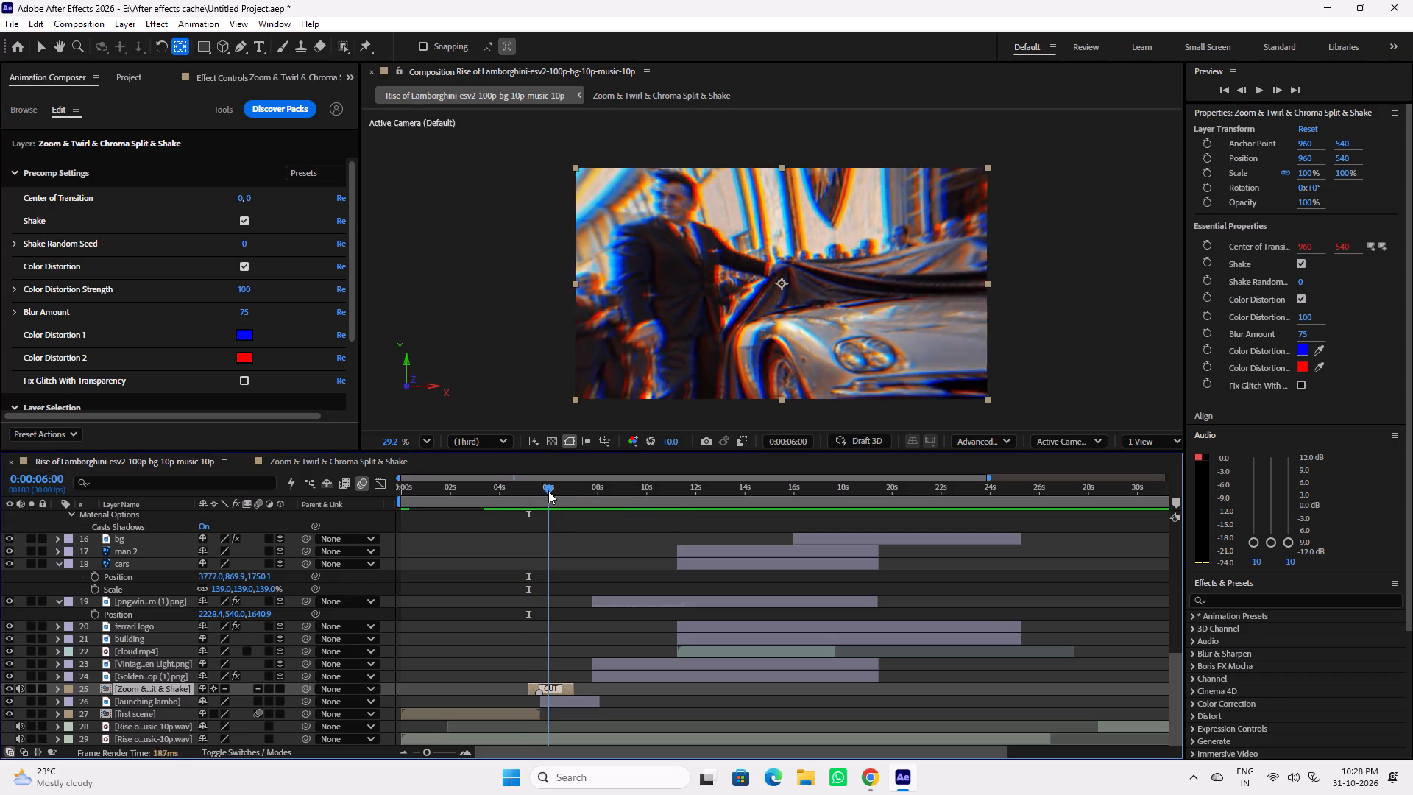
pyautogui.moveTo(548, 491); pyautogui.dragTo(546, 494)
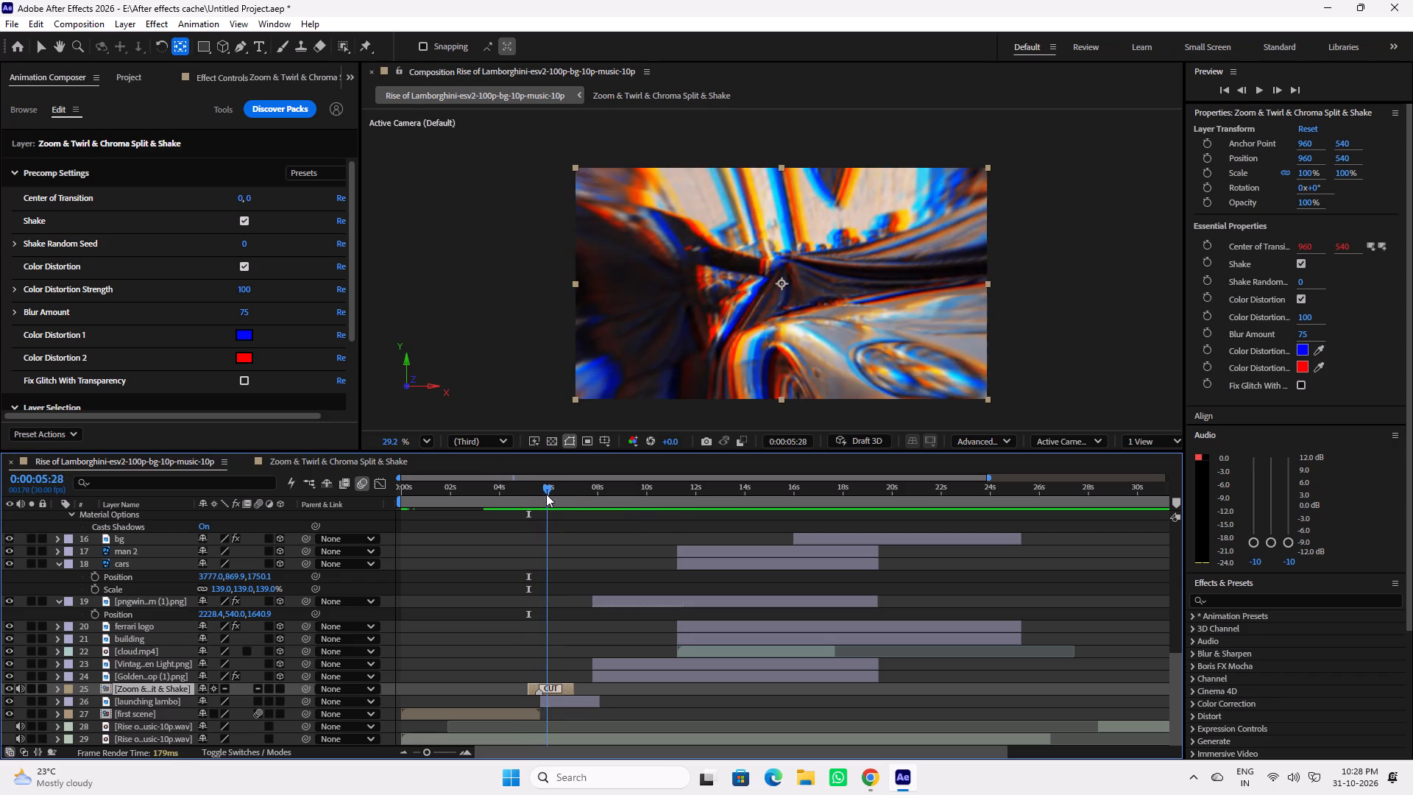
pyautogui.moveTo(546, 494); pyautogui.dragTo(531, 495)
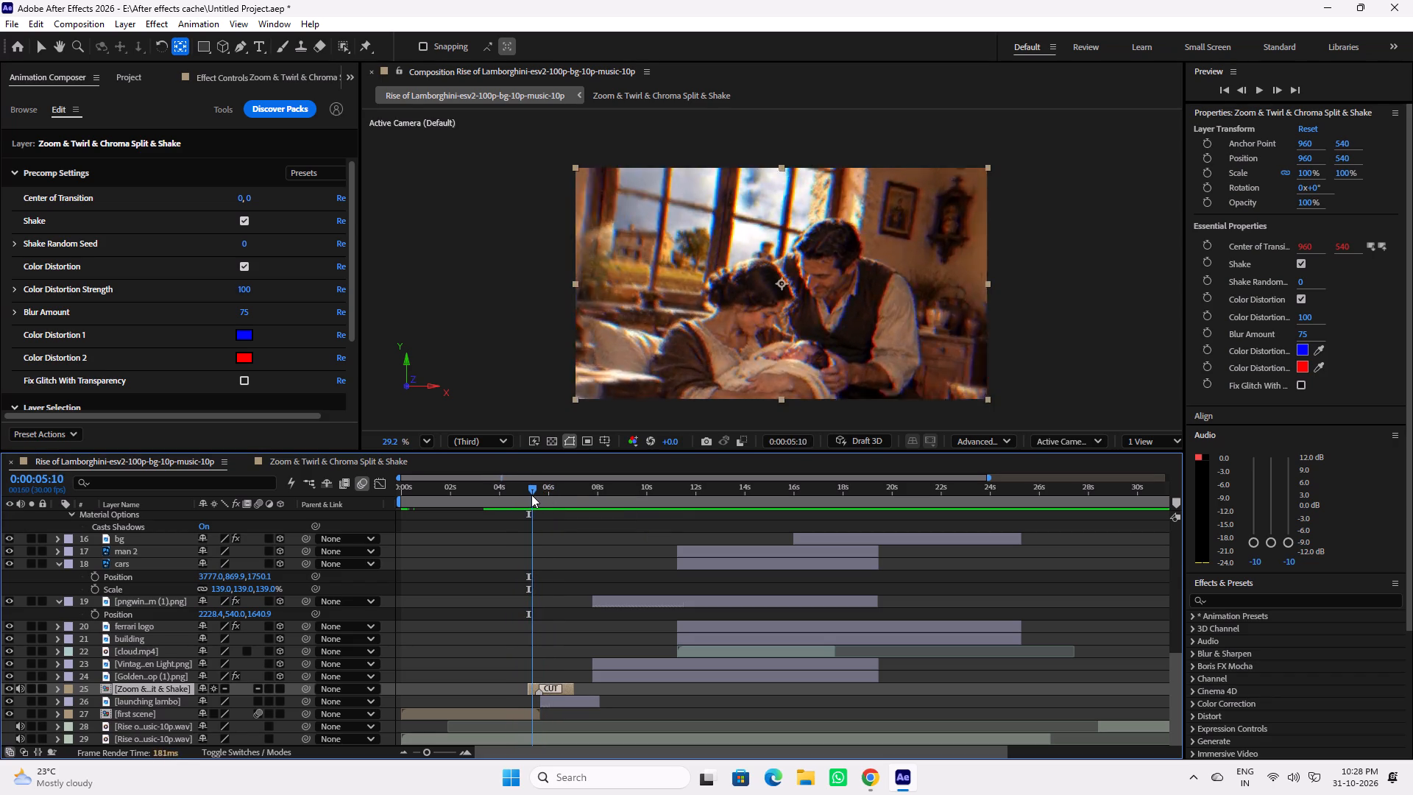
pyautogui.moveTo(531, 495); pyautogui.dragTo(555, 501)
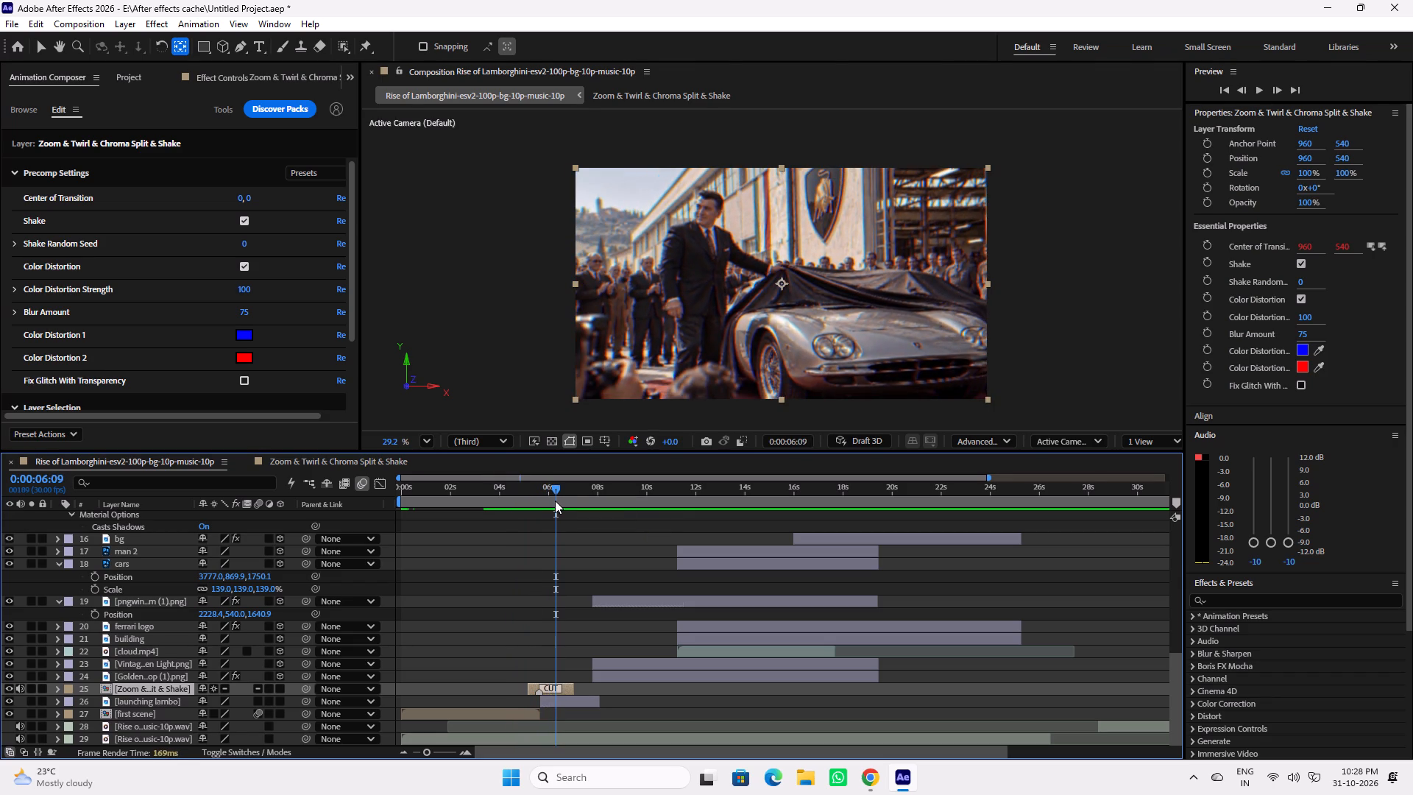
# Save the project and close the Zoom & Twirl & Chroma Split & Shake precomp's timeline.
pyautogui.hotkey('ctrl', 's')
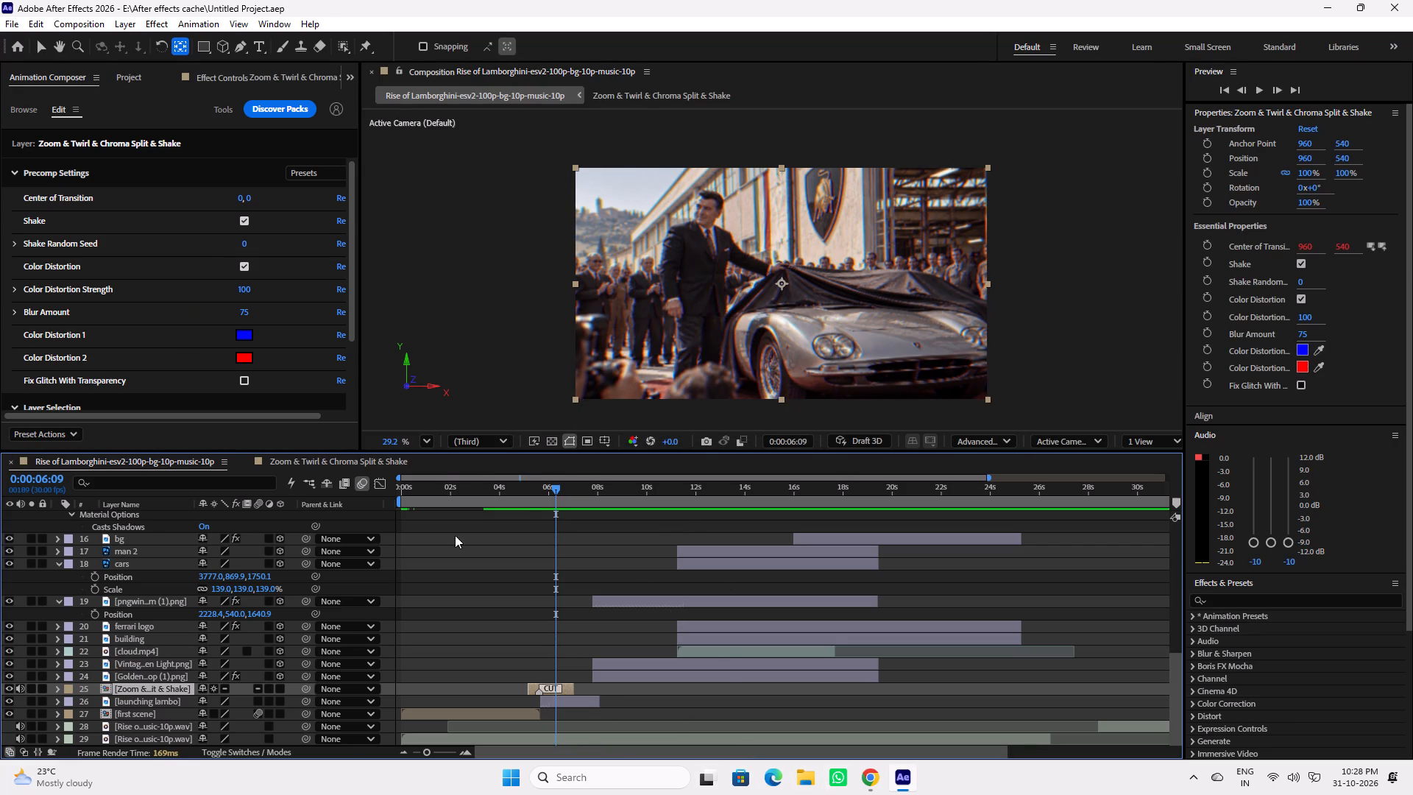
pyautogui.click(322, 466)
pyautogui.click(248, 461)
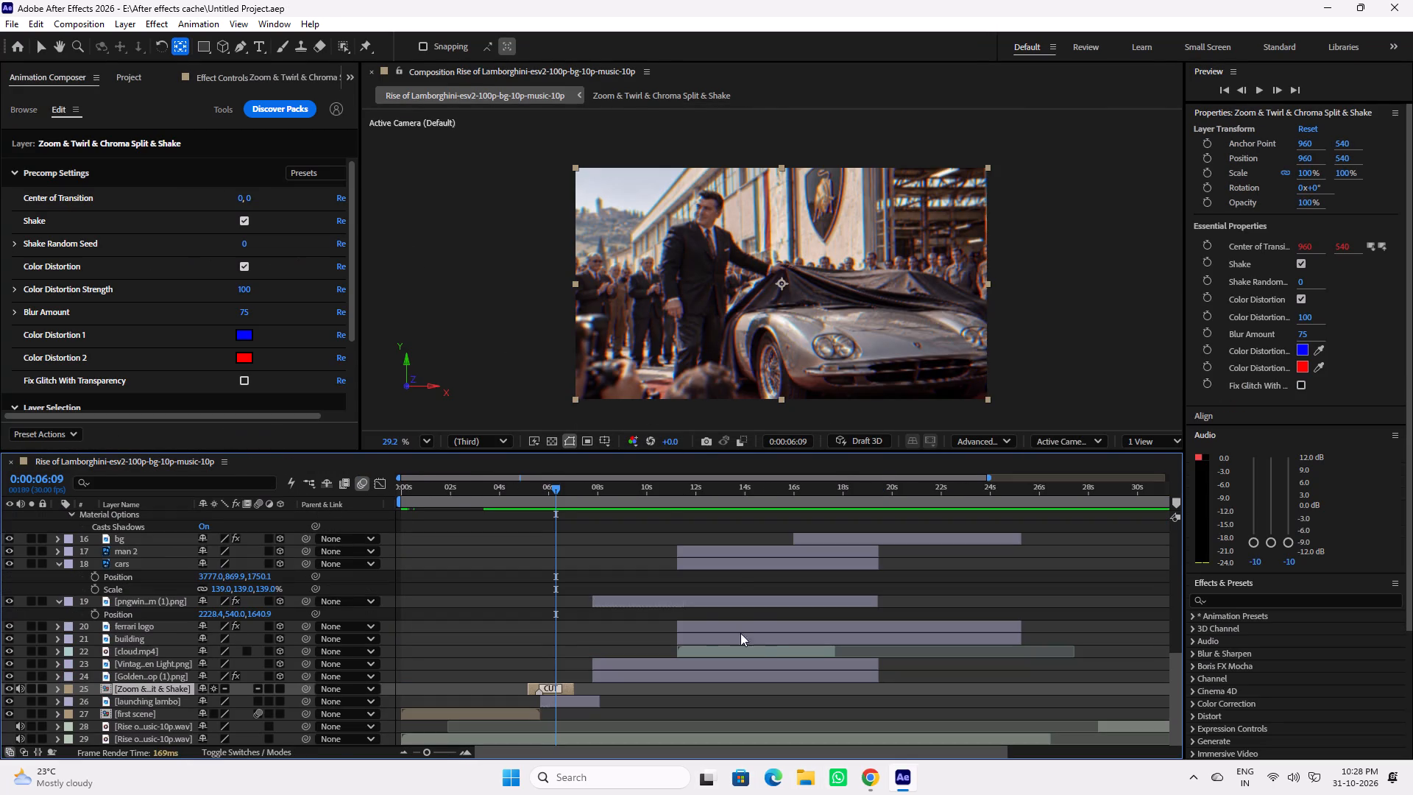
# Check the transition's frames from 0:00:05:00 to 0:00:05:29 in the main composition.
pyautogui.moveTo(541, 493); pyautogui.dragTo(524, 493)
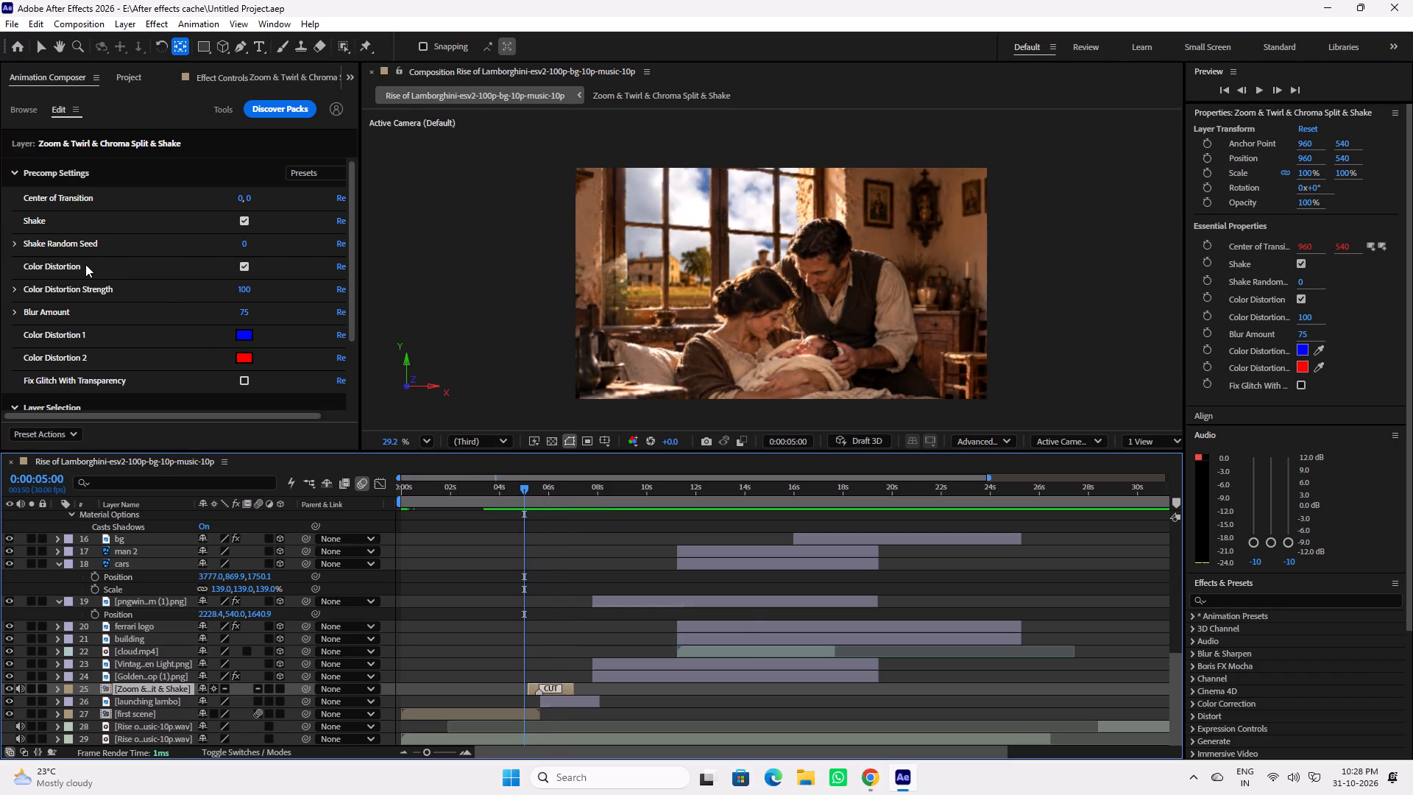
pyautogui.scroll(1, 85, 264)
pyautogui.moveTo(523, 492); pyautogui.dragTo(539, 492)
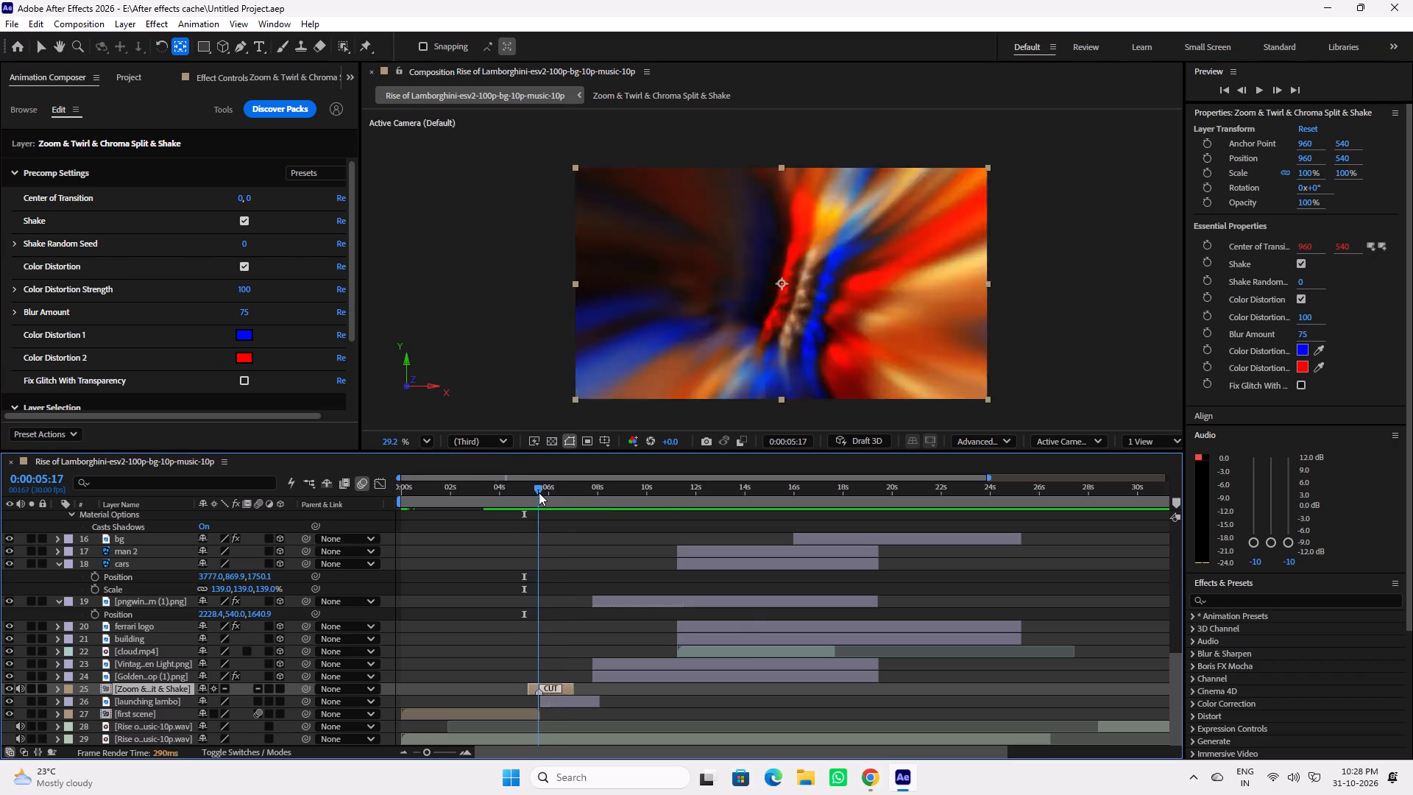
pyautogui.moveTo(539, 492); pyautogui.dragTo(539, 493)
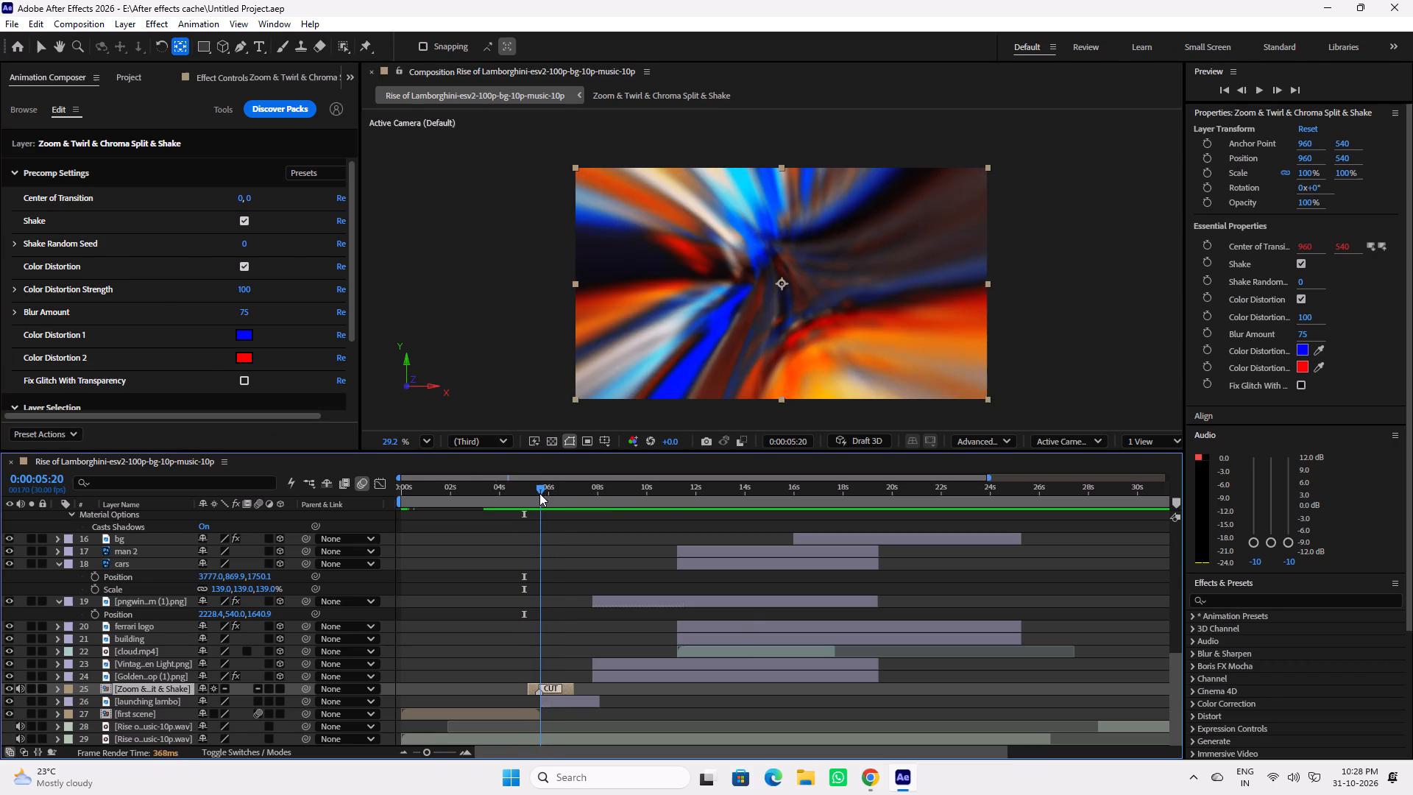
pyautogui.moveTo(539, 493); pyautogui.dragTo(548, 494)
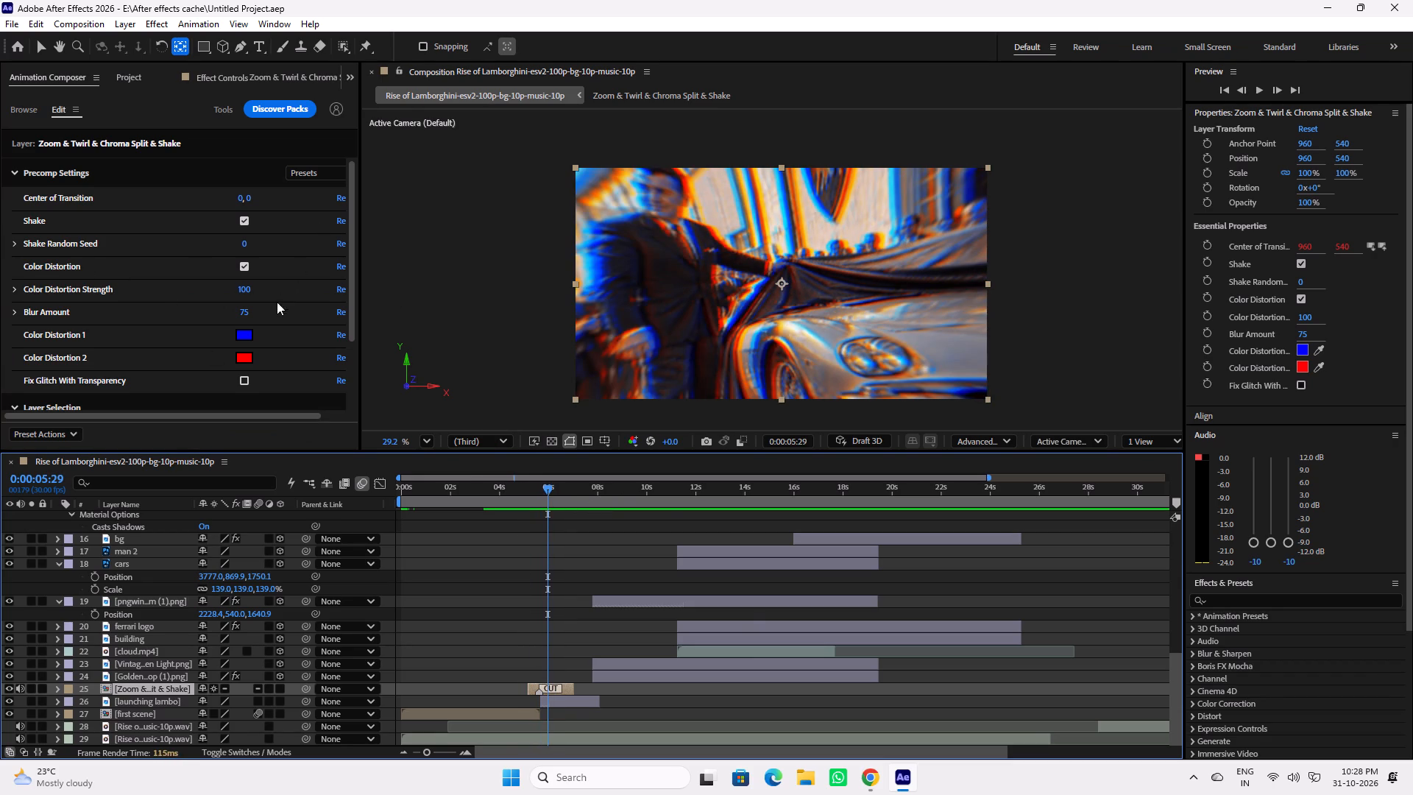
# Widen the area showing the transition's precomp settings and look through its distortion, blur and color options.
pyautogui.scroll(-3, 277, 302)
pyautogui.moveTo(361, 299); pyautogui.dragTo(404, 300)
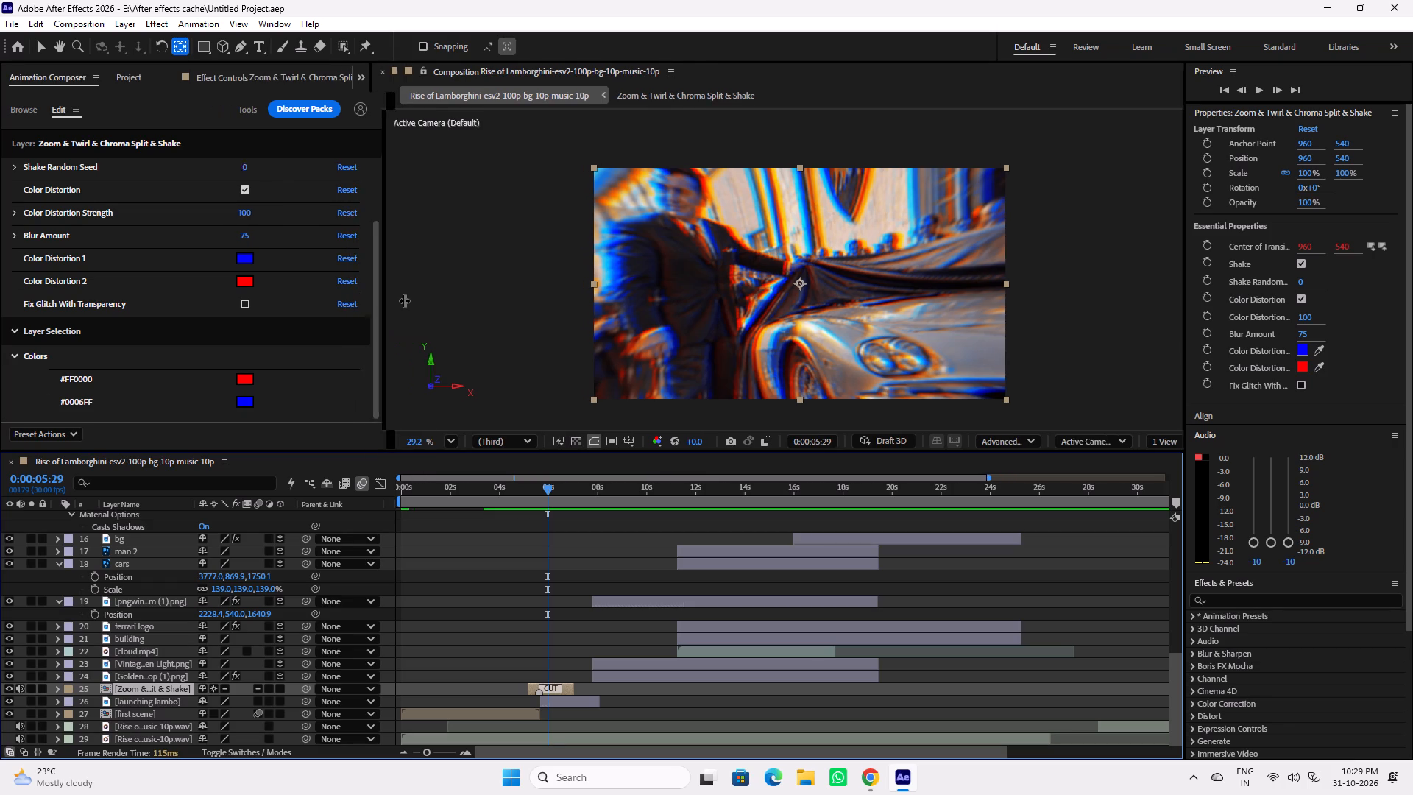
pyautogui.moveTo(404, 300); pyautogui.dragTo(357, 312)
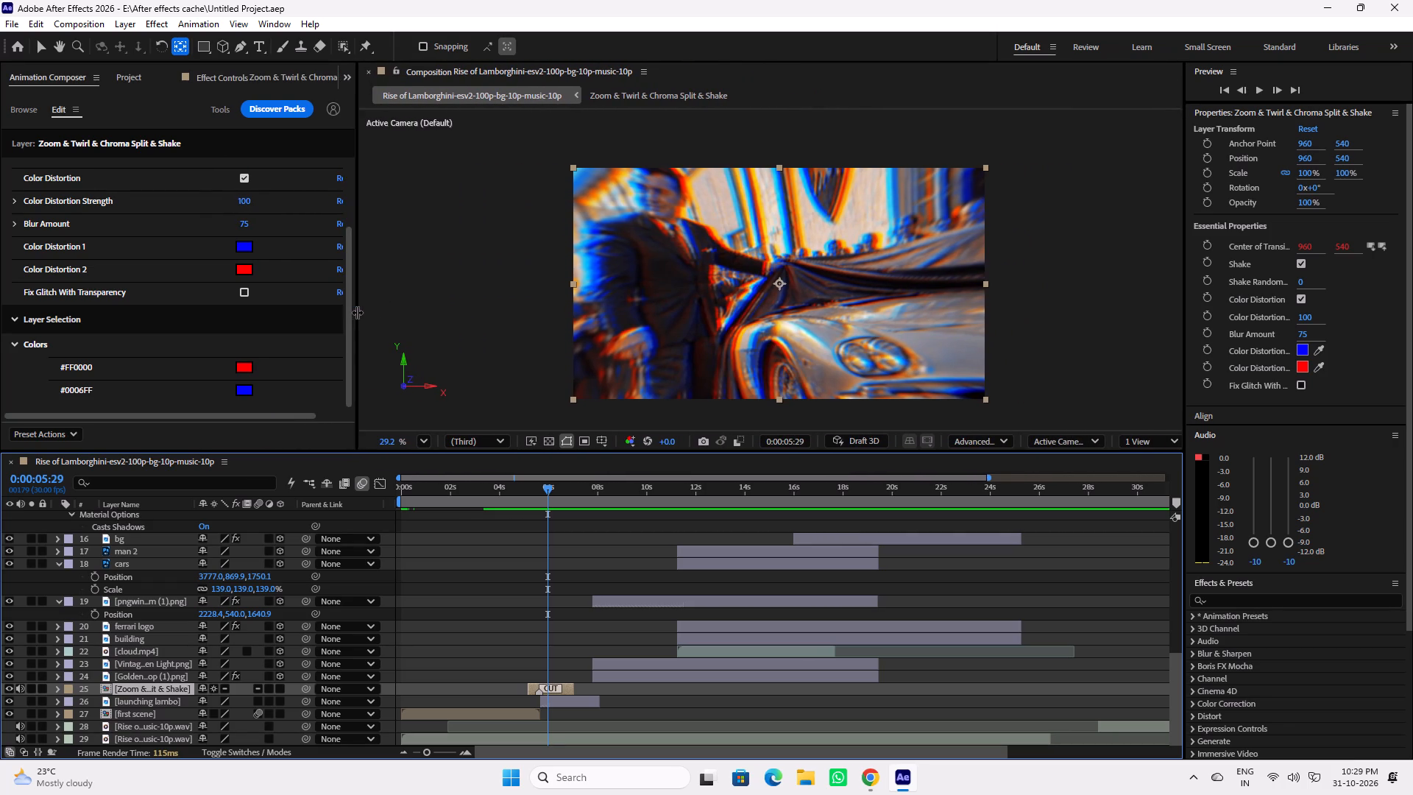
pyautogui.moveTo(357, 312); pyautogui.dragTo(386, 311)
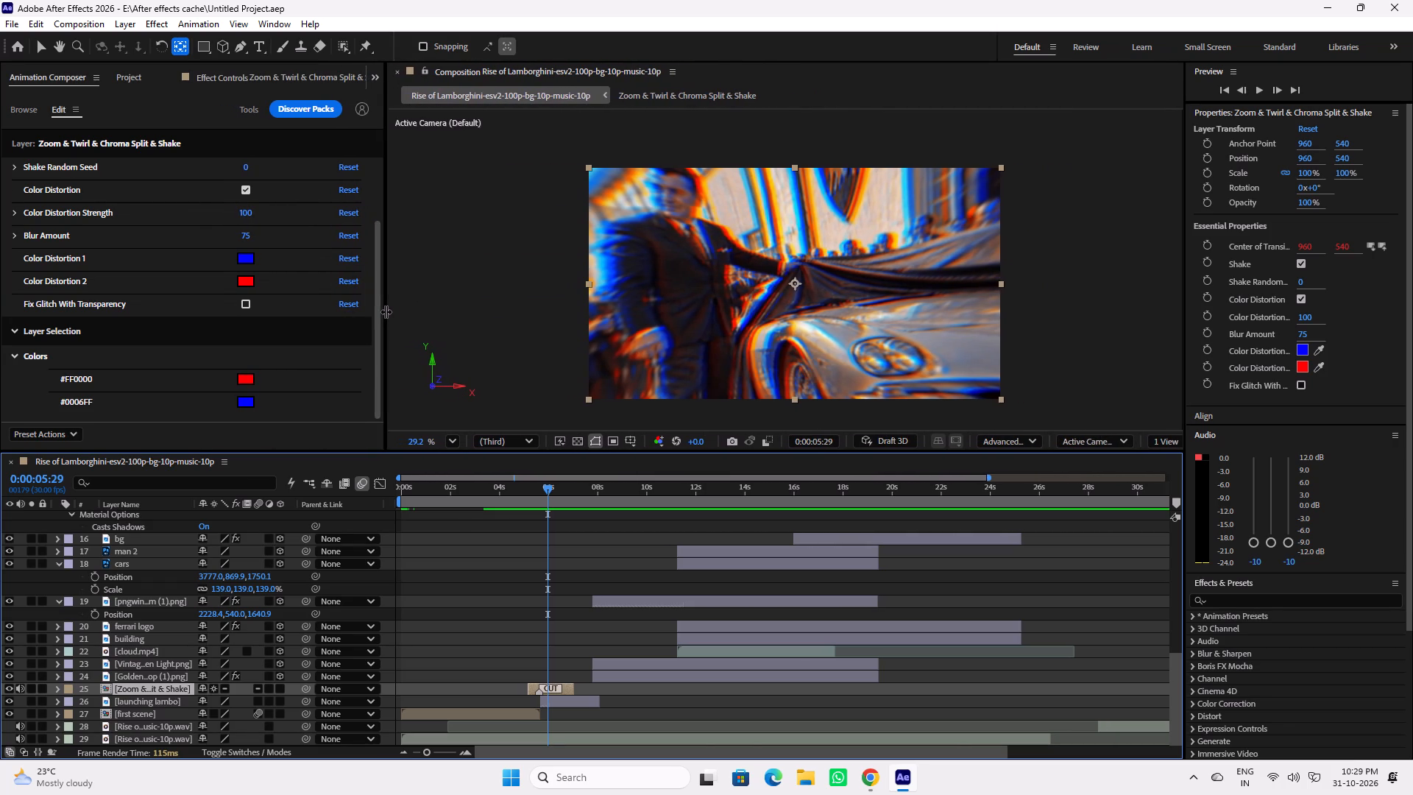
pyautogui.moveTo(386, 311); pyautogui.dragTo(384, 311)
pyautogui.scroll(5, 202, 314)
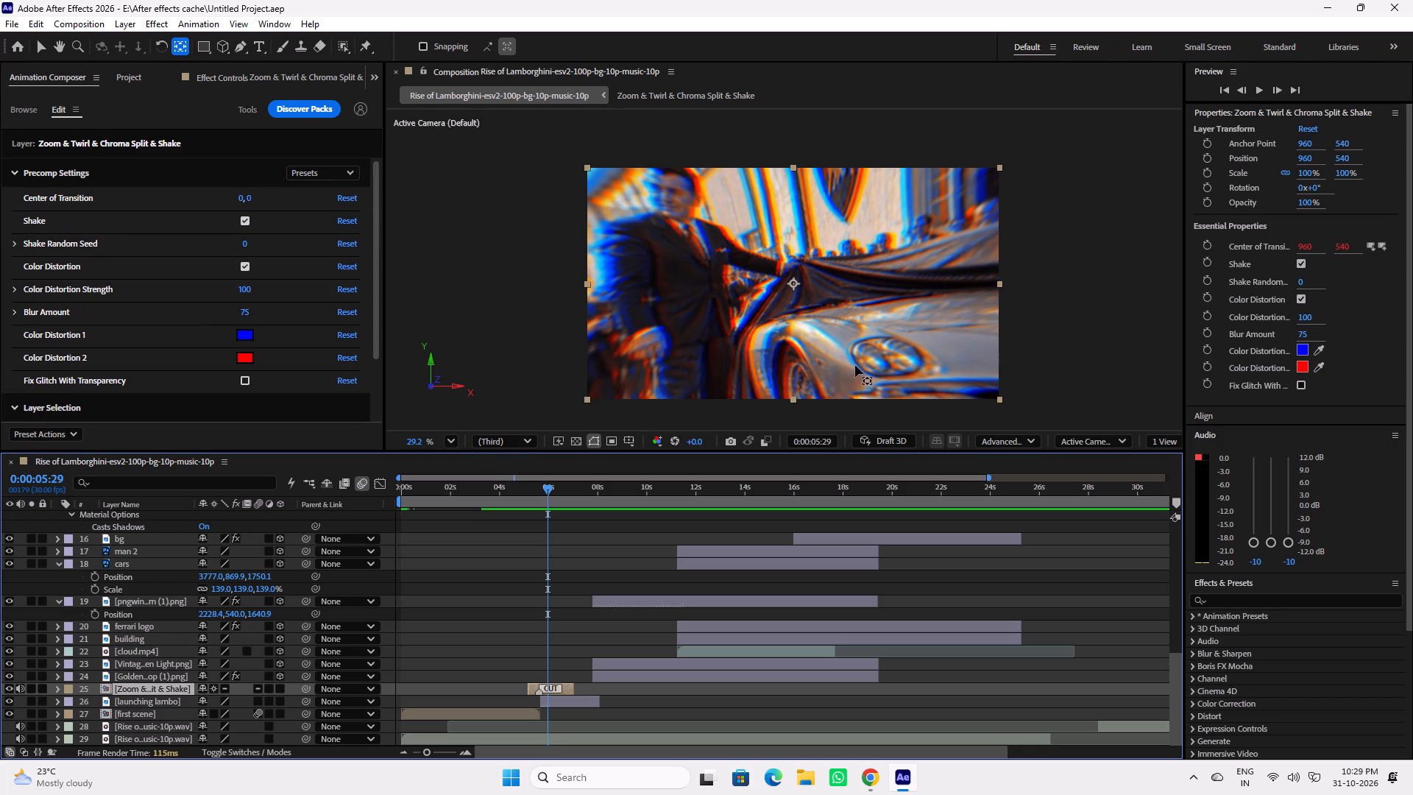
# Enlarge the composition preview to 33.3% magnification.
pyautogui.click(450, 444)
pyautogui.click(482, 468)
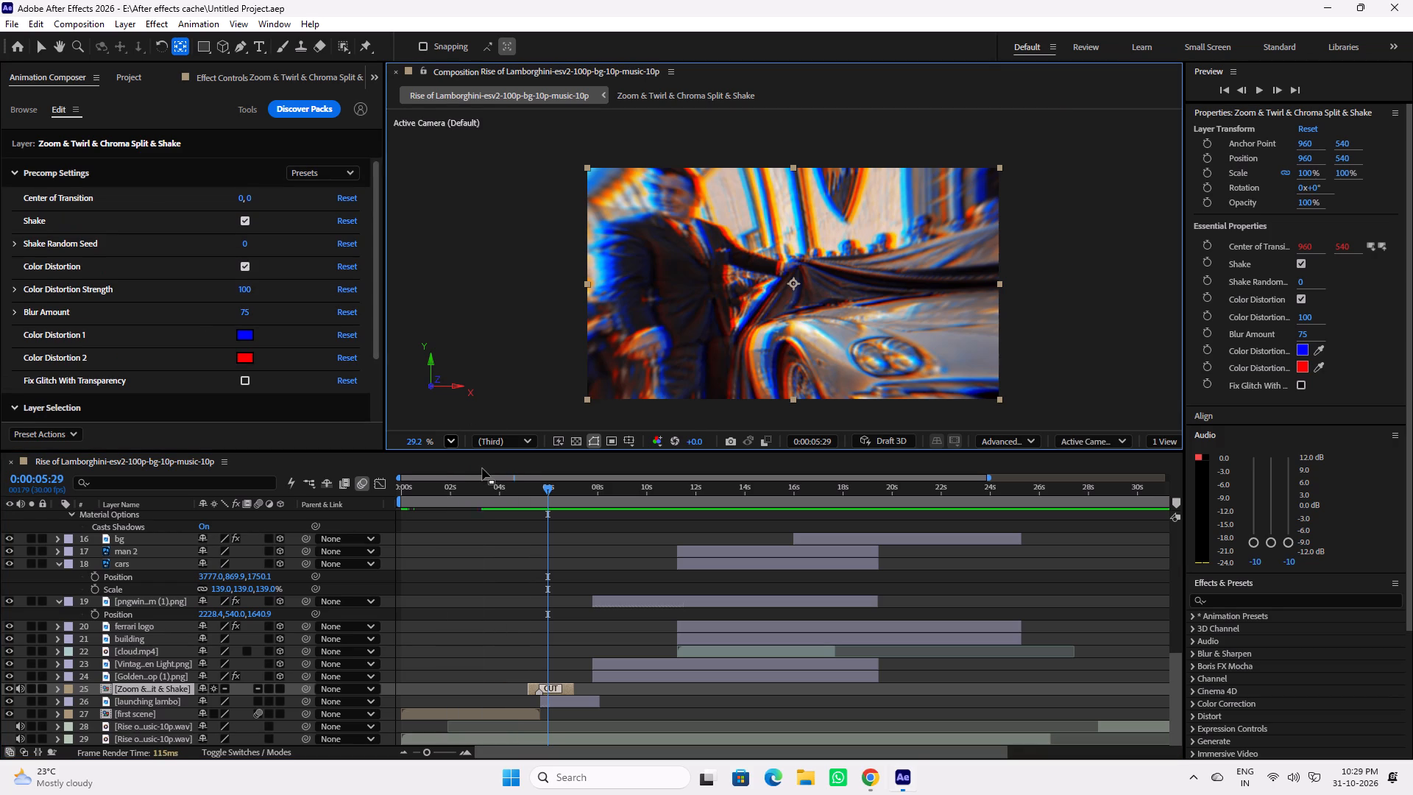
pyautogui.scroll(-1, 764, 338)
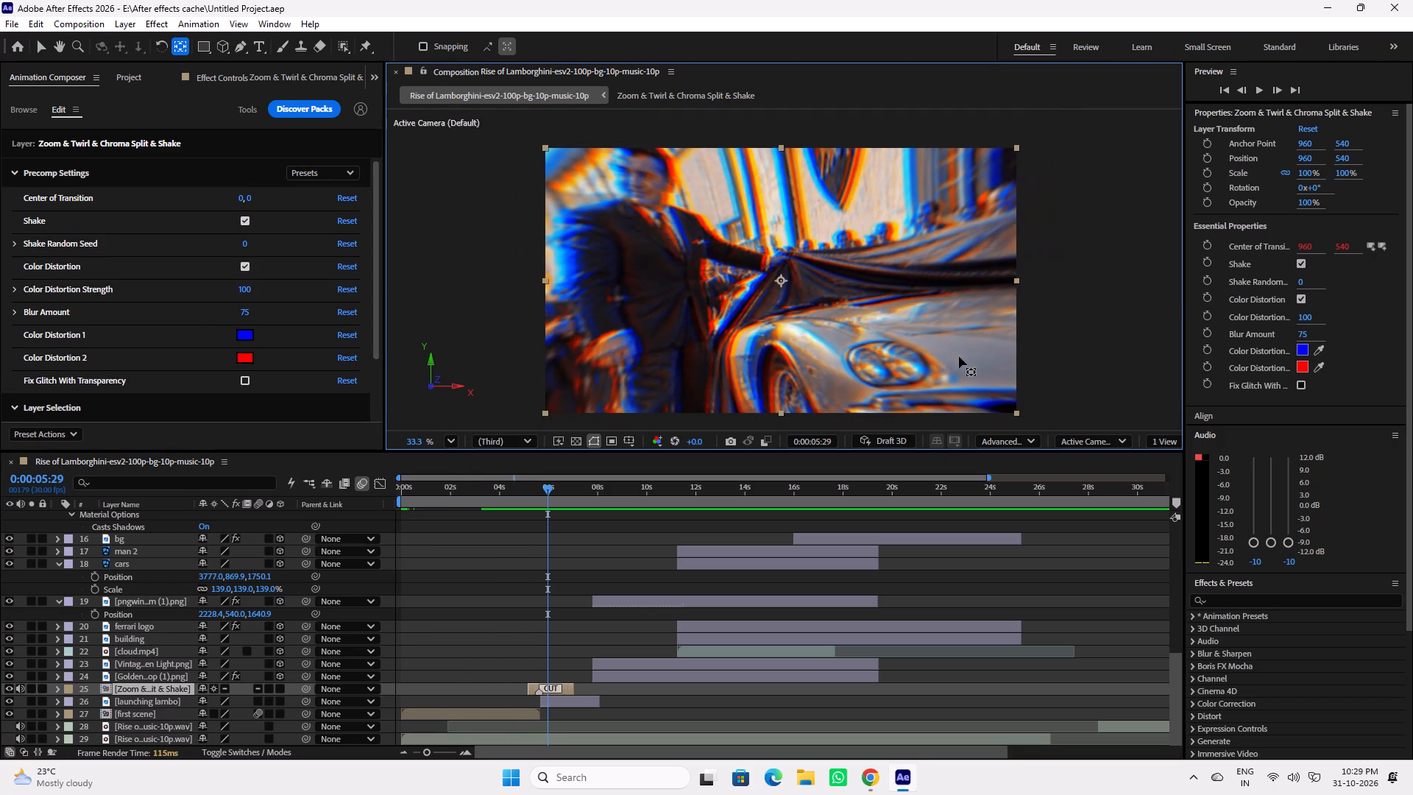
# Deselect the transition layer and switch to the Selection tool.
pyautogui.click(1072, 368)
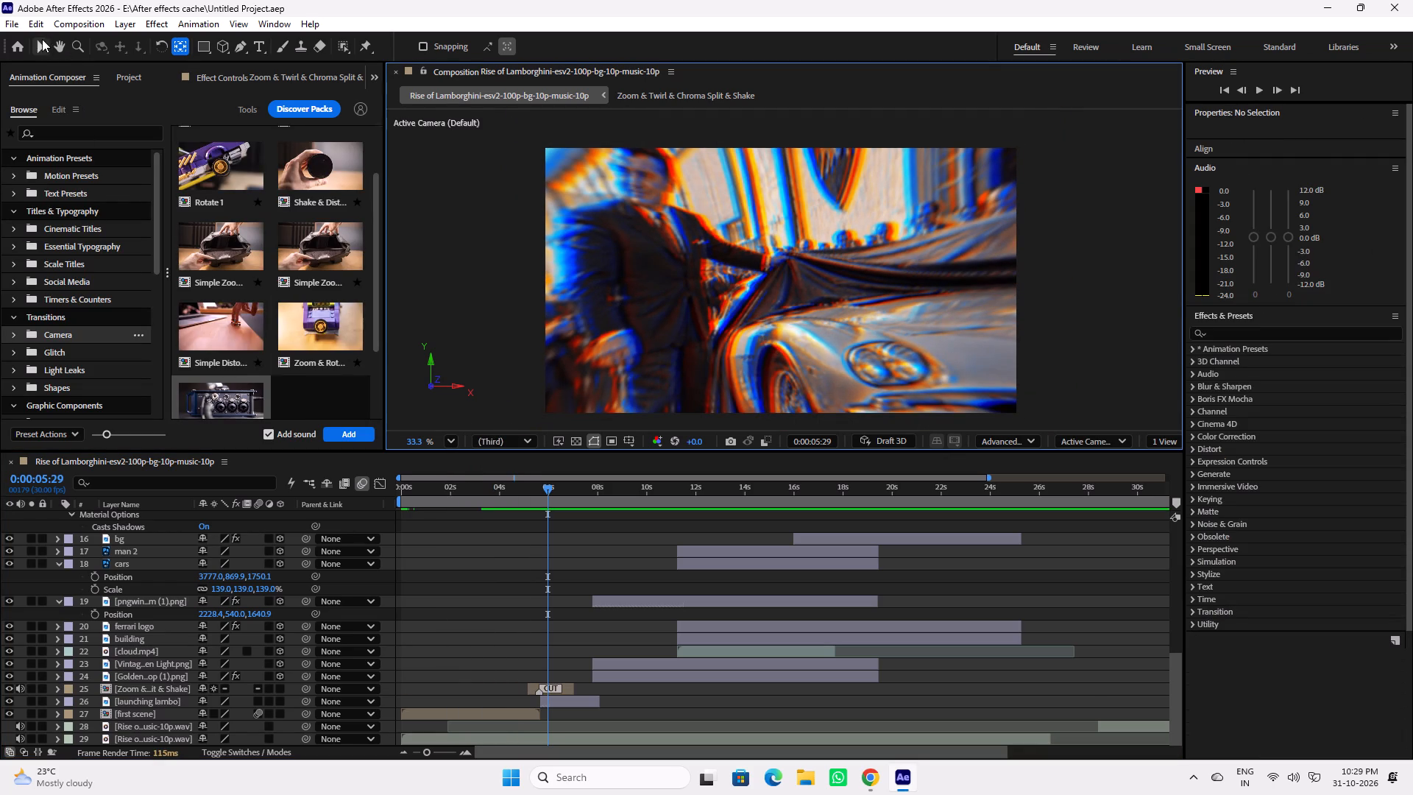
pyautogui.click(40, 41)
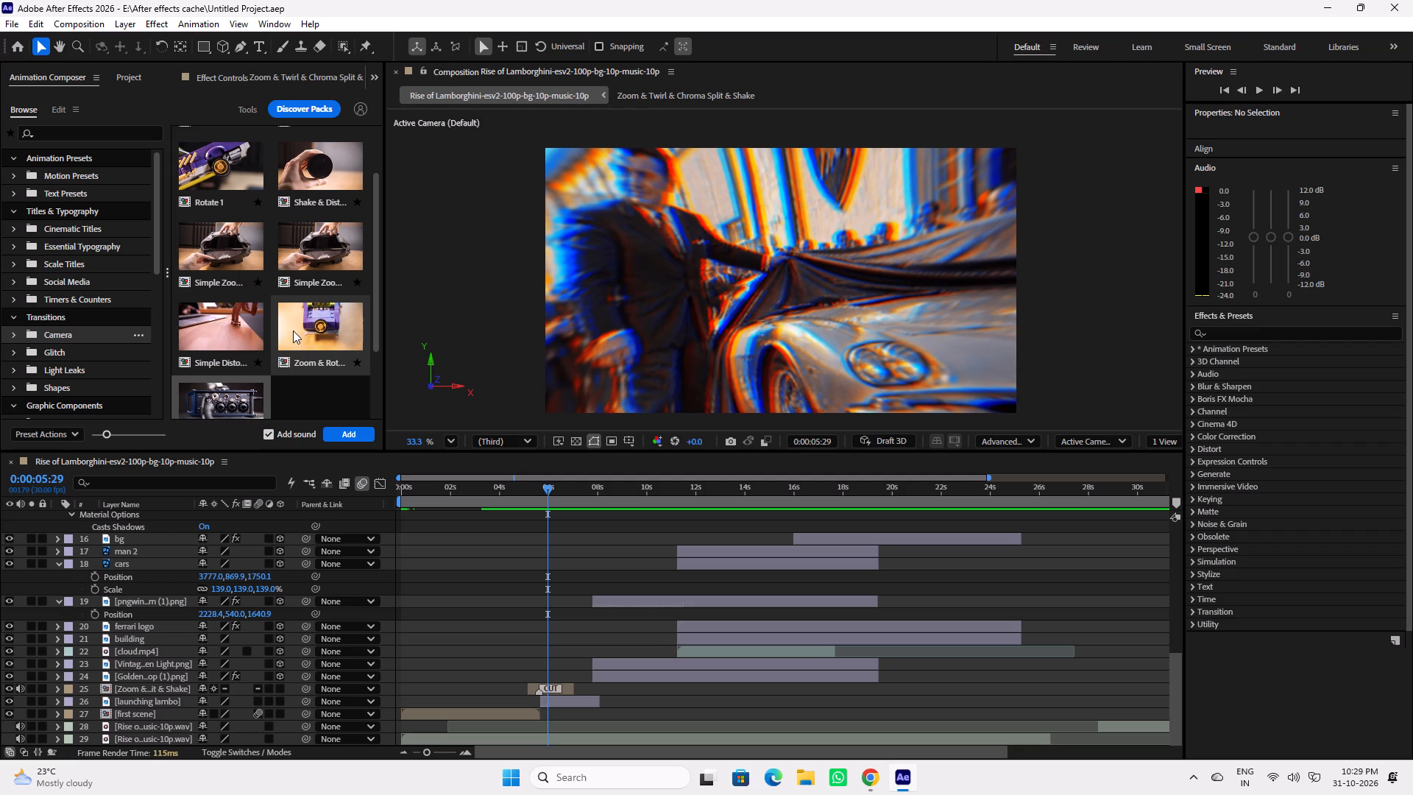
# Browse the Camera, Glitch, Light Leaks and Shapes transition presets in Animation Composer for a suitable scene transition.
pyautogui.scroll(4, 323, 335)
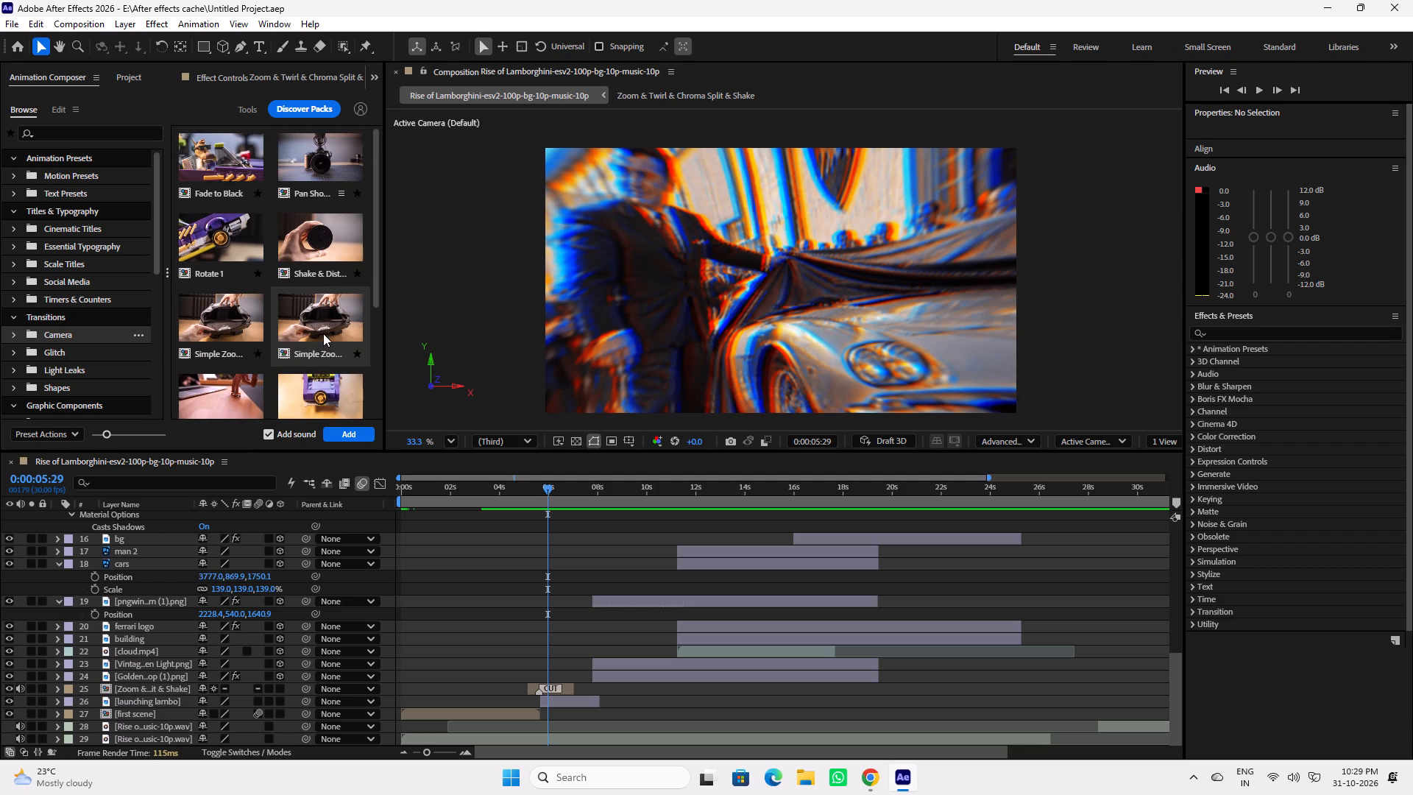
pyautogui.click(329, 229)
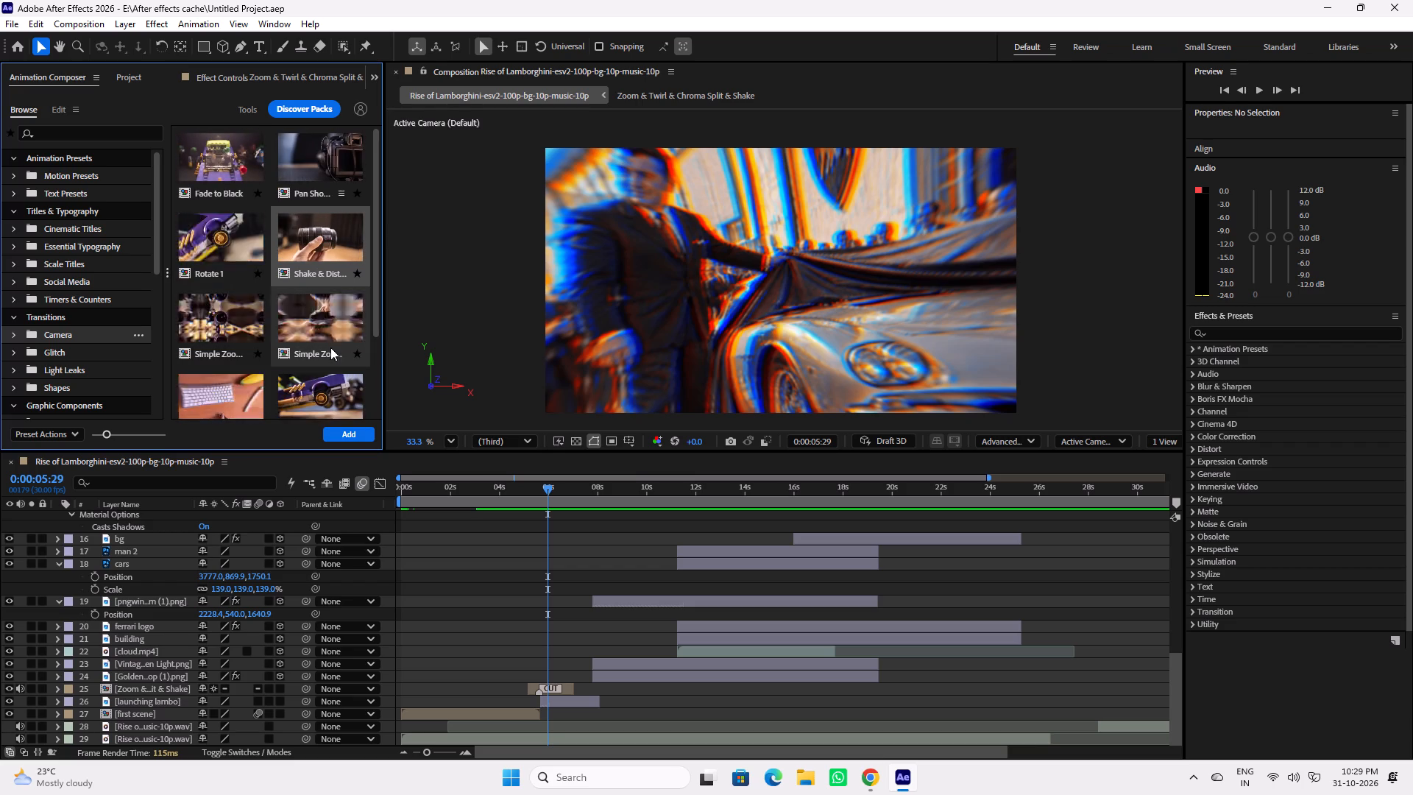
pyautogui.scroll(-3, 330, 381)
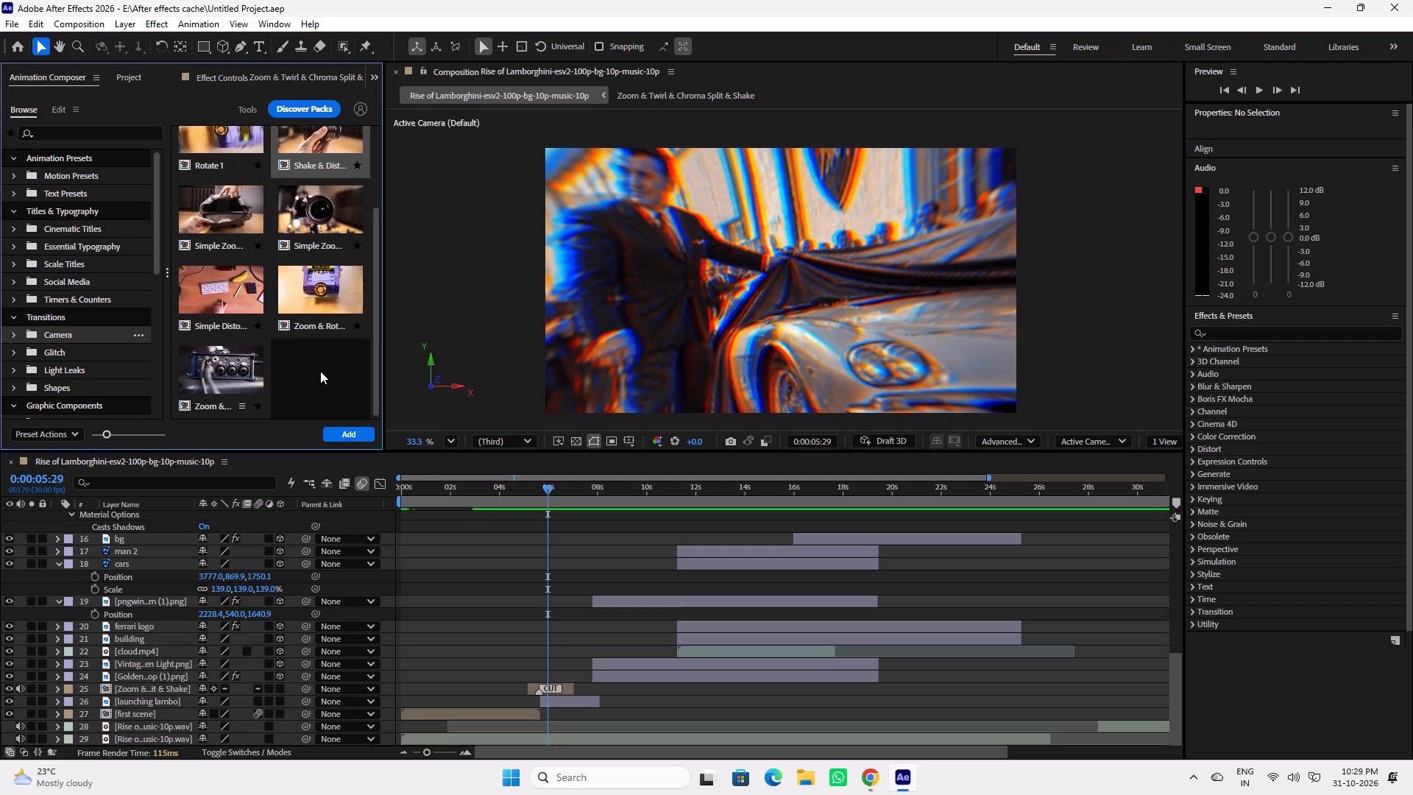
pyautogui.click(62, 347)
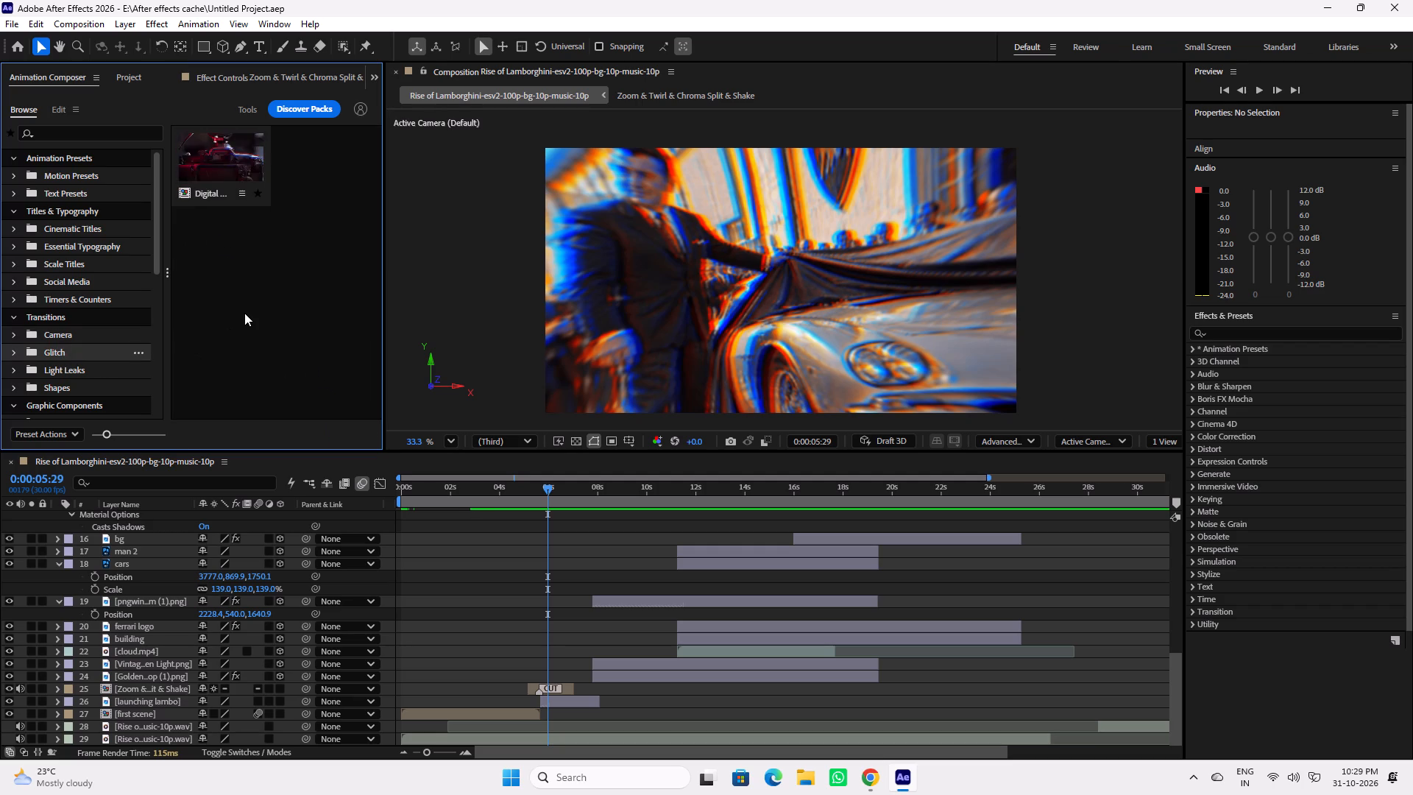
pyautogui.click(68, 372)
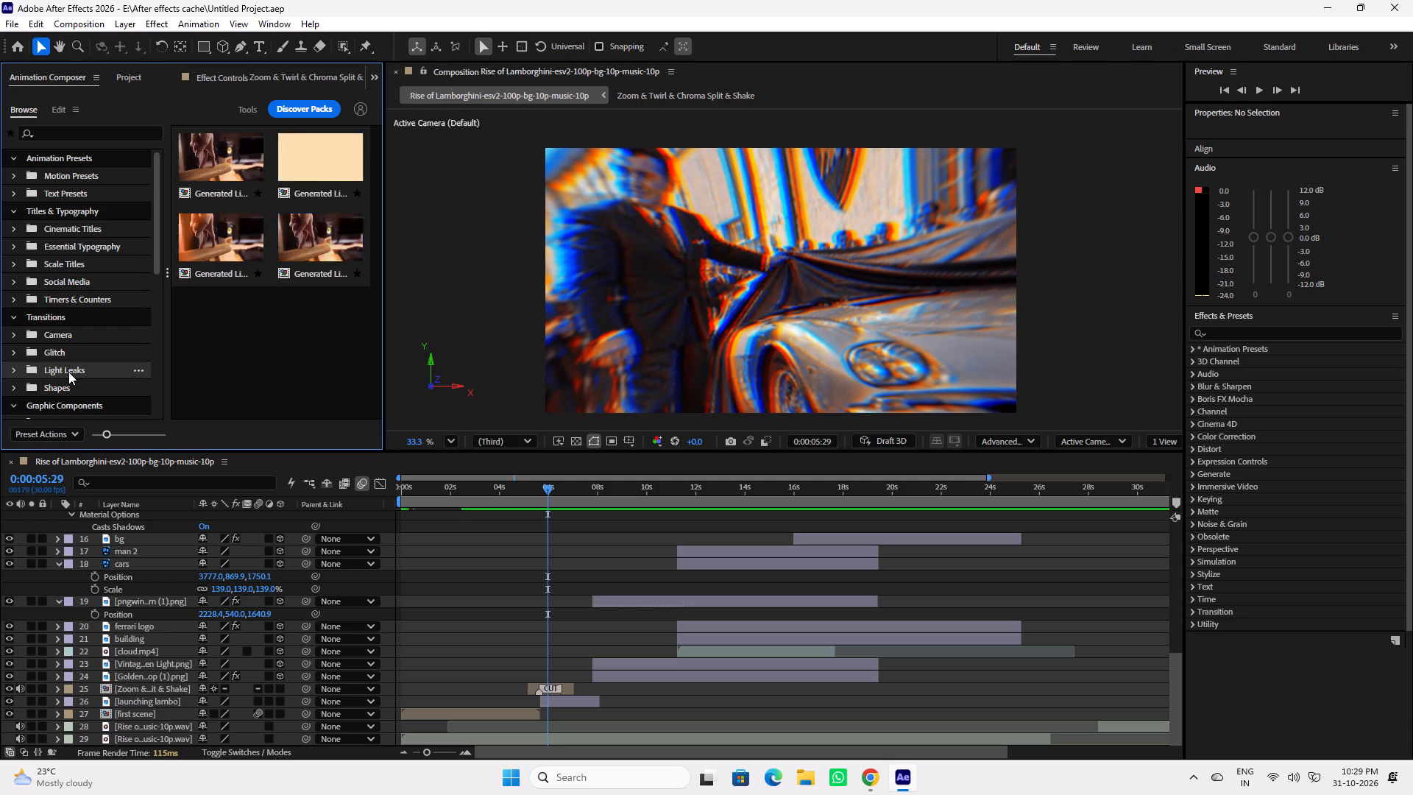
pyautogui.click(69, 386)
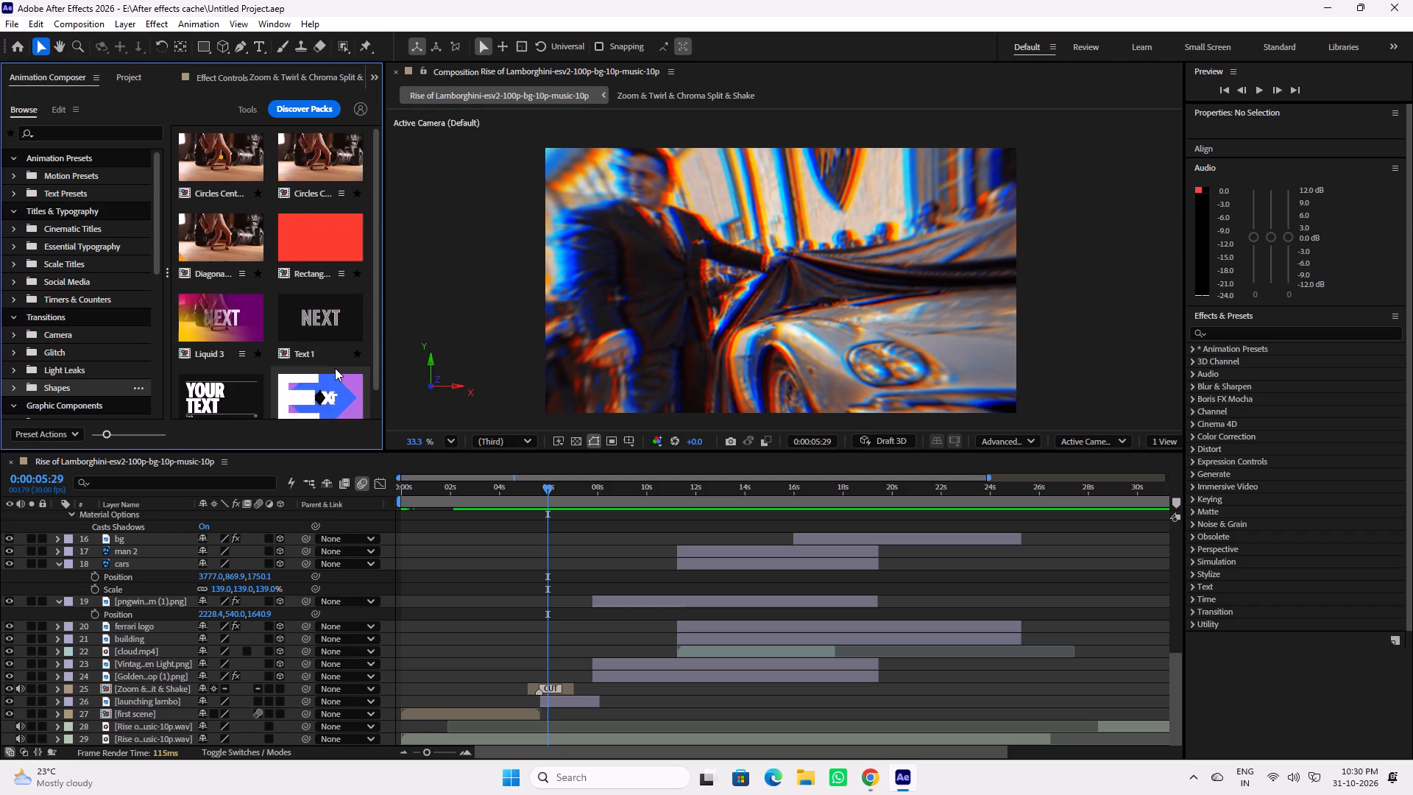
pyautogui.scroll(-11, 335, 368)
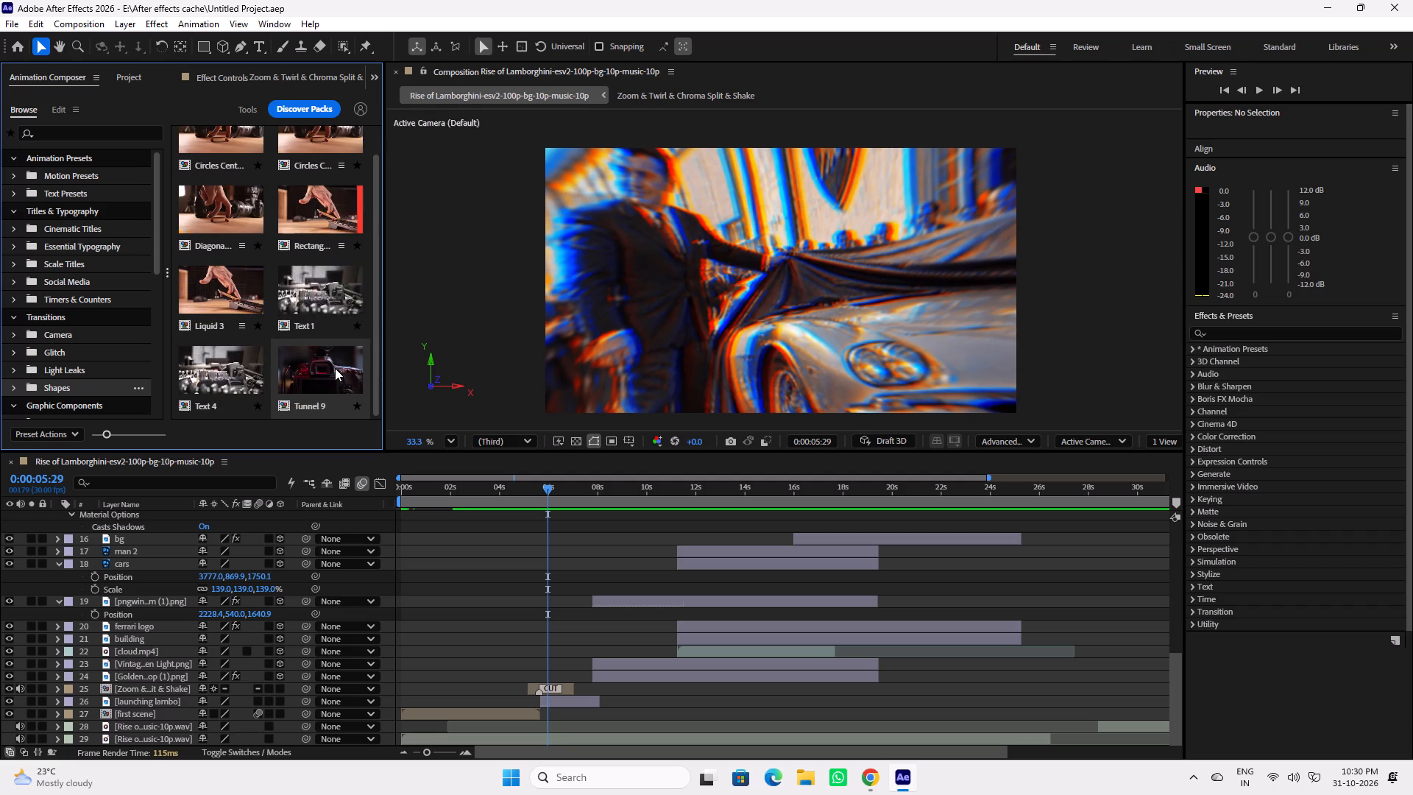
pyautogui.scroll(-2, 335, 368)
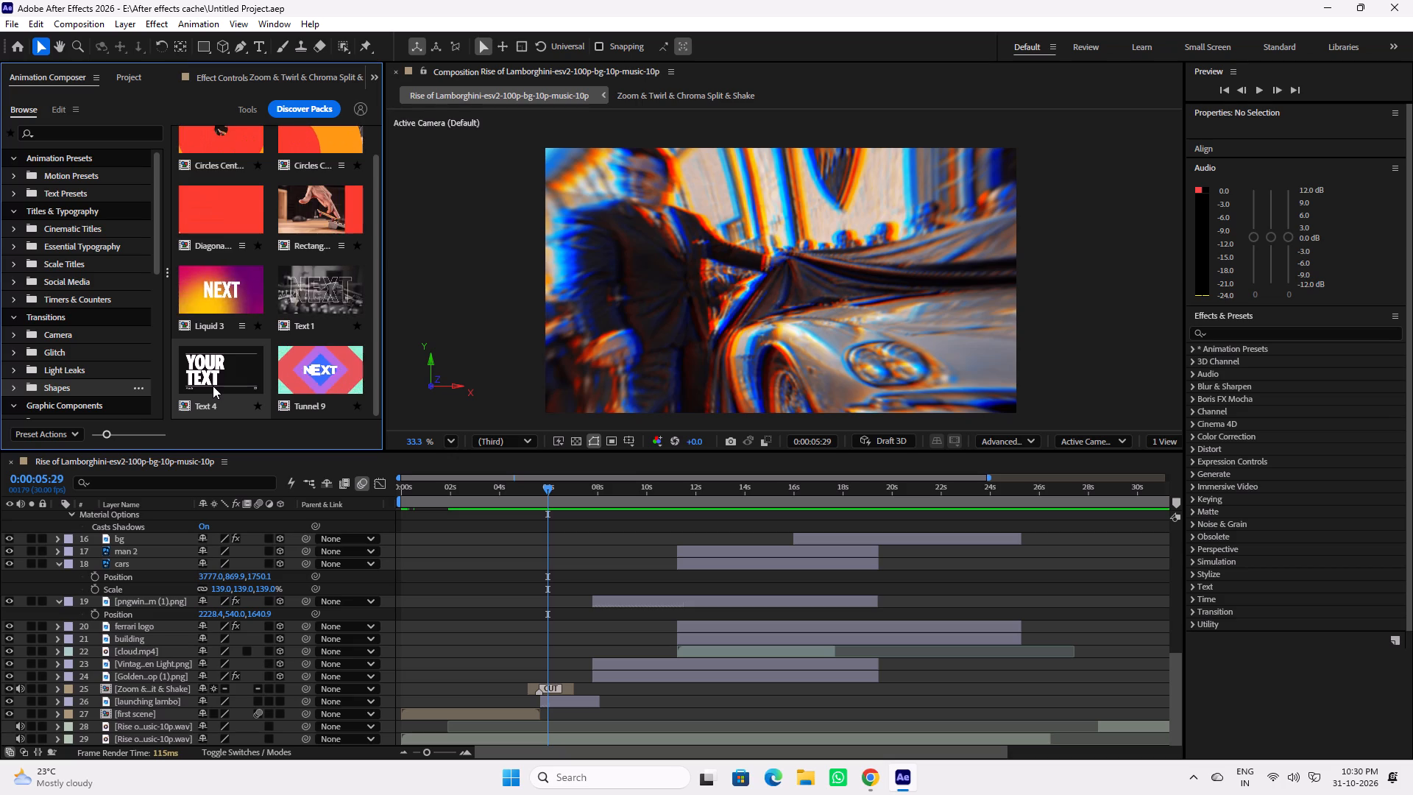
# Browse Animation Composer's graphic components and look through the Backgrounds presets.
pyautogui.scroll(-4, 75, 384)
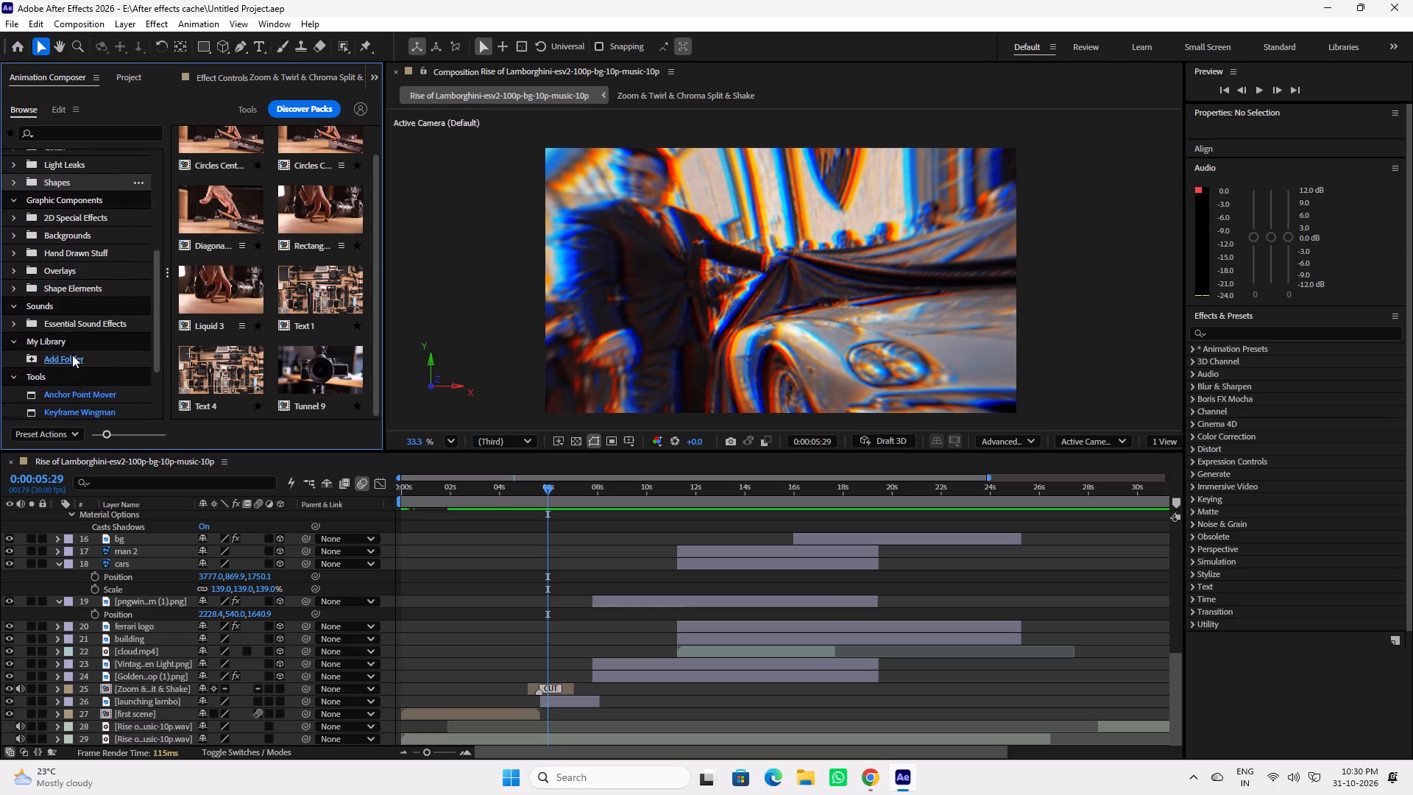
pyautogui.scroll(2, 79, 255)
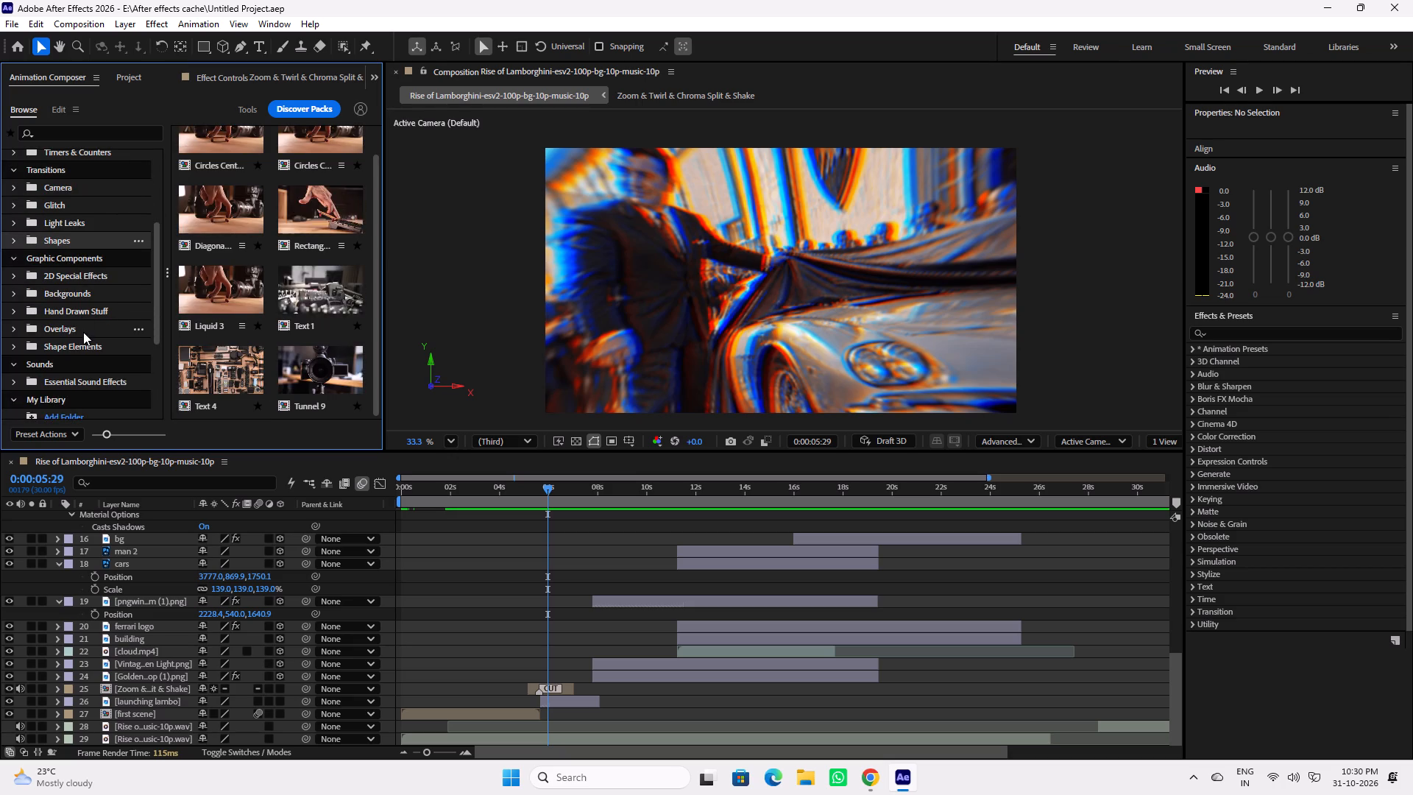
pyautogui.click(64, 297)
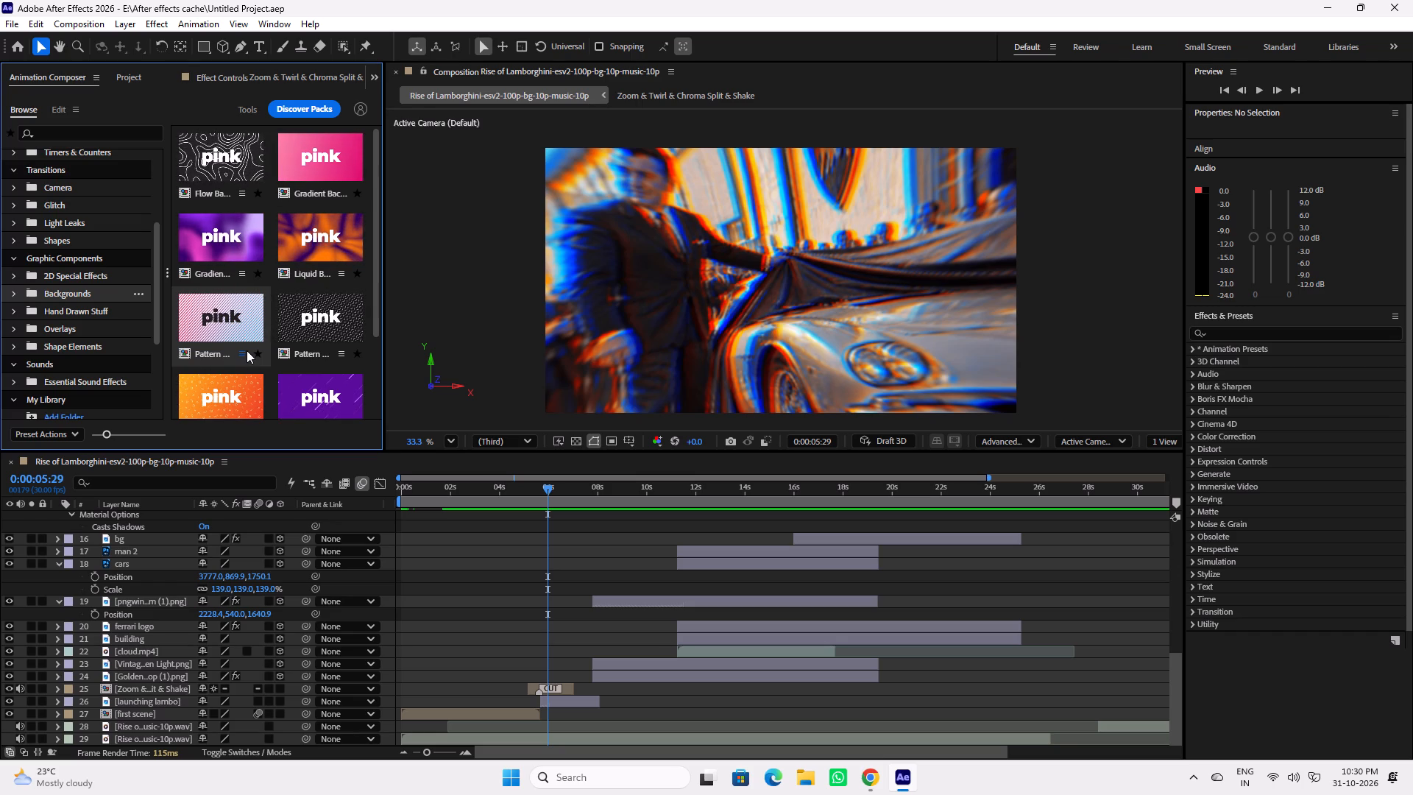
pyautogui.scroll(-2, 247, 350)
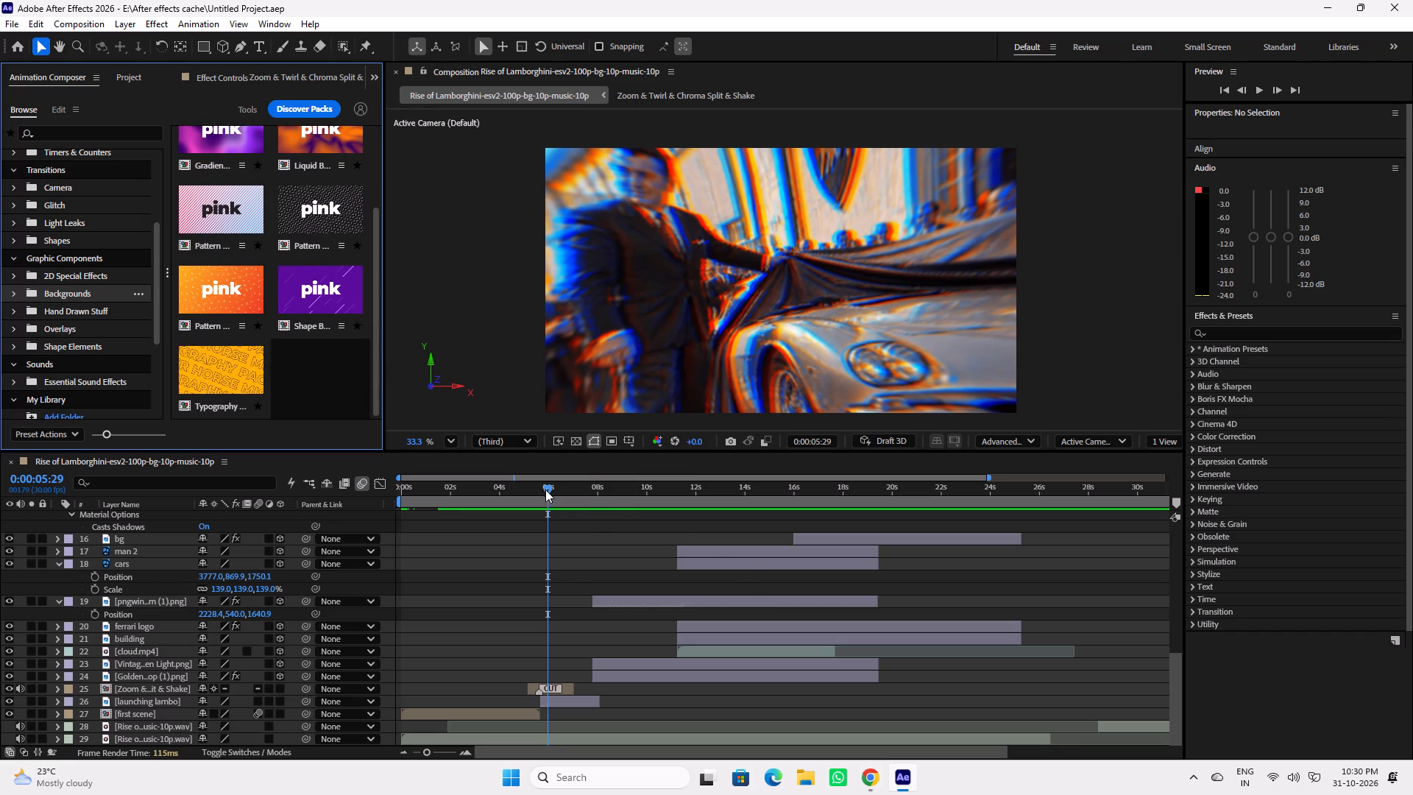
# Review the remaining scenes of the main composition up to 0:00:26:00 and back to the tractor scene near 0:00:11:22.
pyautogui.click(623, 488)
pyautogui.click(738, 498)
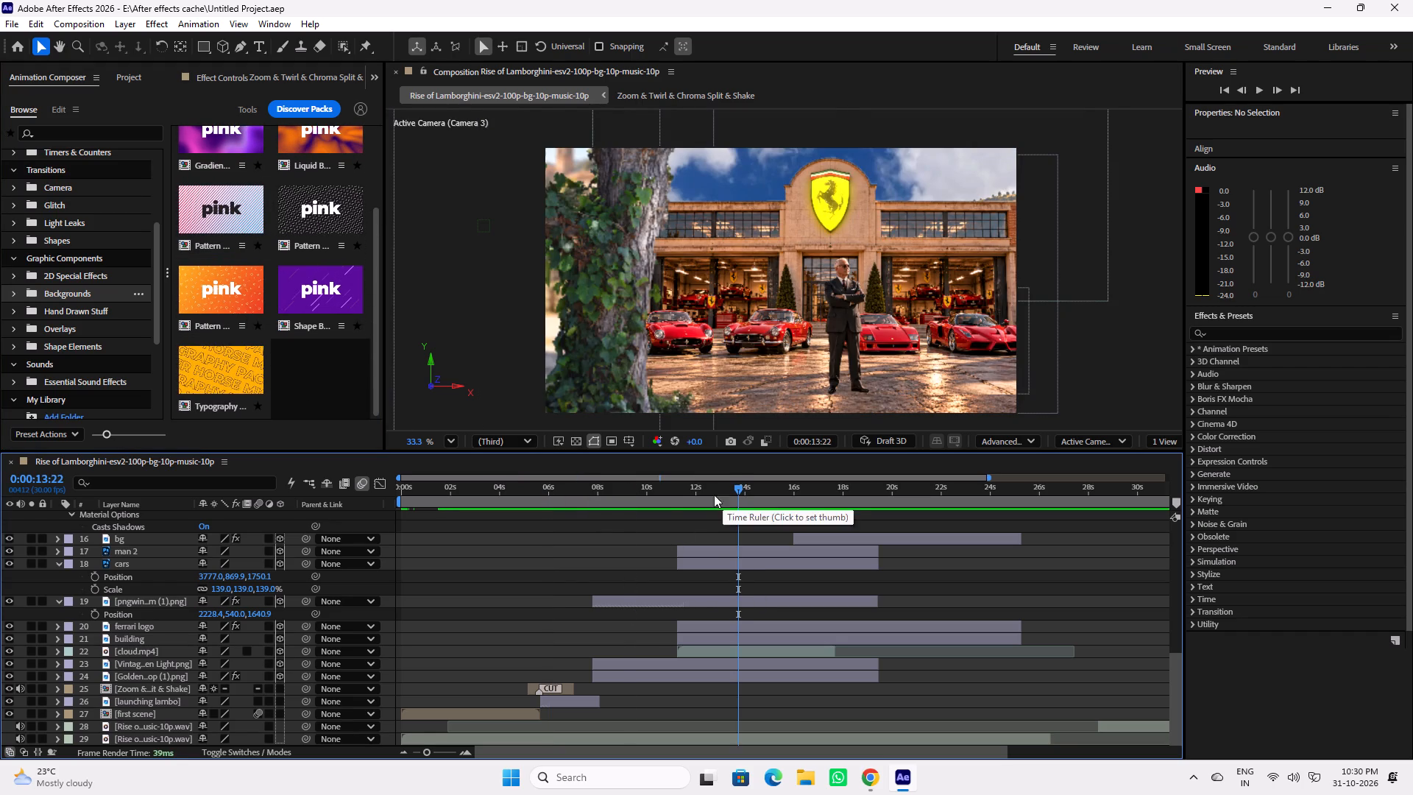
pyautogui.click(671, 490)
pyautogui.click(784, 495)
pyautogui.click(911, 503)
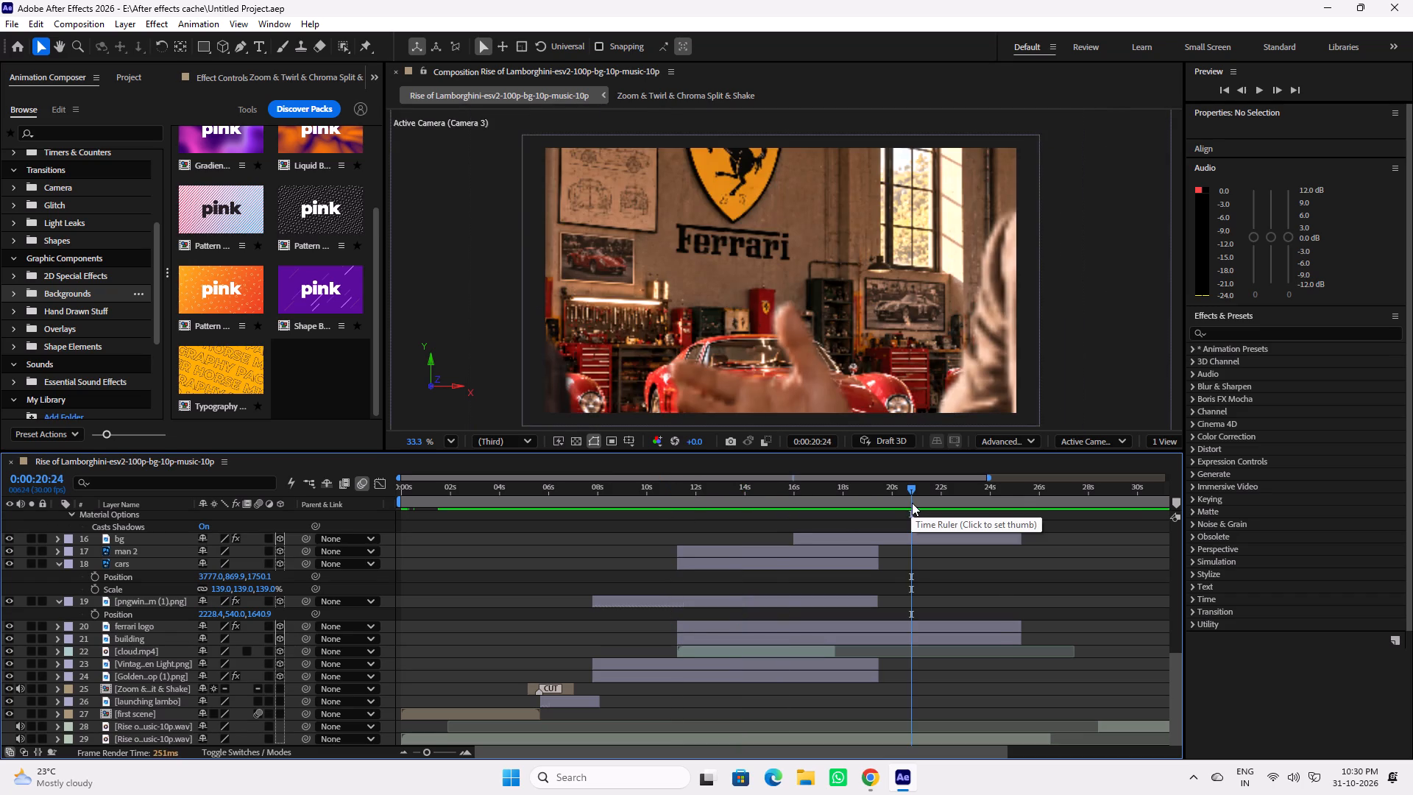
pyautogui.click(999, 501)
pyautogui.click(1038, 501)
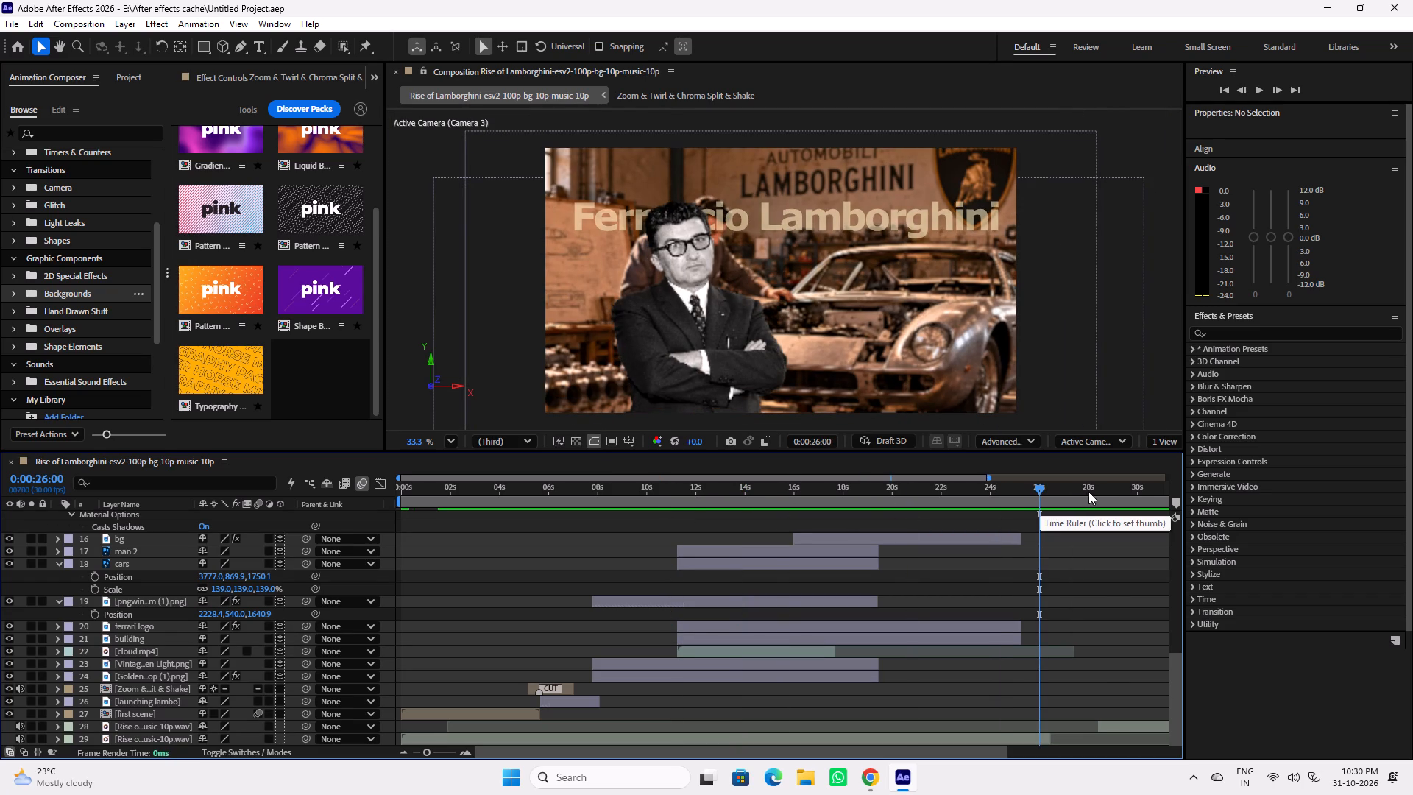
pyautogui.moveTo(1089, 492); pyautogui.dragTo(768, 478)
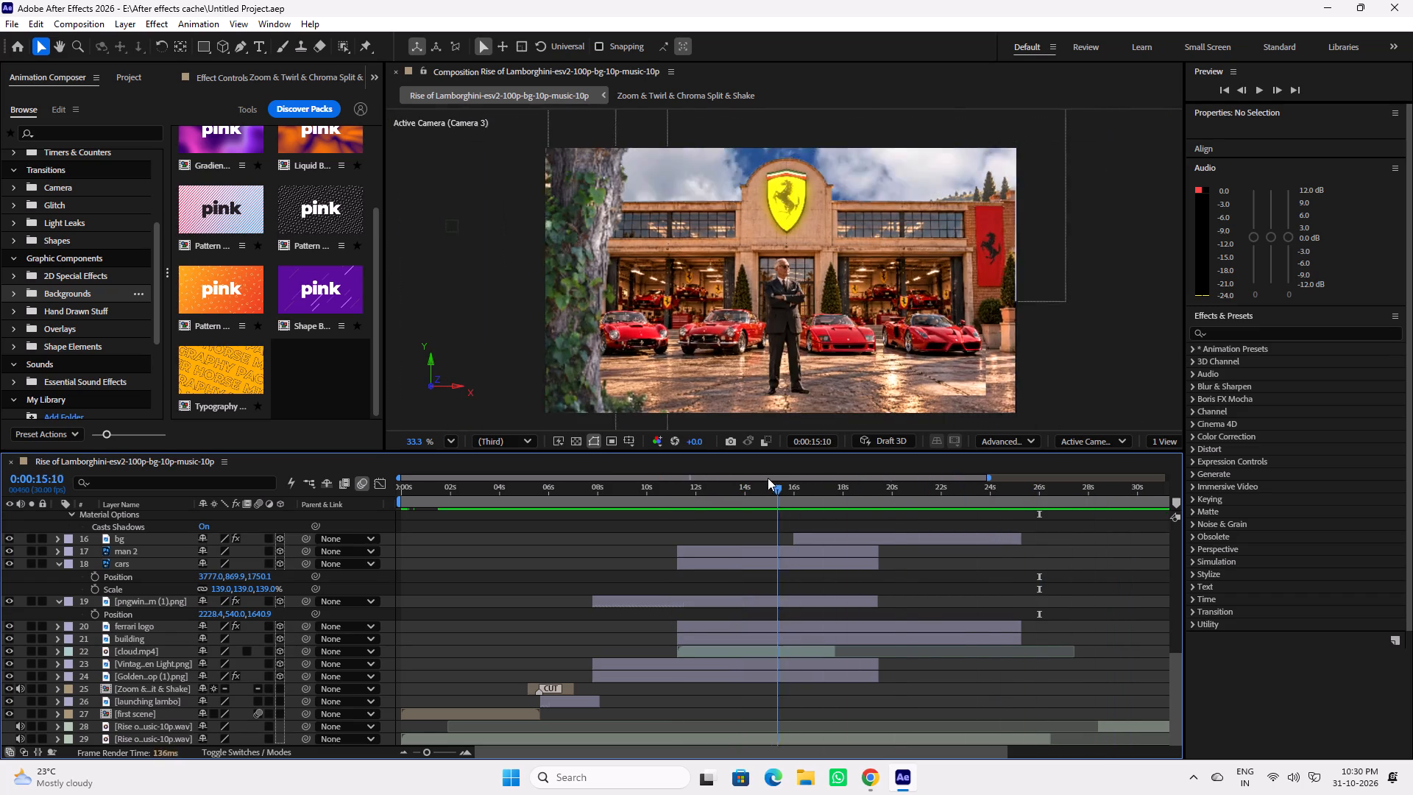
pyautogui.moveTo(768, 478); pyautogui.dragTo(715, 481)
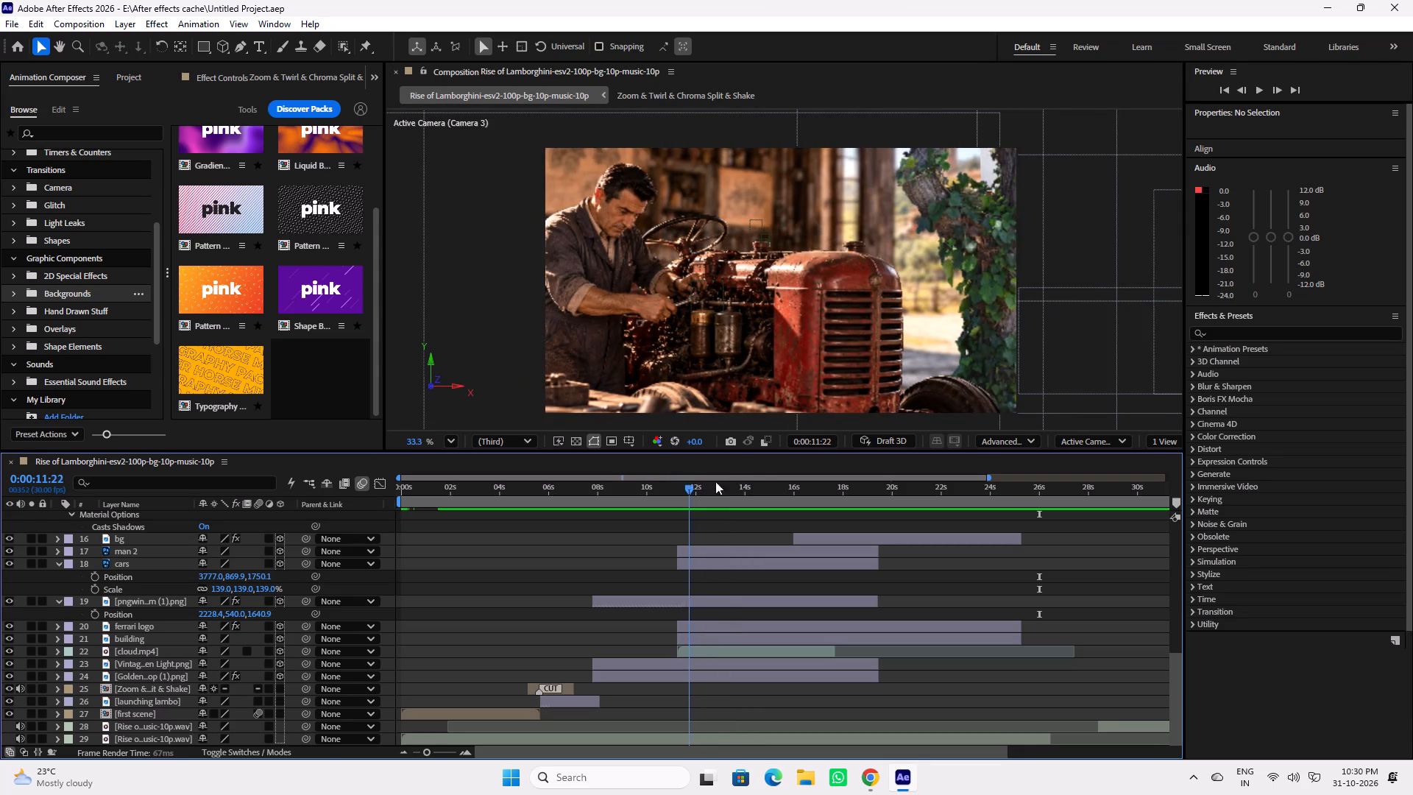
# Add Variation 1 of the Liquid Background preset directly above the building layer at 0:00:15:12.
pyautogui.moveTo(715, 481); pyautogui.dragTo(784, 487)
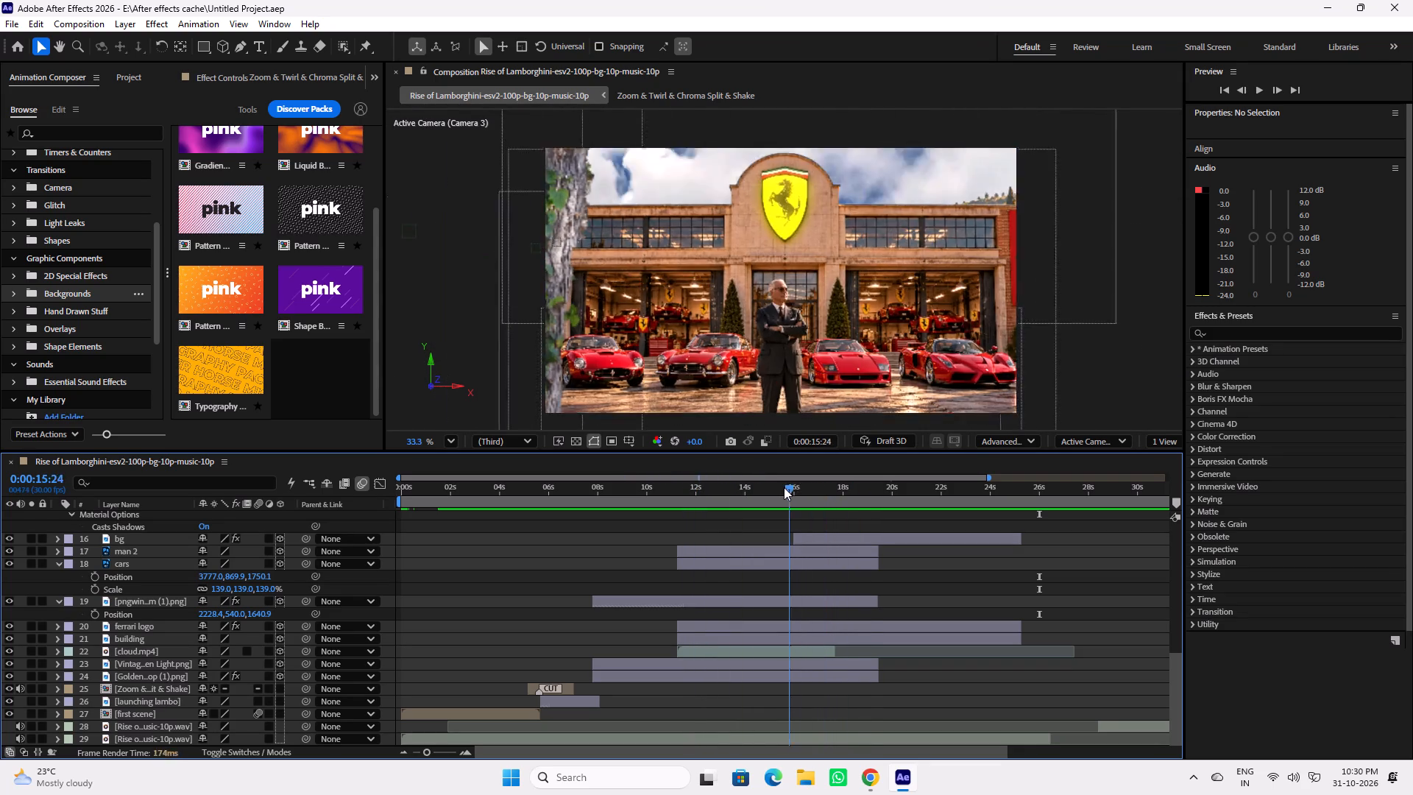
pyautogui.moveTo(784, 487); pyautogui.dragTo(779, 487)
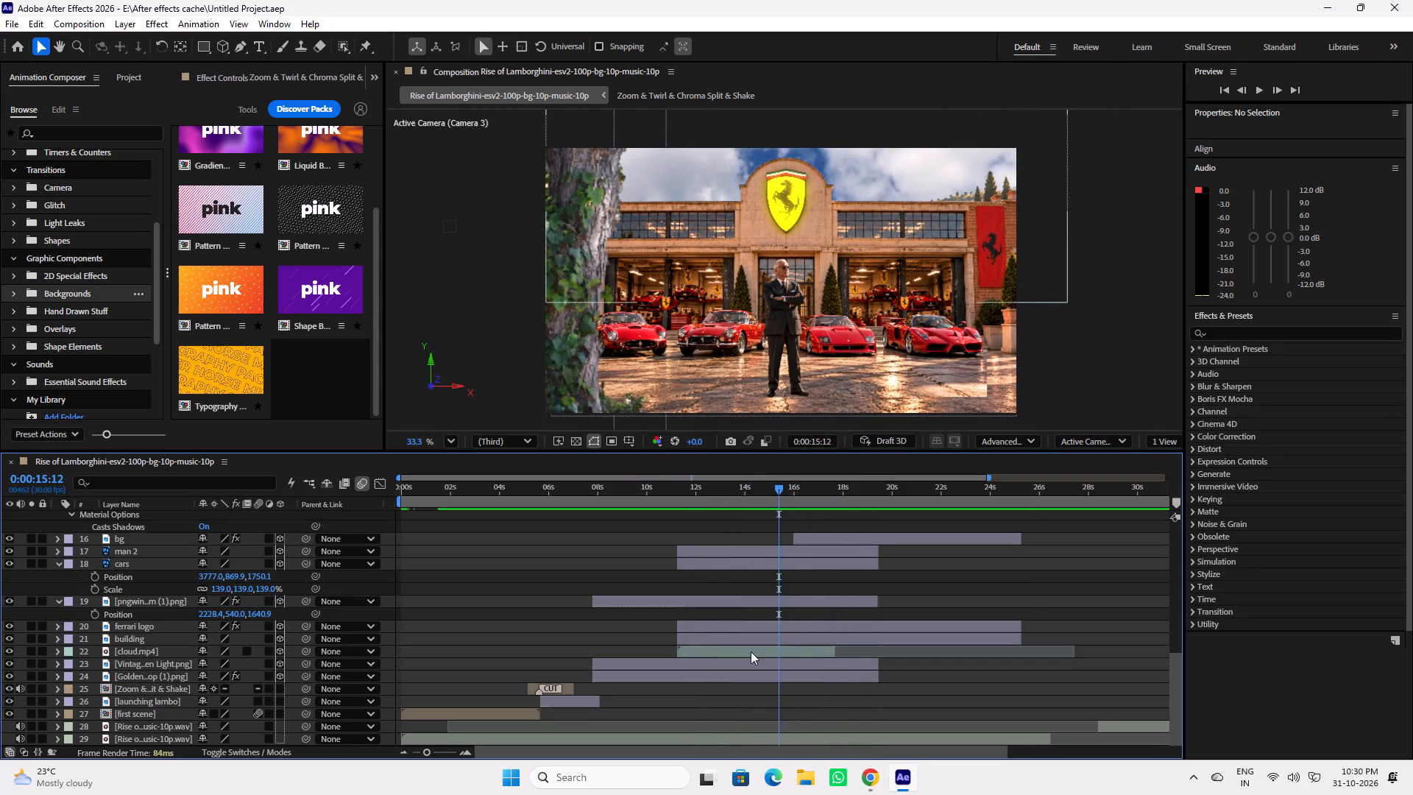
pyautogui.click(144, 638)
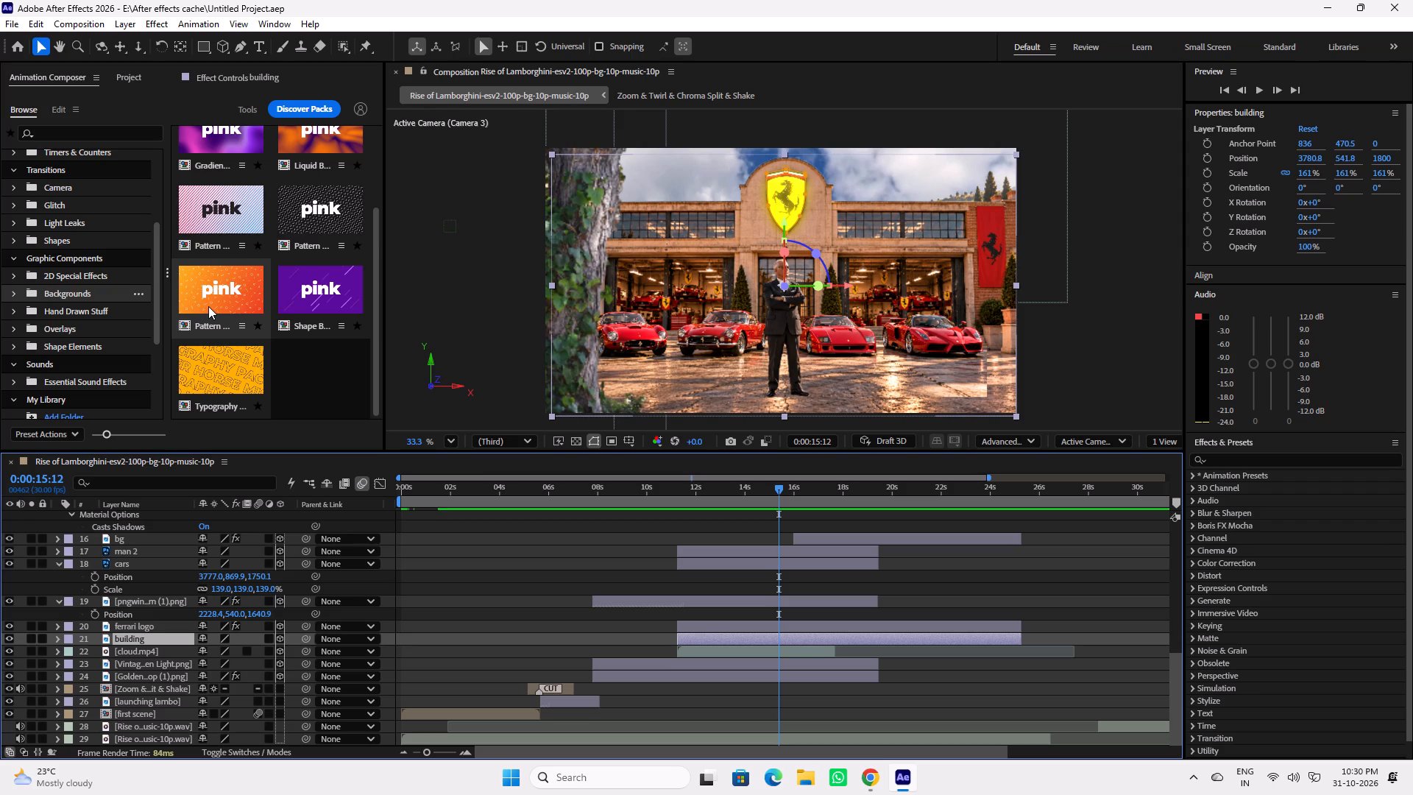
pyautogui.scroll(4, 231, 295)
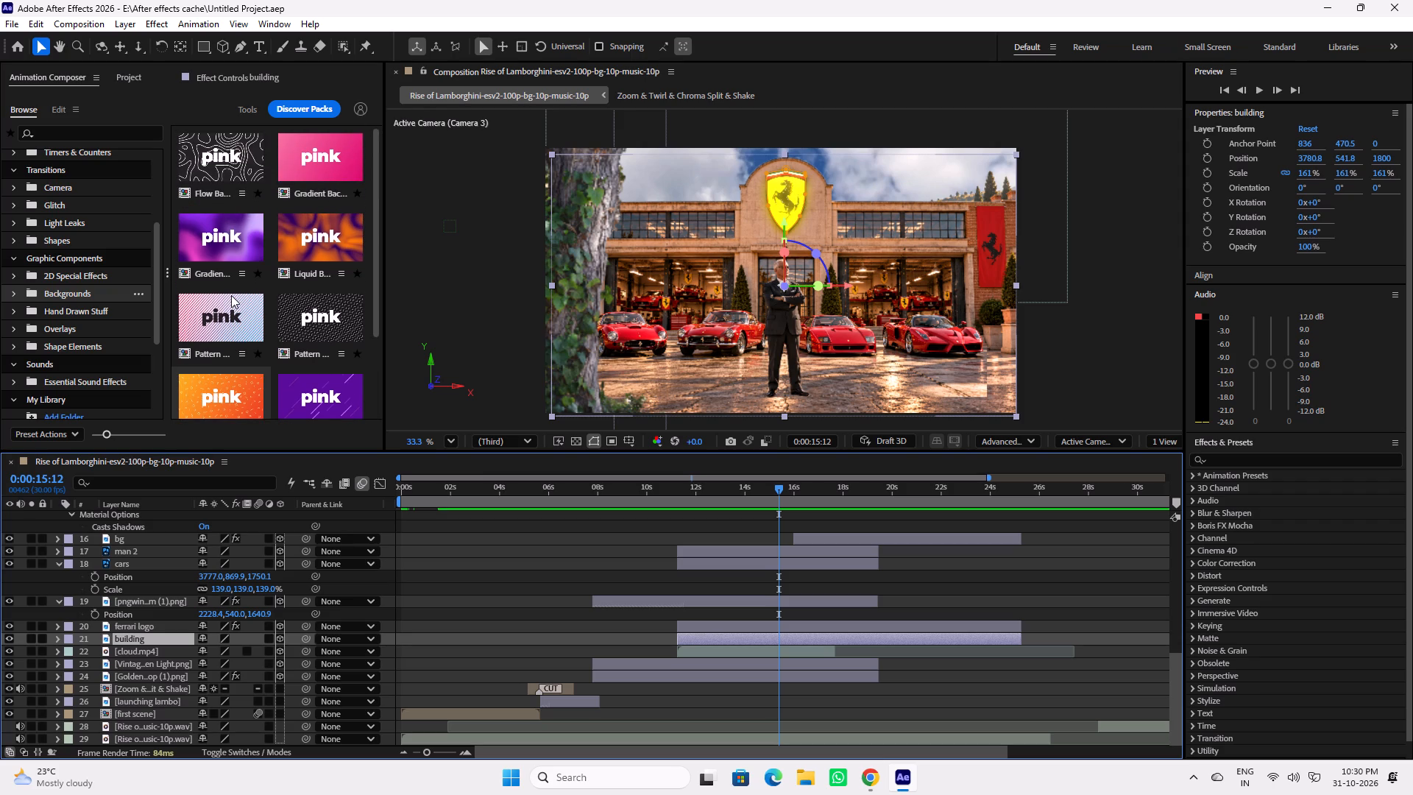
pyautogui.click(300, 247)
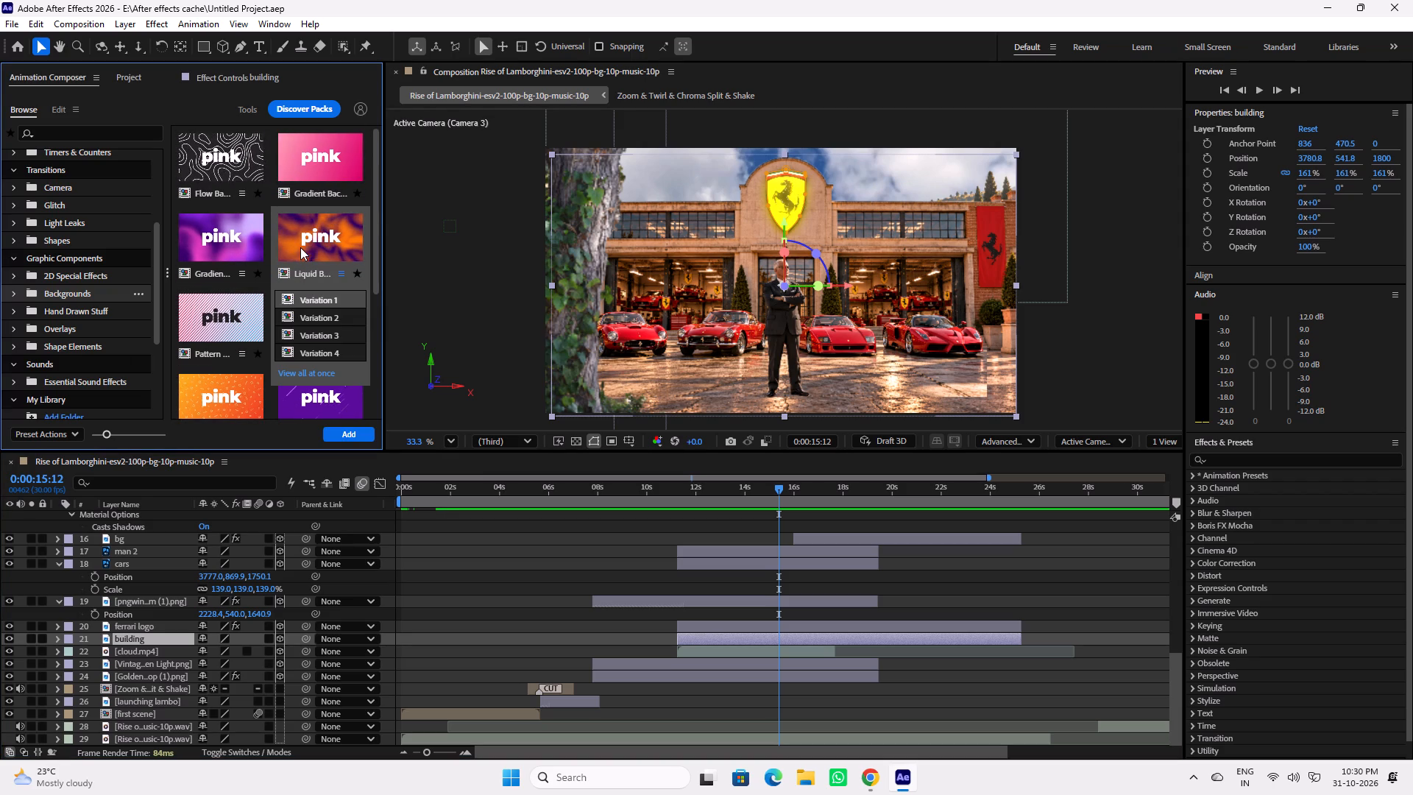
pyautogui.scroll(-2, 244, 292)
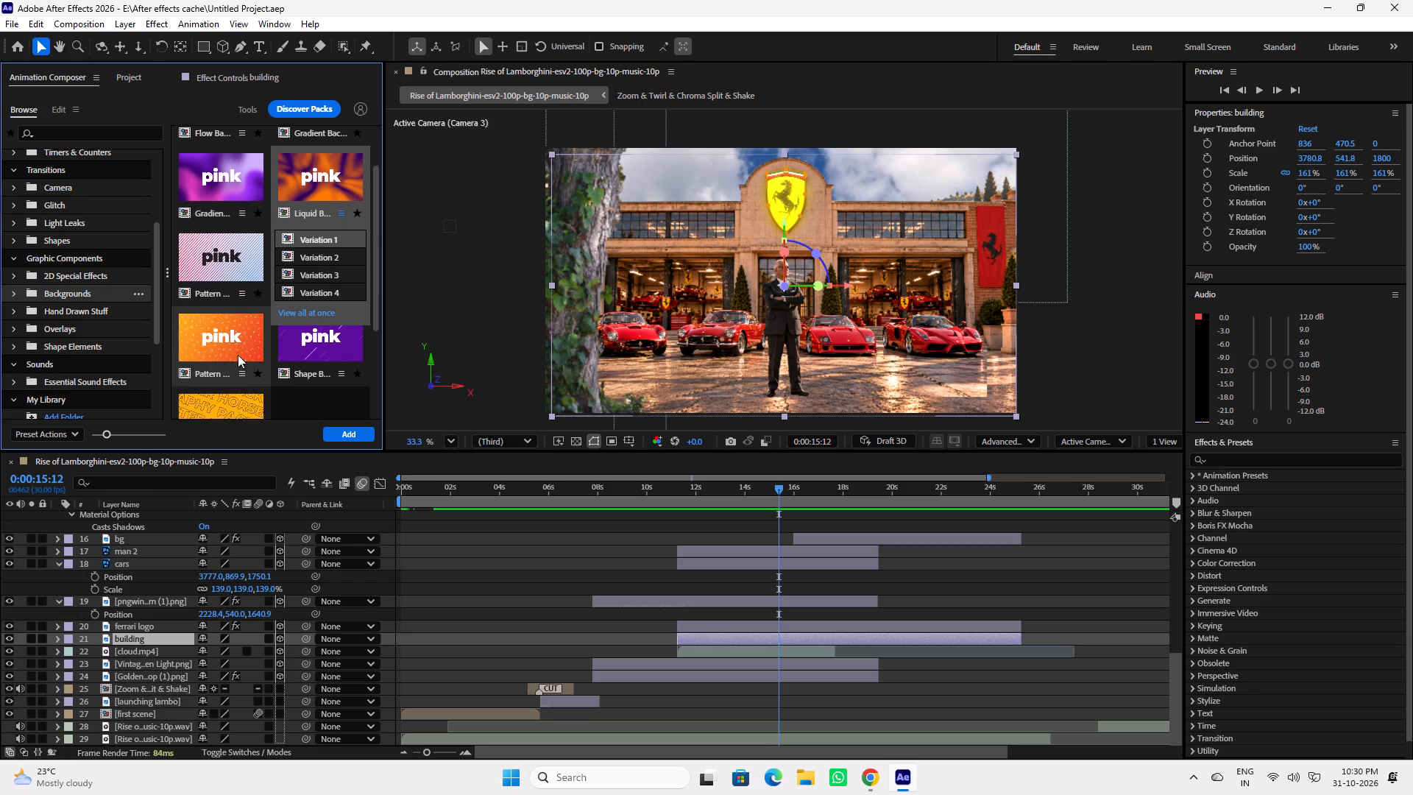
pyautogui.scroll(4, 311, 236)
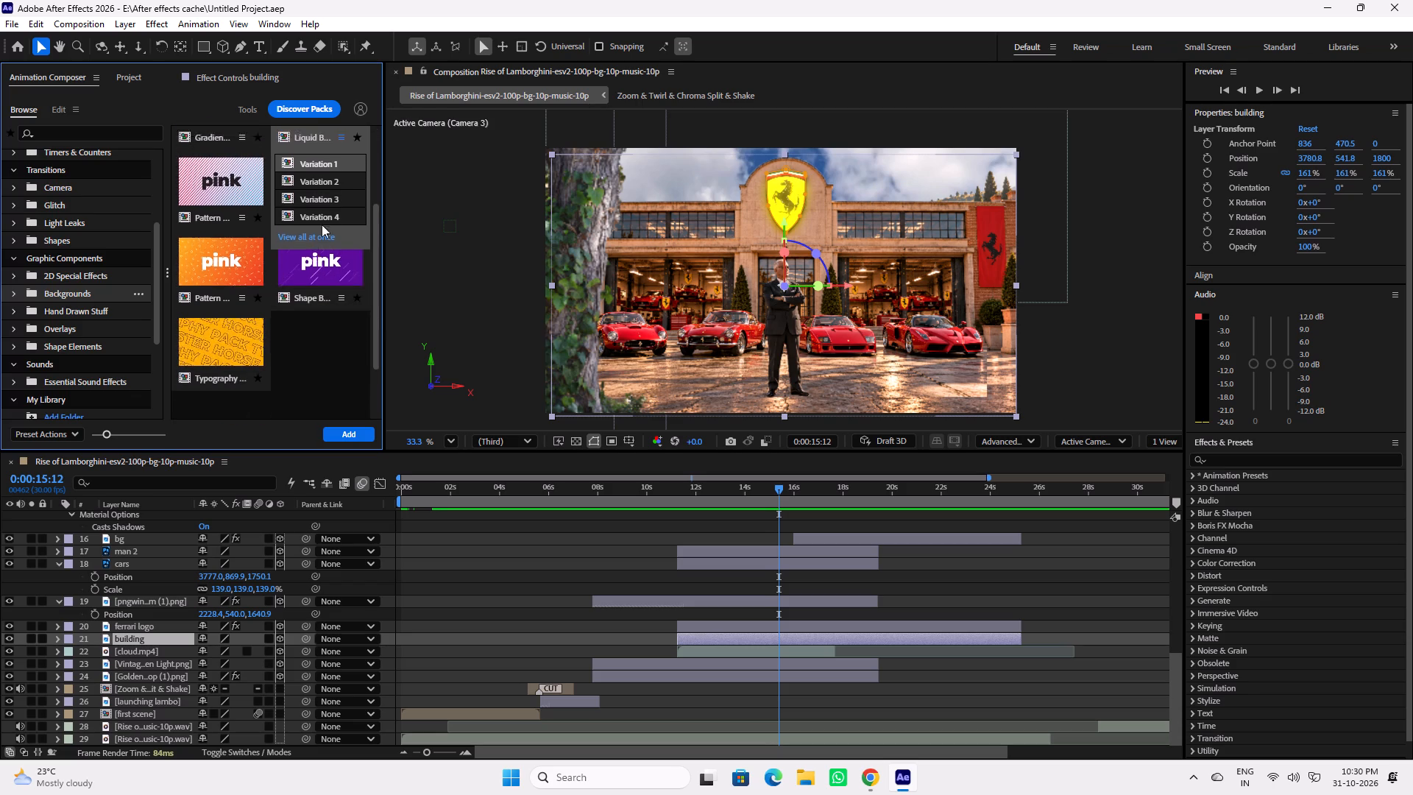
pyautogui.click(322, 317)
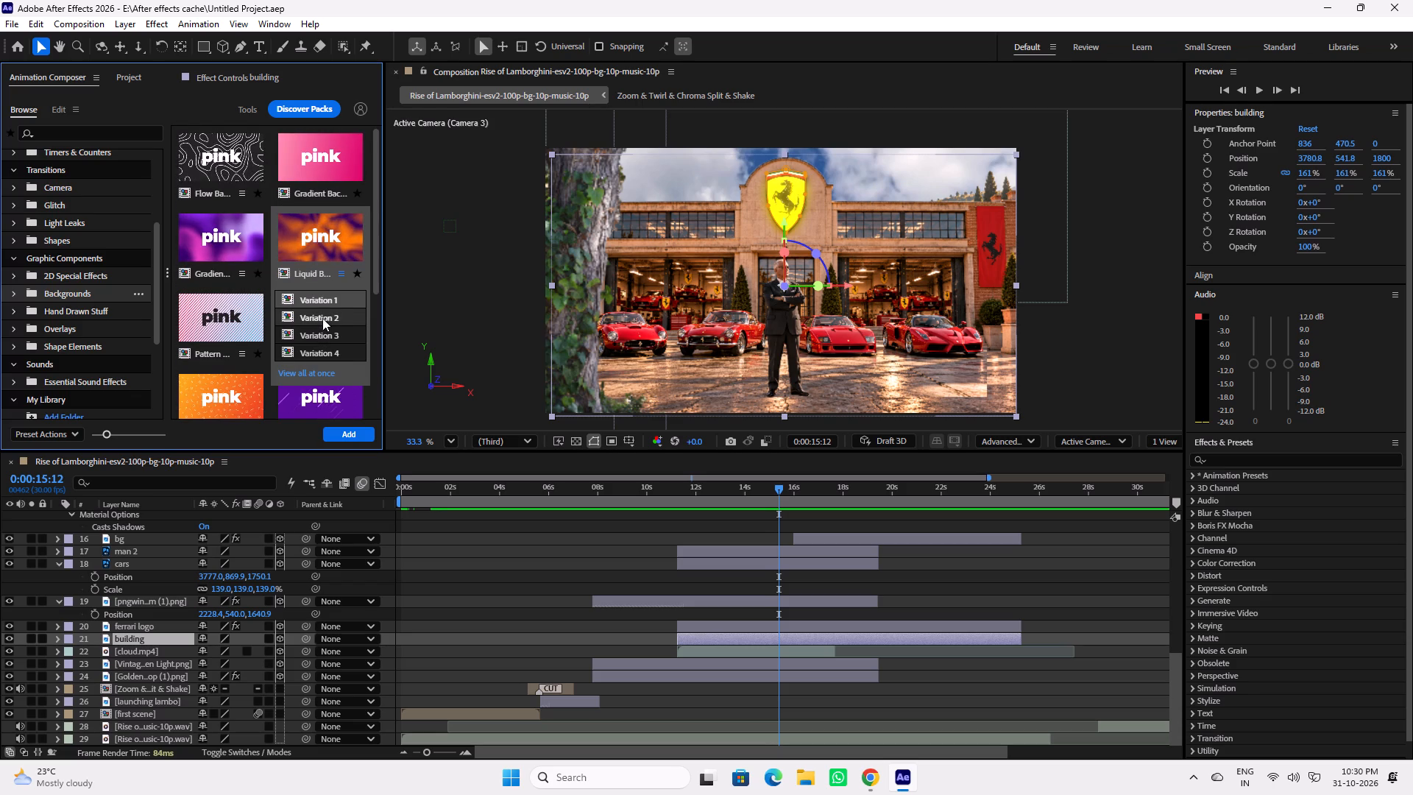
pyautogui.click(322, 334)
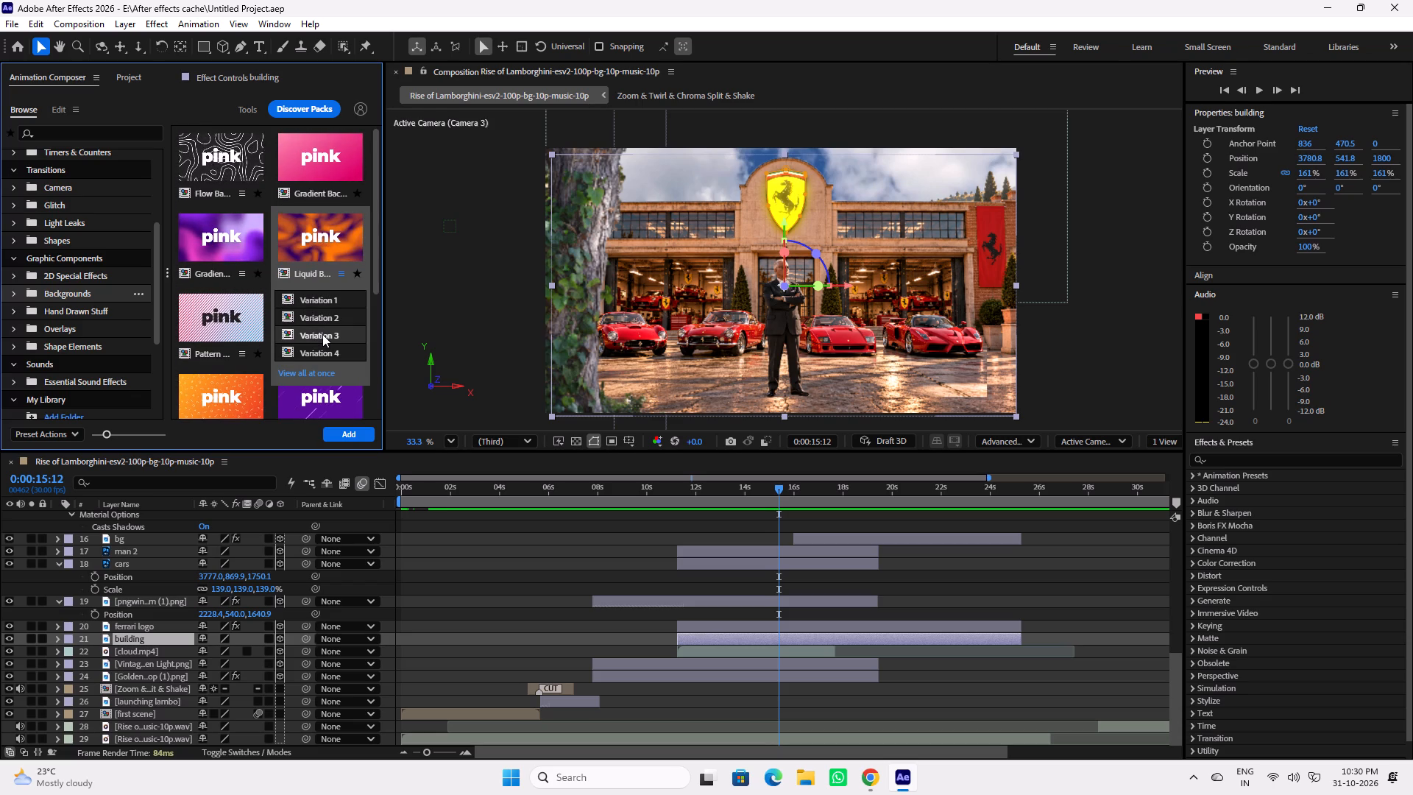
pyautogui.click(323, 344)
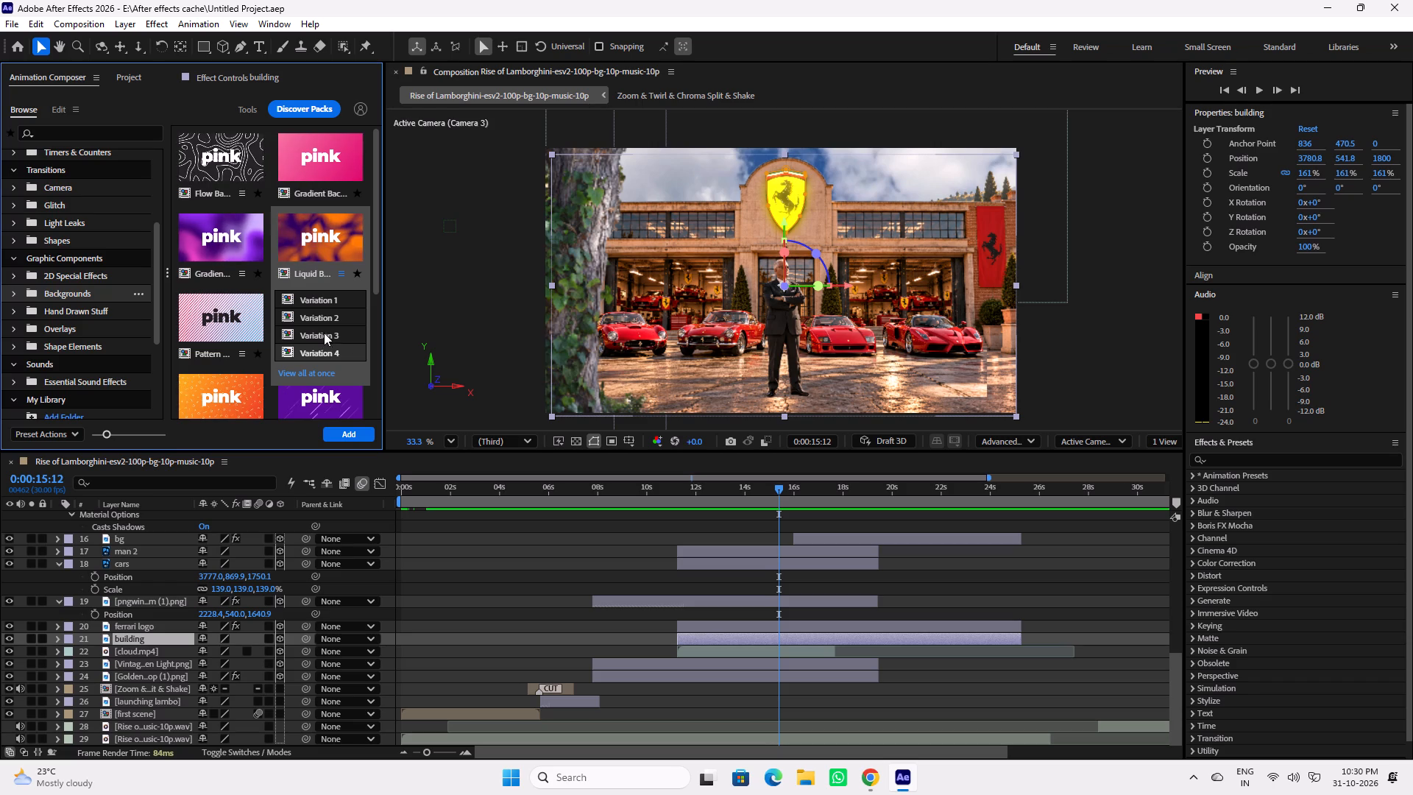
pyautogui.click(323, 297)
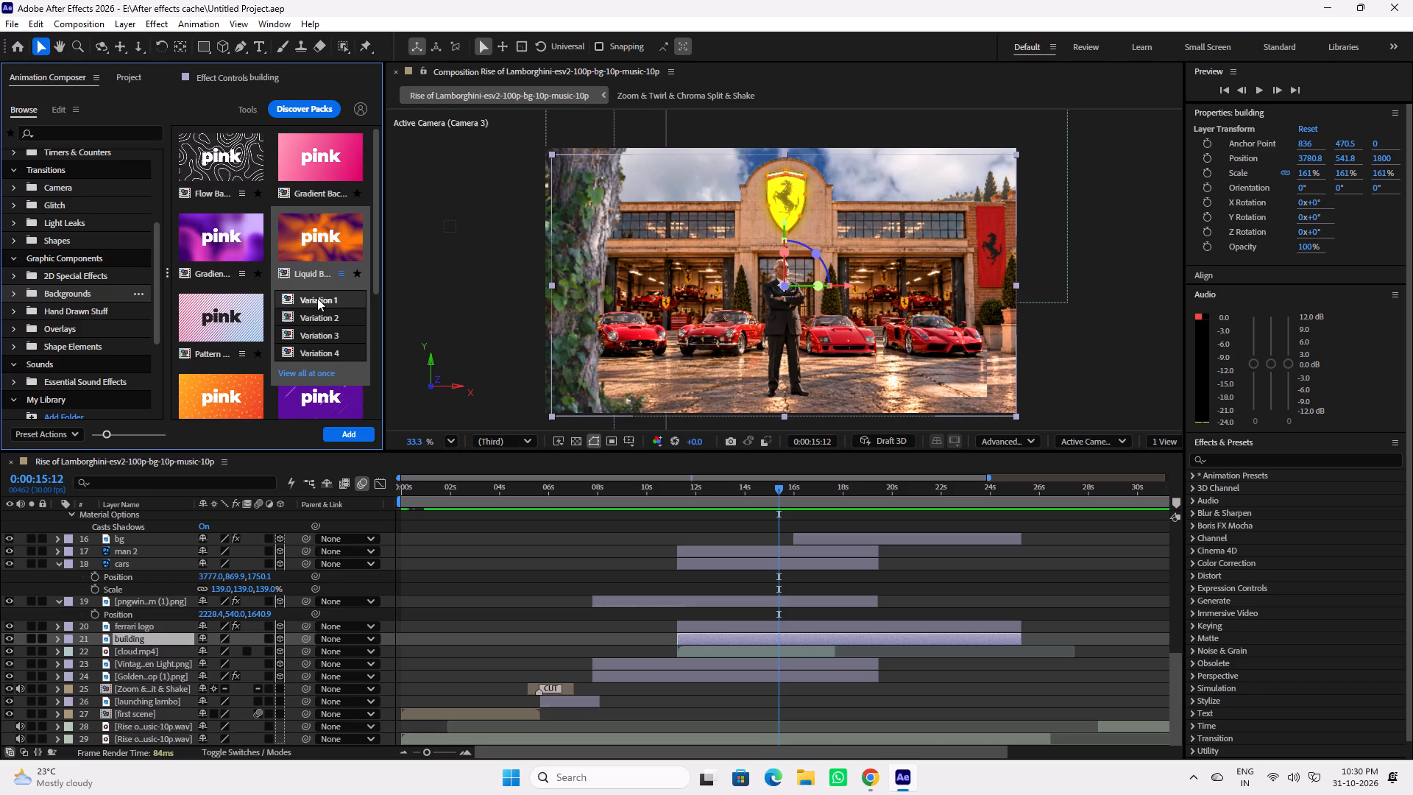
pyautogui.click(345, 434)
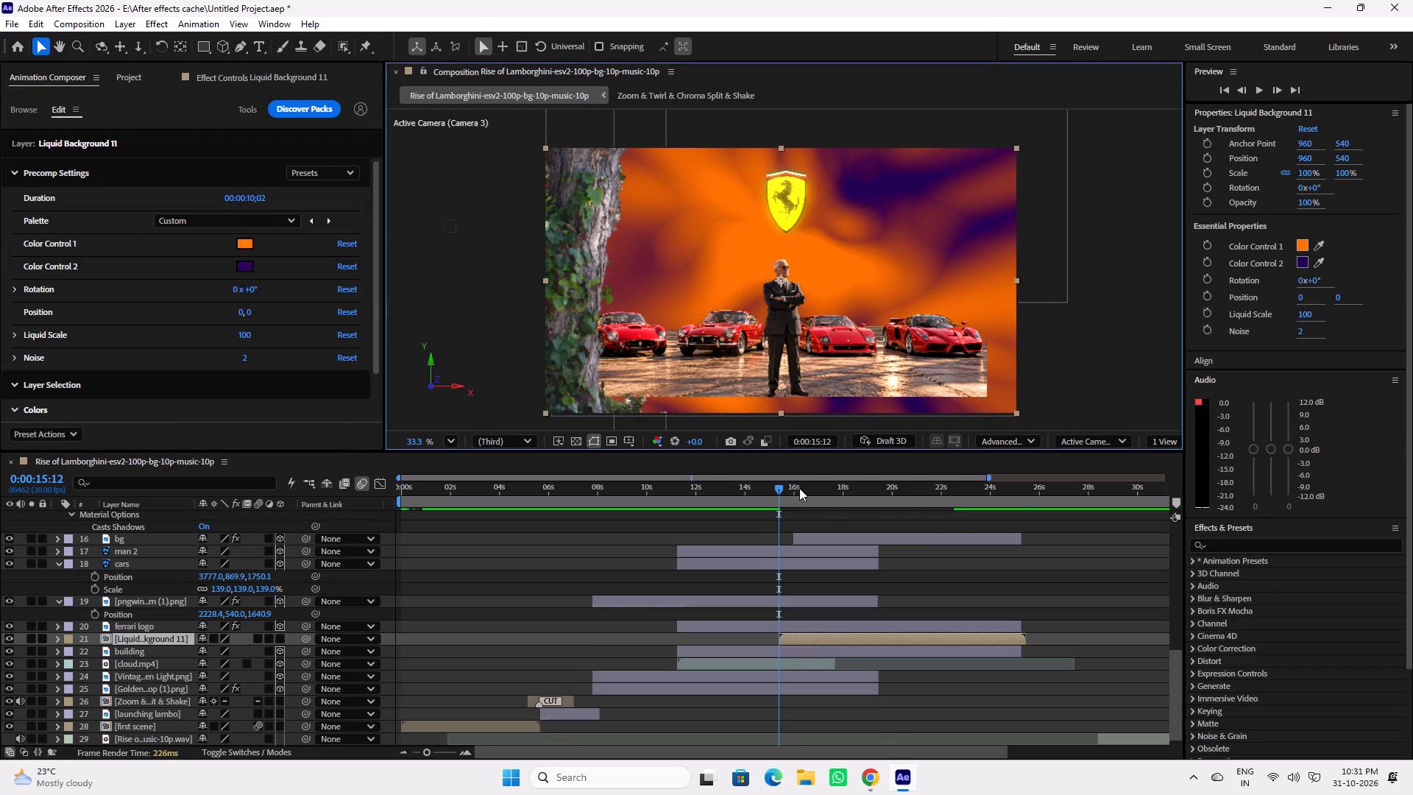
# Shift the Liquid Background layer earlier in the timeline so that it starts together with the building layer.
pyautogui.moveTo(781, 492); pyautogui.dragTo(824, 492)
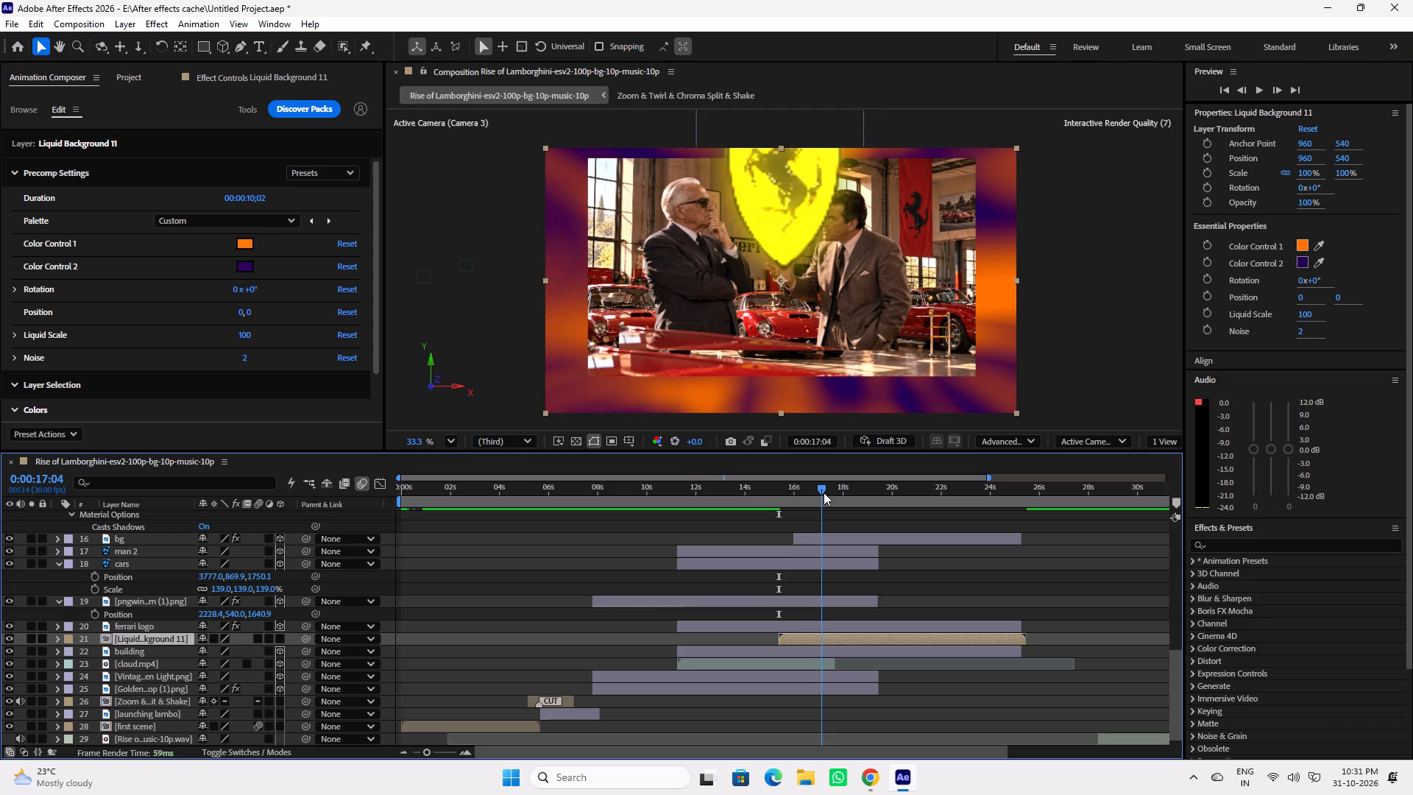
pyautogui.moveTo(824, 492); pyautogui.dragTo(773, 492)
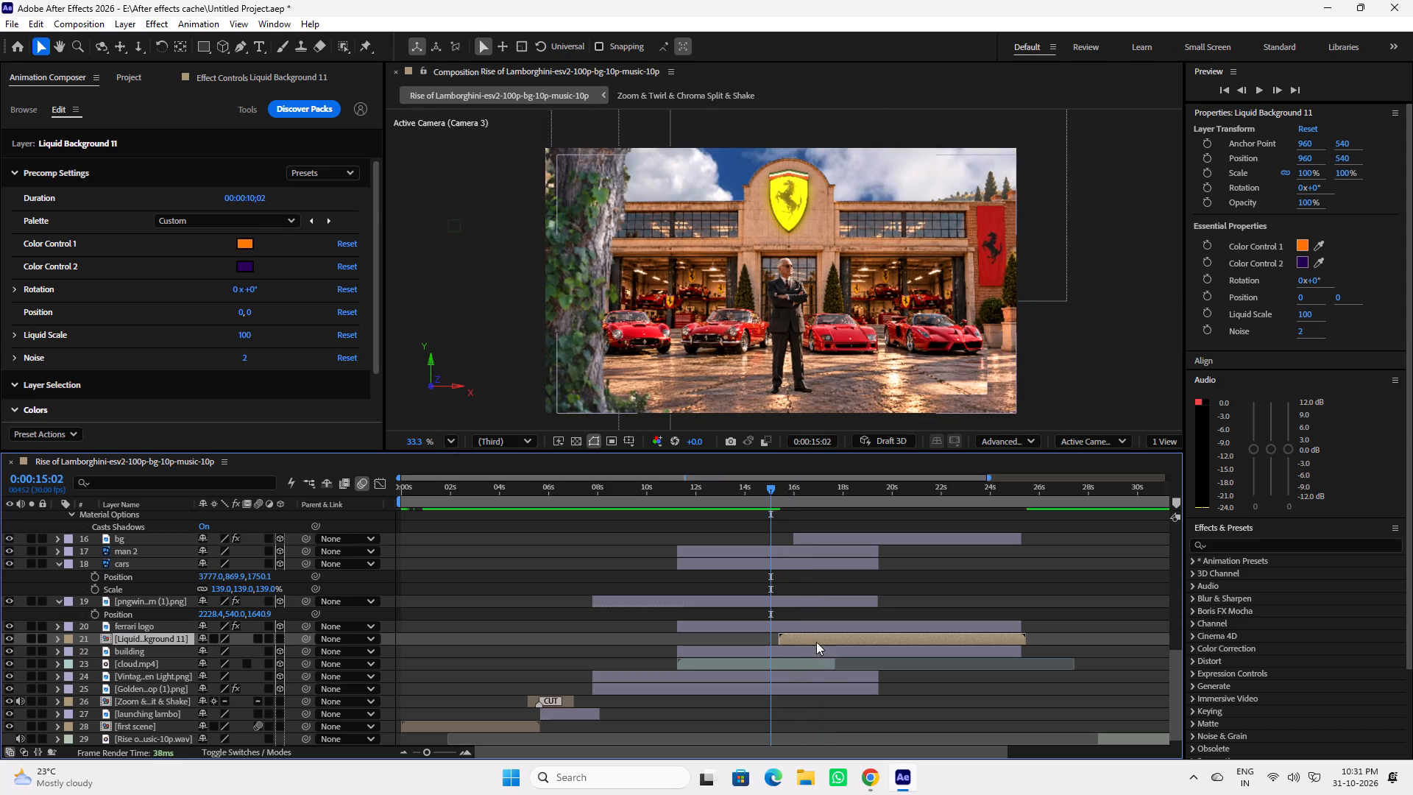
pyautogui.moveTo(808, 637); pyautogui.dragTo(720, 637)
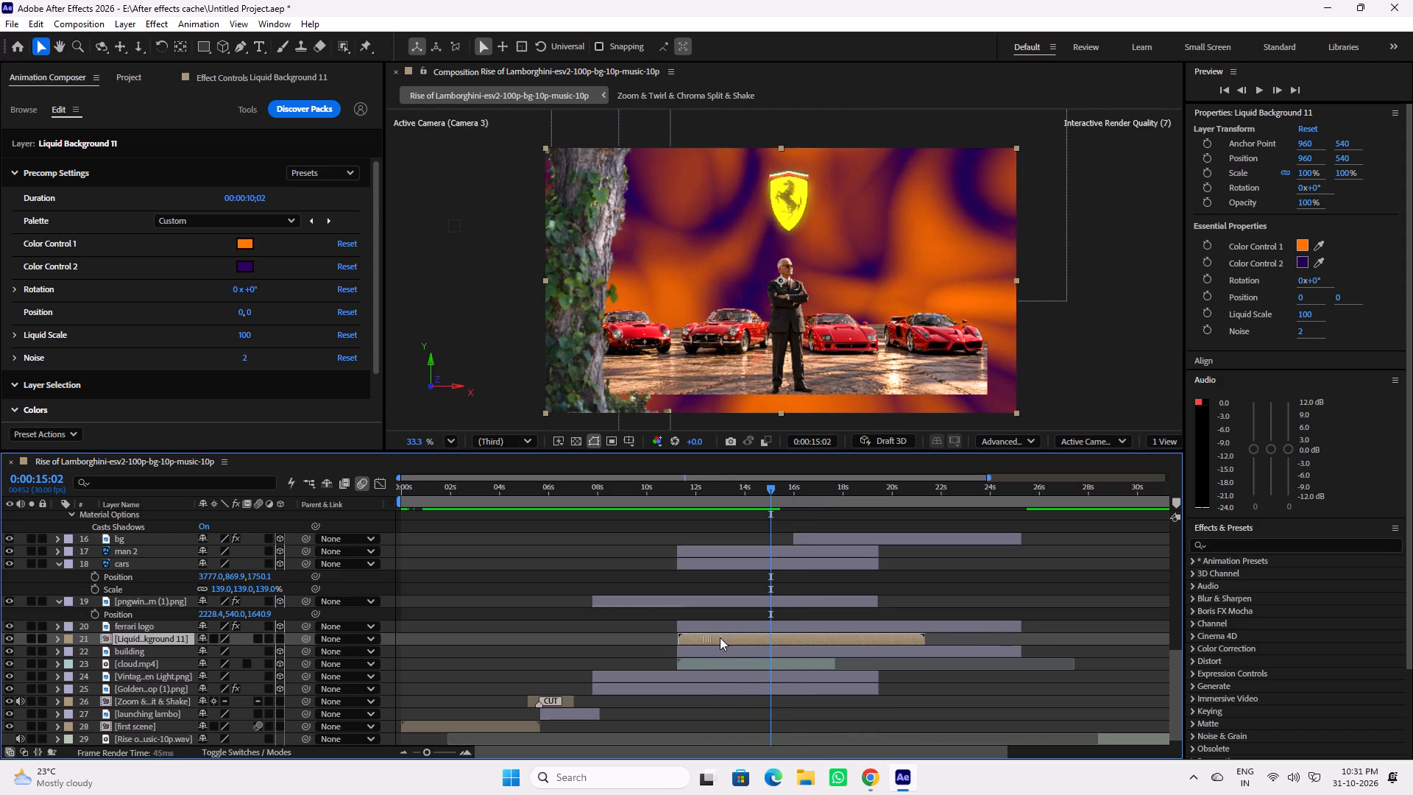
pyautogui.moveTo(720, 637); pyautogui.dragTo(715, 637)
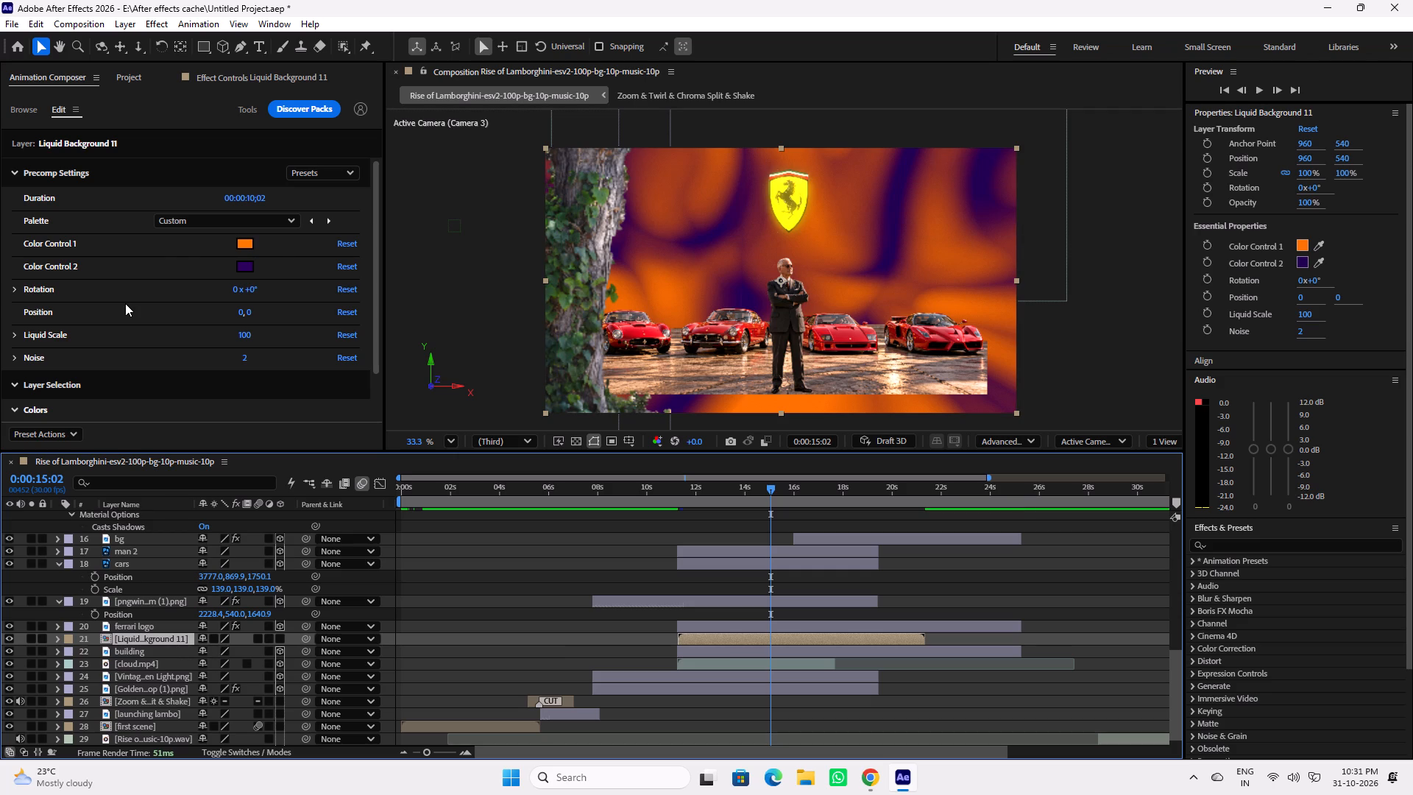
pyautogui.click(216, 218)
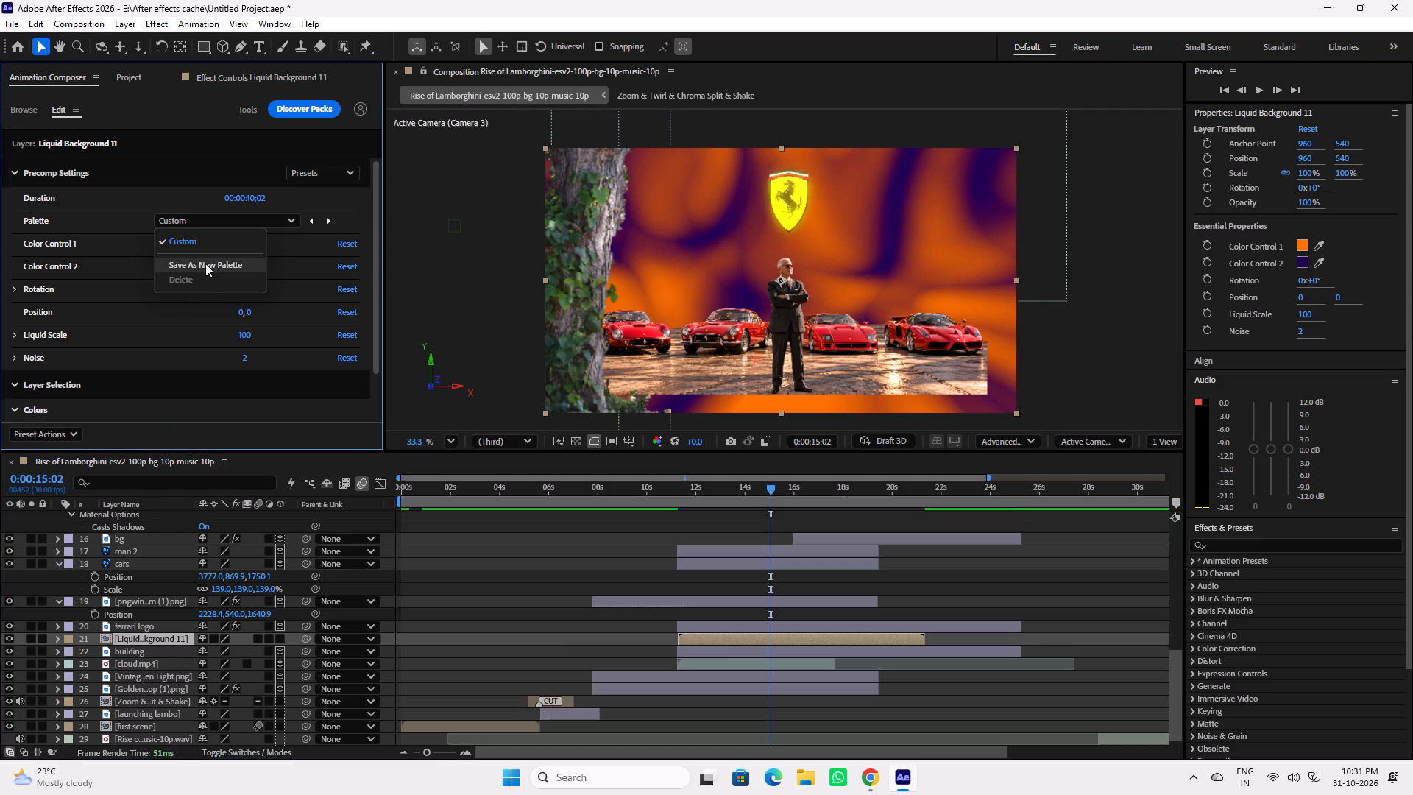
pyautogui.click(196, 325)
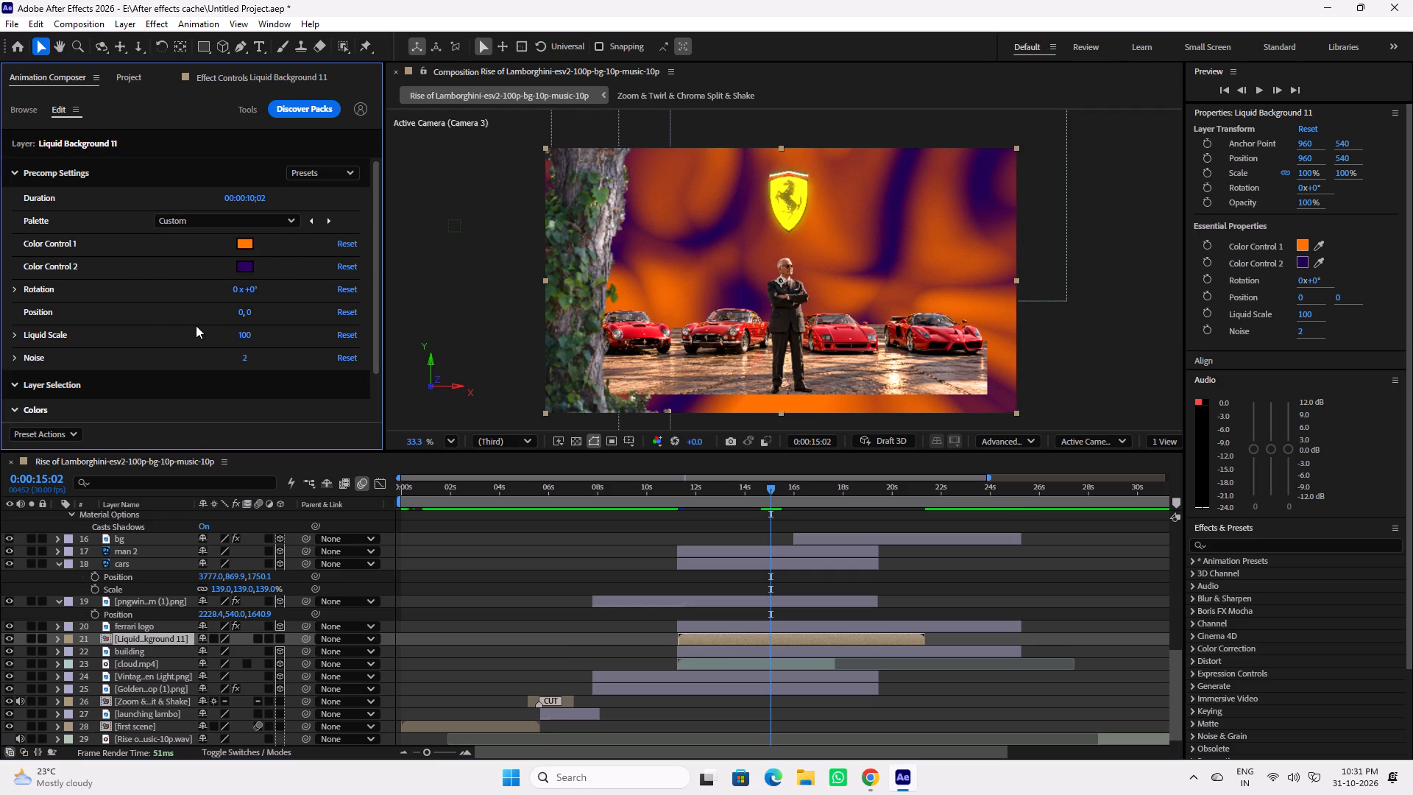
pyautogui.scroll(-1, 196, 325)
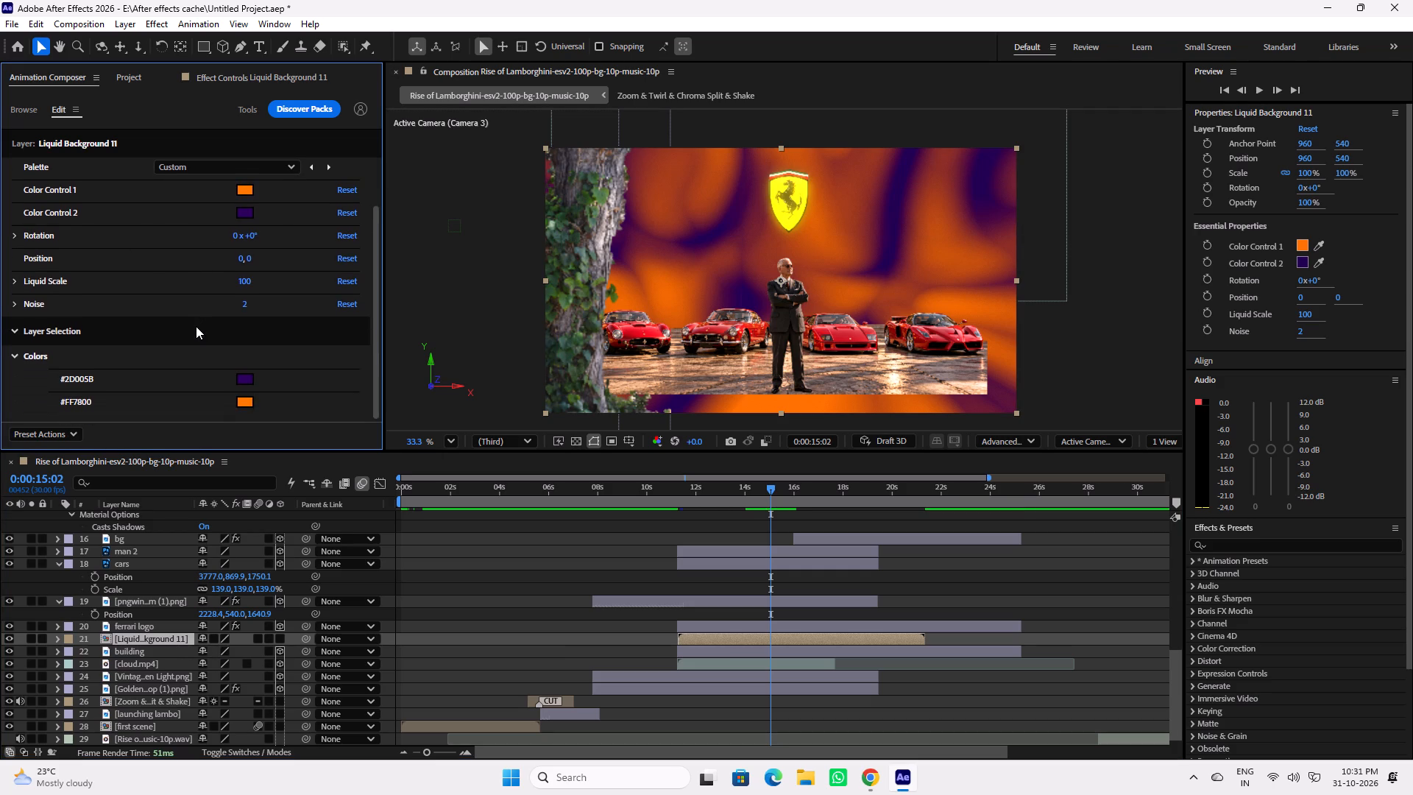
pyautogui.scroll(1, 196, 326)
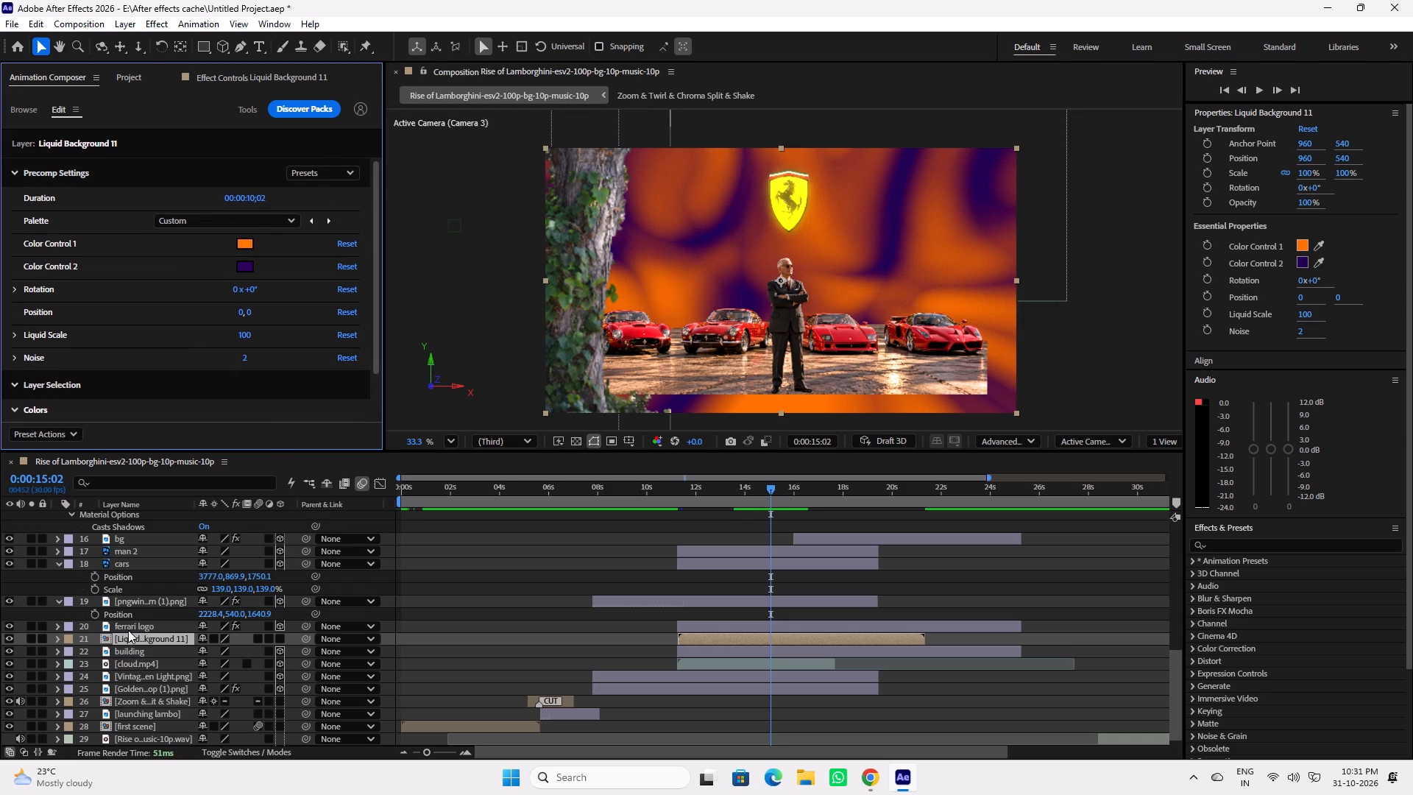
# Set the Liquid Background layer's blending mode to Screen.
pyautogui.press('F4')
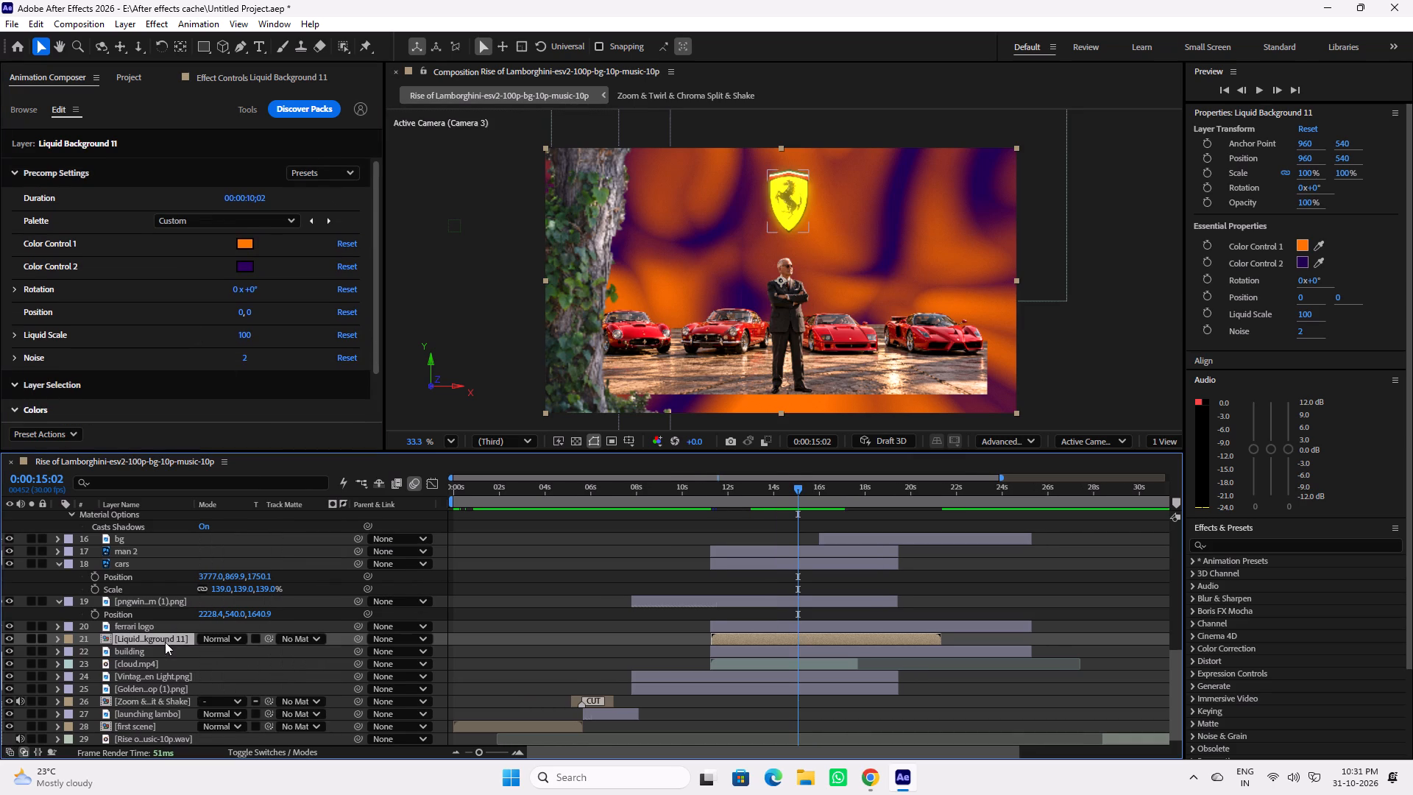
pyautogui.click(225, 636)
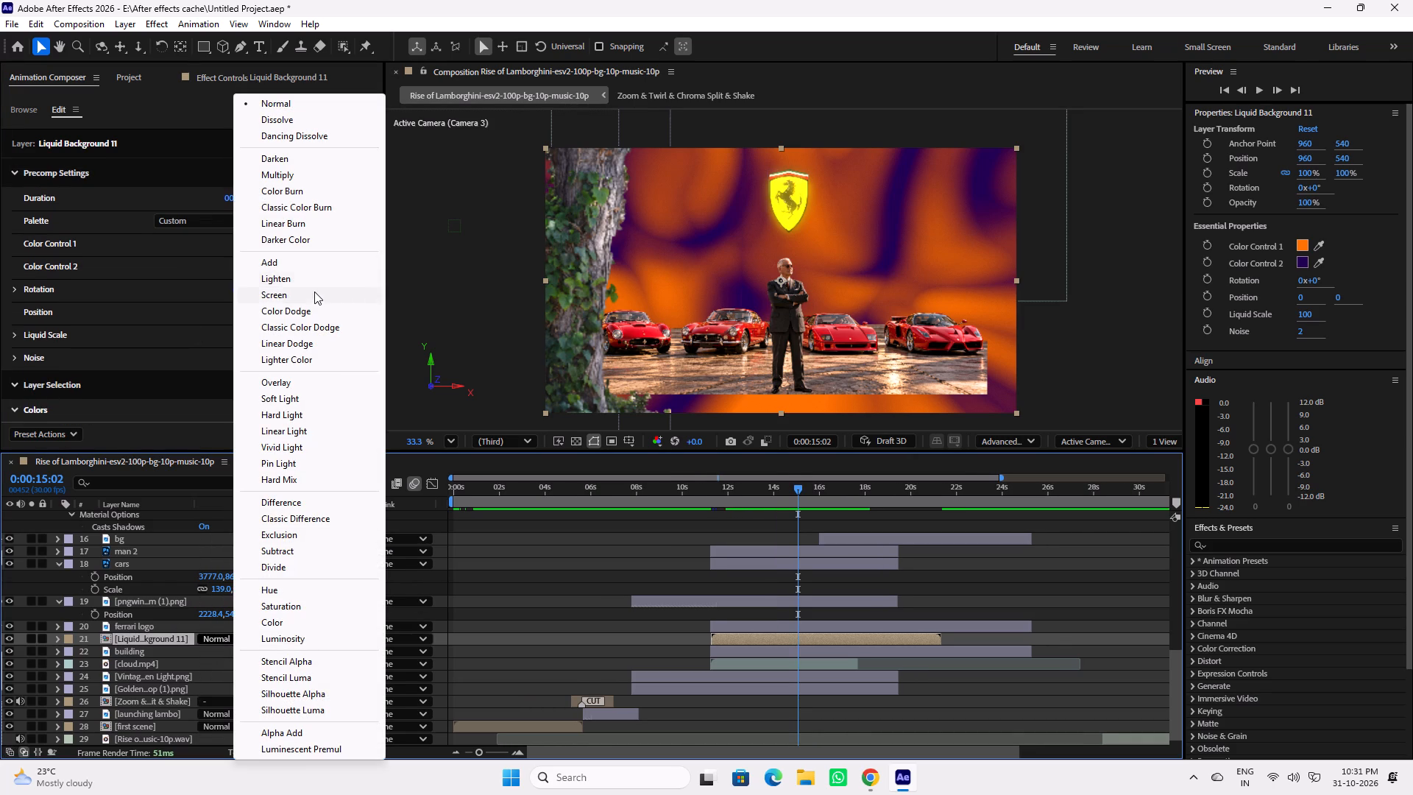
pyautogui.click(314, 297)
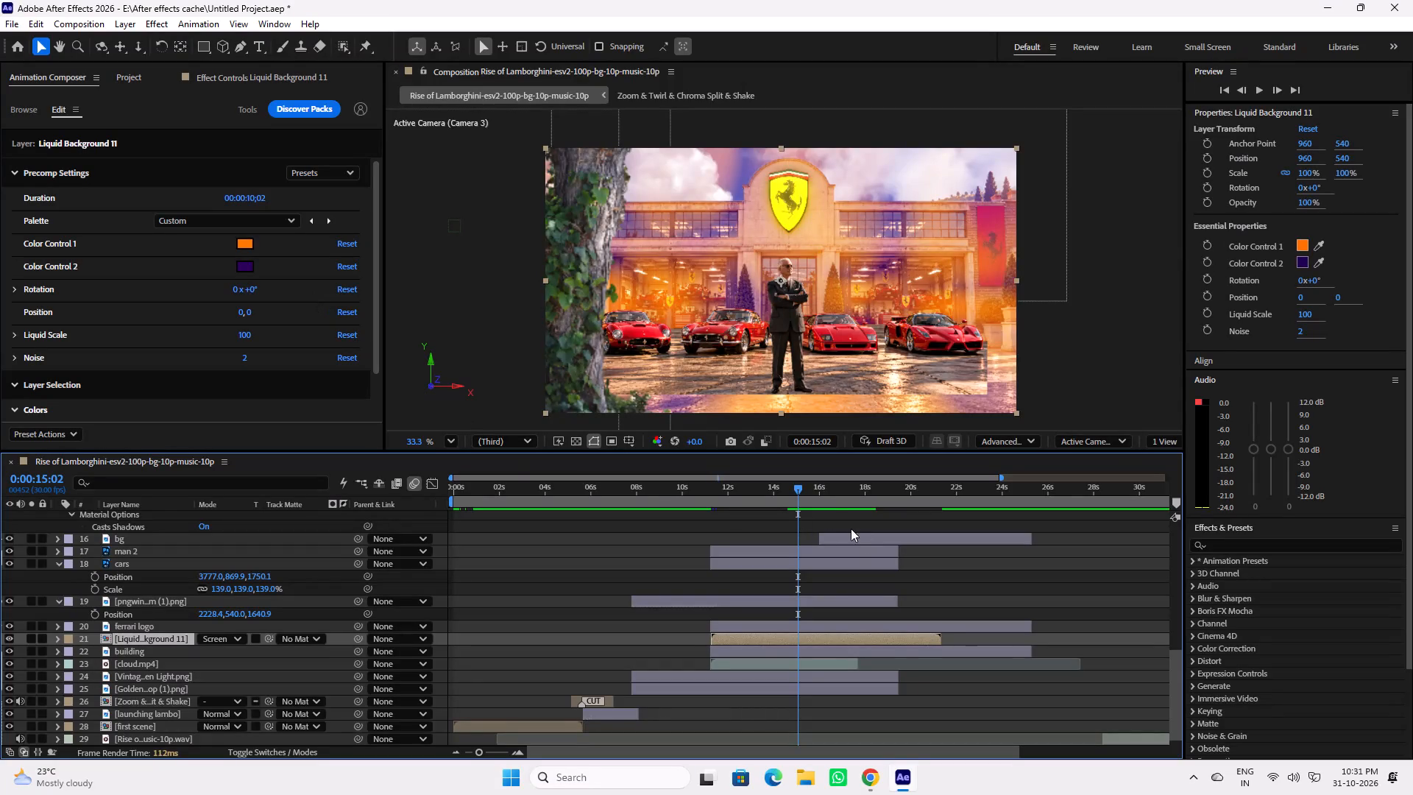
# Preview the Screen-blended liquid background over the Ferrari building scene and into the scene with the two men.
pyautogui.moveTo(783, 488); pyautogui.dragTo(752, 493)
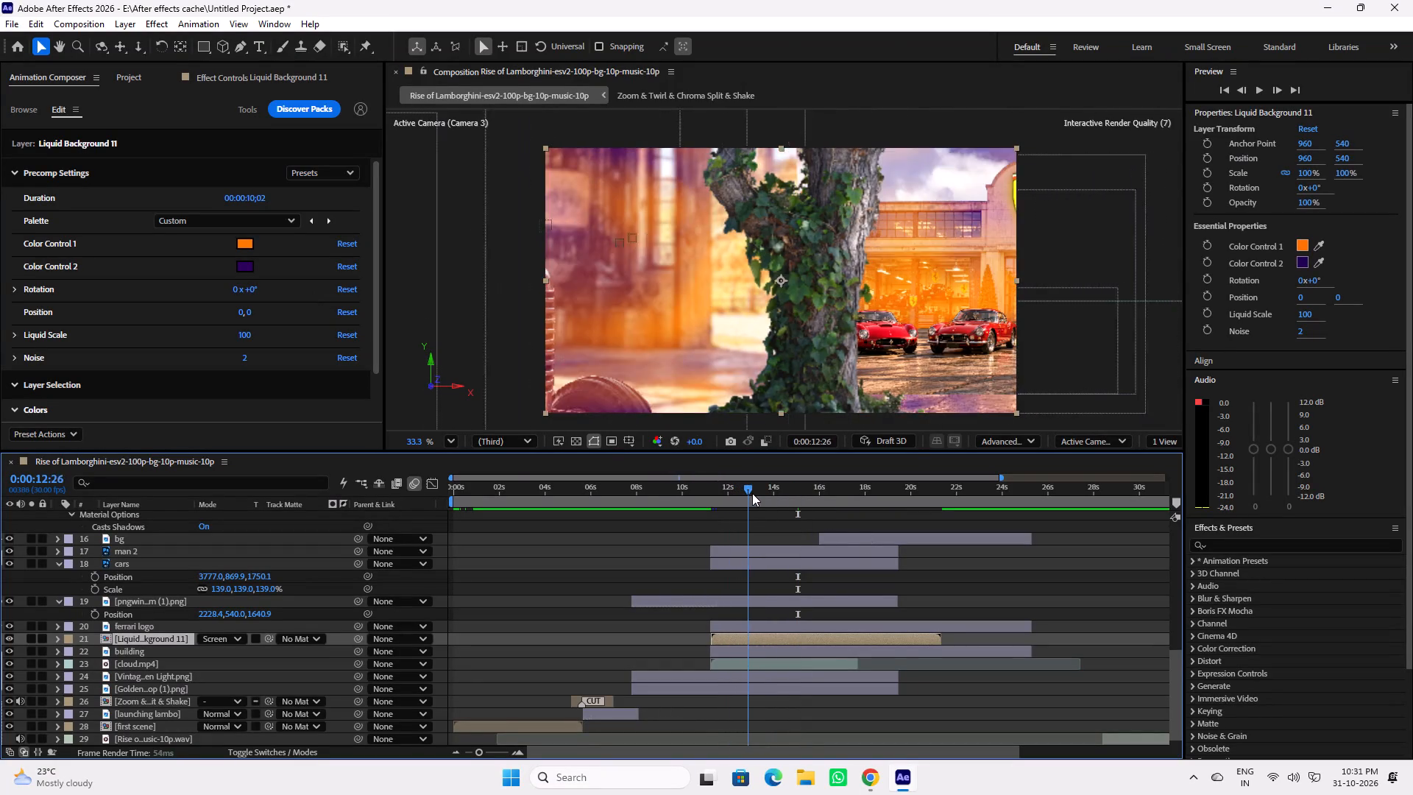
pyautogui.moveTo(752, 493); pyautogui.dragTo(769, 496)
pyautogui.press('space')
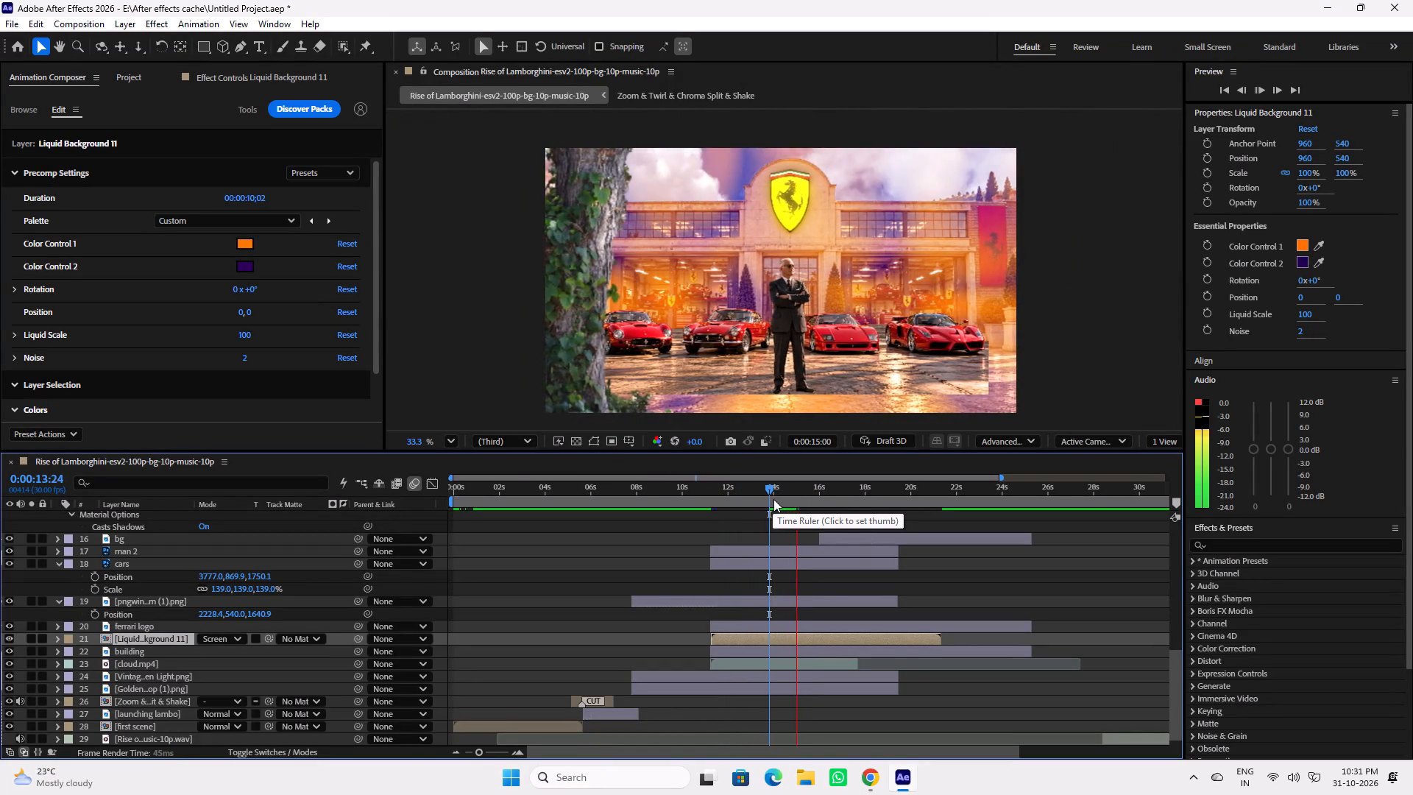
pyautogui.press('space')
pyautogui.press('space')
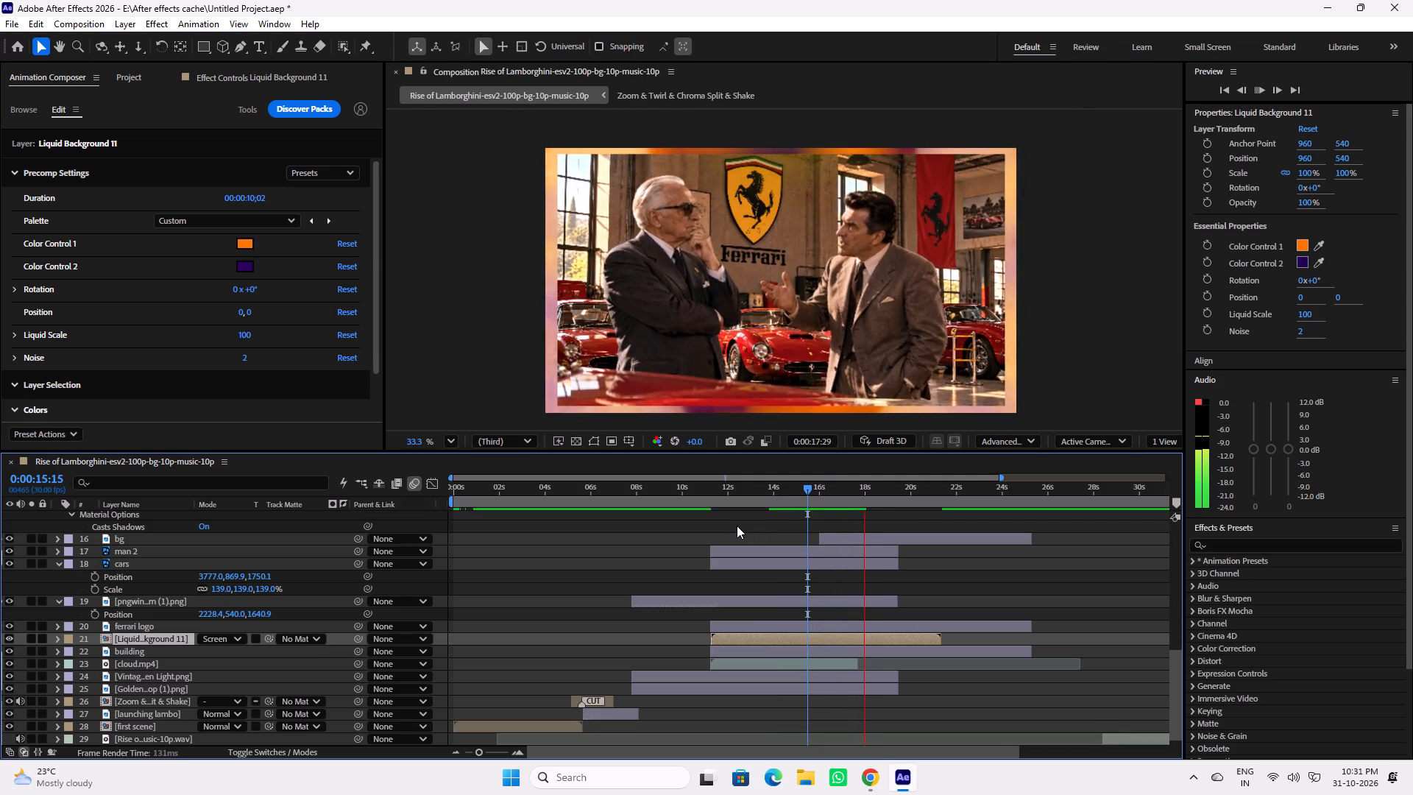
pyautogui.moveTo(798, 495); pyautogui.dragTo(787, 495)
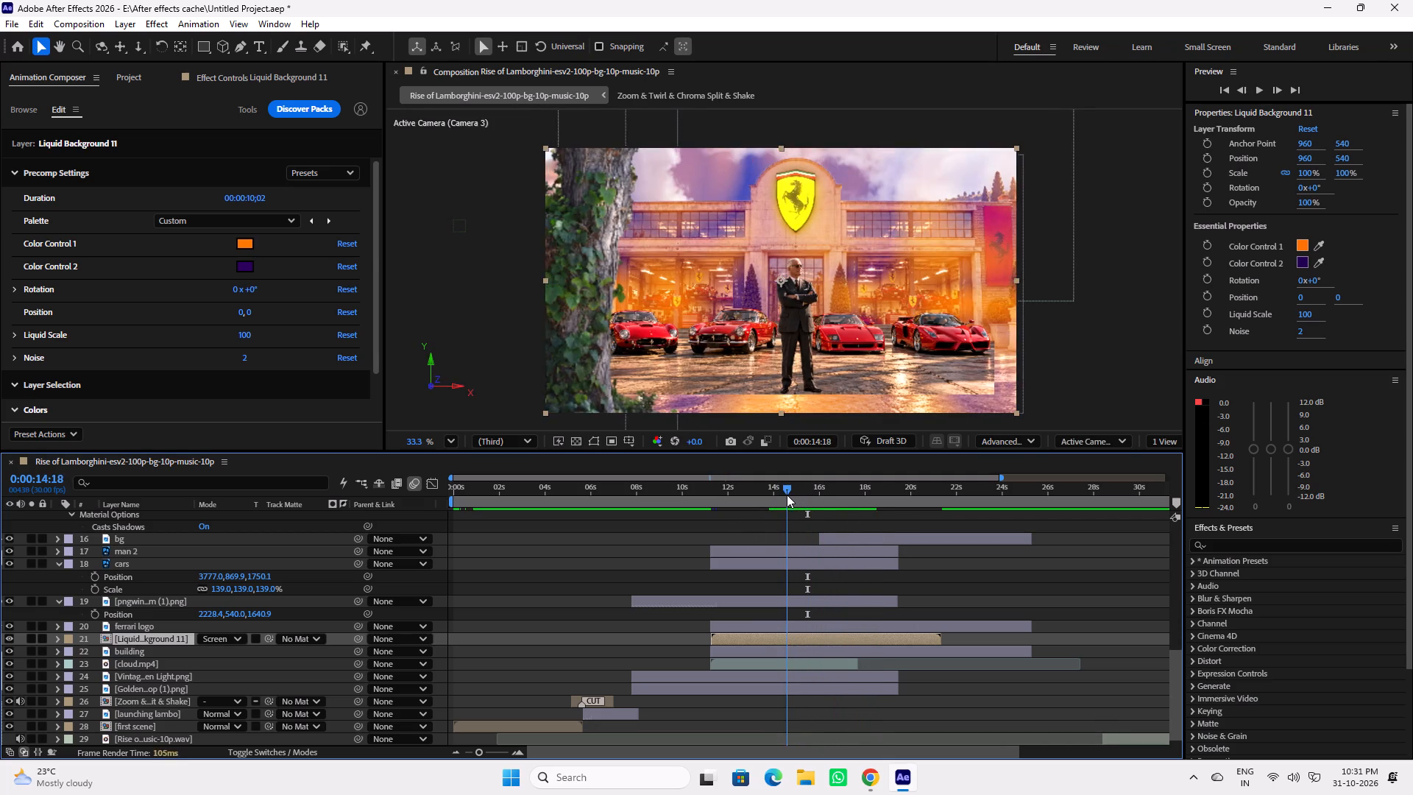
pyautogui.moveTo(787, 495); pyautogui.dragTo(834, 500)
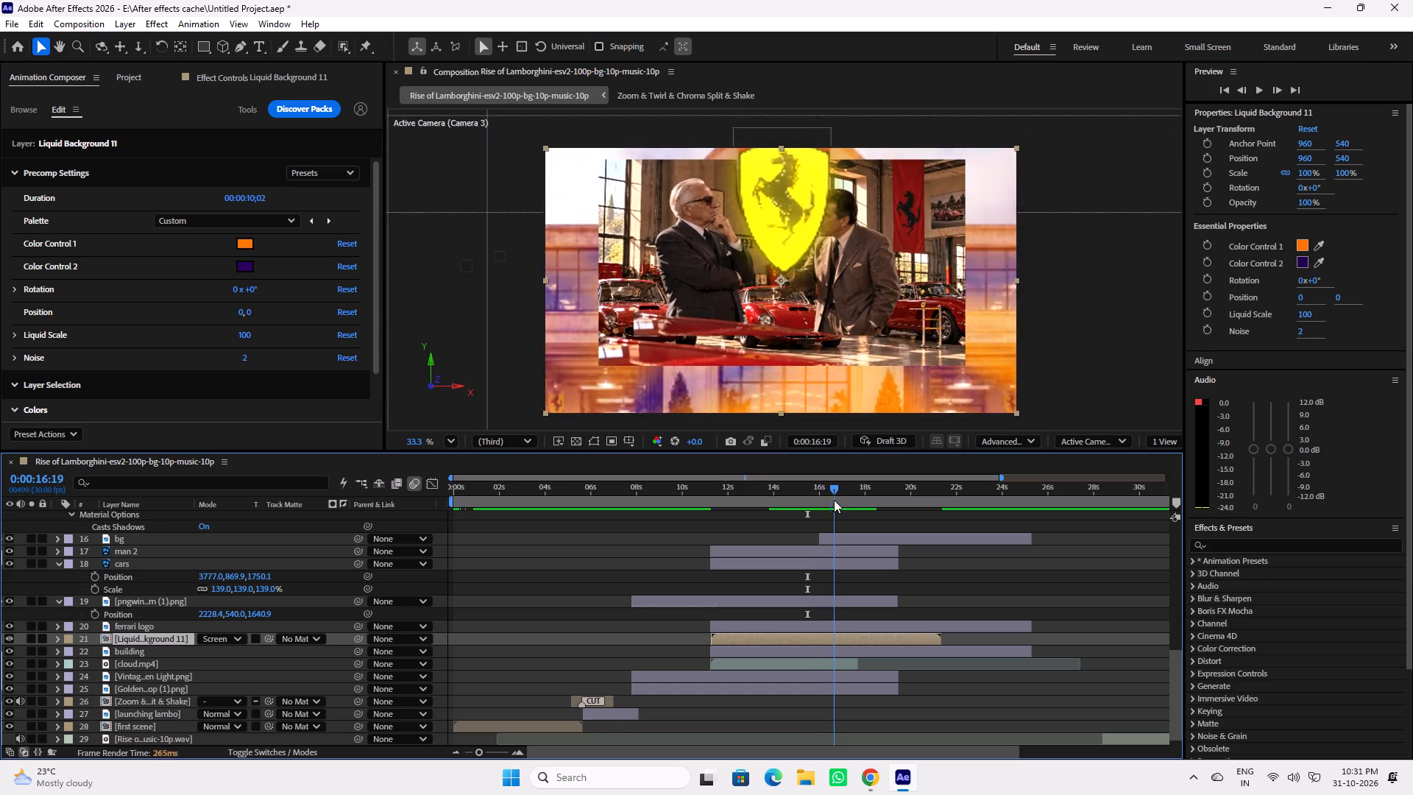
pyautogui.moveTo(834, 500); pyautogui.dragTo(801, 499)
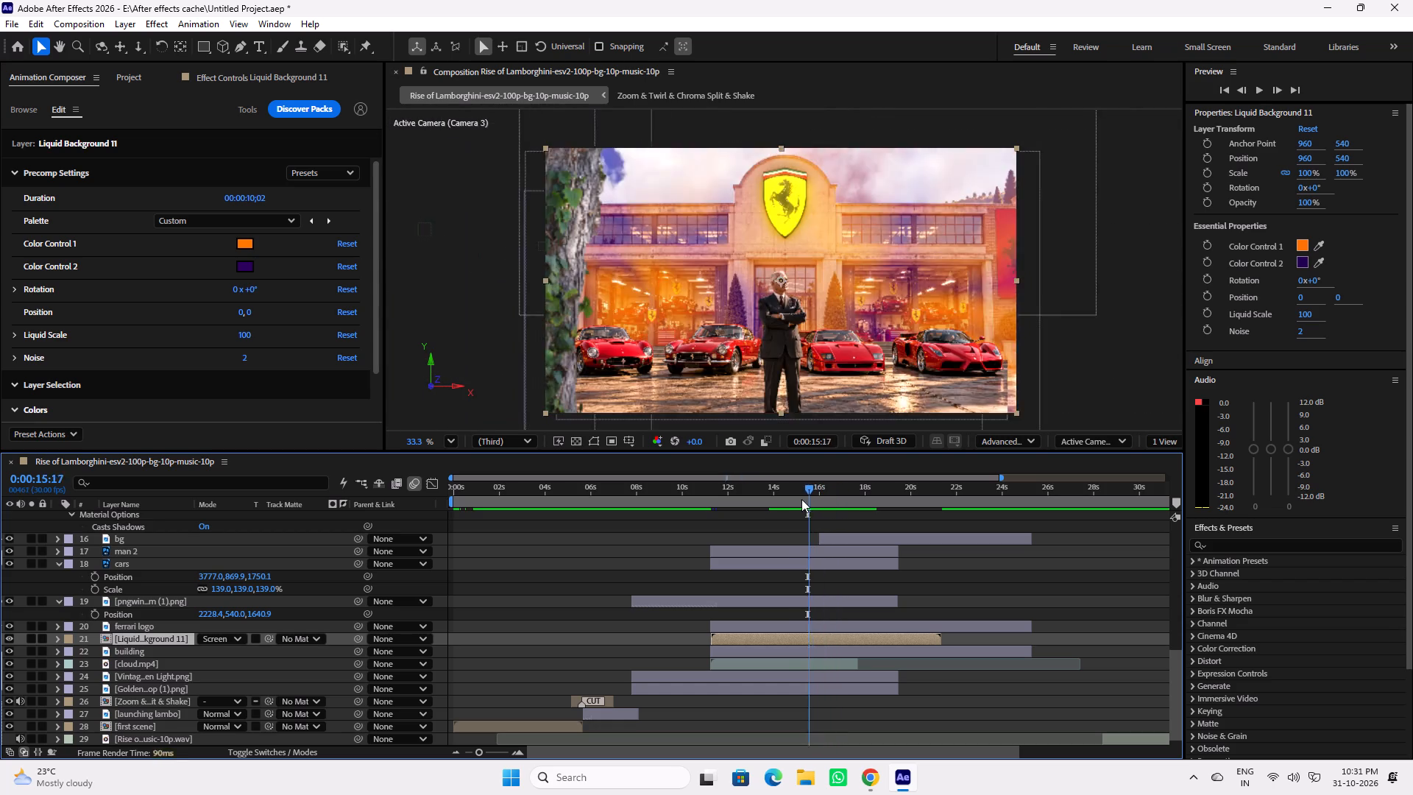
pyautogui.moveTo(801, 499); pyautogui.dragTo(781, 498)
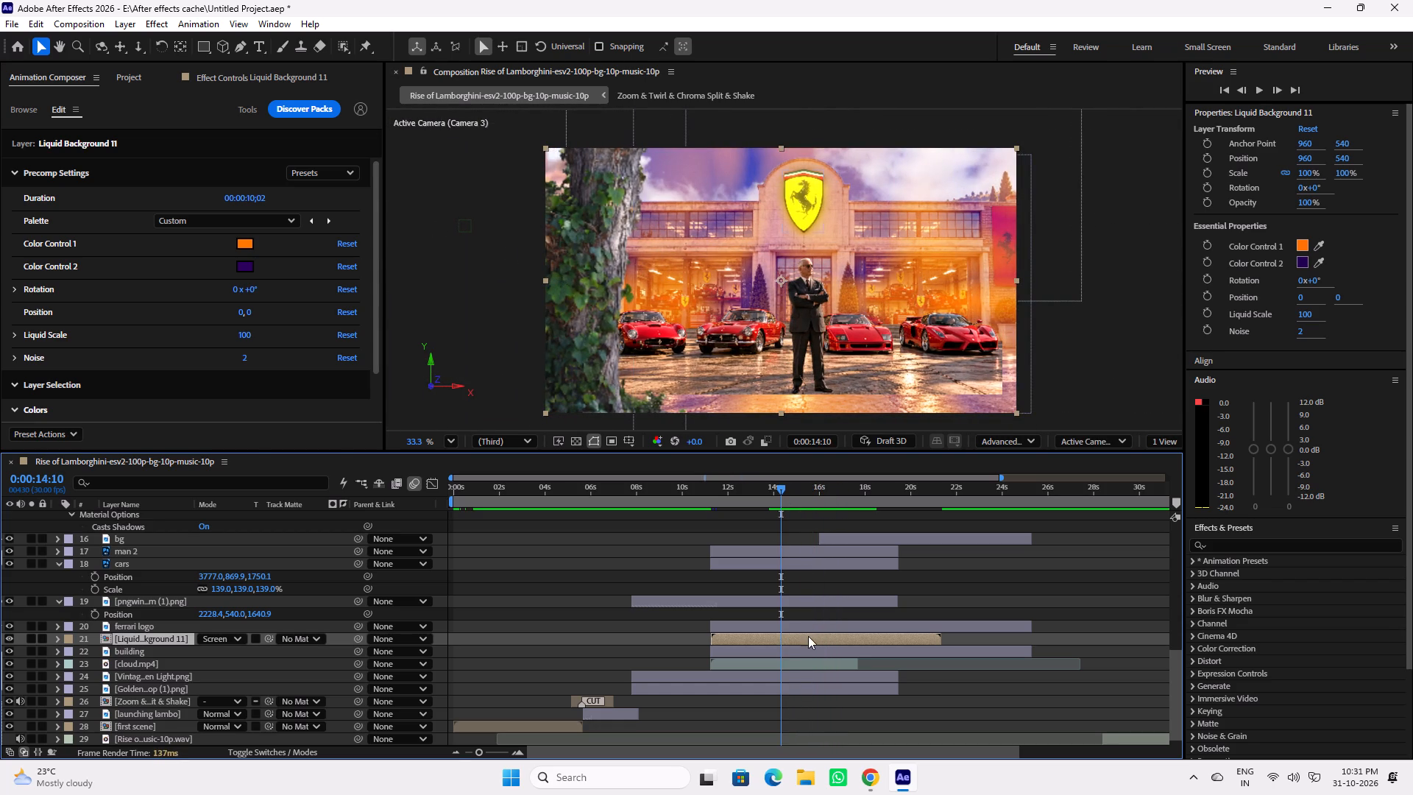
# Open the Liquid Background precomp, review its animation up to 0;00;01;14, and return to the main composition.
pyautogui.doubleClick(808, 636)
pyautogui.moveTo(537, 493); pyautogui.dragTo(521, 494)
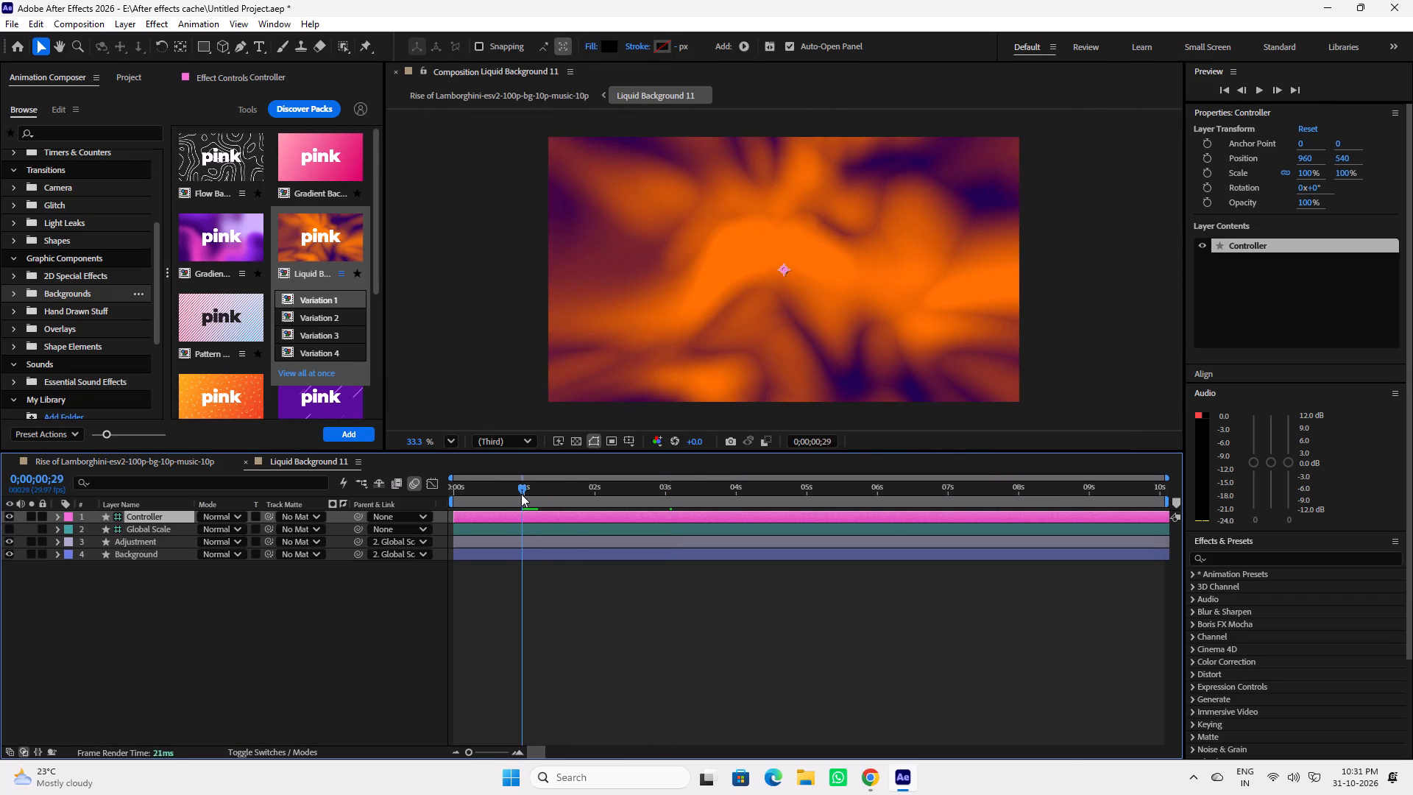
pyautogui.moveTo(521, 494); pyautogui.dragTo(556, 506)
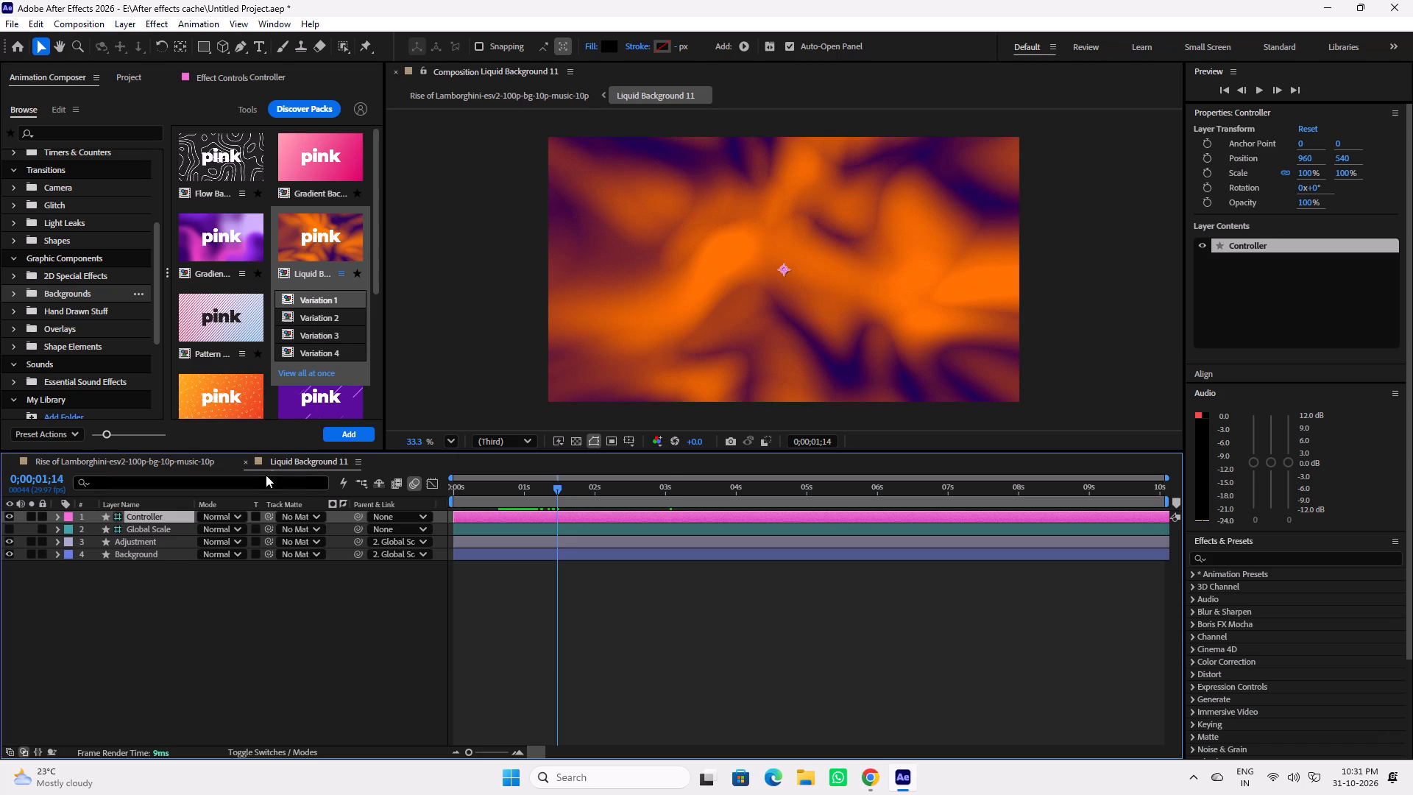
pyautogui.click(244, 462)
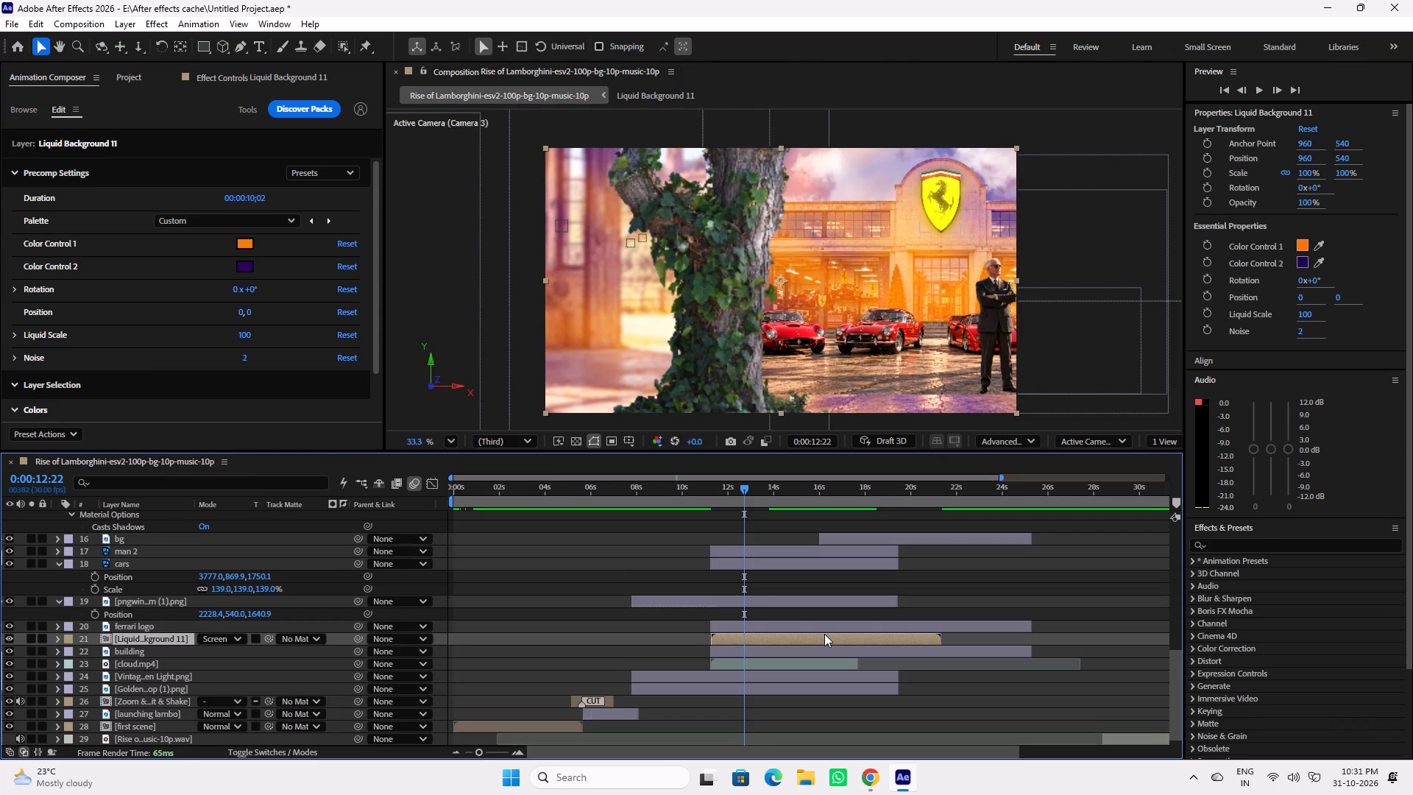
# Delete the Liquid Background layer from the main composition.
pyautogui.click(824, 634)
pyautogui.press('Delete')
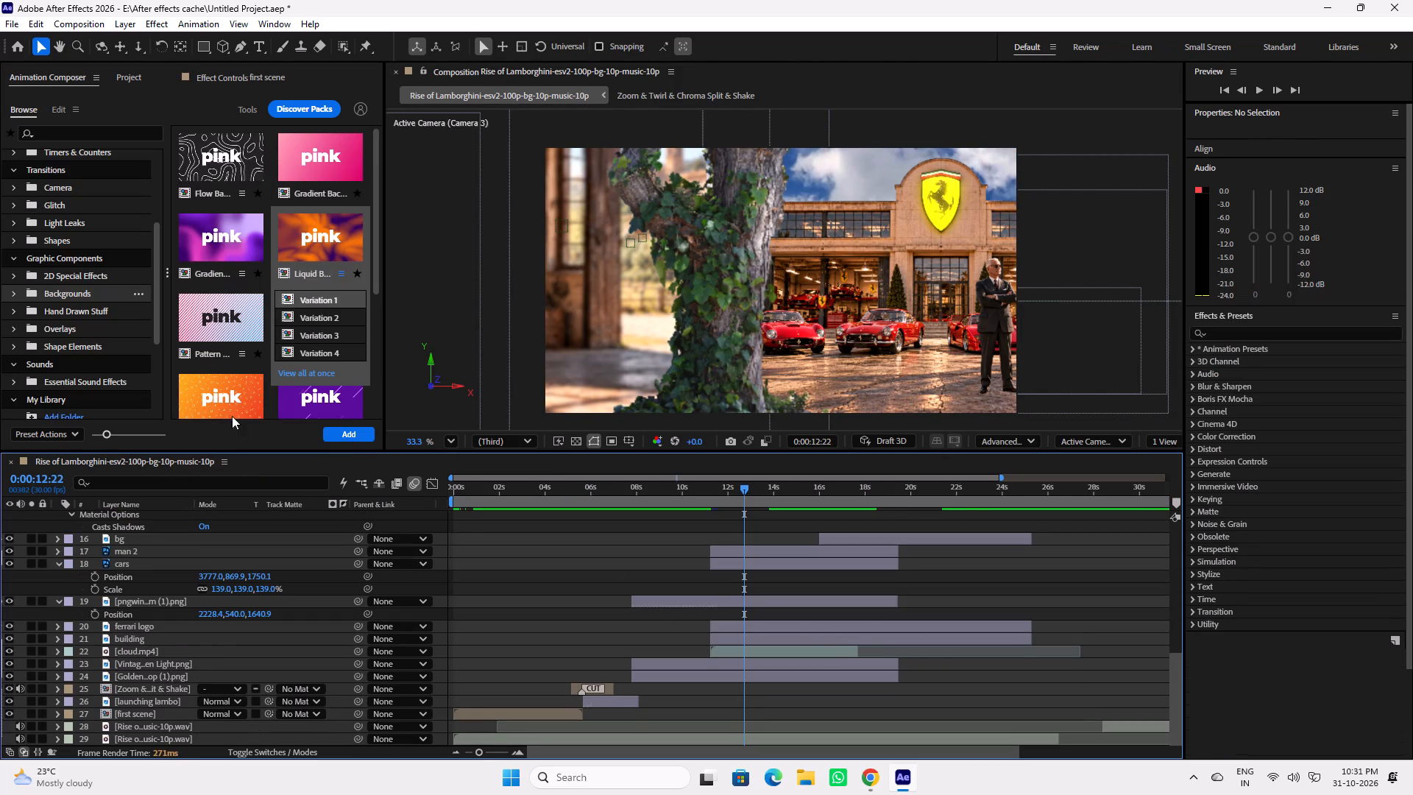
# Browse the Hand Drawn Stuff graphic presets, checking the Yes, Like 3 and Placeholder 18 elements.
pyautogui.moveTo(0, 305); pyautogui.dragTo(64, 338)
pyautogui.click(57, 314)
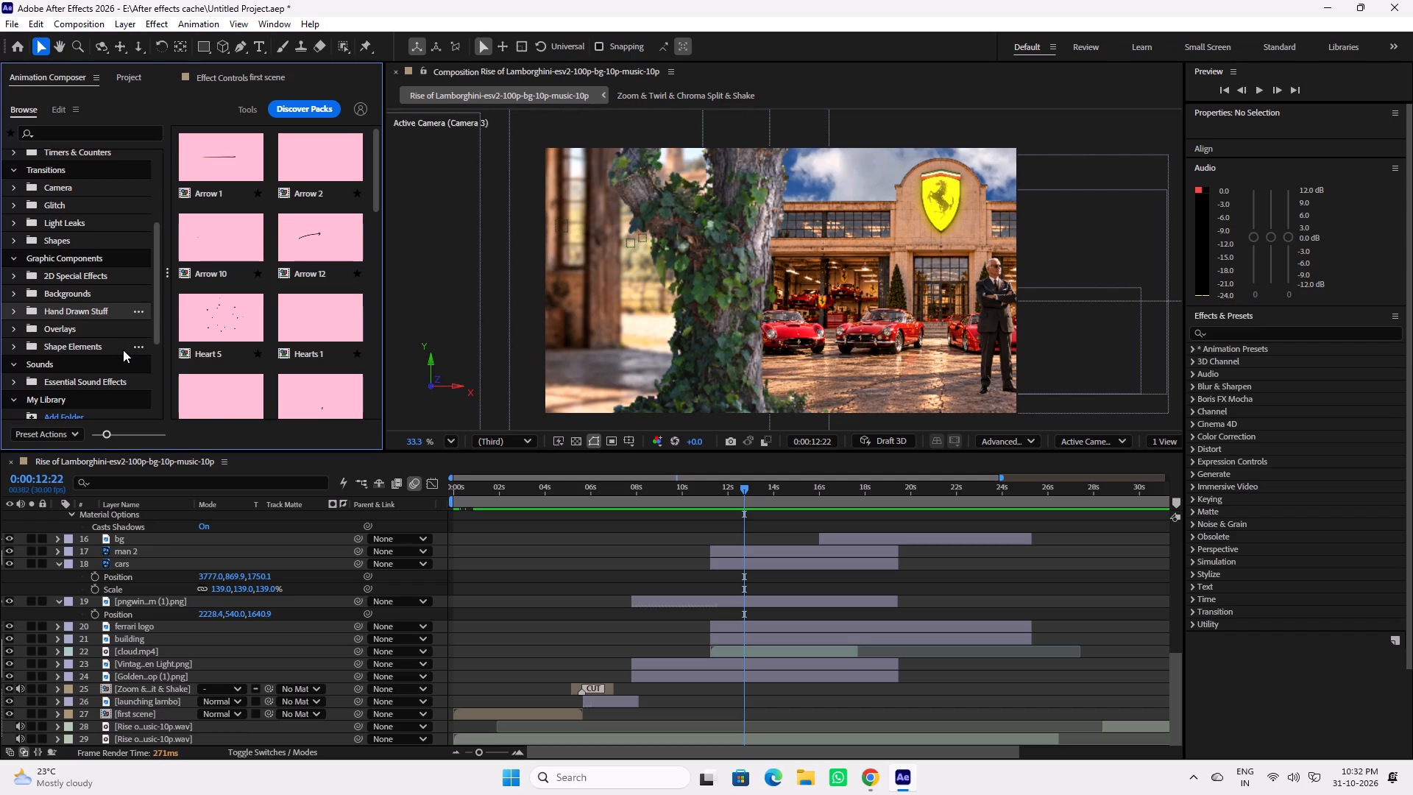
pyautogui.scroll(-8, 252, 296)
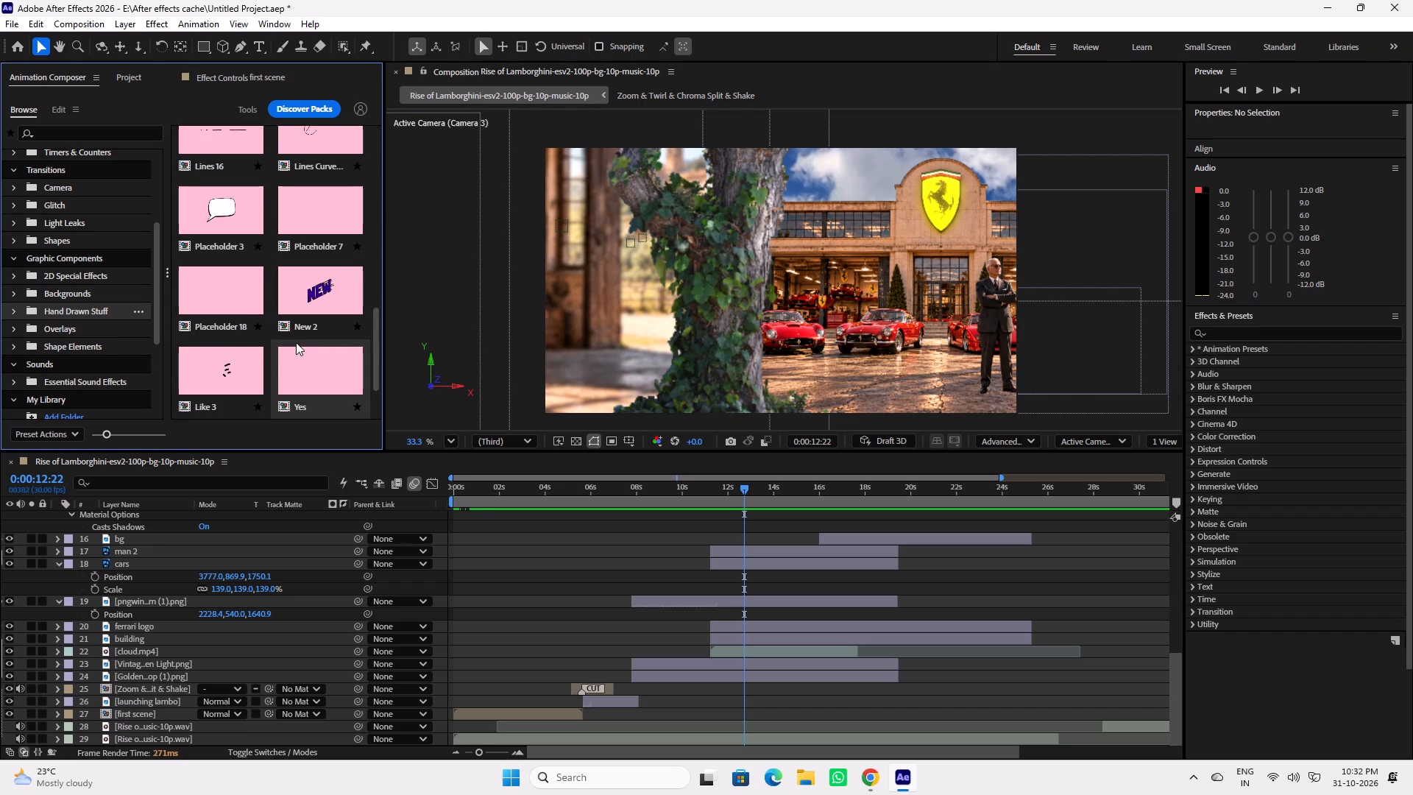
pyautogui.scroll(-5, 297, 342)
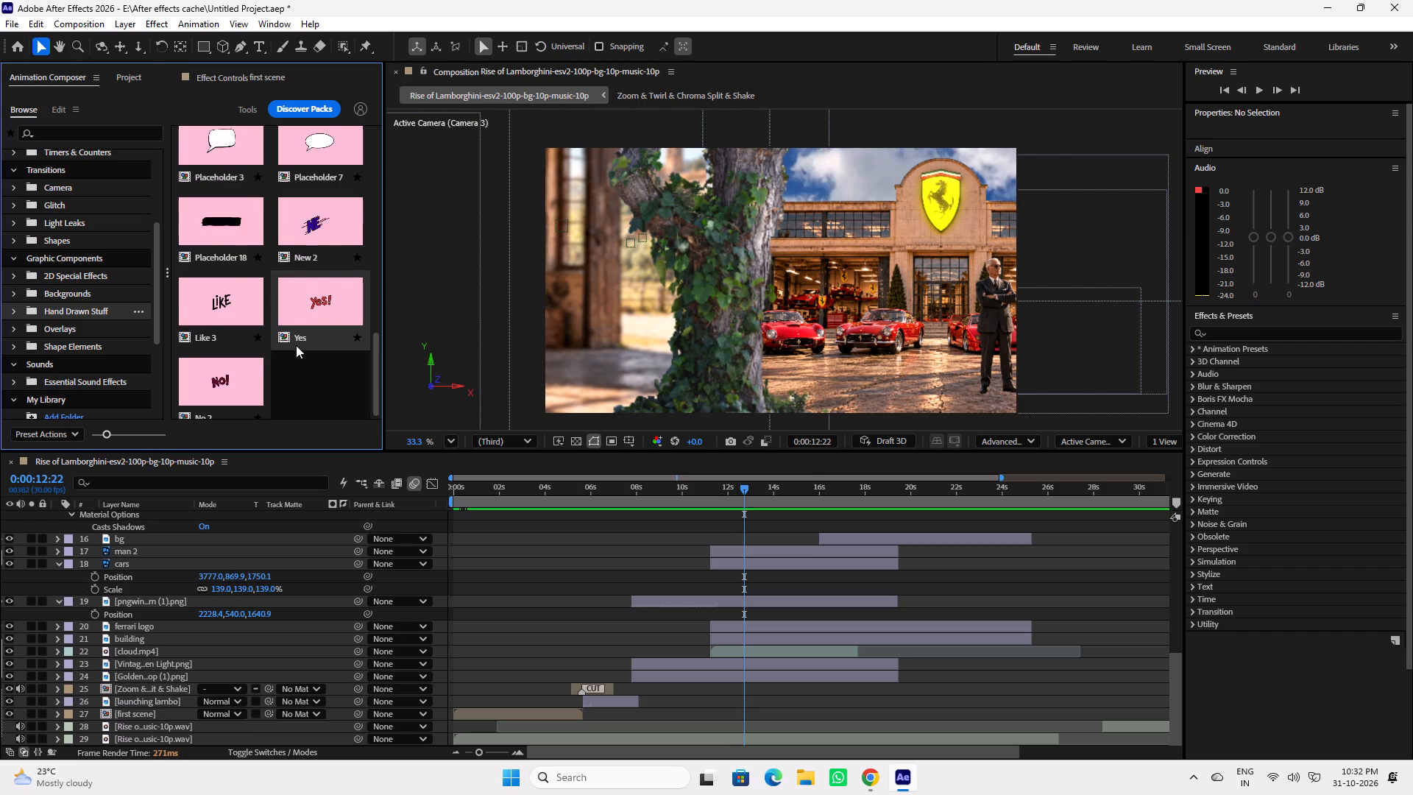
pyautogui.scroll(-2, 294, 347)
pyautogui.click(294, 290)
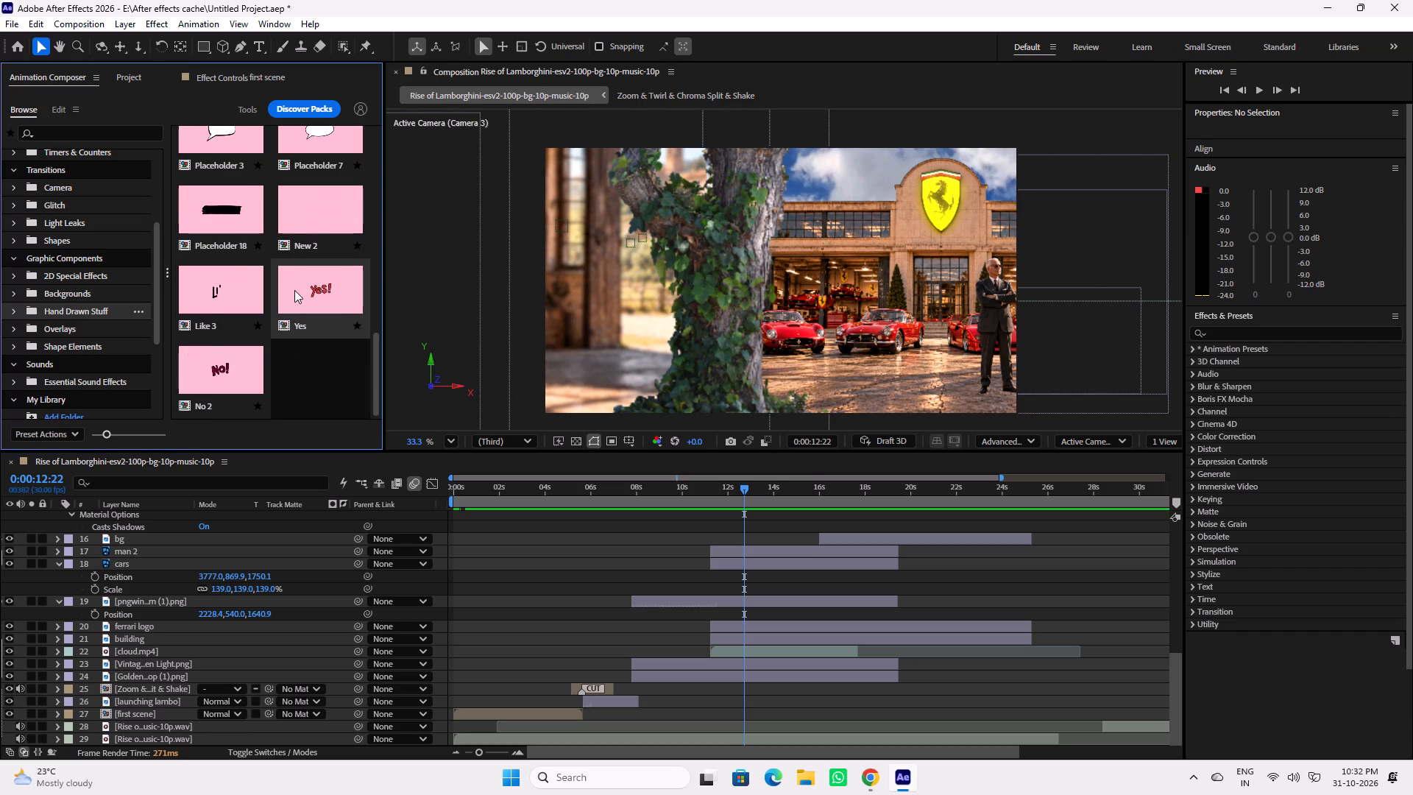
pyautogui.click(222, 293)
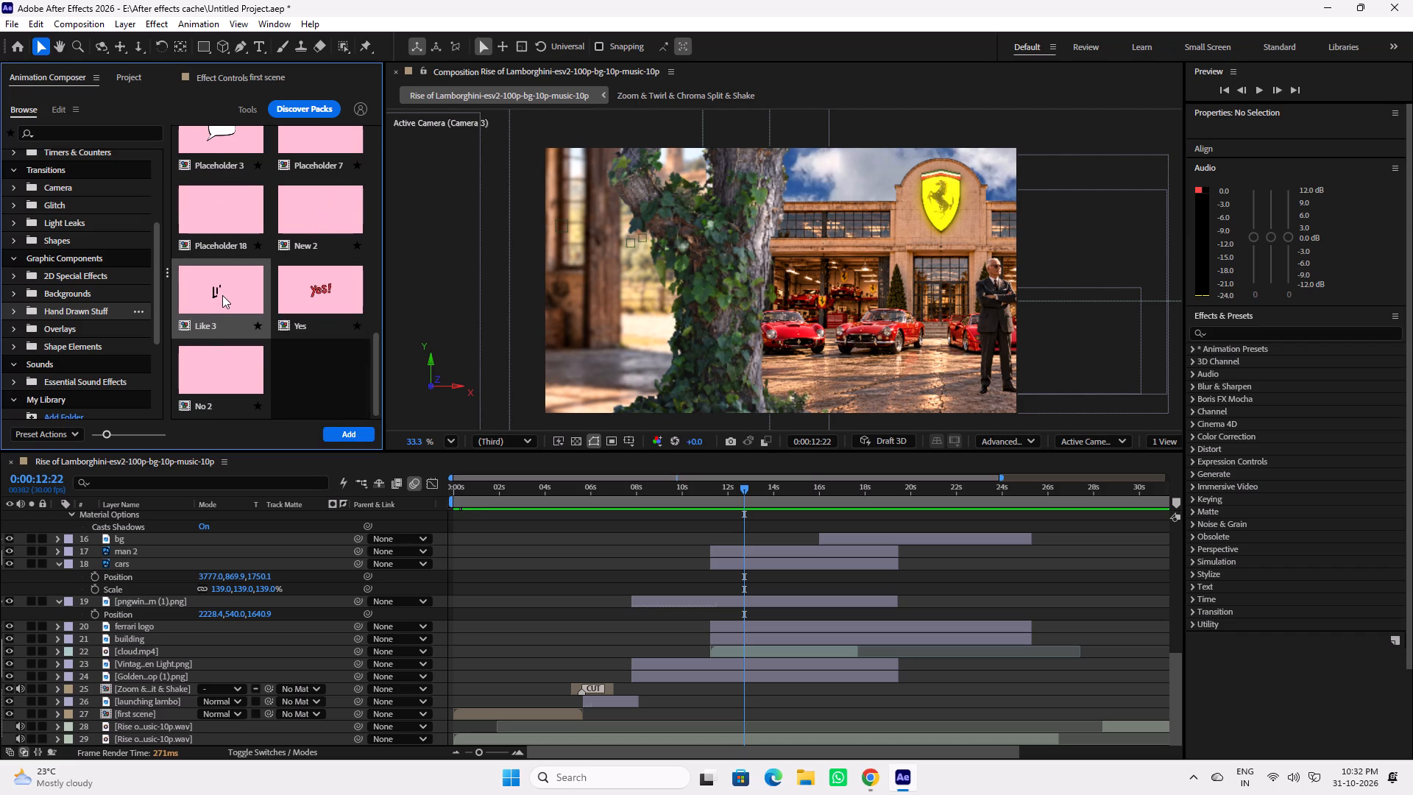
pyautogui.click(229, 220)
# Check the hand-drawn arrow presets Arrow 1, Arrow 10, Arrow 2 and Arrow 12.
pyautogui.scroll(9, 229, 220)
pyautogui.click(221, 160)
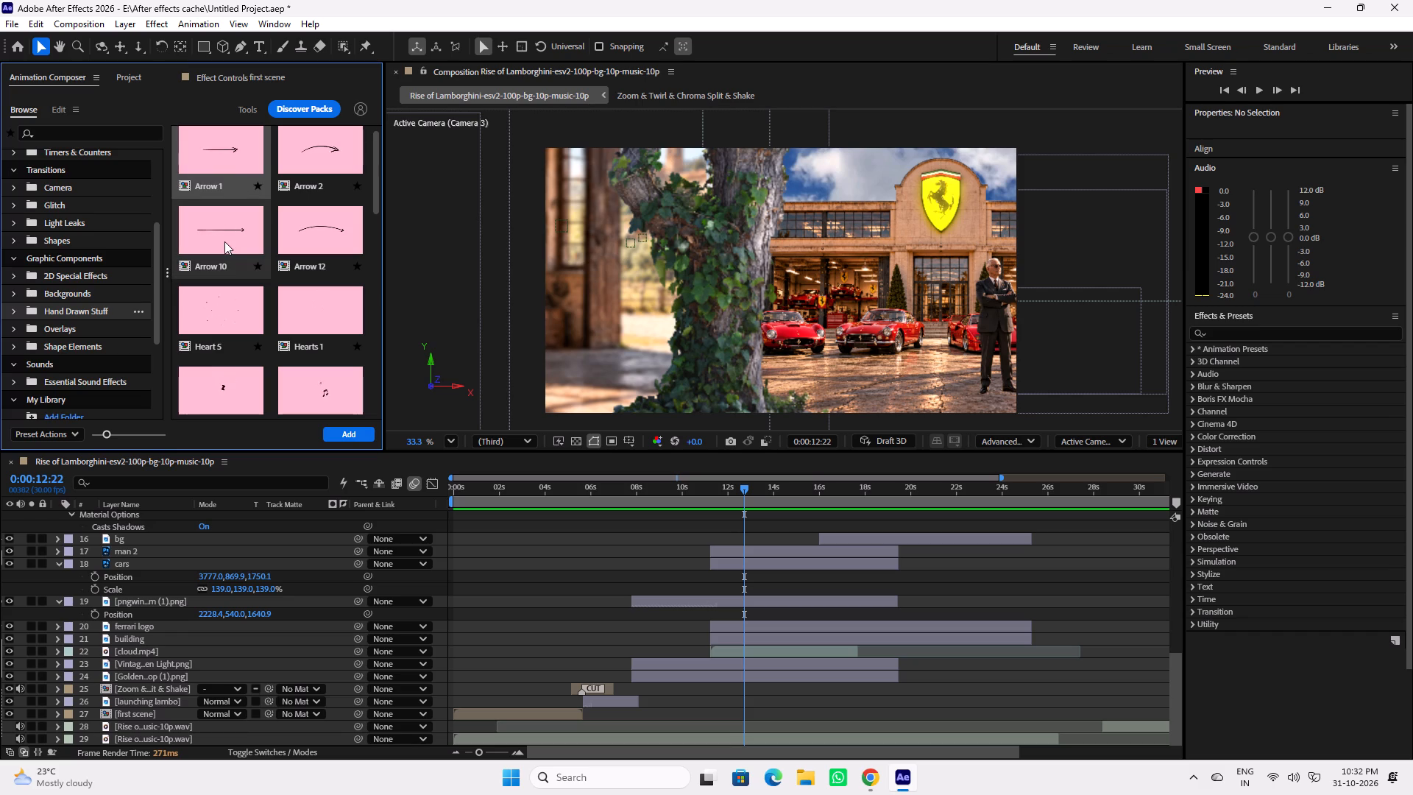
pyautogui.click(224, 241)
pyautogui.click(316, 147)
pyautogui.click(316, 228)
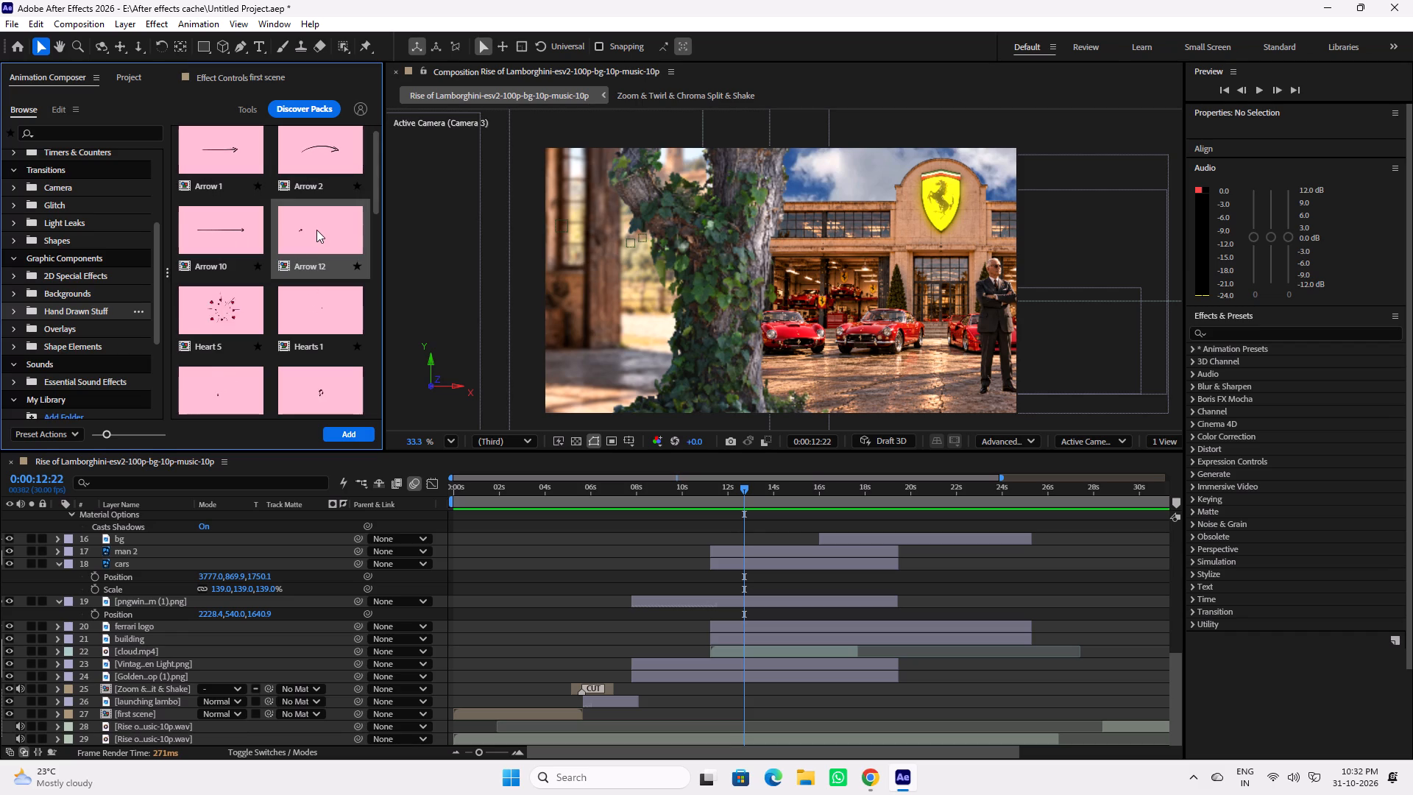
# Browse the Overlays presets, from film burns and light leaks through grain, duotone and scratches to the frames.
pyautogui.click(78, 333)
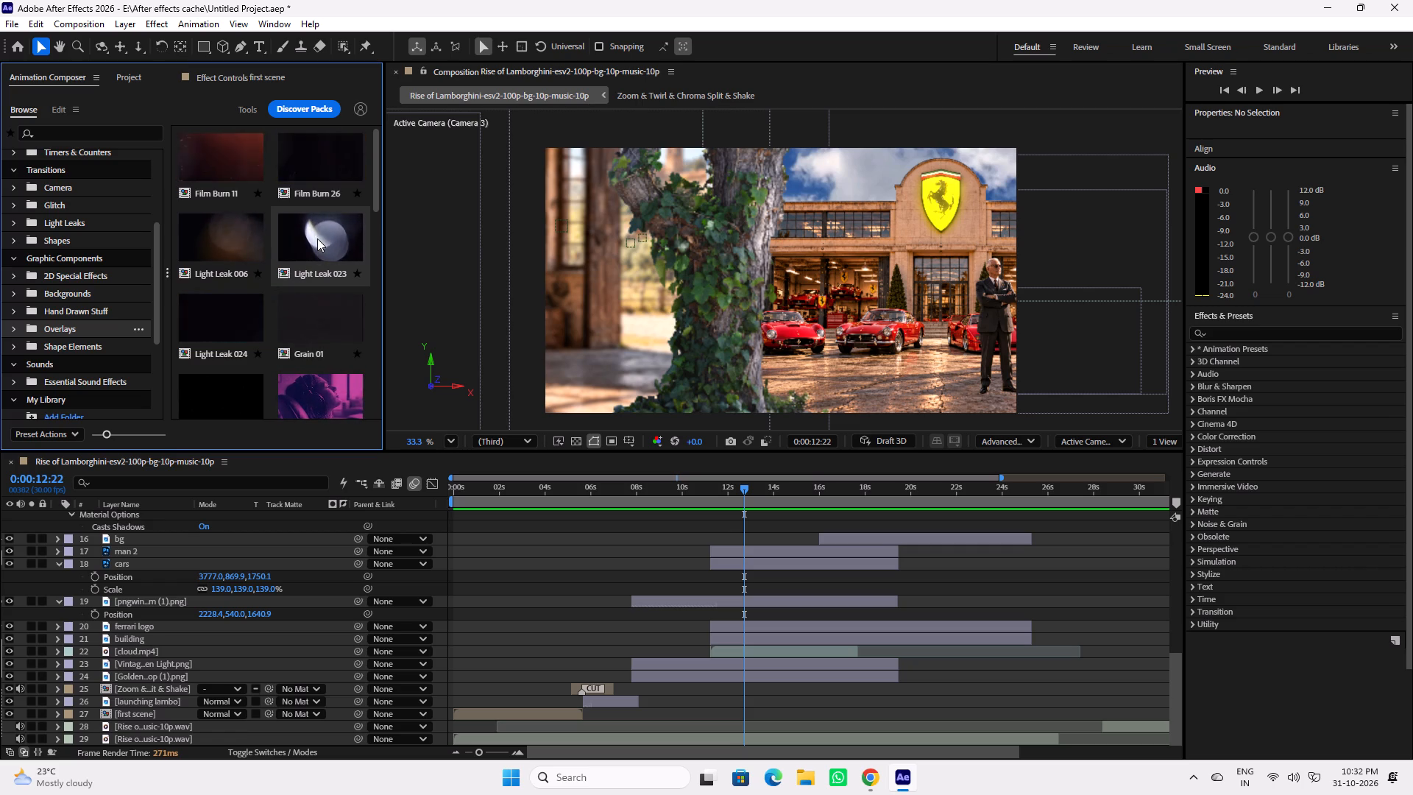
pyautogui.scroll(-1, 318, 279)
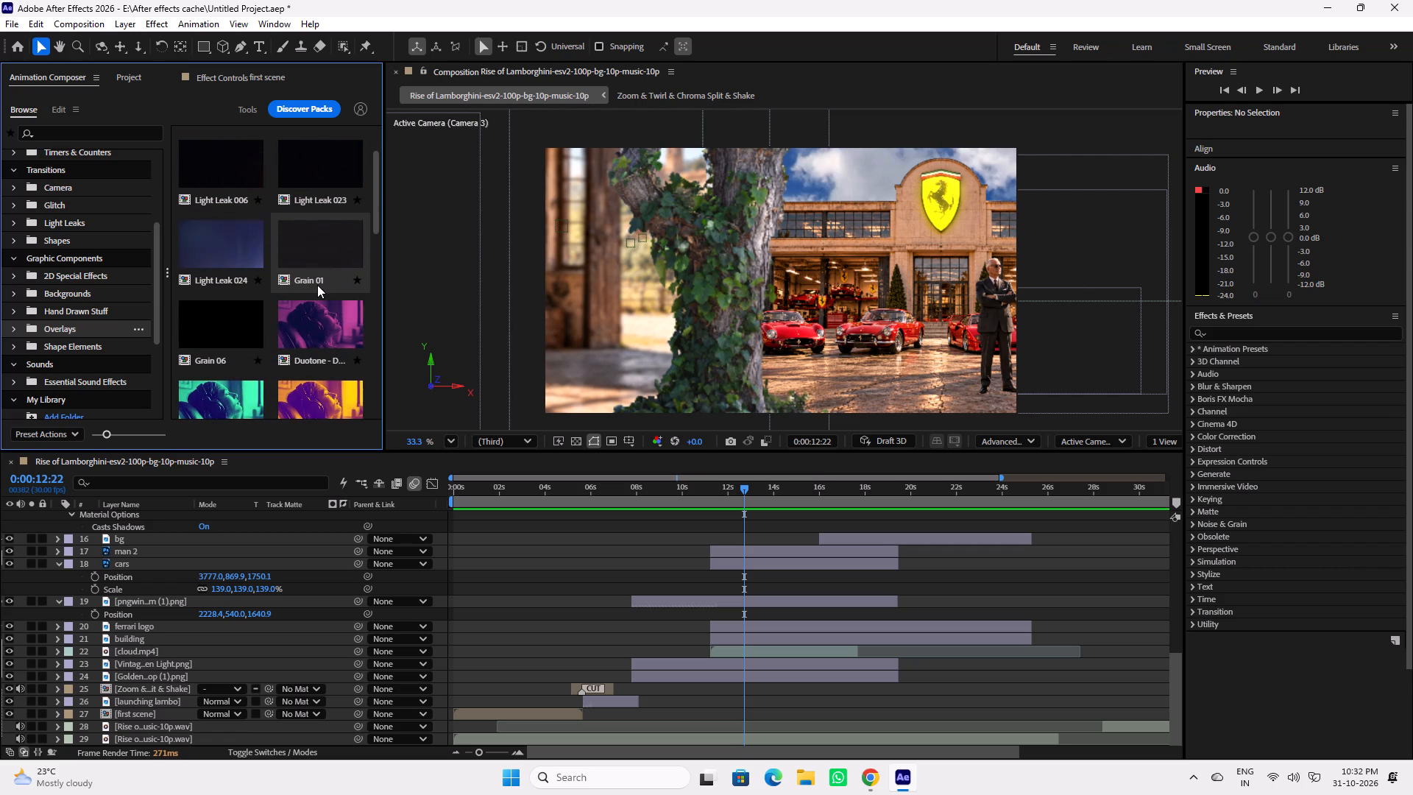
pyautogui.scroll(-1, 311, 305)
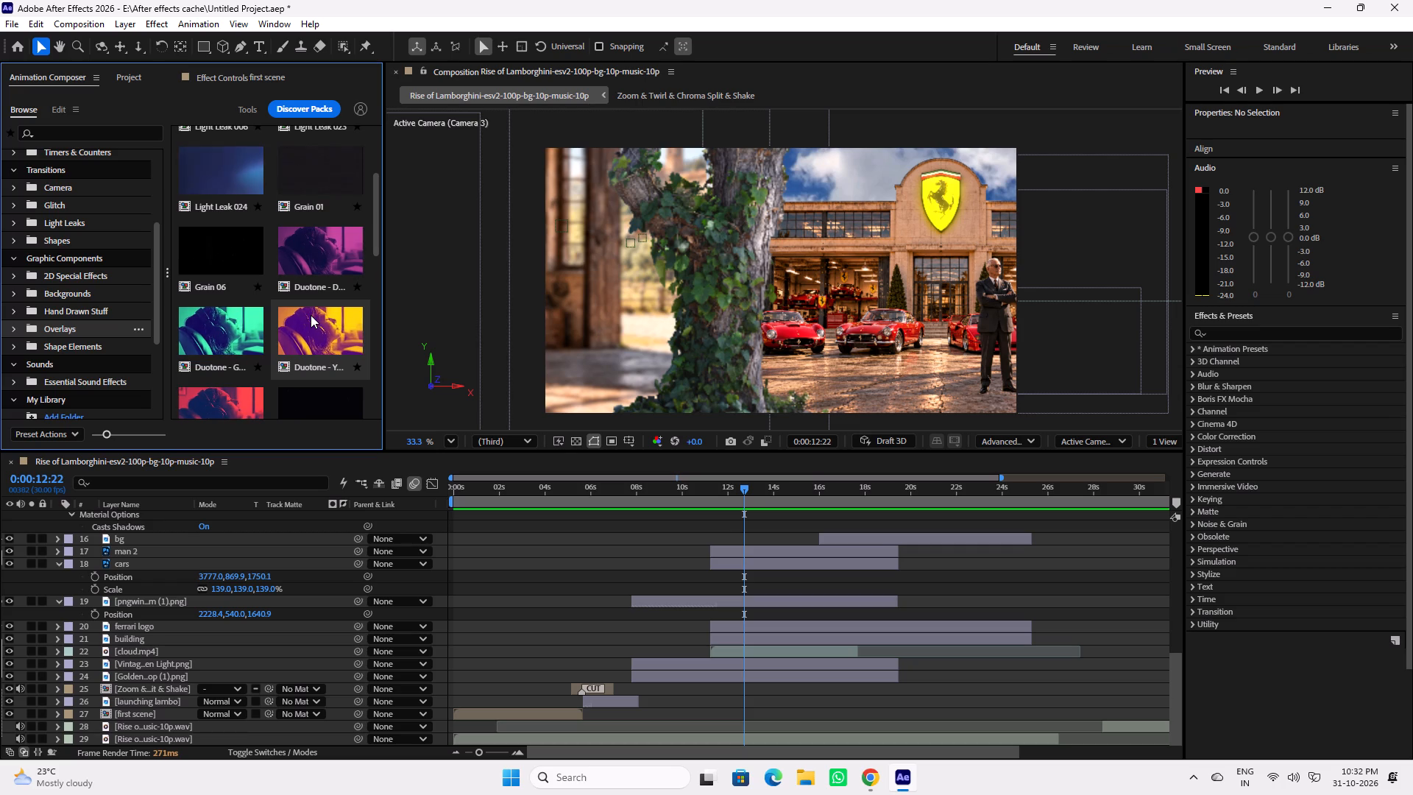
pyautogui.scroll(-1, 259, 300)
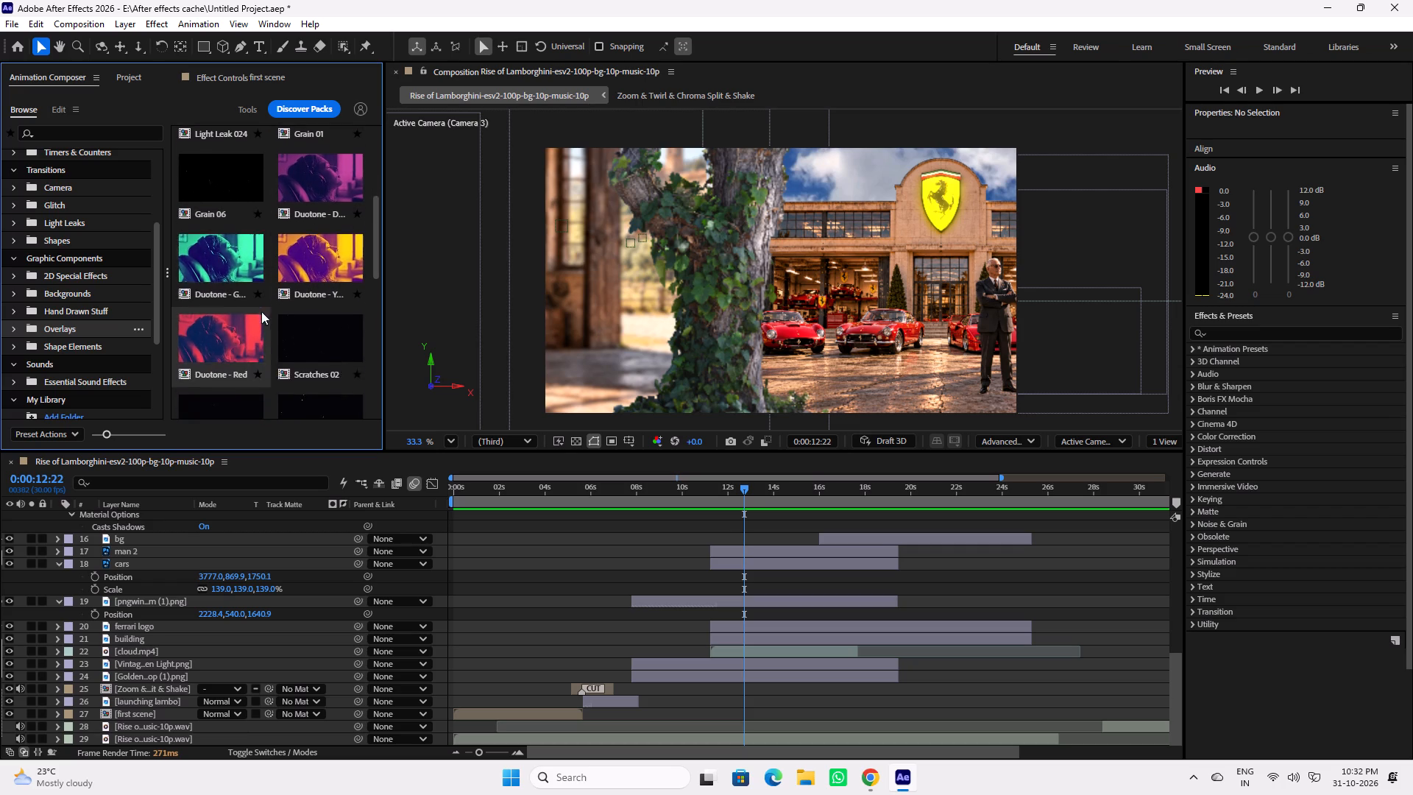
pyautogui.scroll(-2, 272, 324)
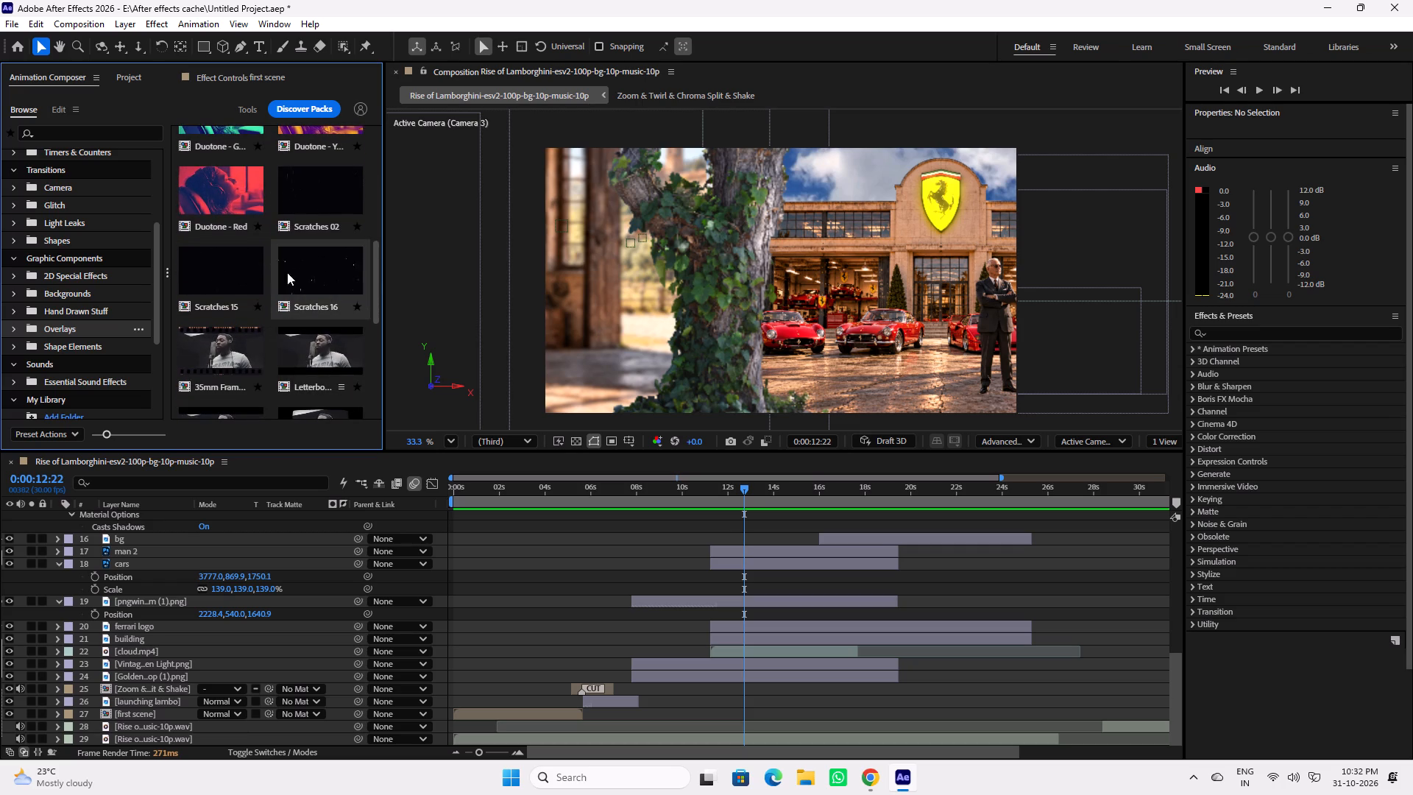
pyautogui.scroll(-2, 311, 319)
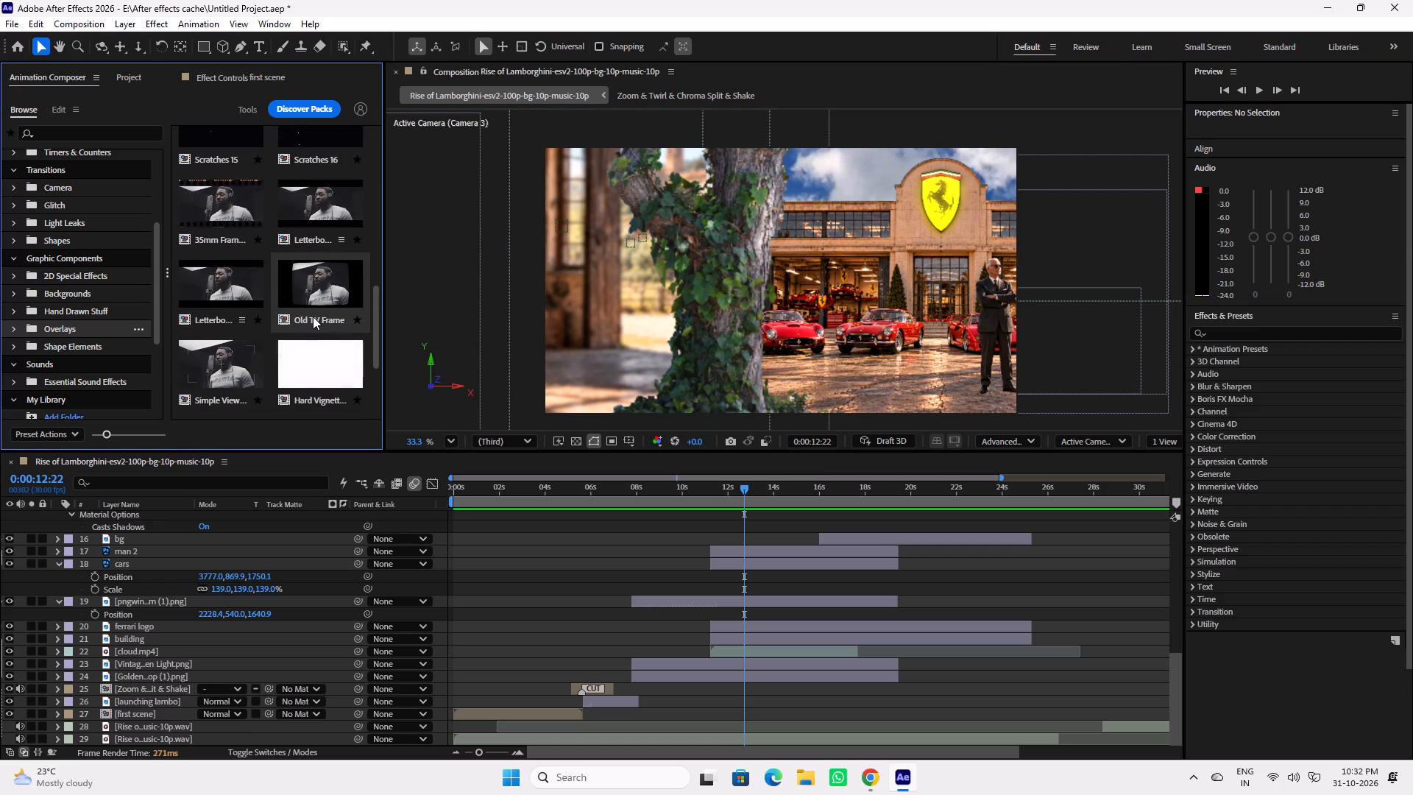
# Compare the letterbox overlay variations with the 35mm frame, Scratches 15 and 16, Old TV Frame and vignette presets.
pyautogui.scroll(1, 310, 310)
pyautogui.click(311, 280)
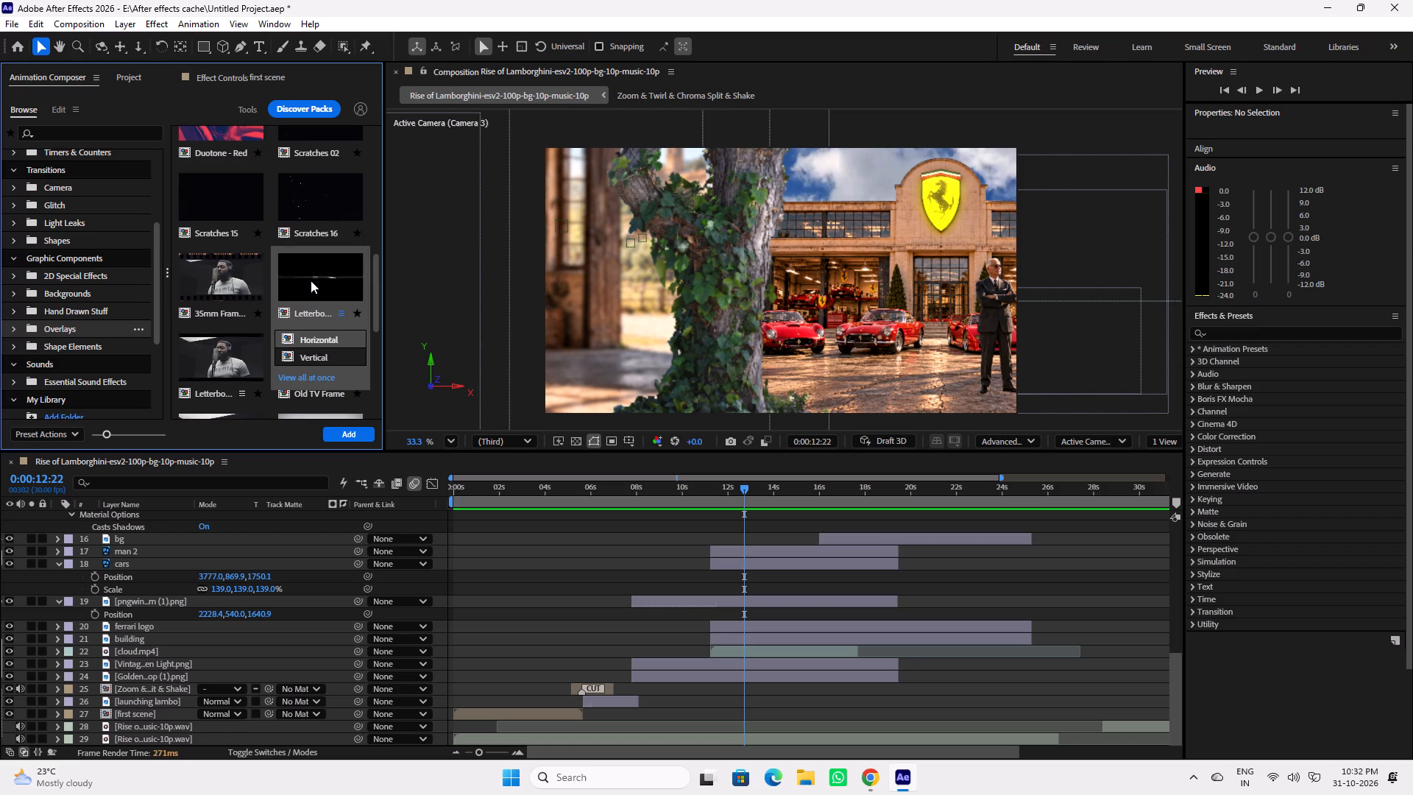
pyautogui.click(319, 354)
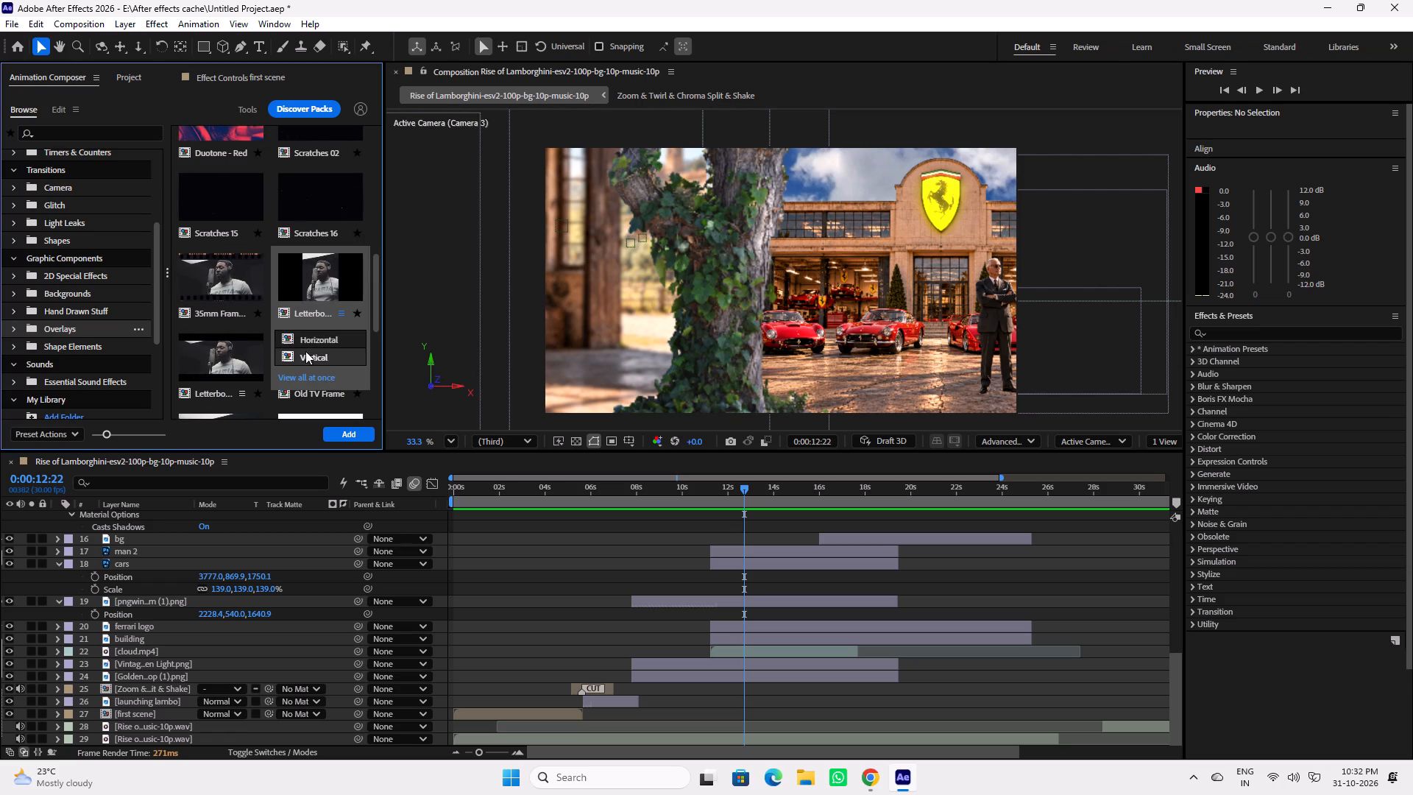
pyautogui.click(222, 283)
pyautogui.scroll(1, 227, 281)
pyautogui.click(223, 231)
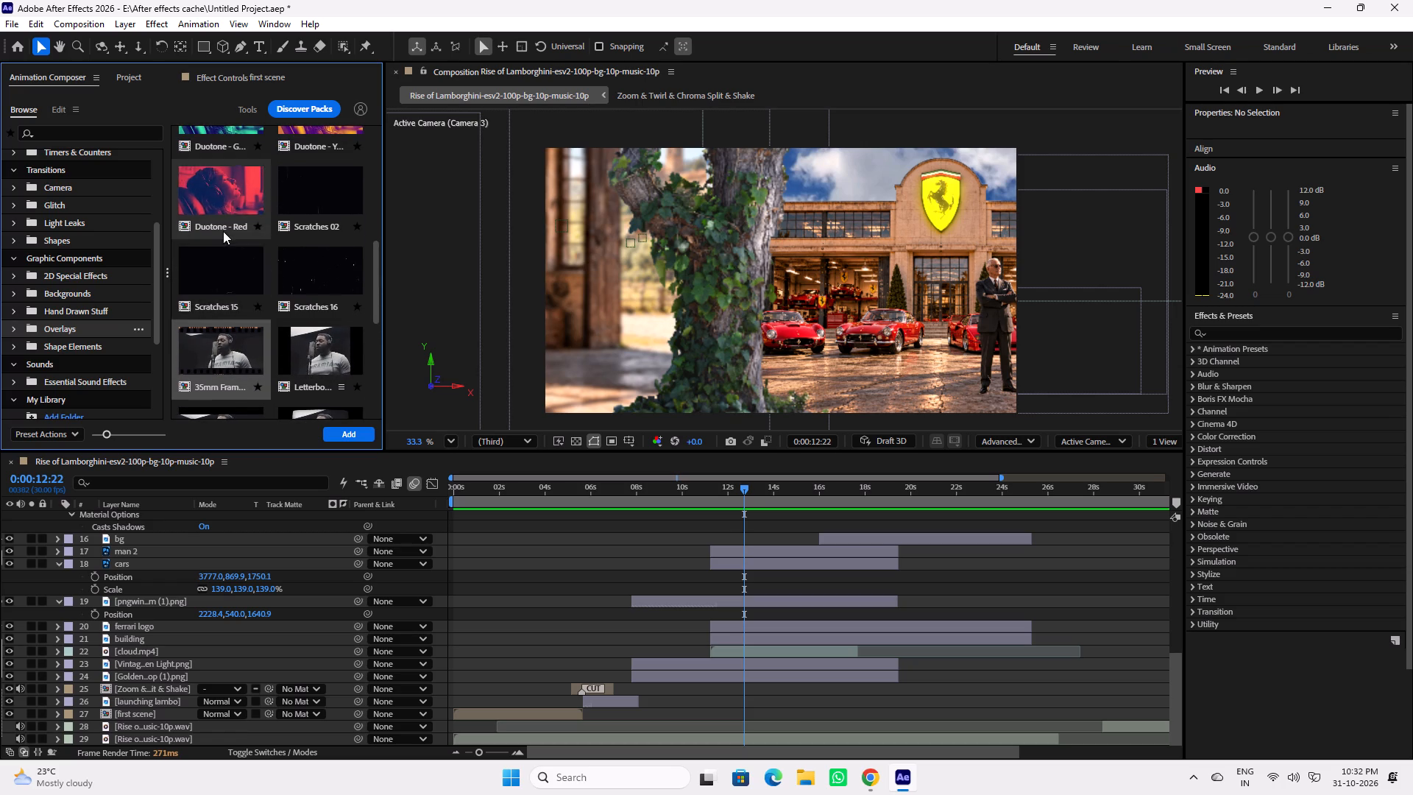
pyautogui.click(221, 270)
pyautogui.click(307, 270)
pyautogui.scroll(-1, 279, 323)
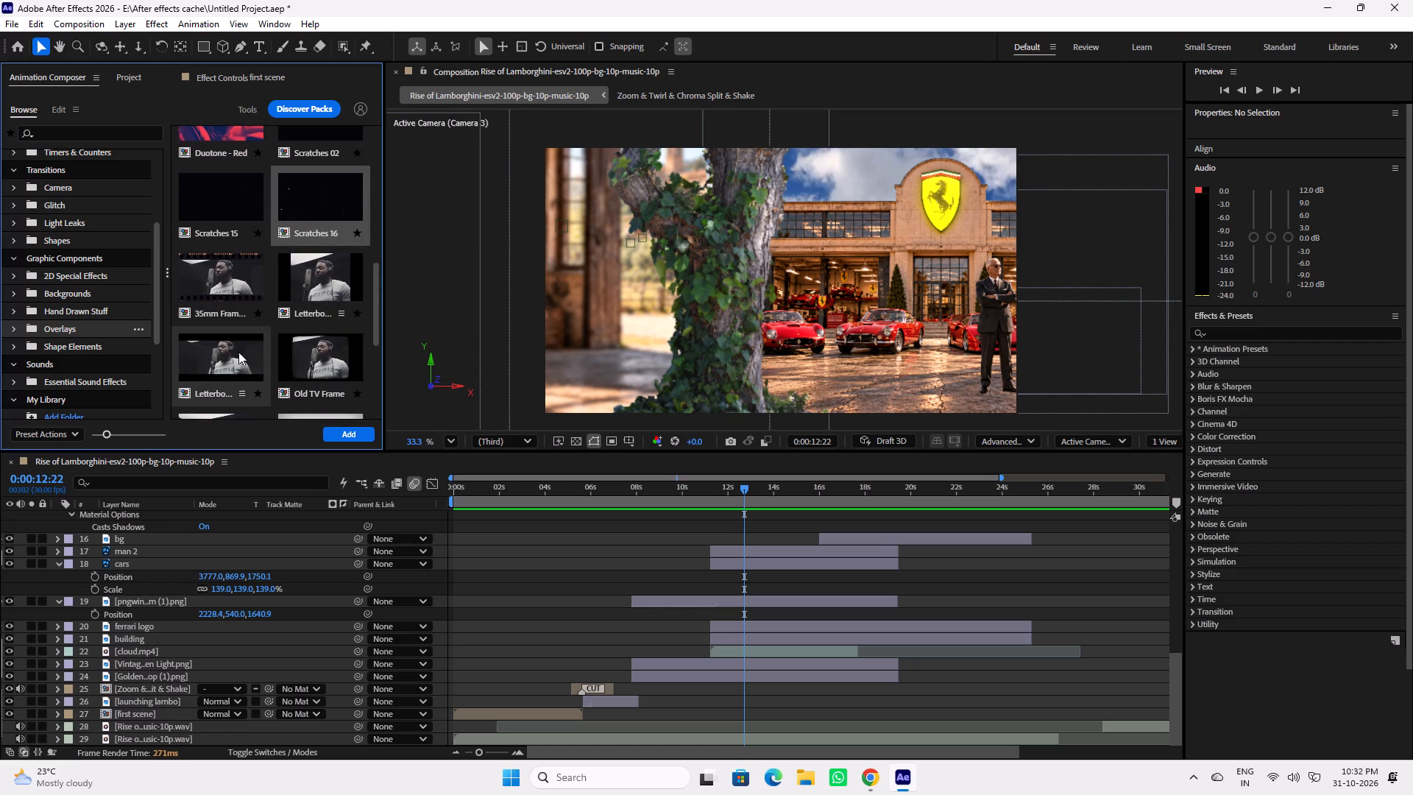
pyautogui.click(235, 355)
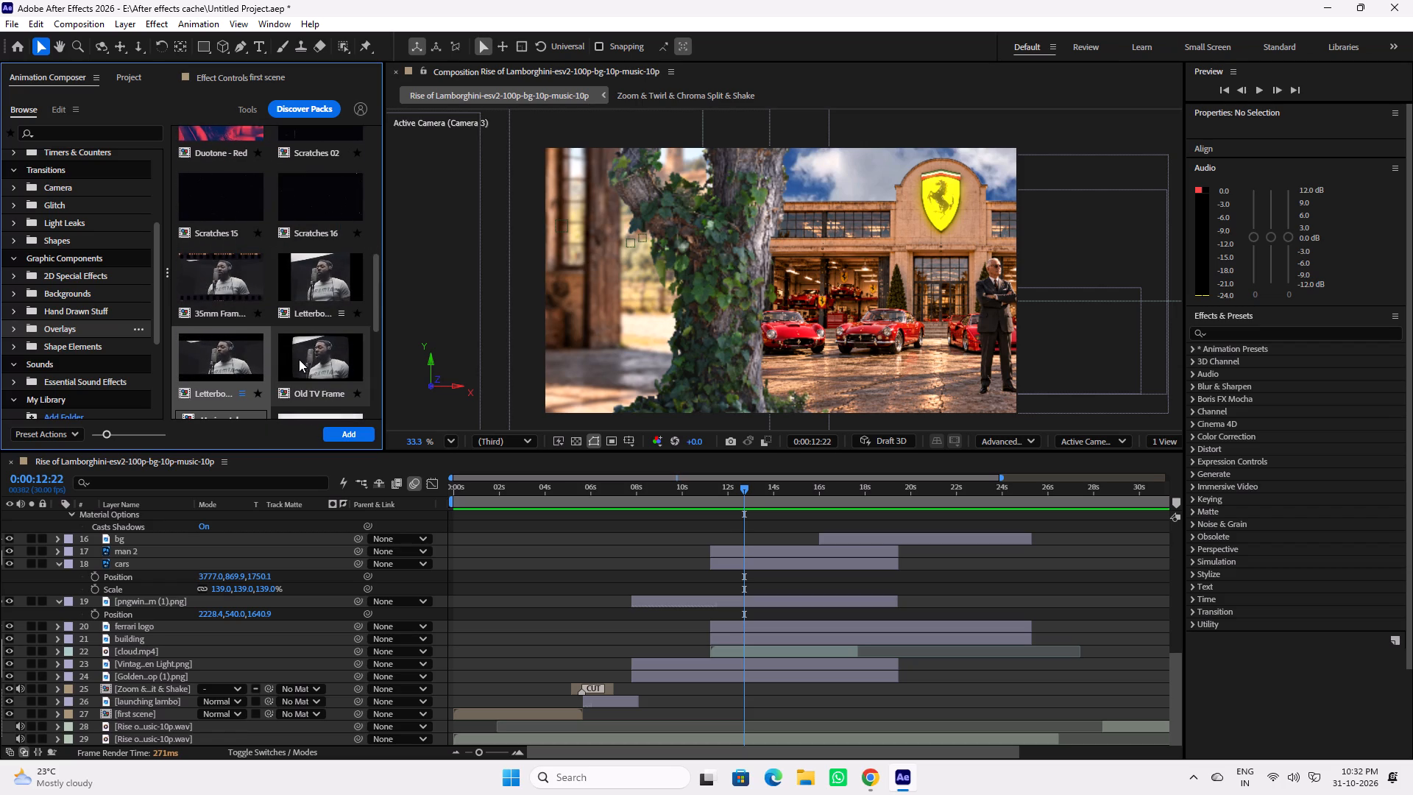
pyautogui.scroll(-1, 307, 356)
pyautogui.click(312, 284)
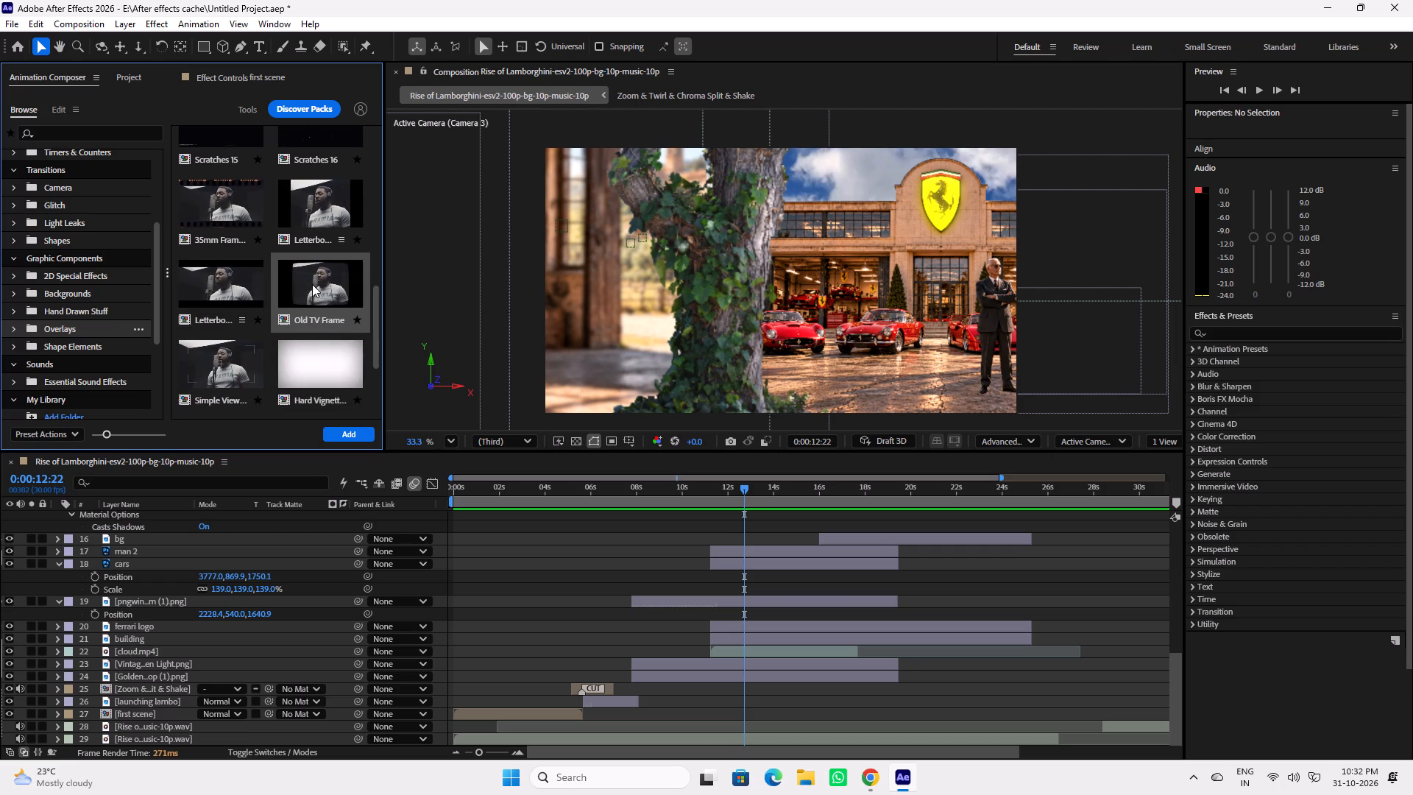
pyautogui.scroll(-2, 325, 364)
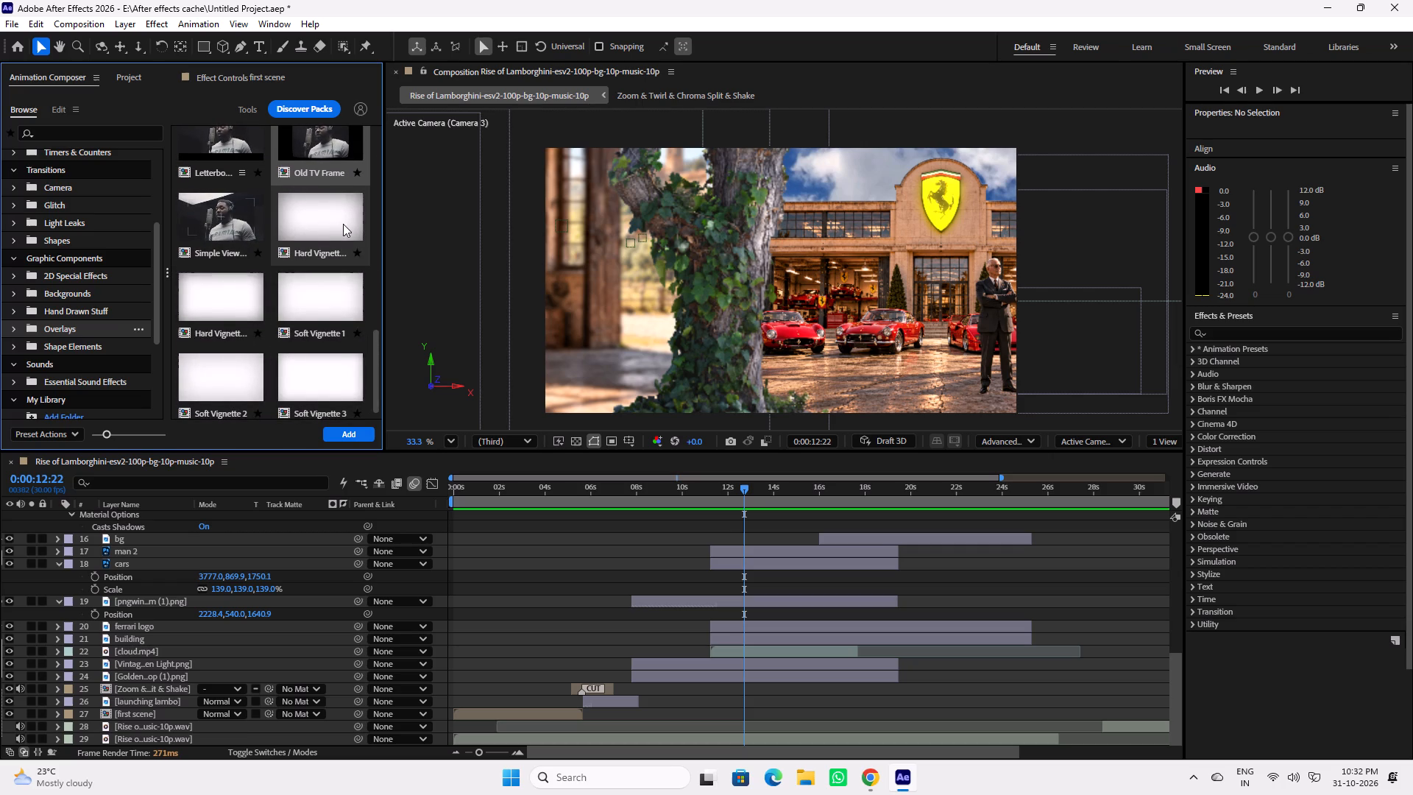
pyautogui.scroll(-5, 273, 261)
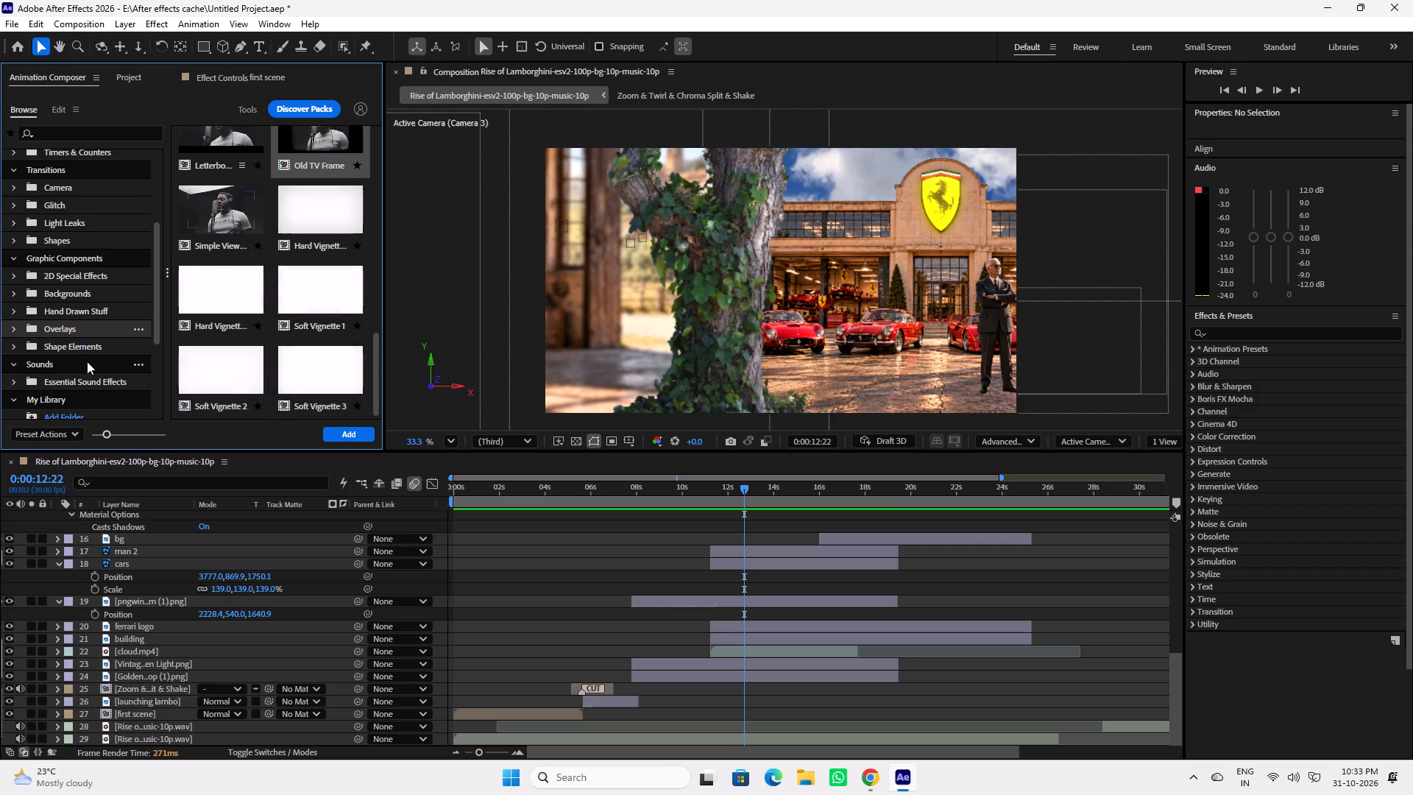
# Browse the Shape Elements presets through the arrows, circles, lines, impact lines and particle shapes.
pyautogui.click(71, 342)
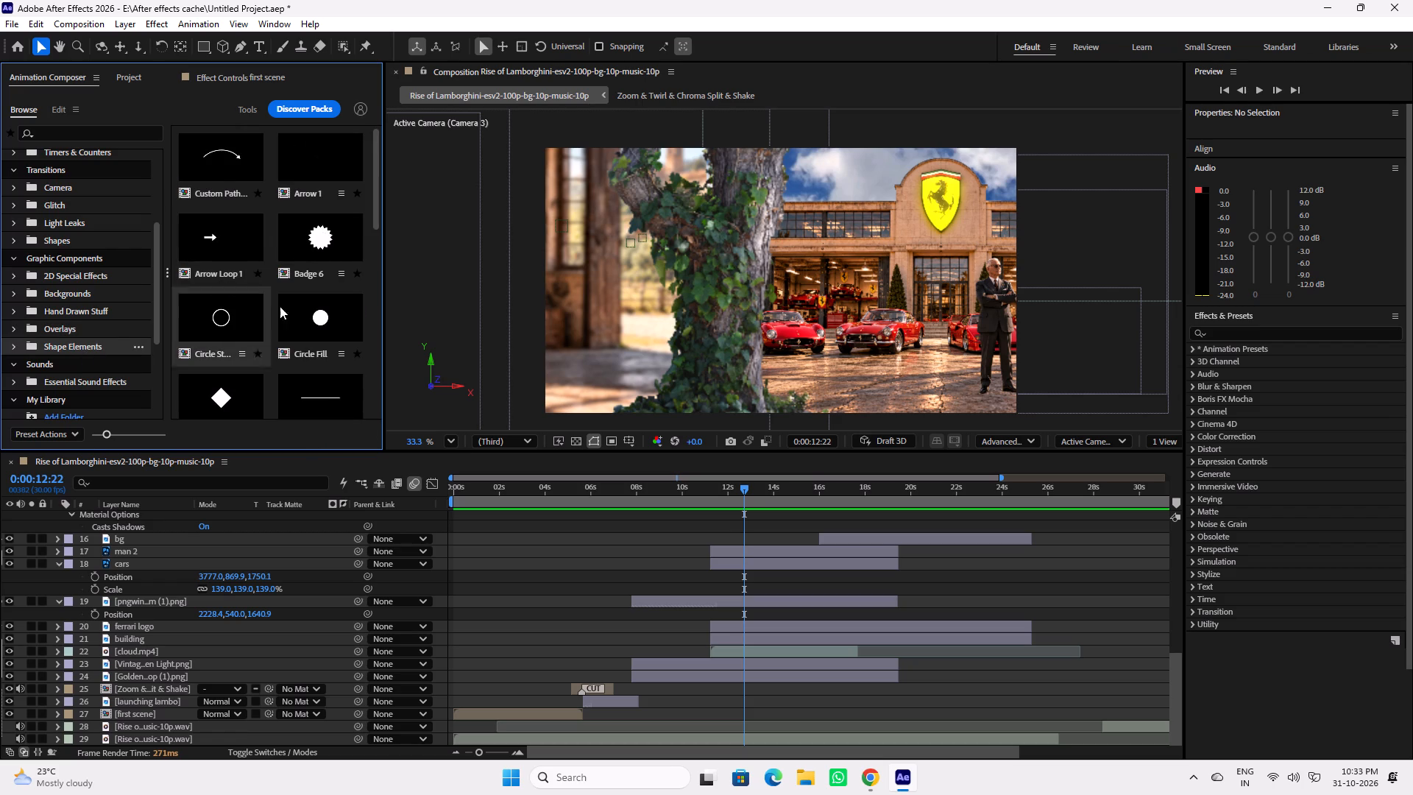
pyautogui.scroll(-3, 290, 307)
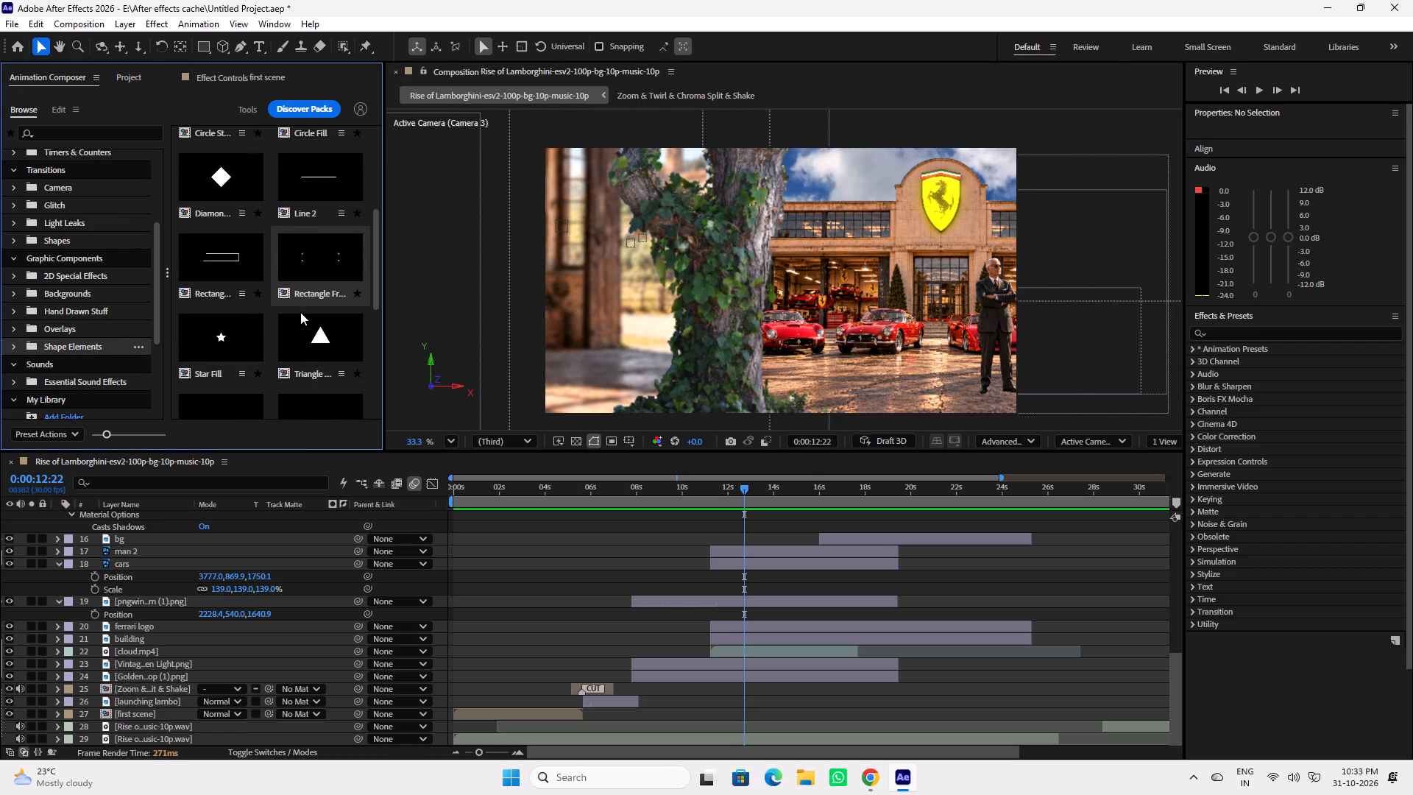
pyautogui.scroll(-3, 297, 311)
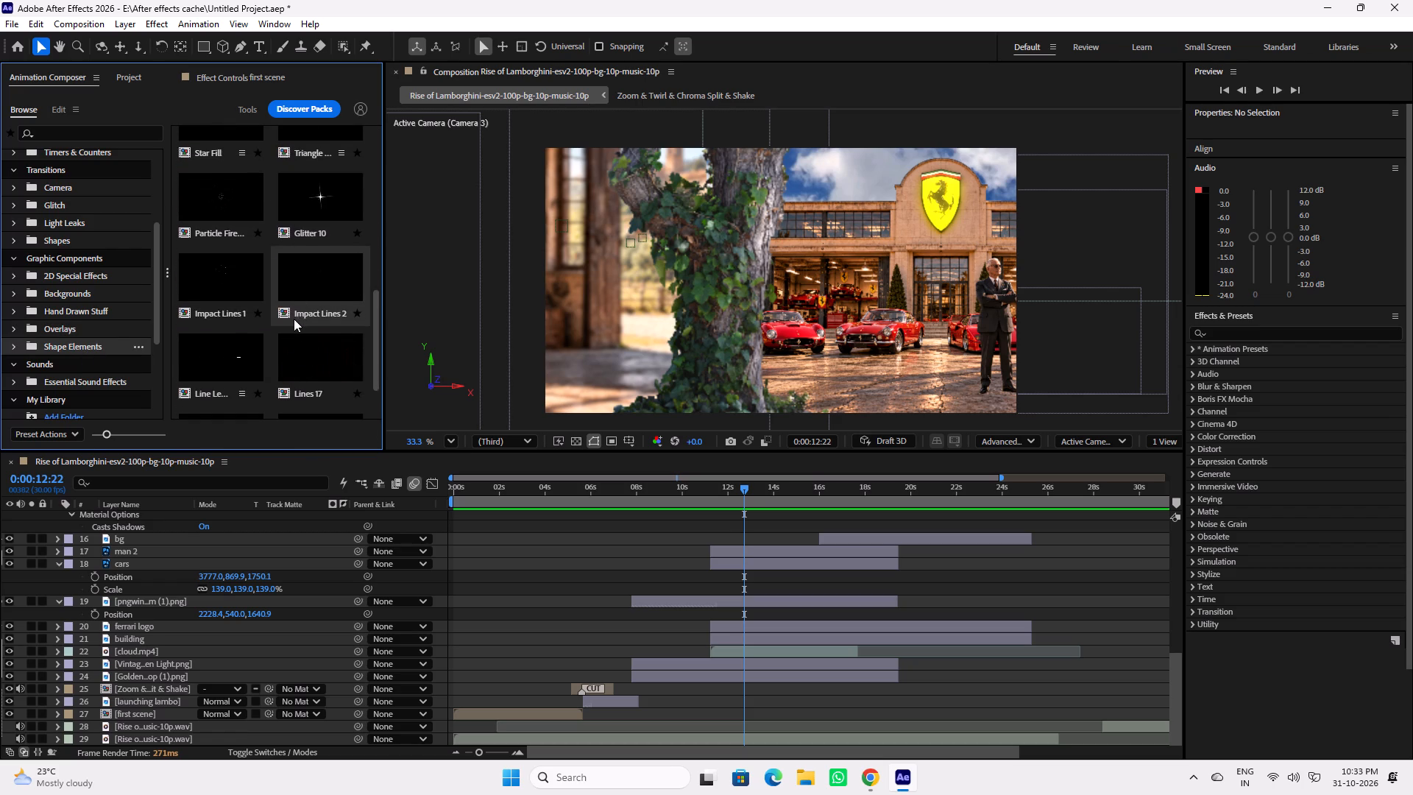
pyautogui.scroll(-5, 294, 319)
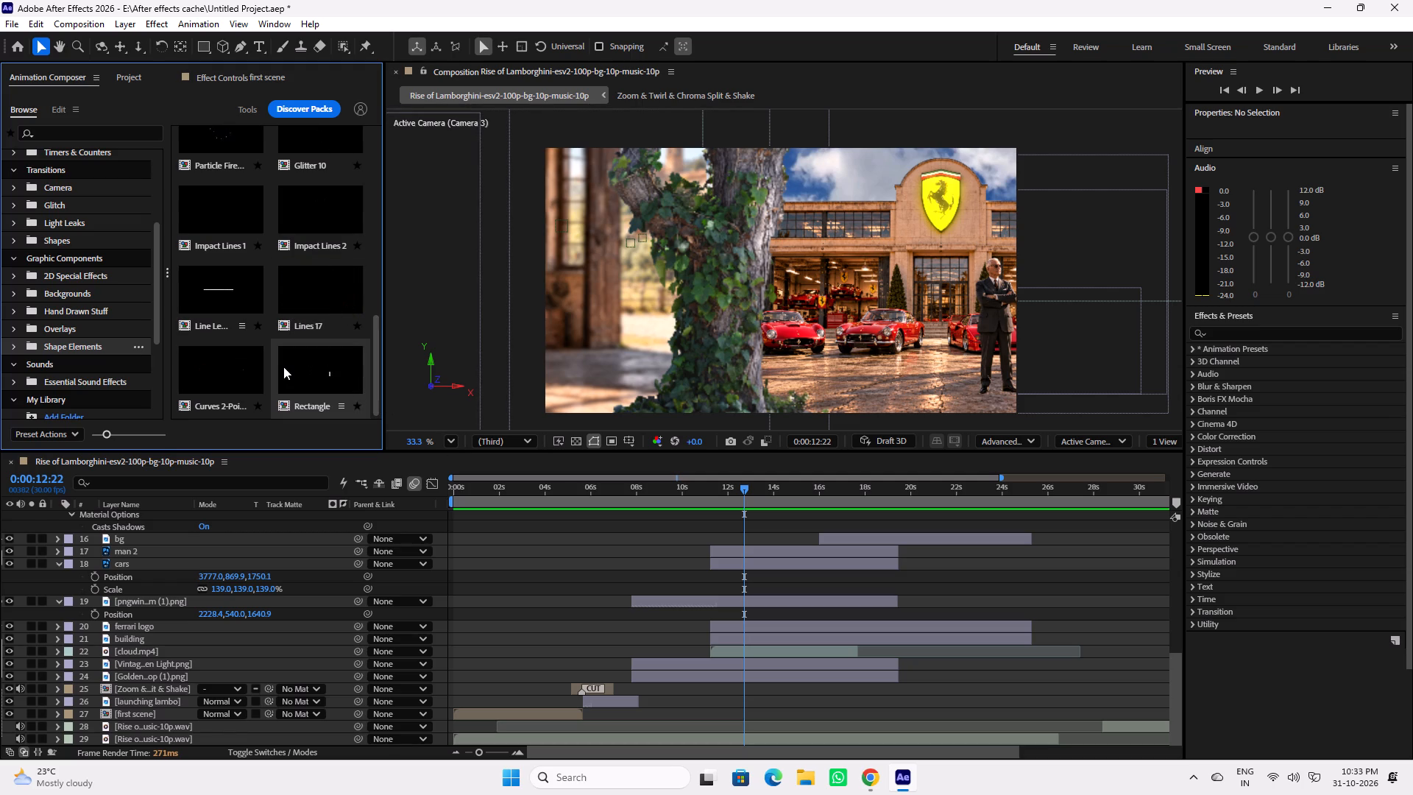
# Look through the Essential Sound Effects collection and expand it to review its sound categories.
pyautogui.click(52, 382)
pyautogui.scroll(-7, 234, 340)
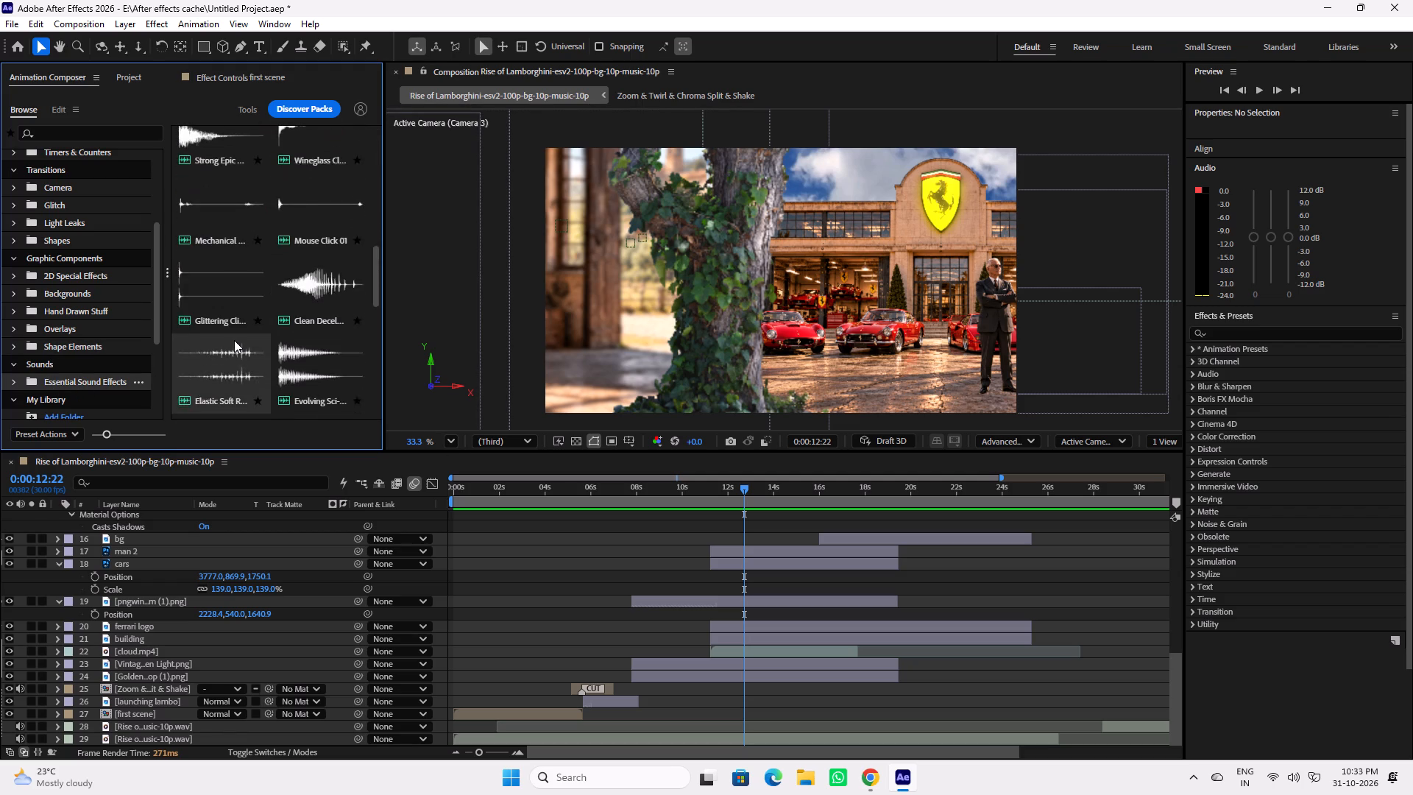
pyautogui.scroll(-18, 234, 340)
pyautogui.scroll(18, 234, 341)
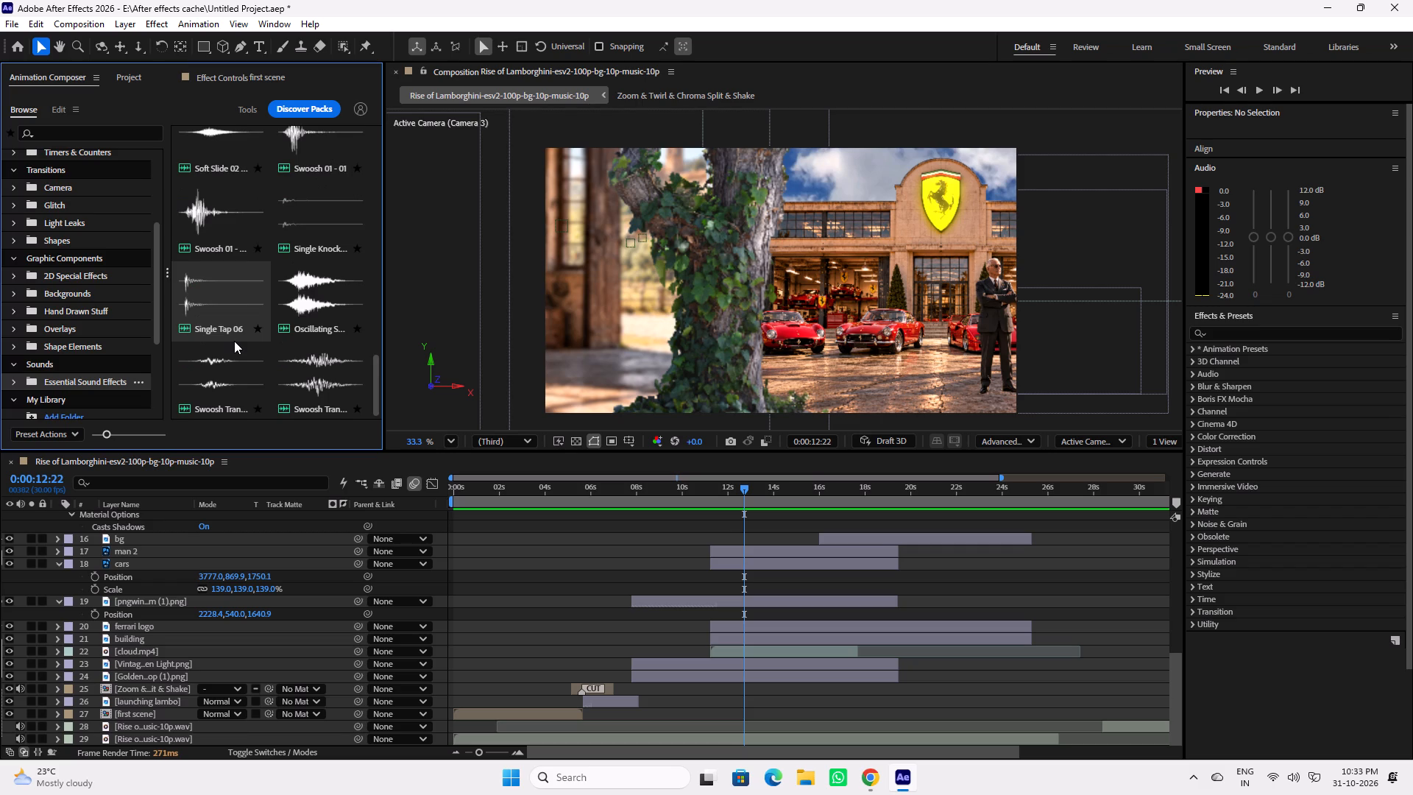
pyautogui.click(12, 384)
pyautogui.scroll(-3, 75, 377)
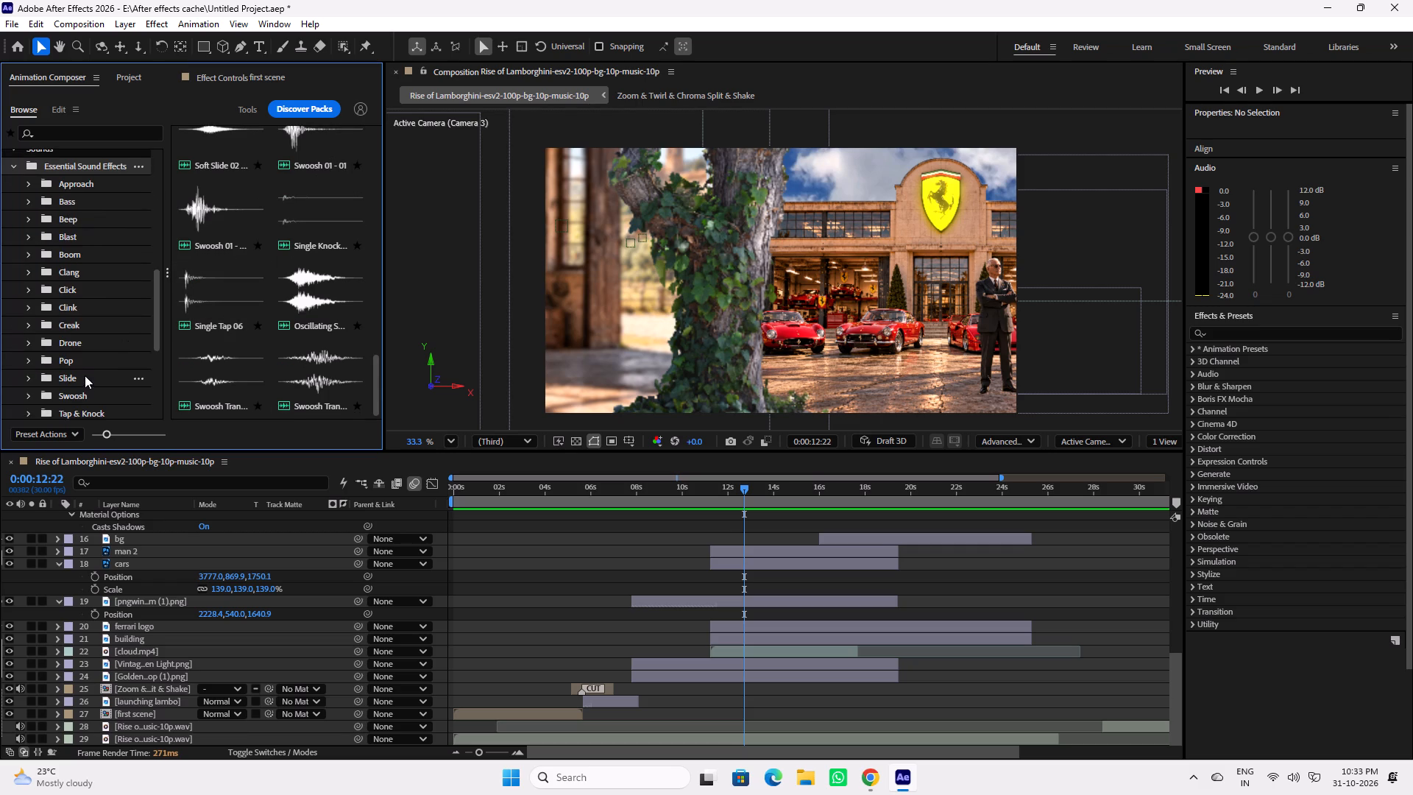
pyautogui.scroll(-3, 85, 328)
pyautogui.scroll(5, 85, 328)
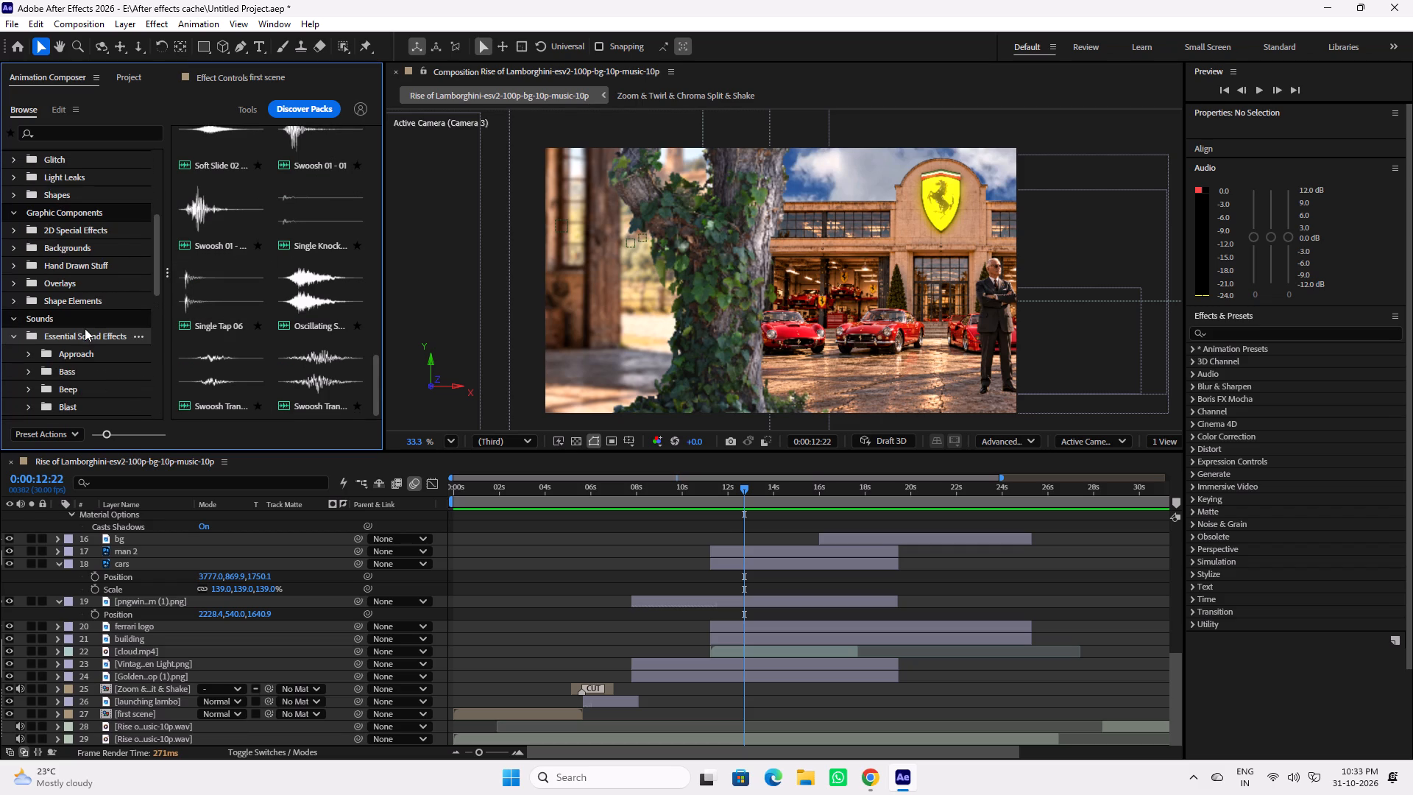
# Audition the two Clean Bass sounds, the dramatic approach and the swooshy approach in Essential Sound Effects.
pyautogui.scroll(3, 84, 344)
pyautogui.scroll(15, 227, 280)
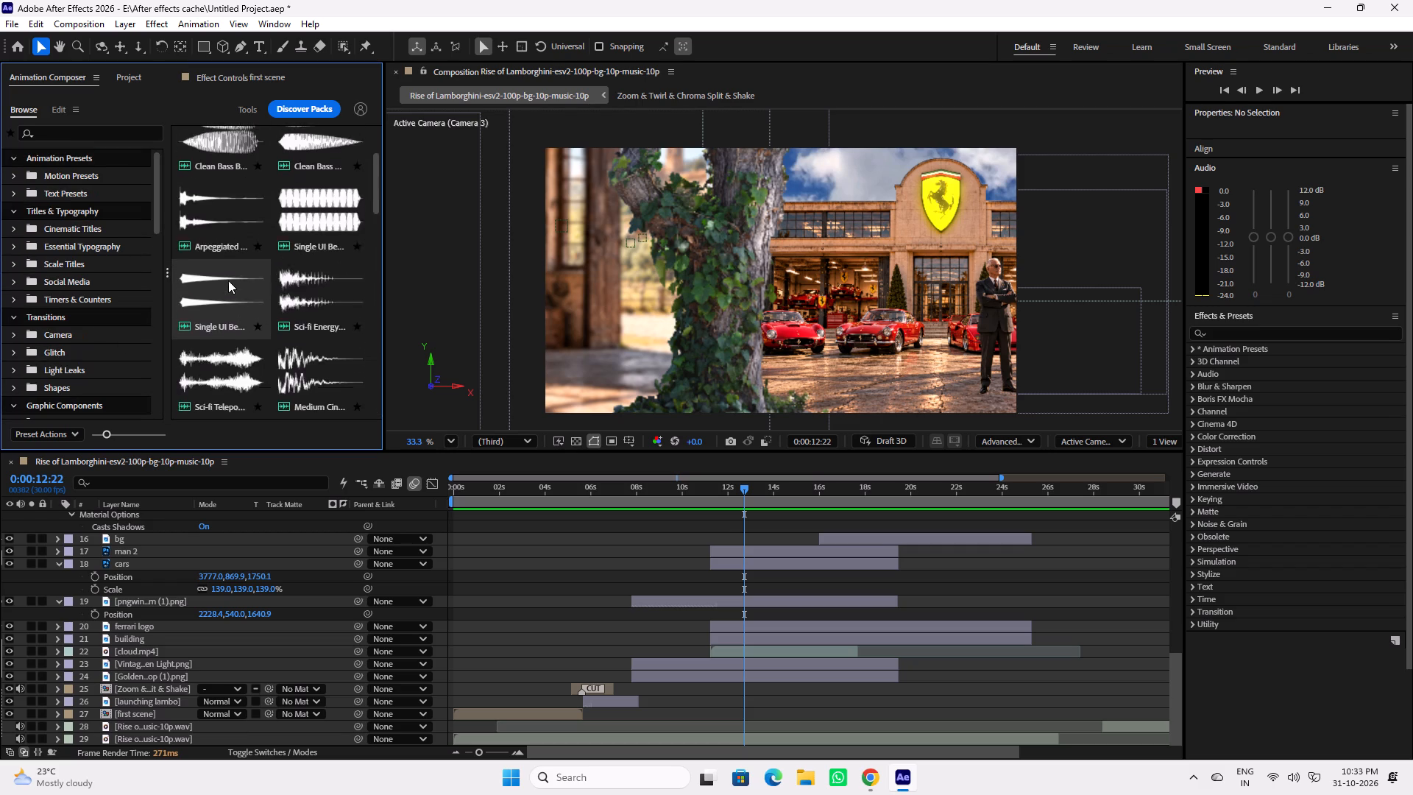
pyautogui.scroll(3, 228, 280)
pyautogui.click(214, 228)
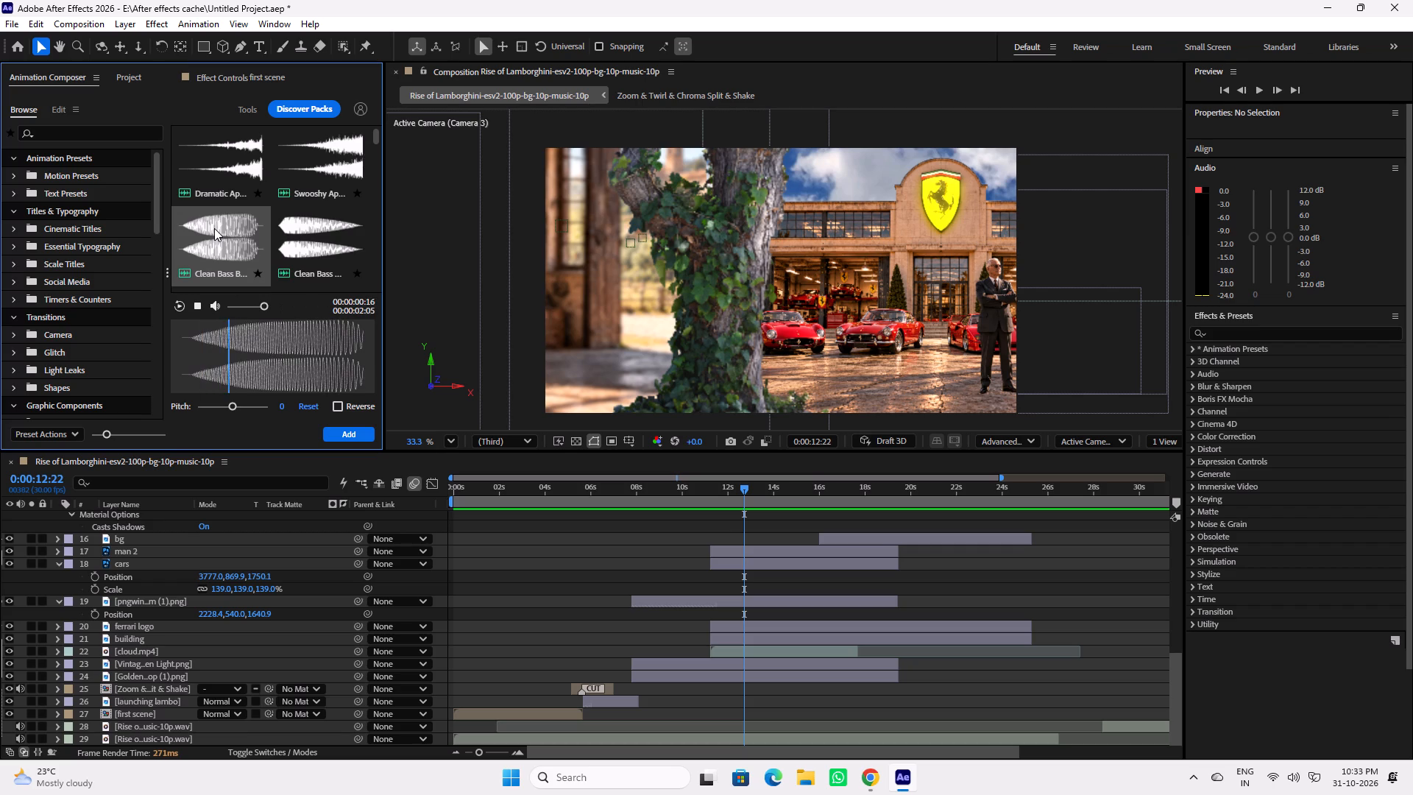
pyautogui.click(325, 236)
pyautogui.click(210, 155)
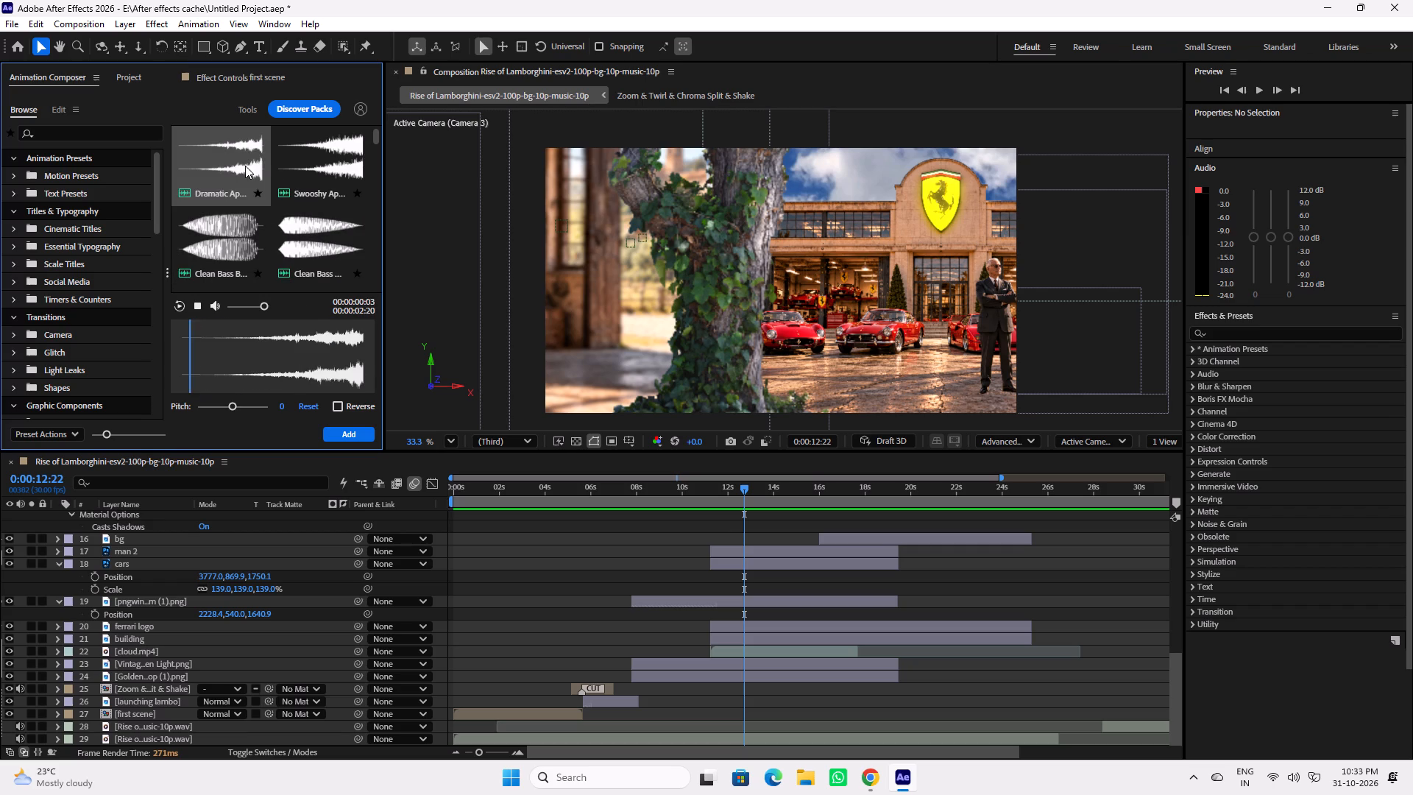
pyautogui.click(322, 161)
# Audition the oscillating and swoosh sounds in the Transition category of Essential Sound Effects.
pyautogui.scroll(-1, 281, 280)
pyautogui.scroll(-10, 85, 364)
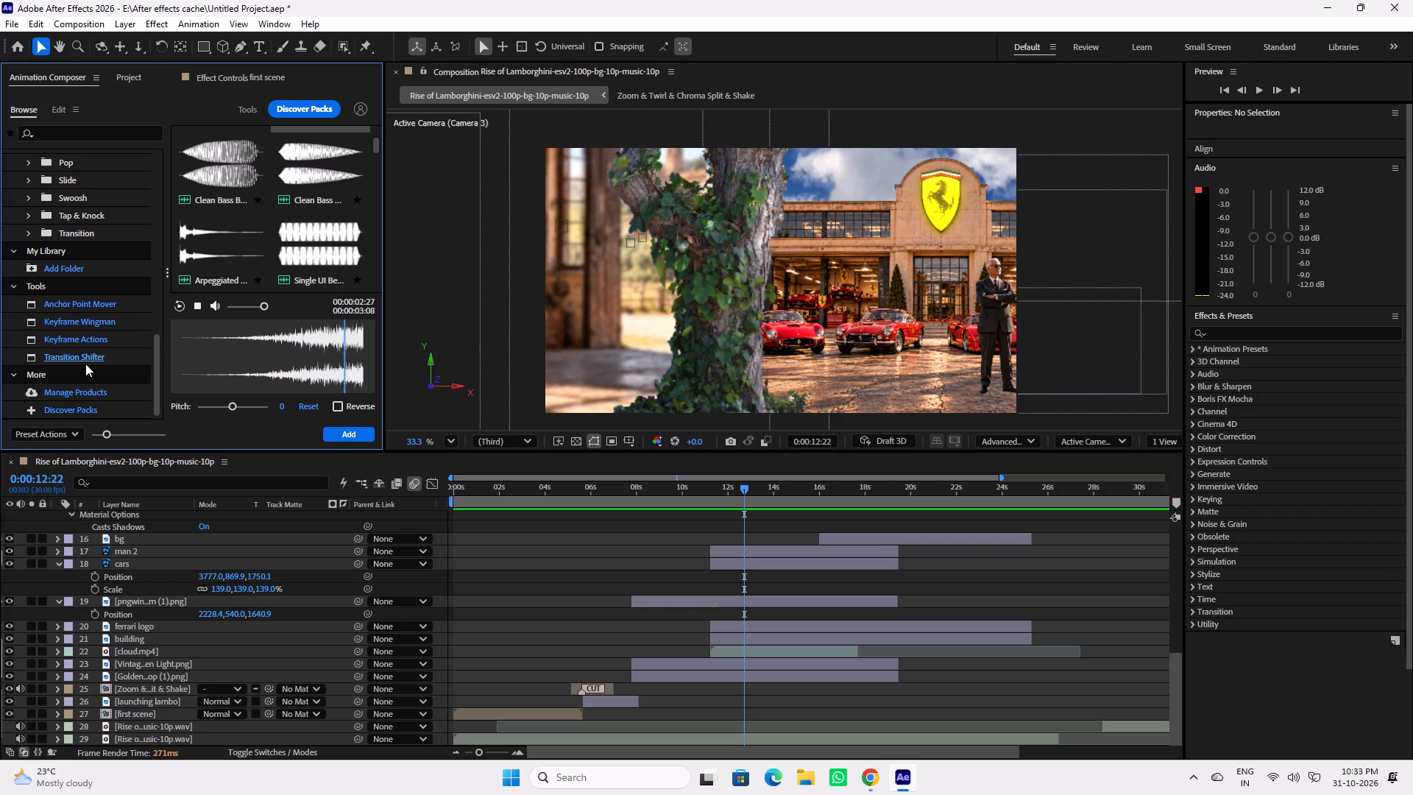
pyautogui.click(67, 230)
pyautogui.click(219, 161)
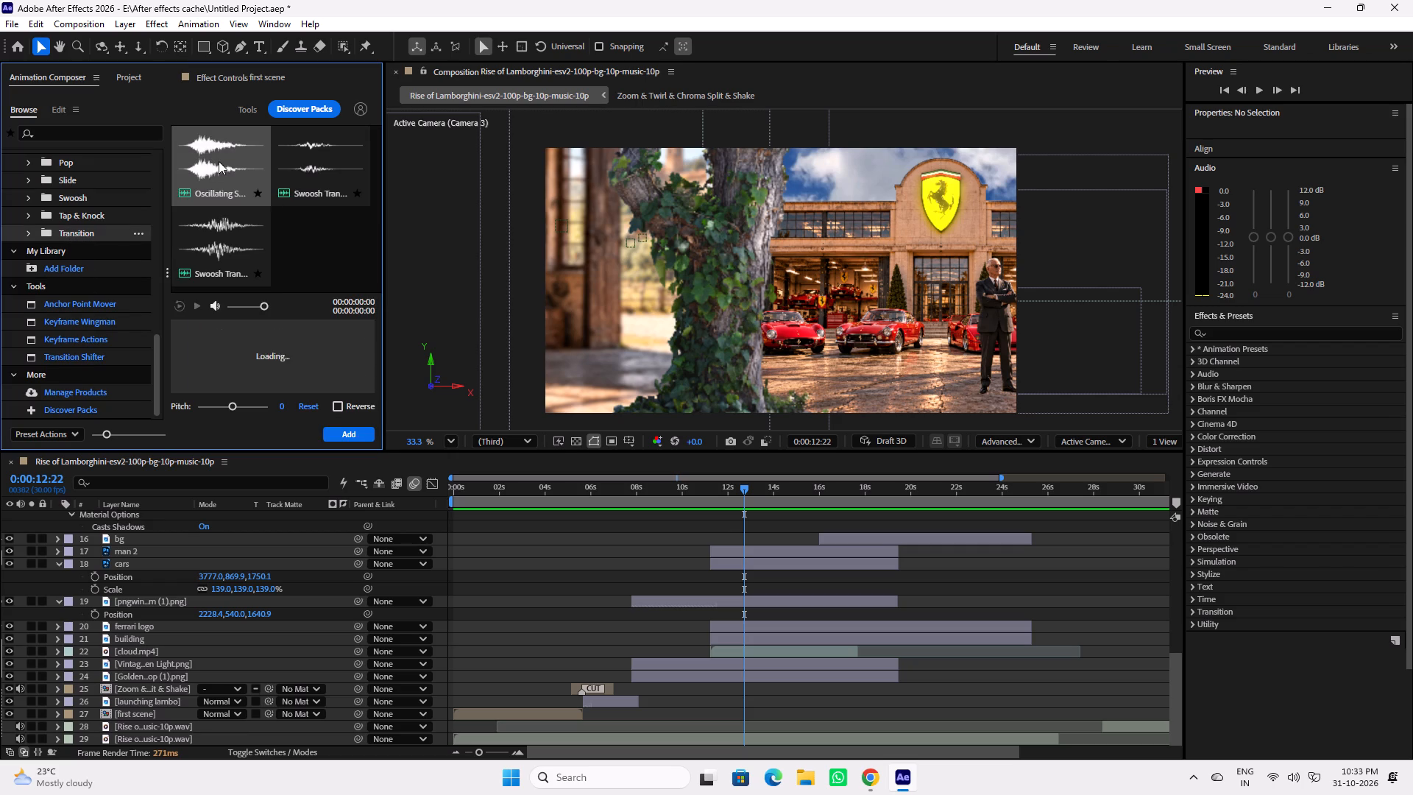
pyautogui.click(224, 246)
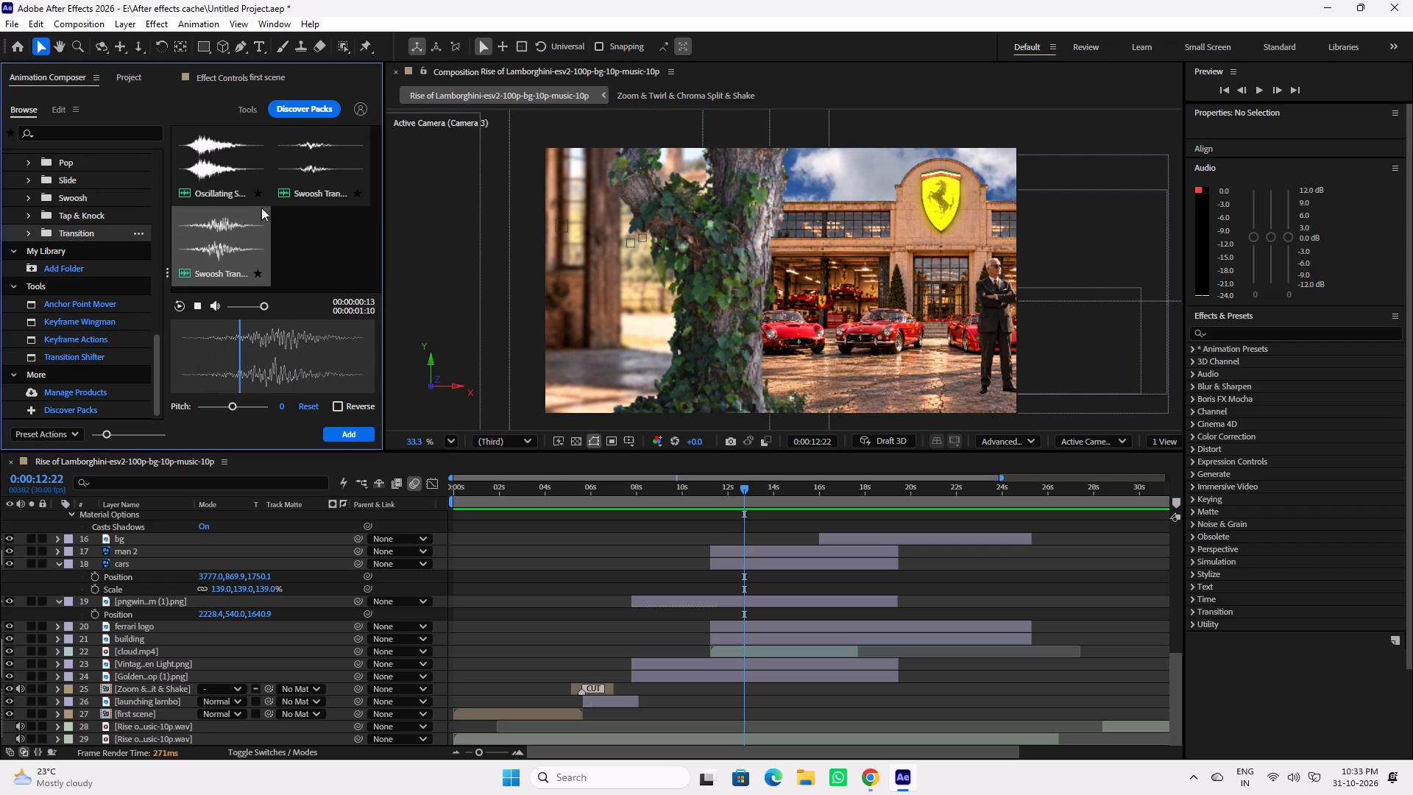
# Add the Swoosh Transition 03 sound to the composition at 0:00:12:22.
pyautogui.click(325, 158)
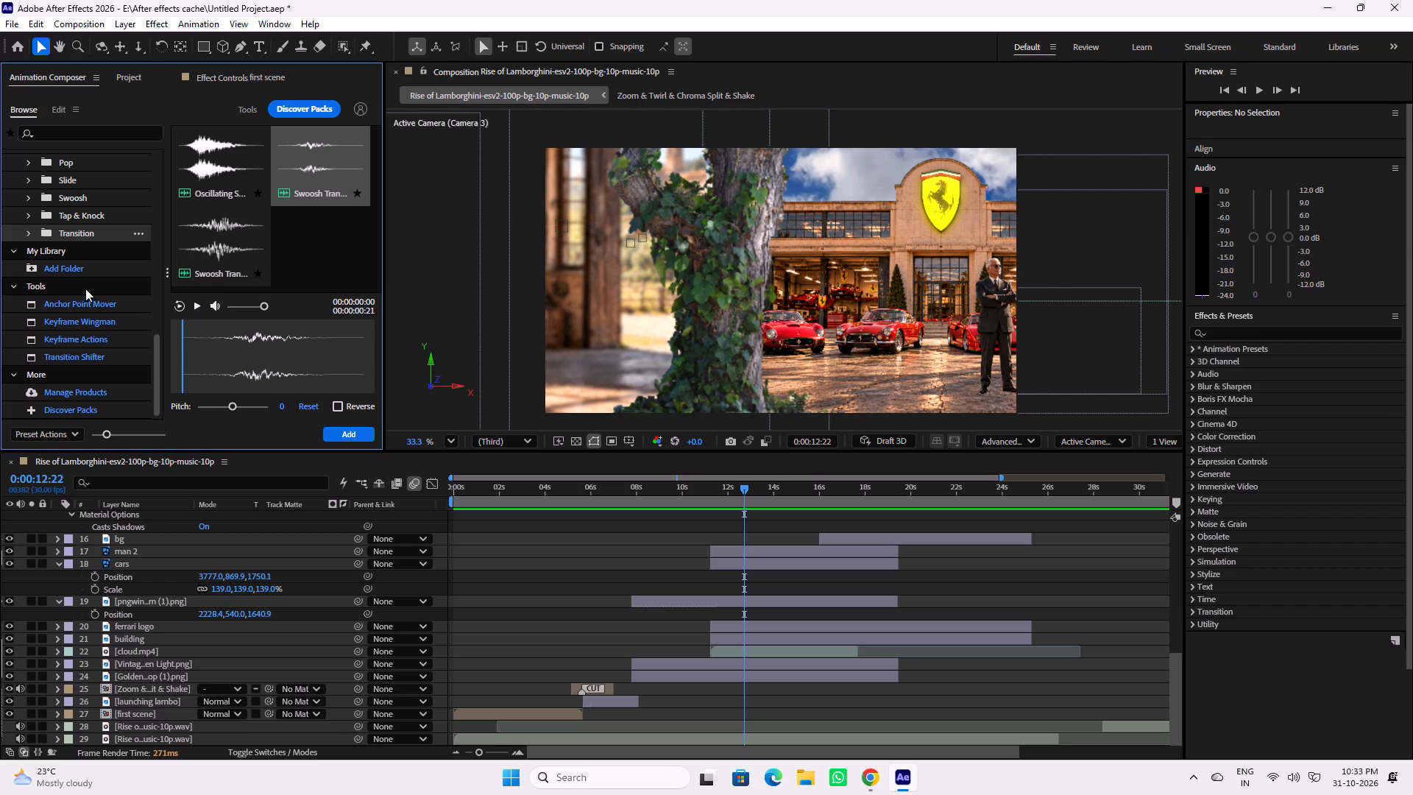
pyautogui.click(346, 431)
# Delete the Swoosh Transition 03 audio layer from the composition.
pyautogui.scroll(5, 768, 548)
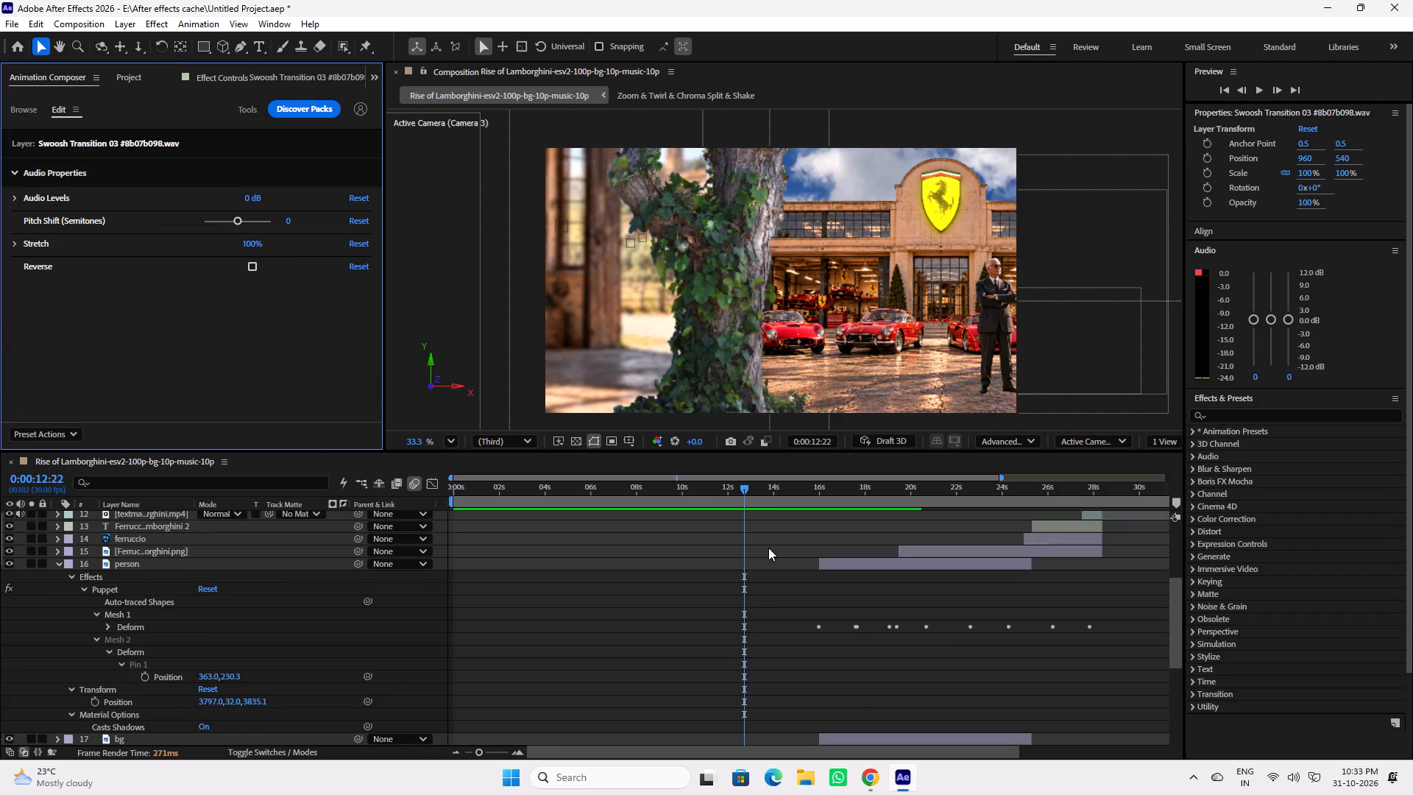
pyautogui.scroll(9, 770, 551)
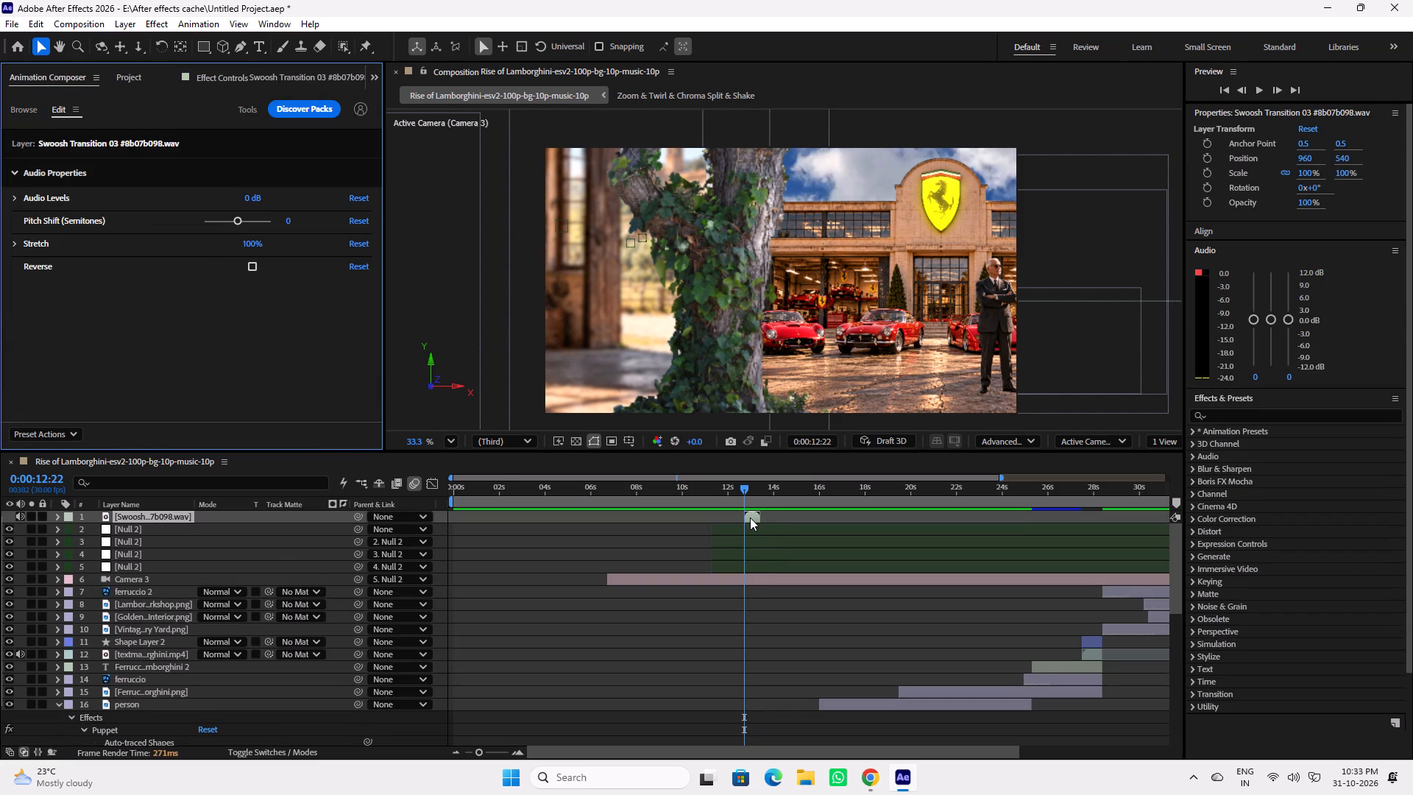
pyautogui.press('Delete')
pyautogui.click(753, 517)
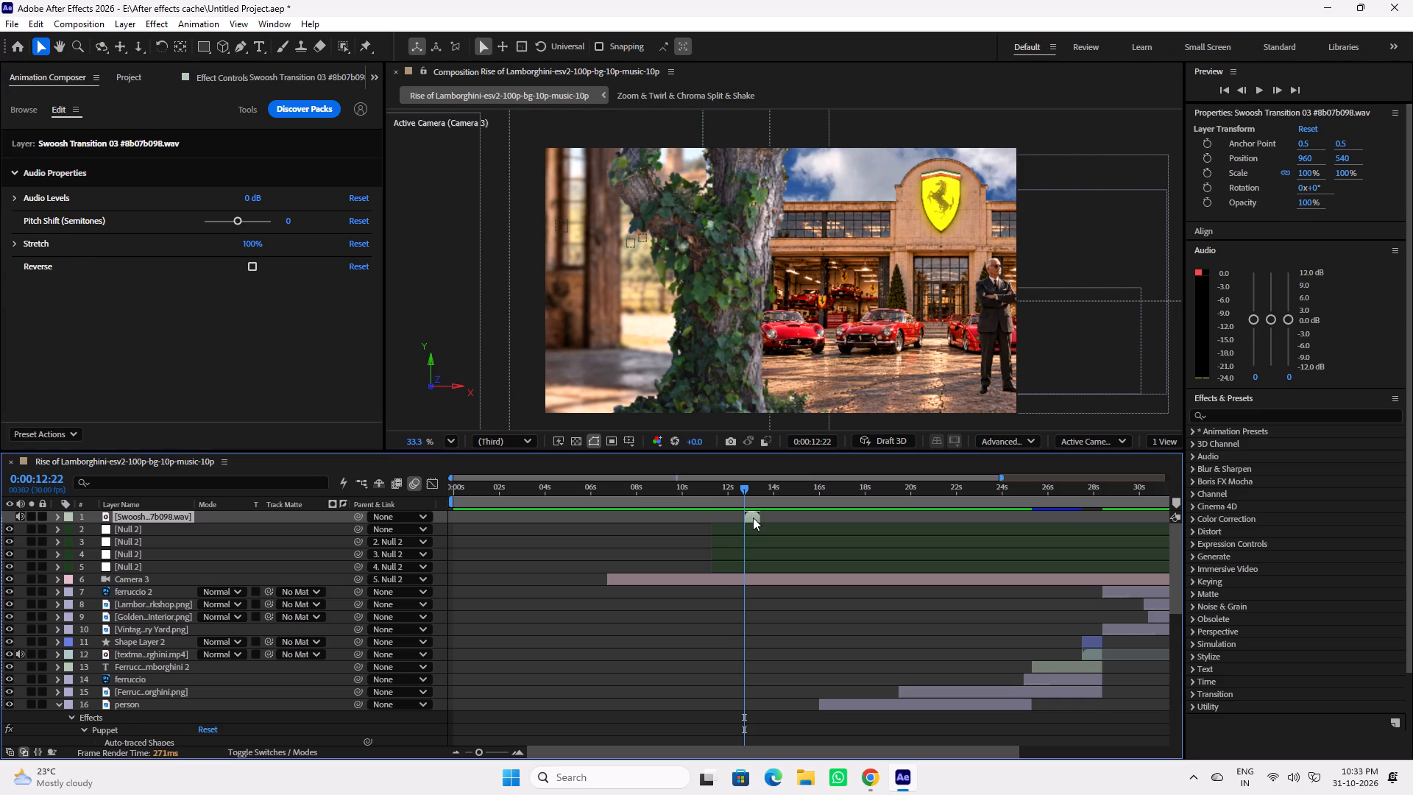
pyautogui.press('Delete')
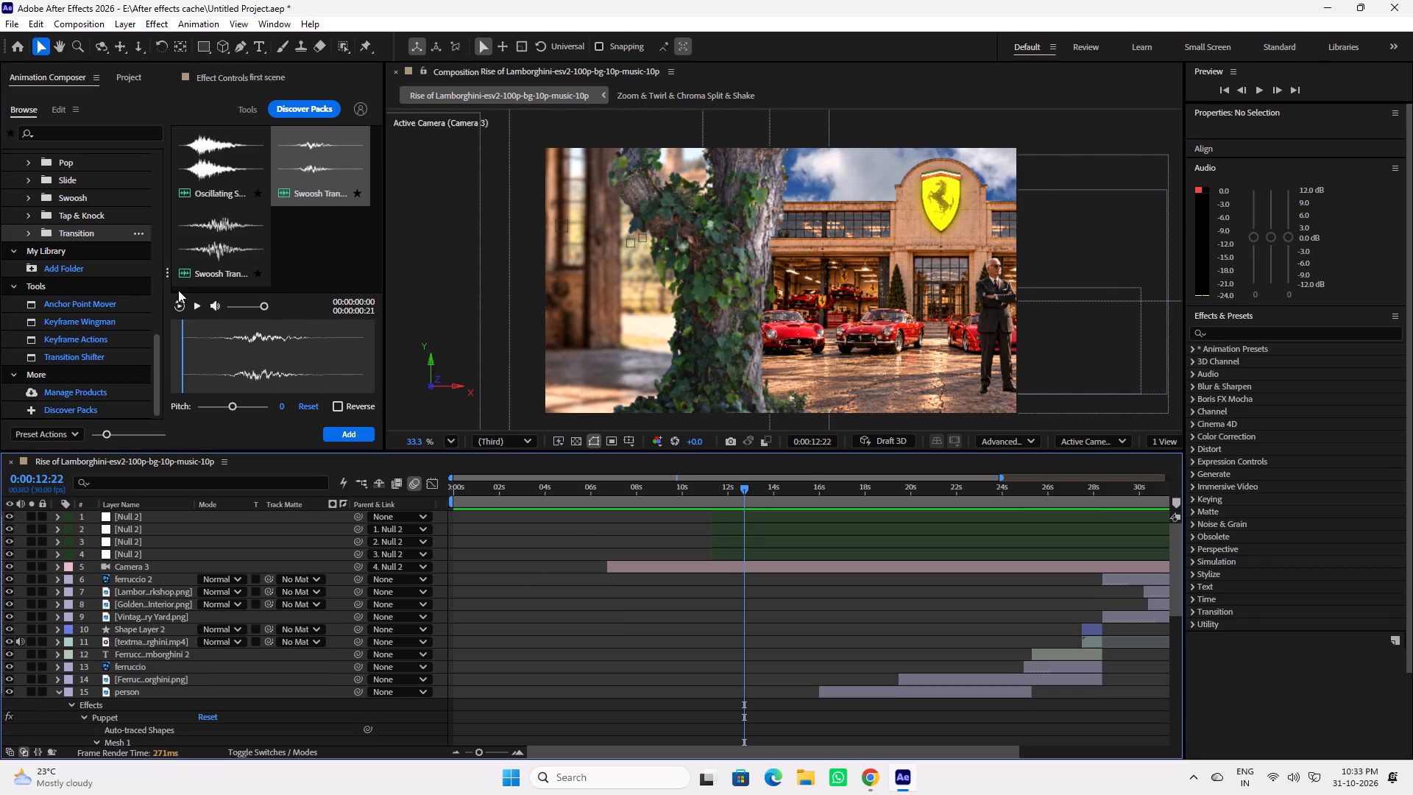
# Look through the complete Essential Sound Effects collection and audition the Single Tap 06 sound.
pyautogui.scroll(-1, 79, 319)
pyautogui.scroll(6, 79, 319)
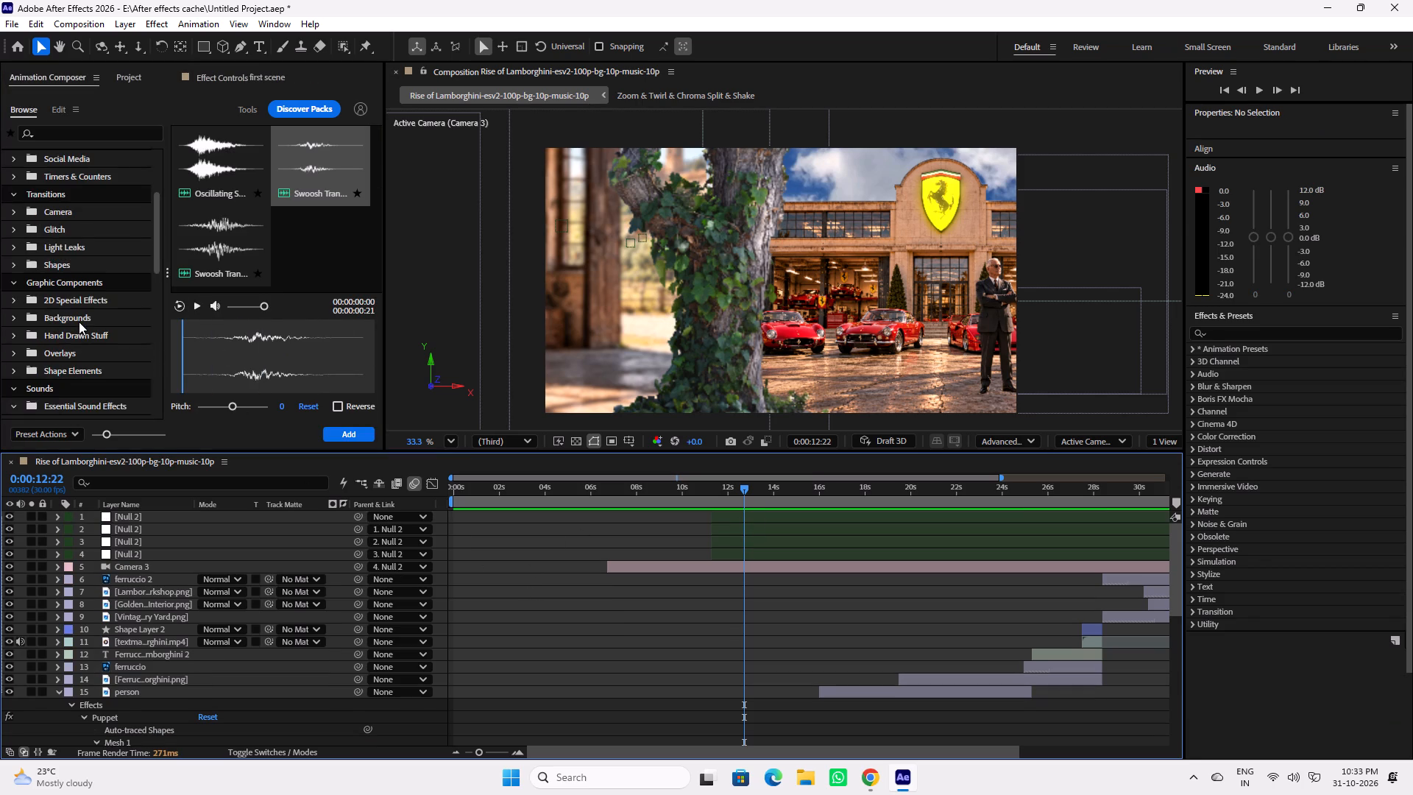
pyautogui.scroll(-3, 79, 330)
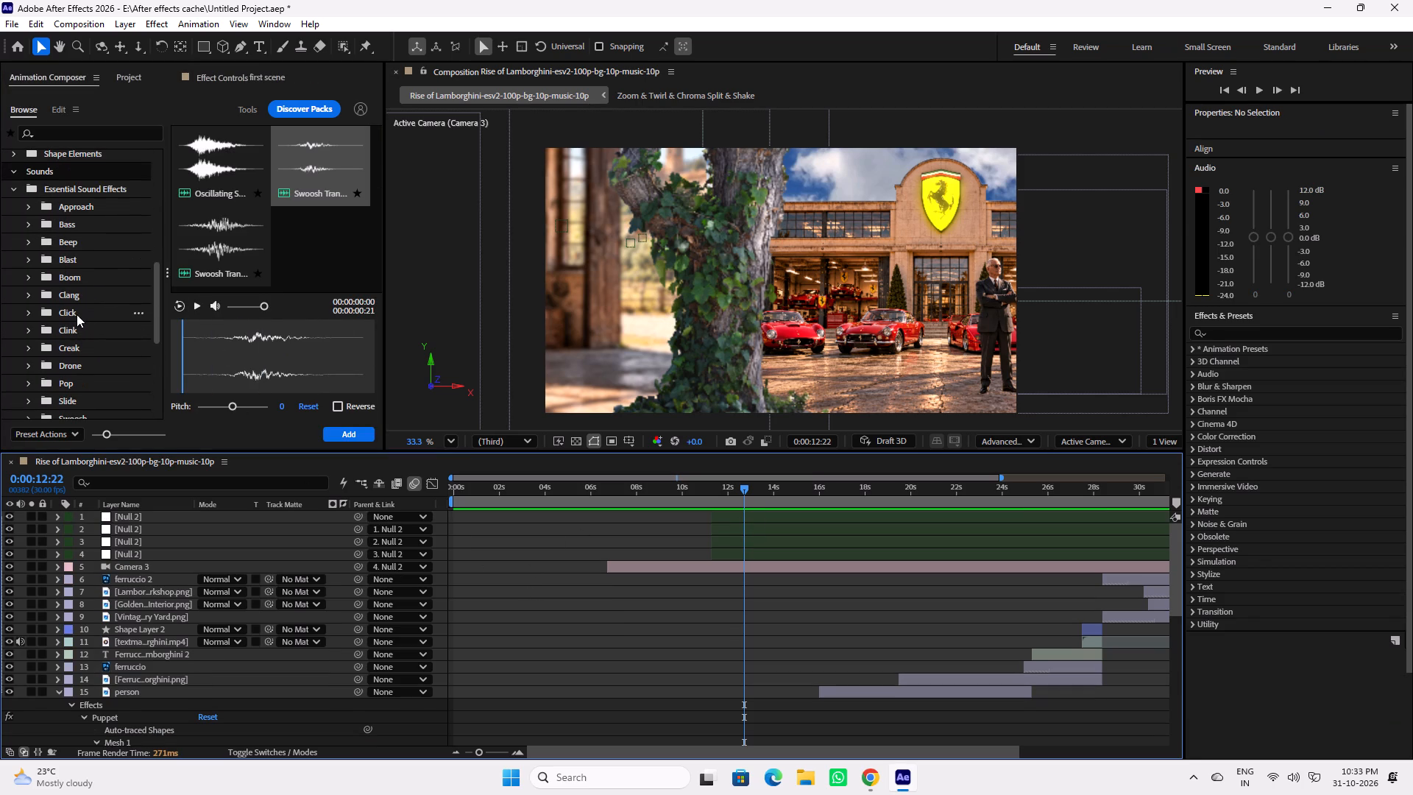
pyautogui.scroll(1, 83, 340)
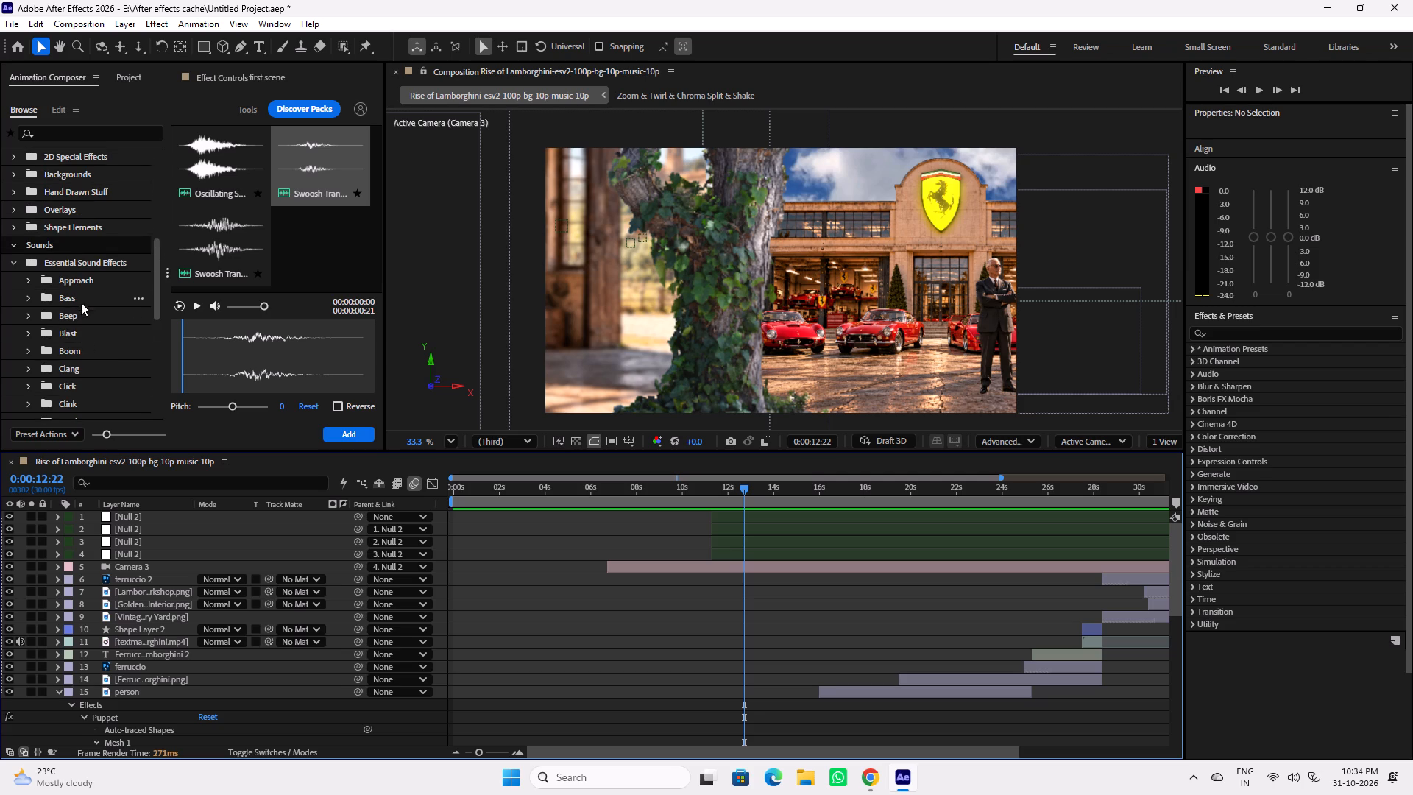
pyautogui.scroll(2, 77, 286)
pyautogui.scroll(-1, 75, 395)
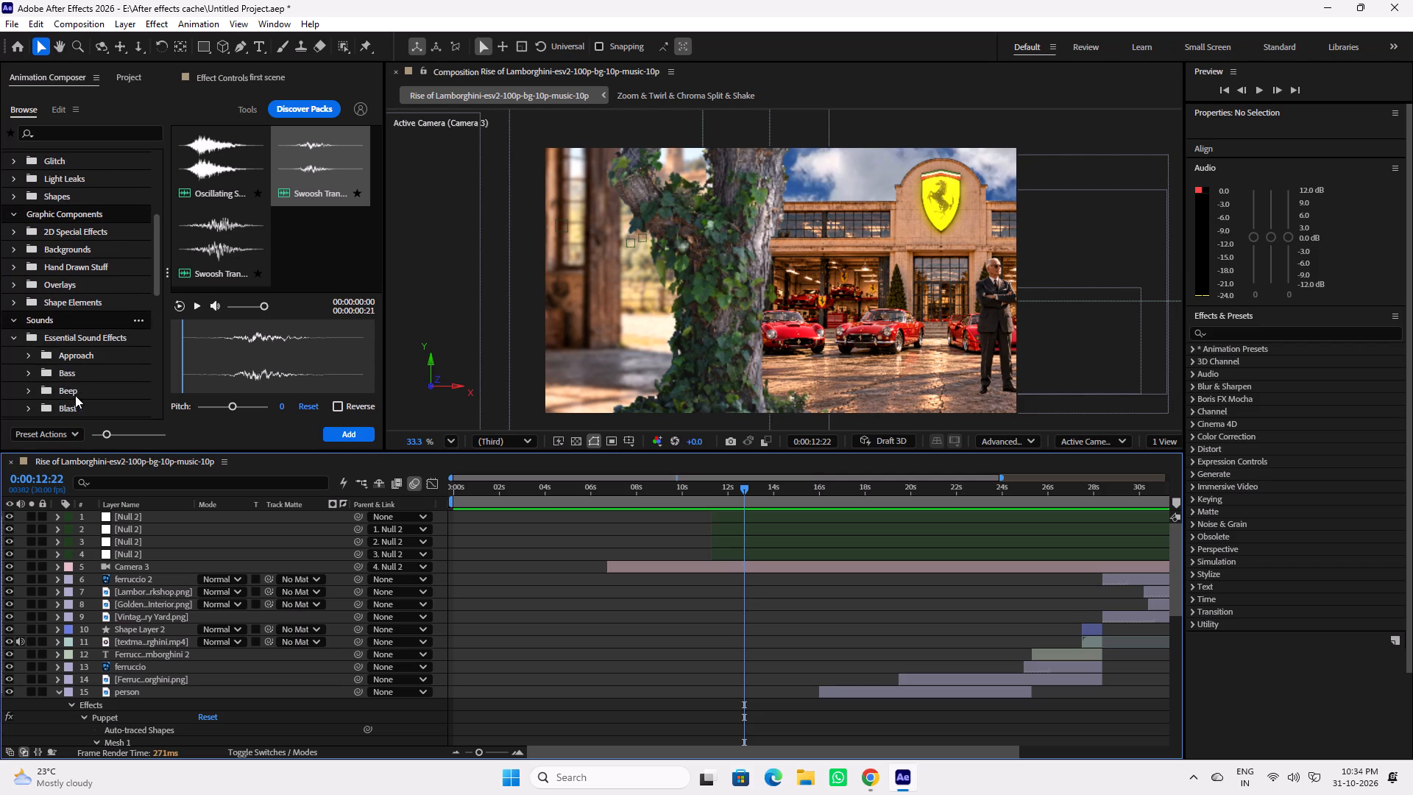
pyautogui.click(13, 334)
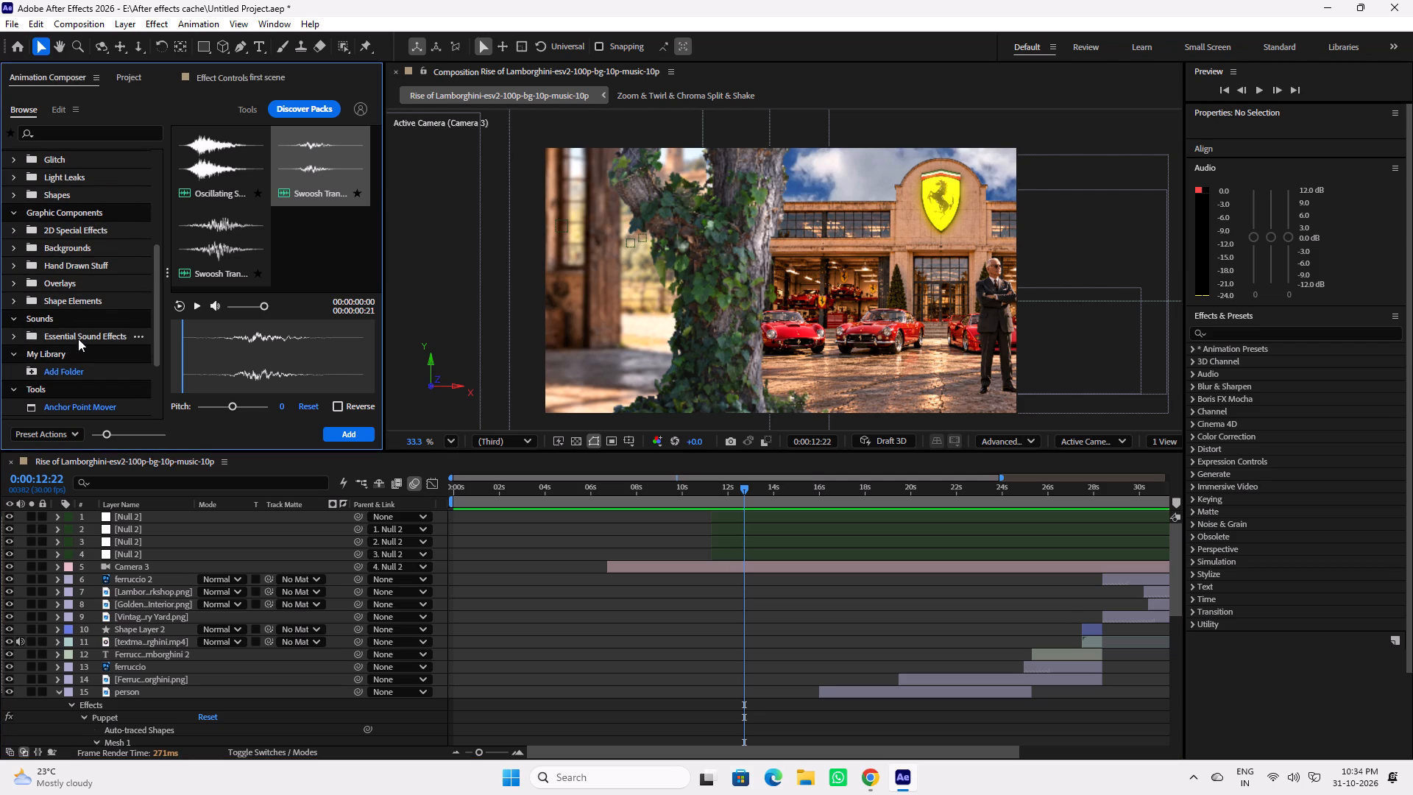
pyautogui.click(78, 339)
pyautogui.scroll(-16, 248, 275)
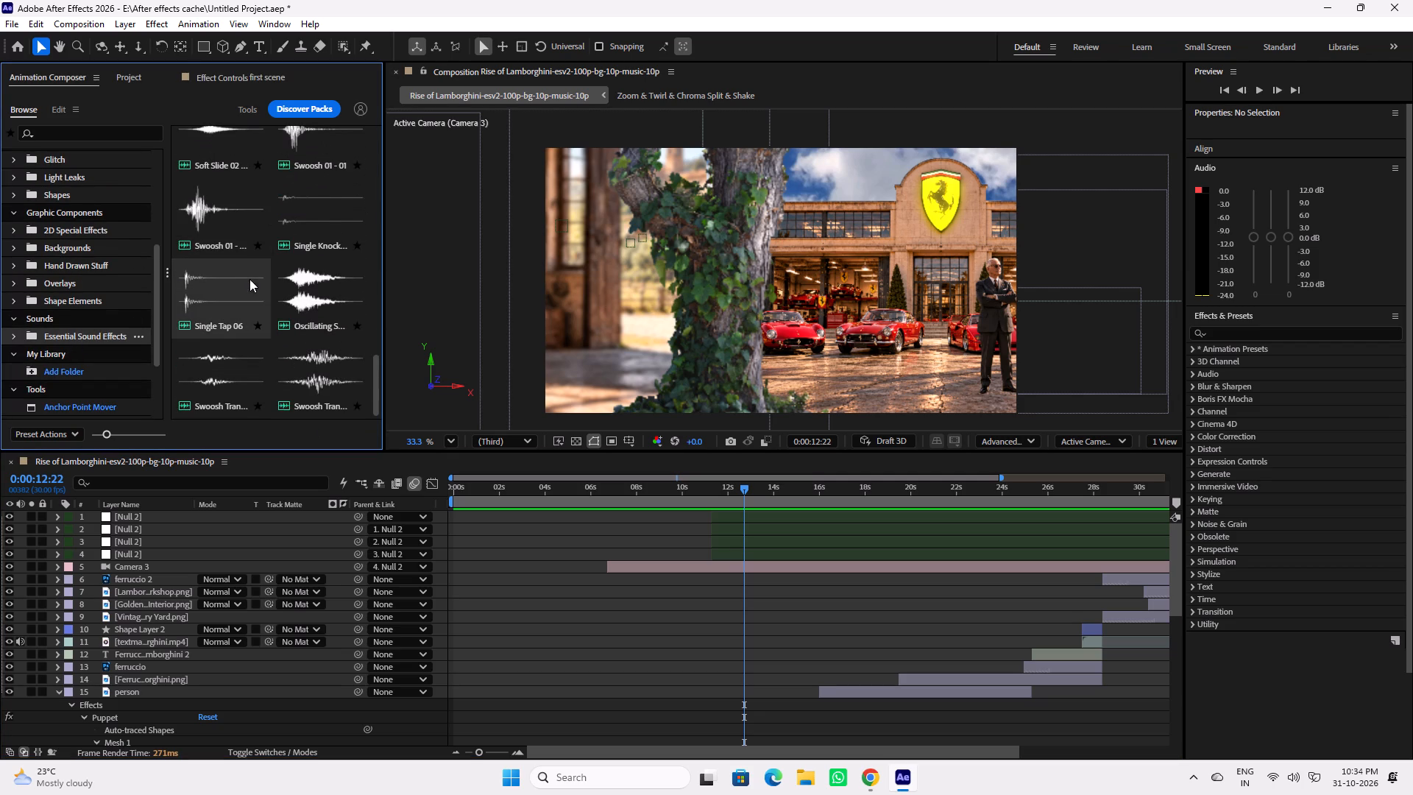
pyautogui.scroll(-2, 253, 282)
pyautogui.click(222, 370)
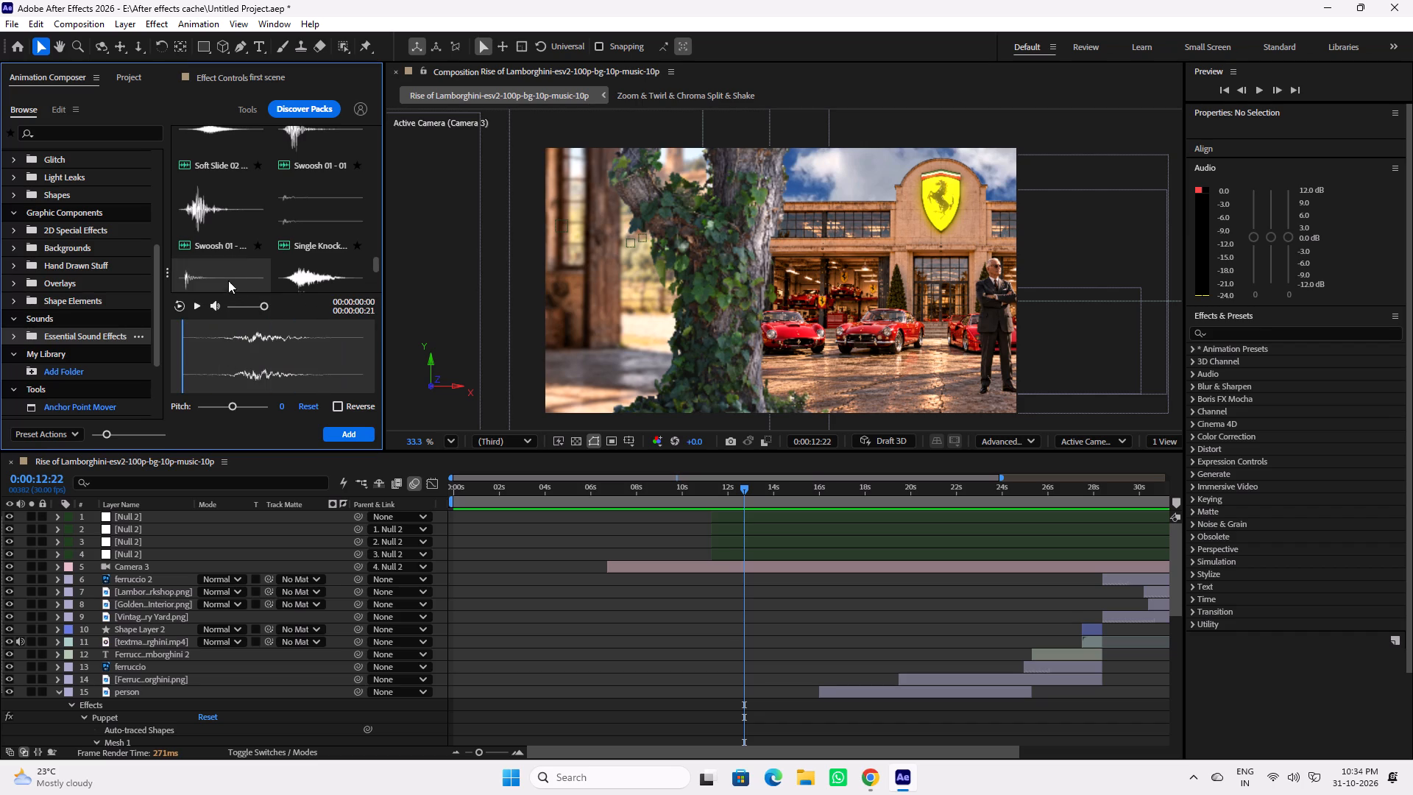
pyautogui.click(223, 250)
pyautogui.click(220, 275)
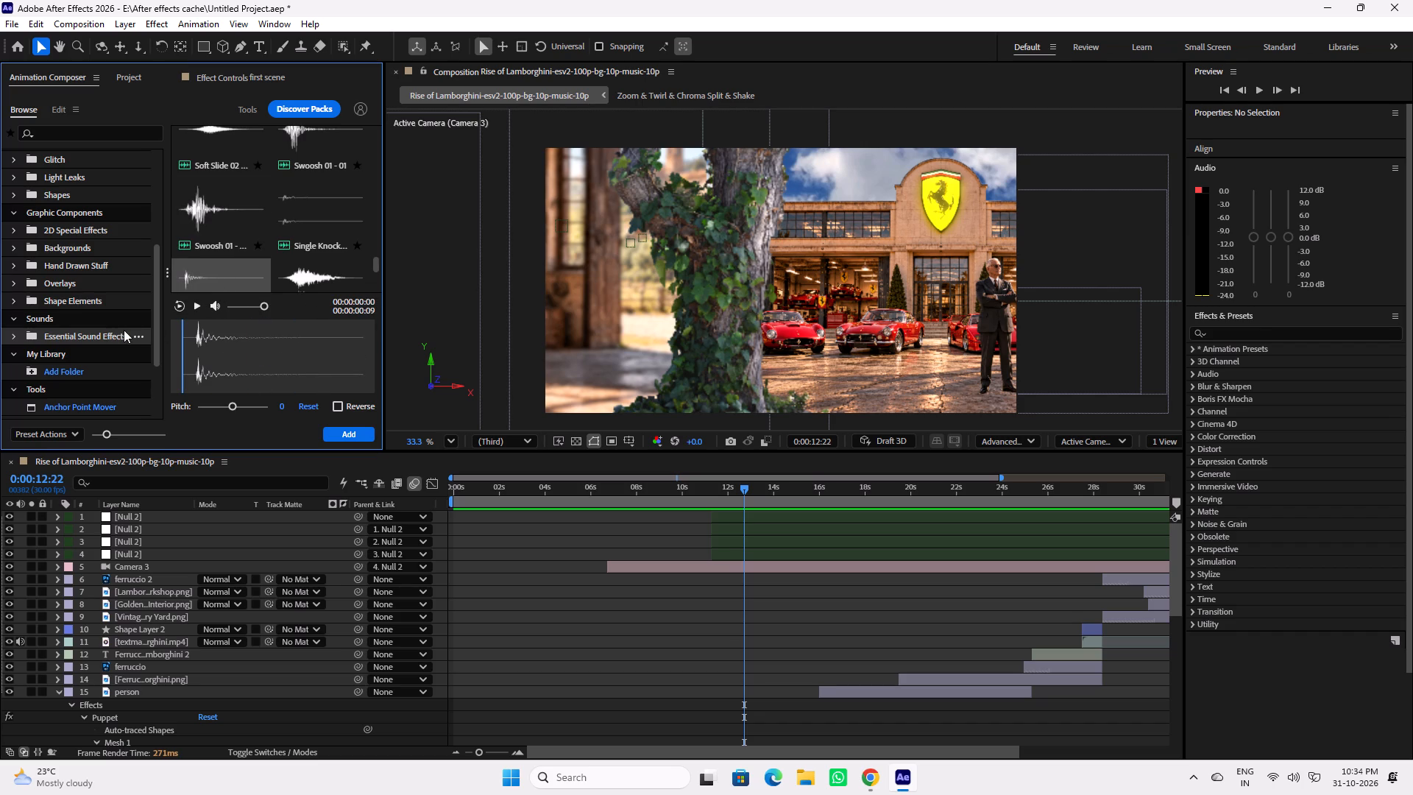
# Expand Essential Sound Effects and browse its Approach, Bass, Beep, Blast and Boom categories.
pyautogui.scroll(1, 66, 342)
pyautogui.scroll(-3, 66, 342)
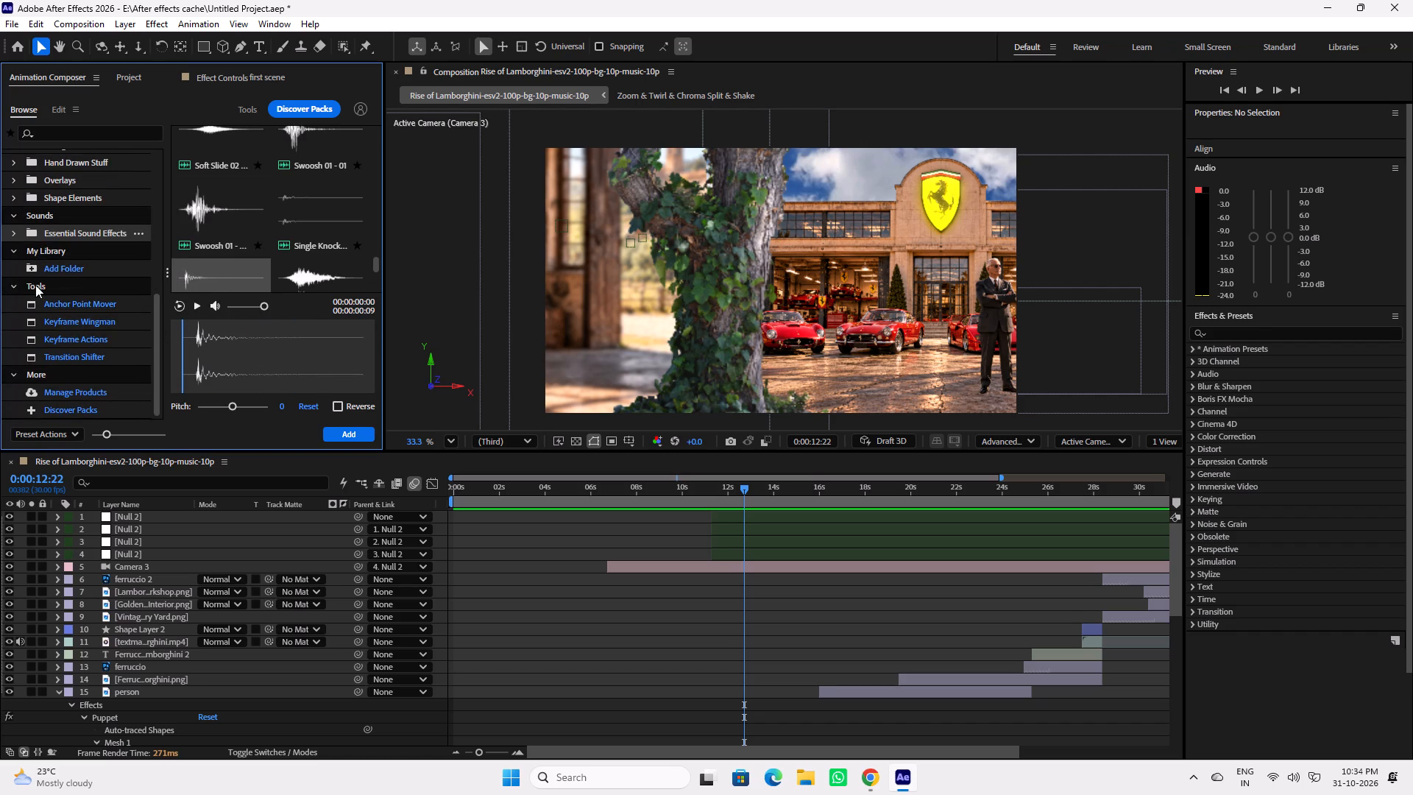
pyautogui.click(14, 252)
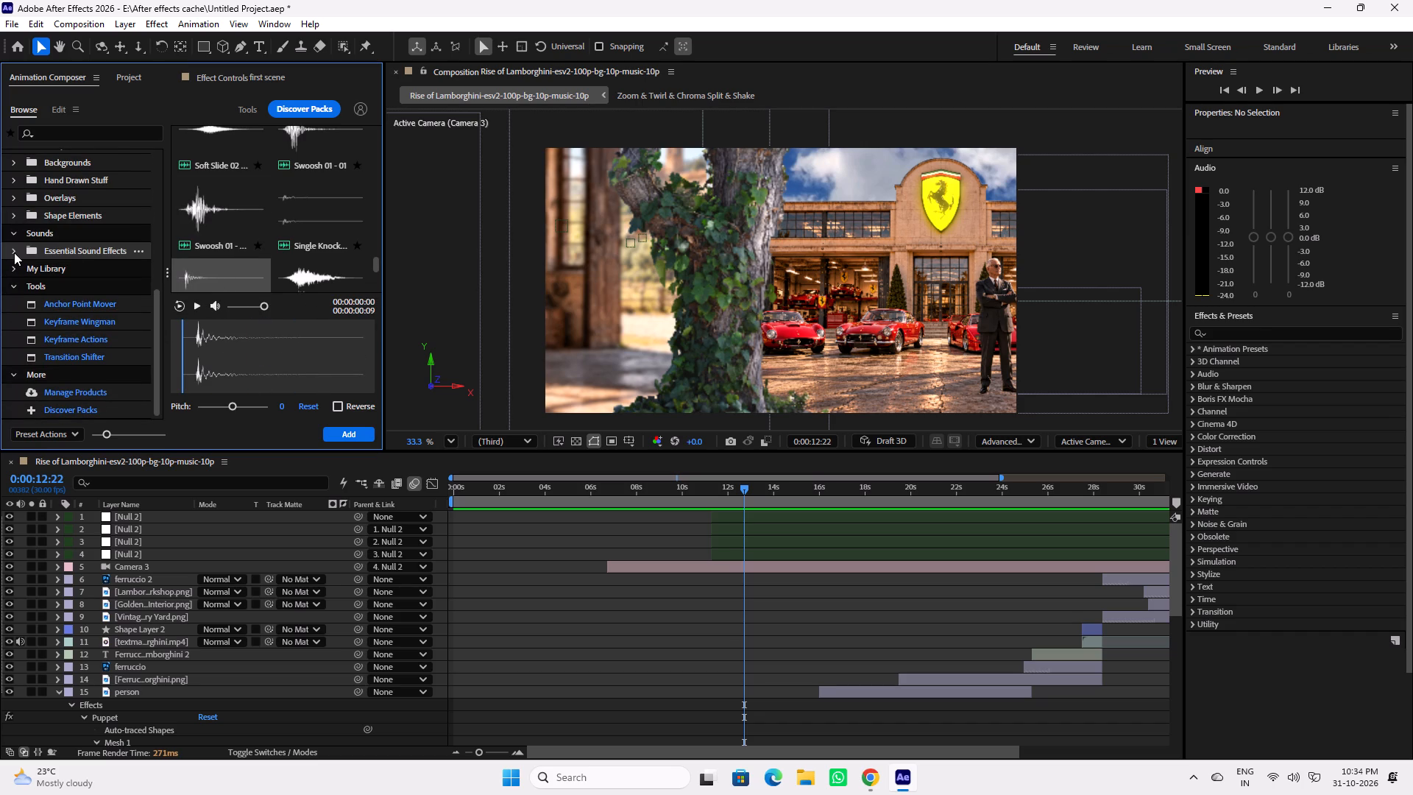
pyautogui.click(13, 252)
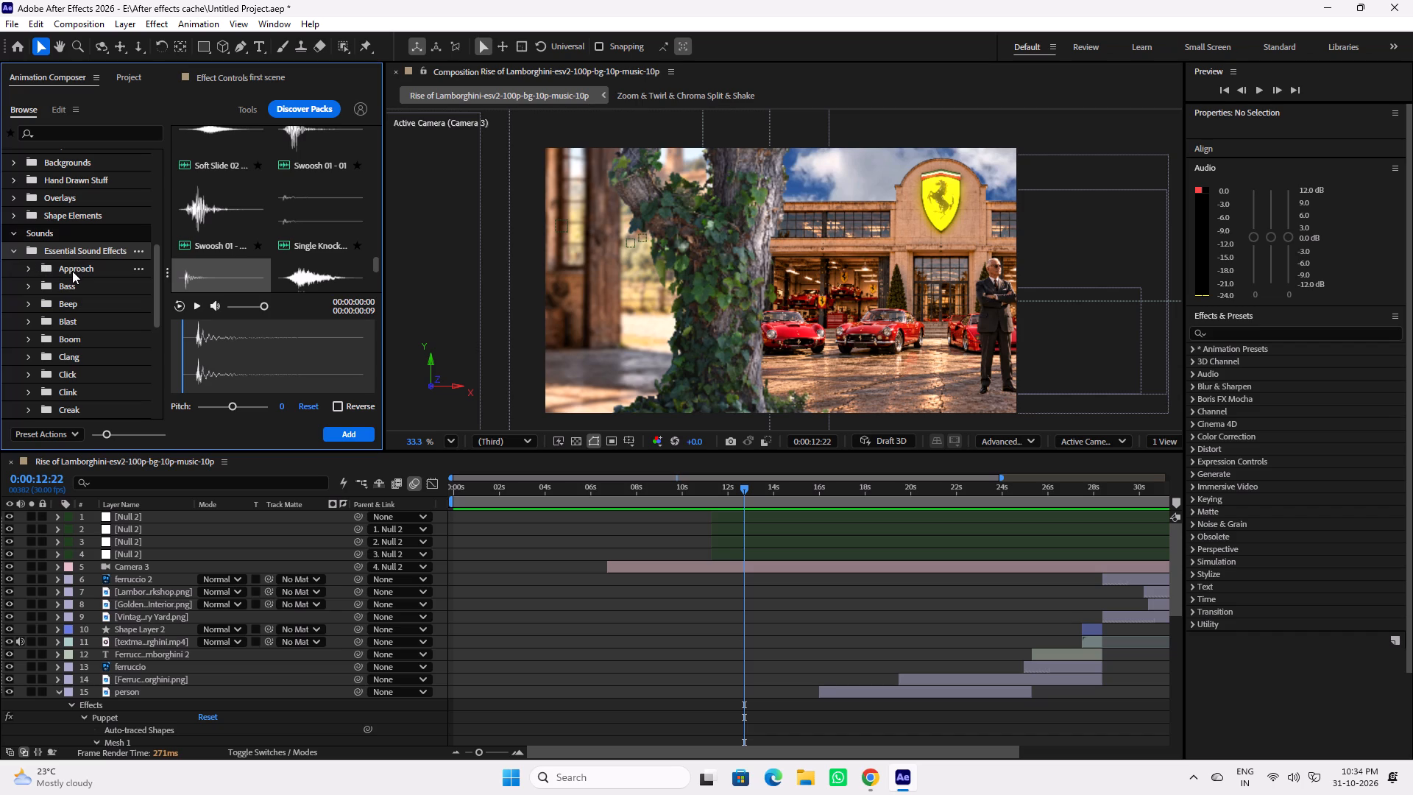
pyautogui.click(76, 271)
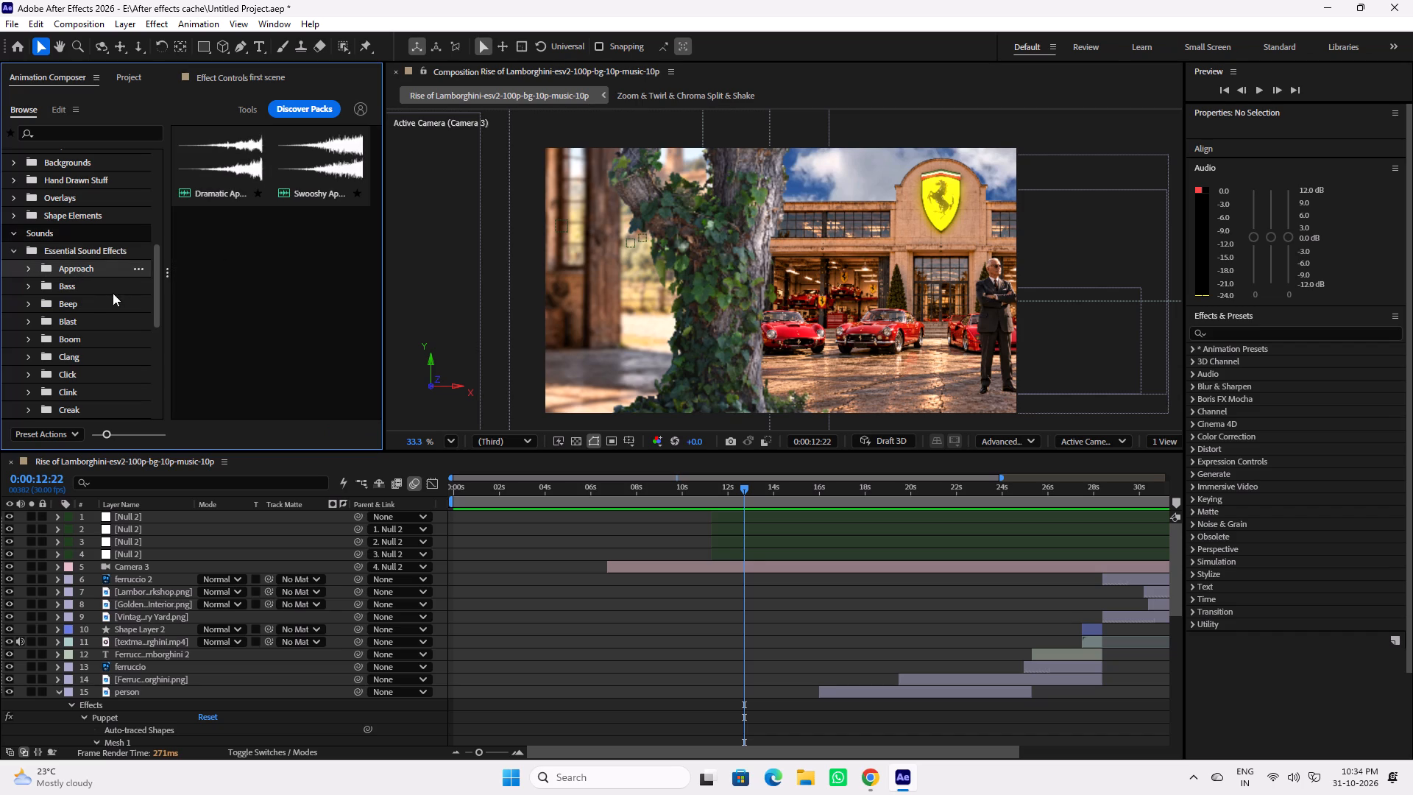
pyautogui.click(71, 288)
pyautogui.click(78, 300)
pyautogui.click(78, 319)
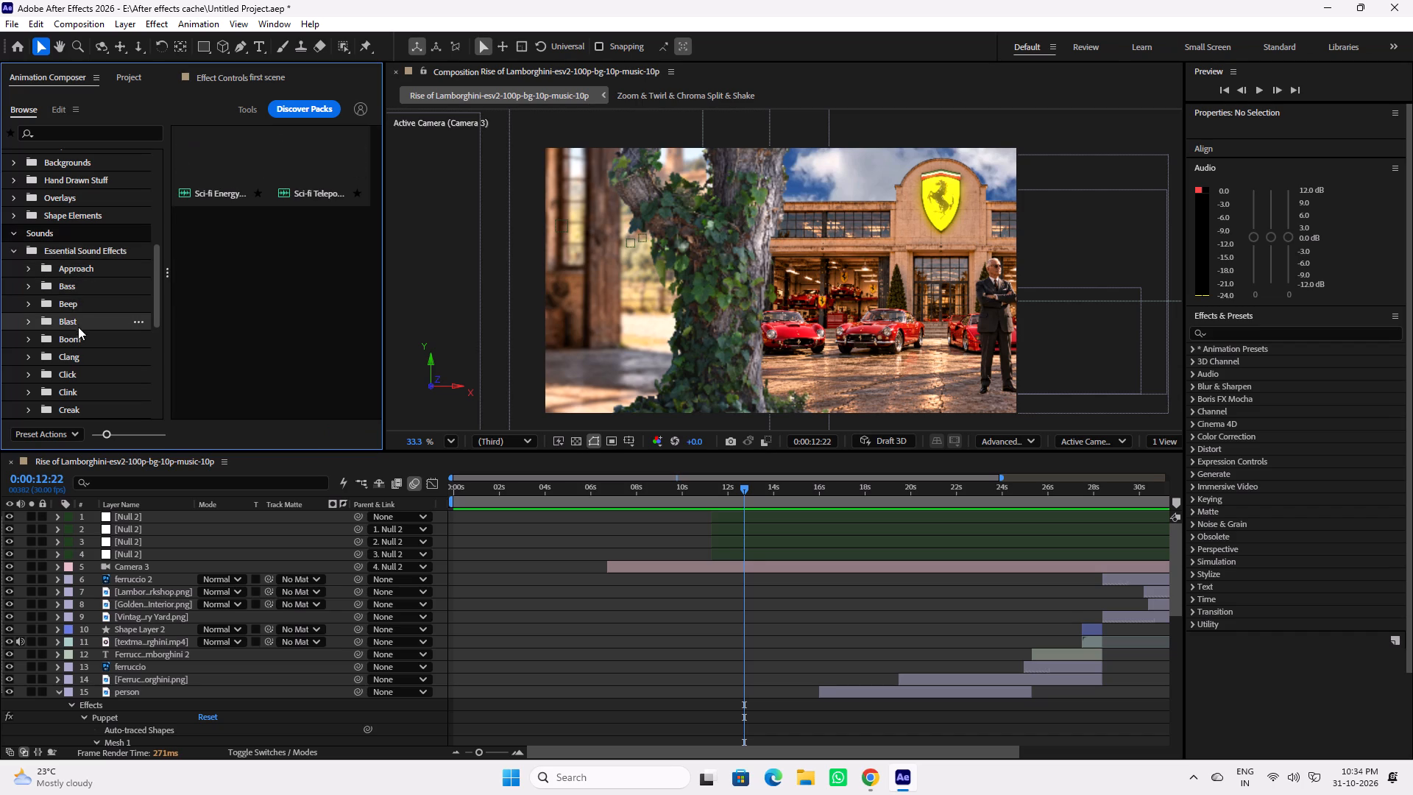
pyautogui.click(79, 339)
# Audition the wineglass clang, the glittering clink, and the mechanical and Mouse Click 01 sounds in the Clang, Clink and Click categories.
pyautogui.click(83, 364)
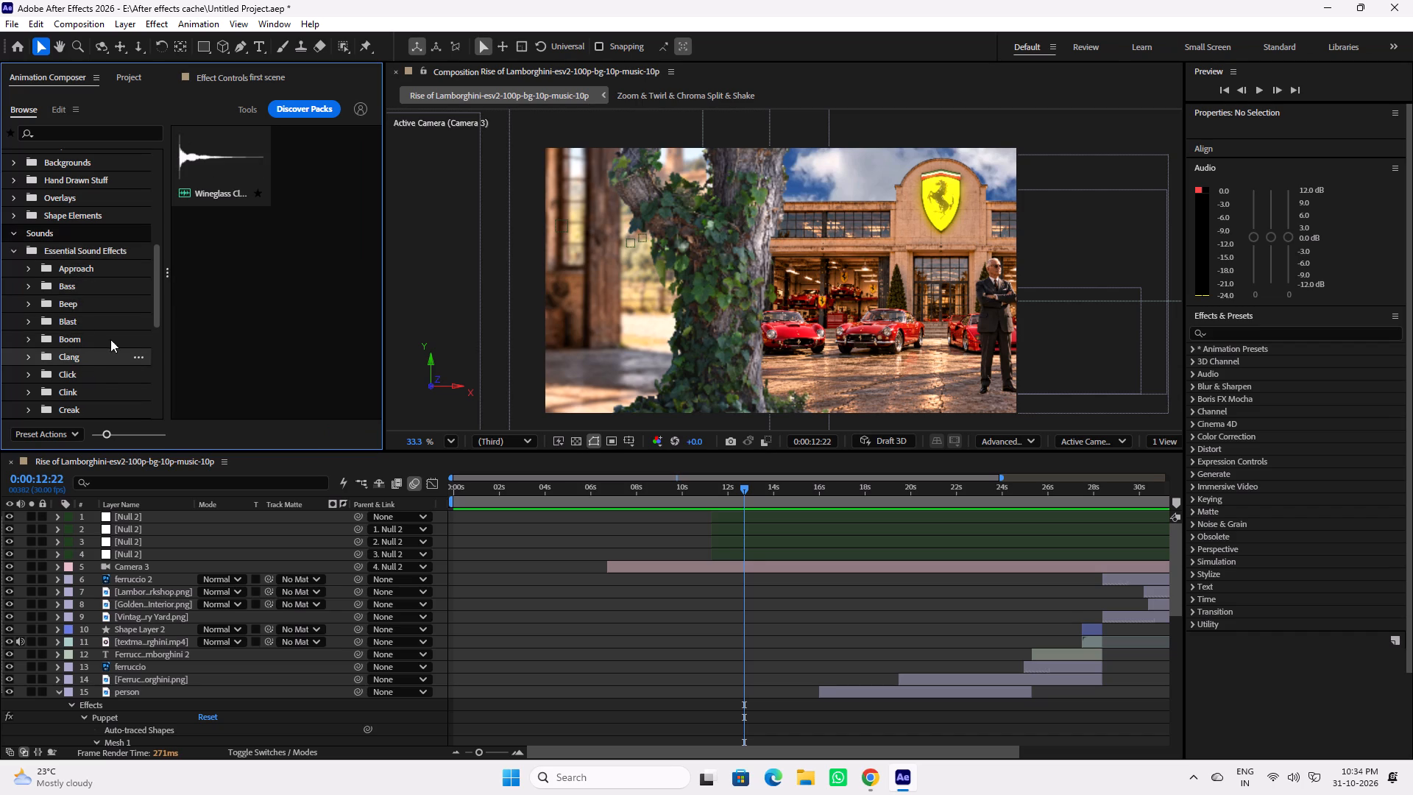
pyautogui.click(221, 169)
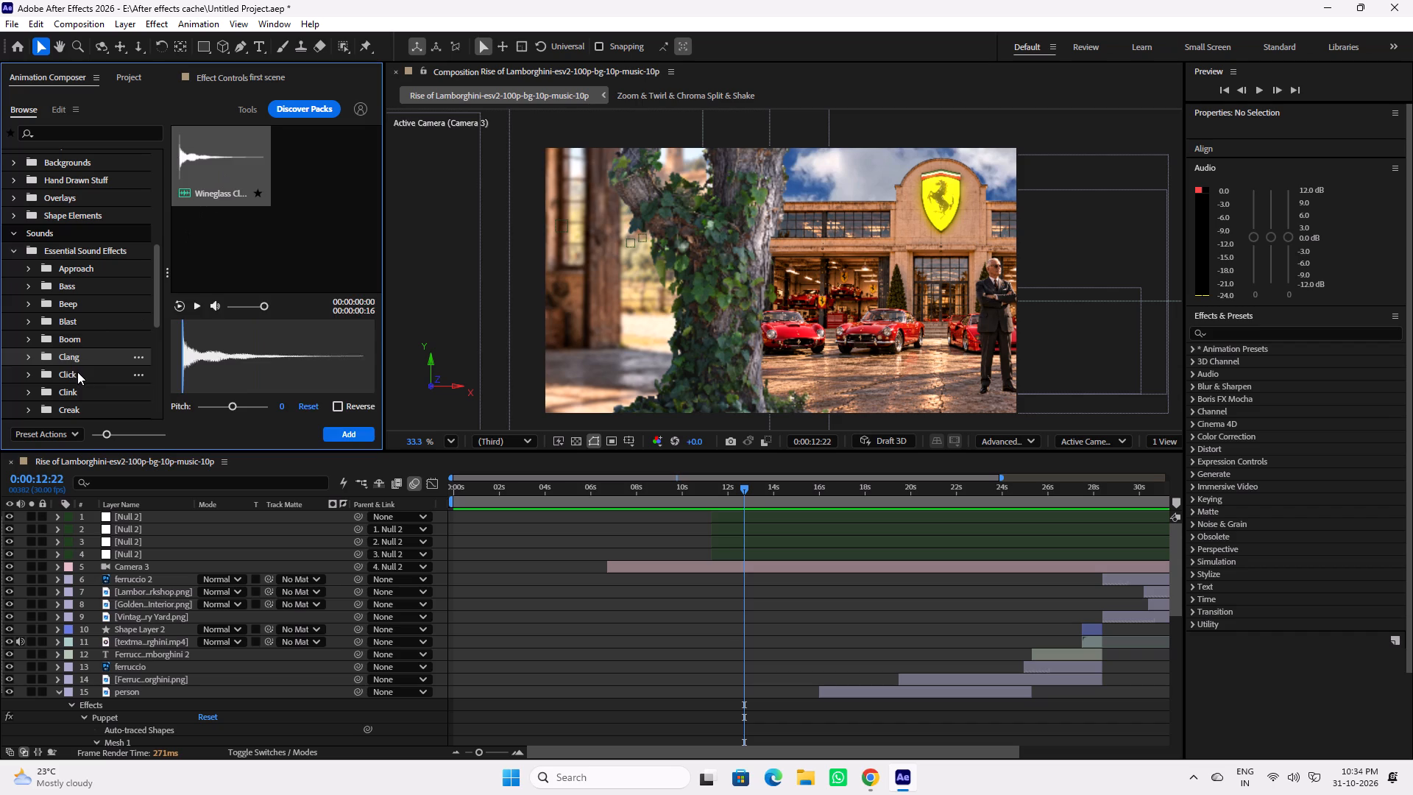
pyautogui.click(77, 372)
pyautogui.click(202, 160)
pyautogui.click(317, 159)
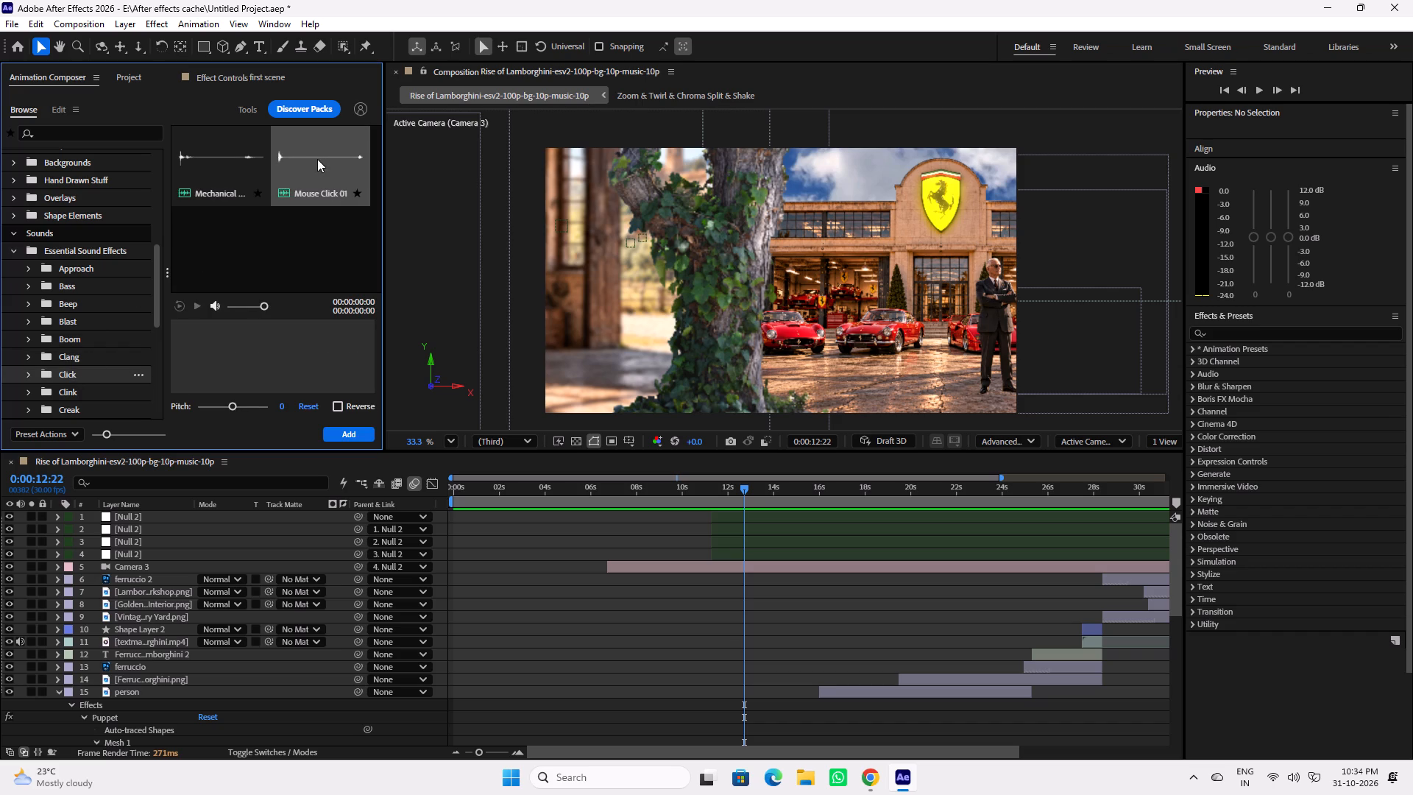
pyautogui.click(84, 392)
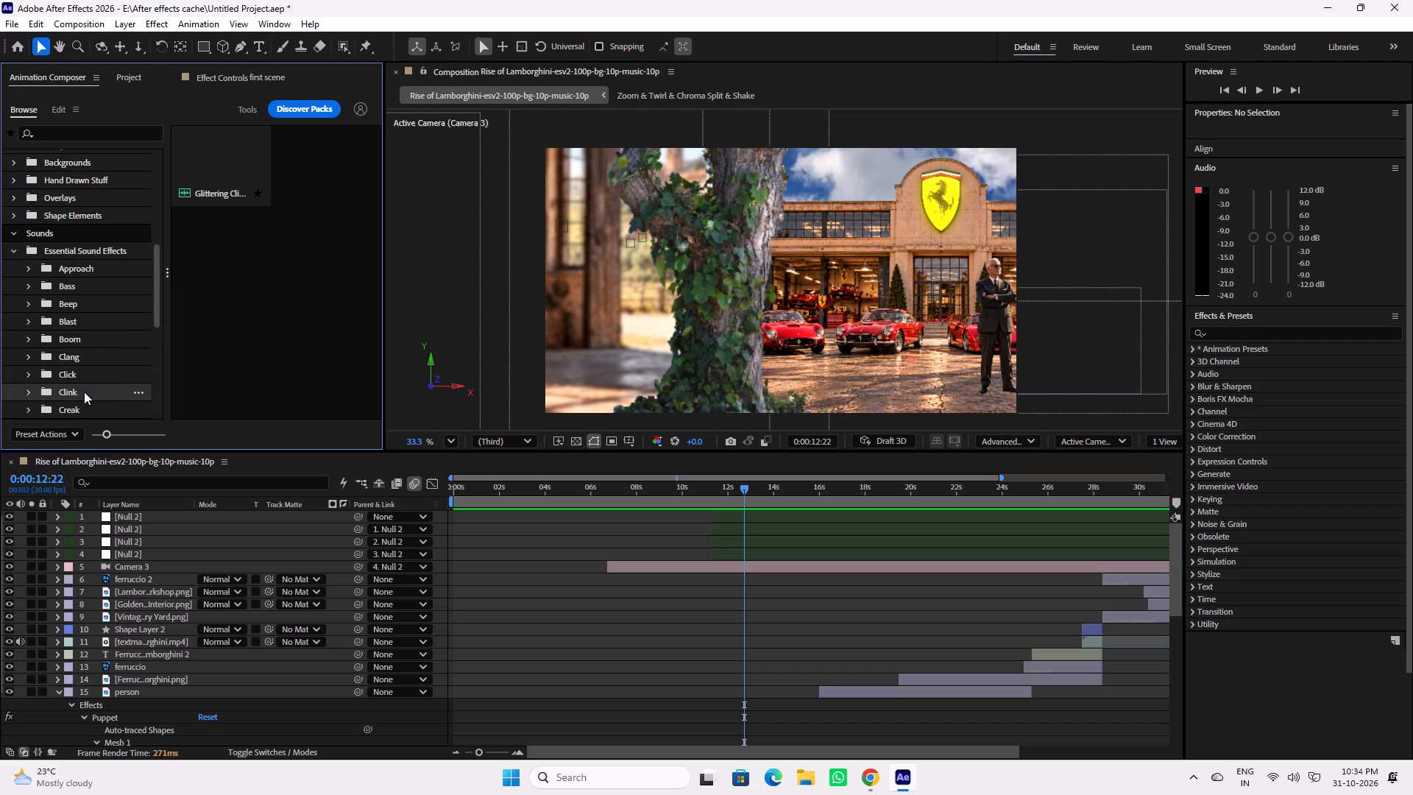
pyautogui.click(210, 149)
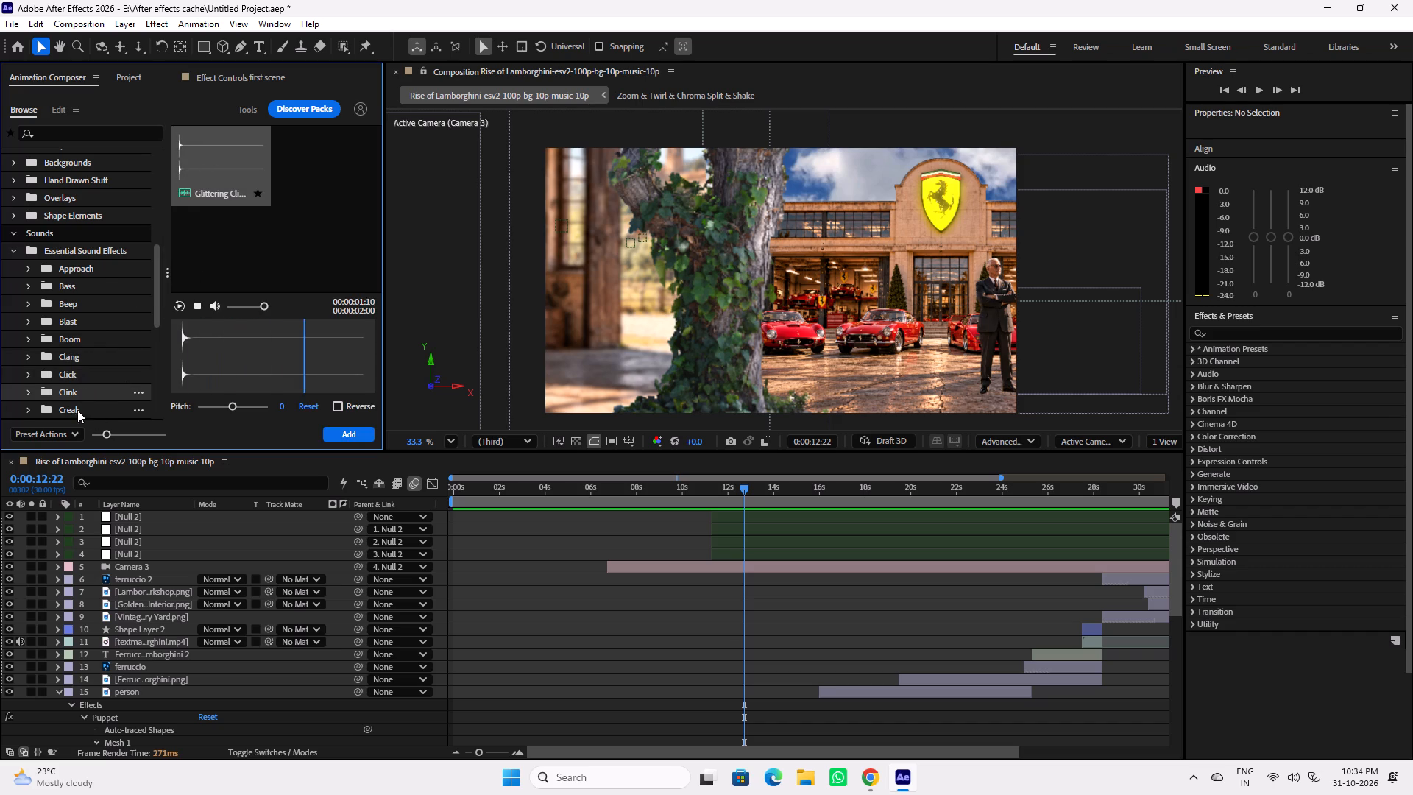
pyautogui.click(74, 407)
pyautogui.click(85, 376)
pyautogui.click(243, 152)
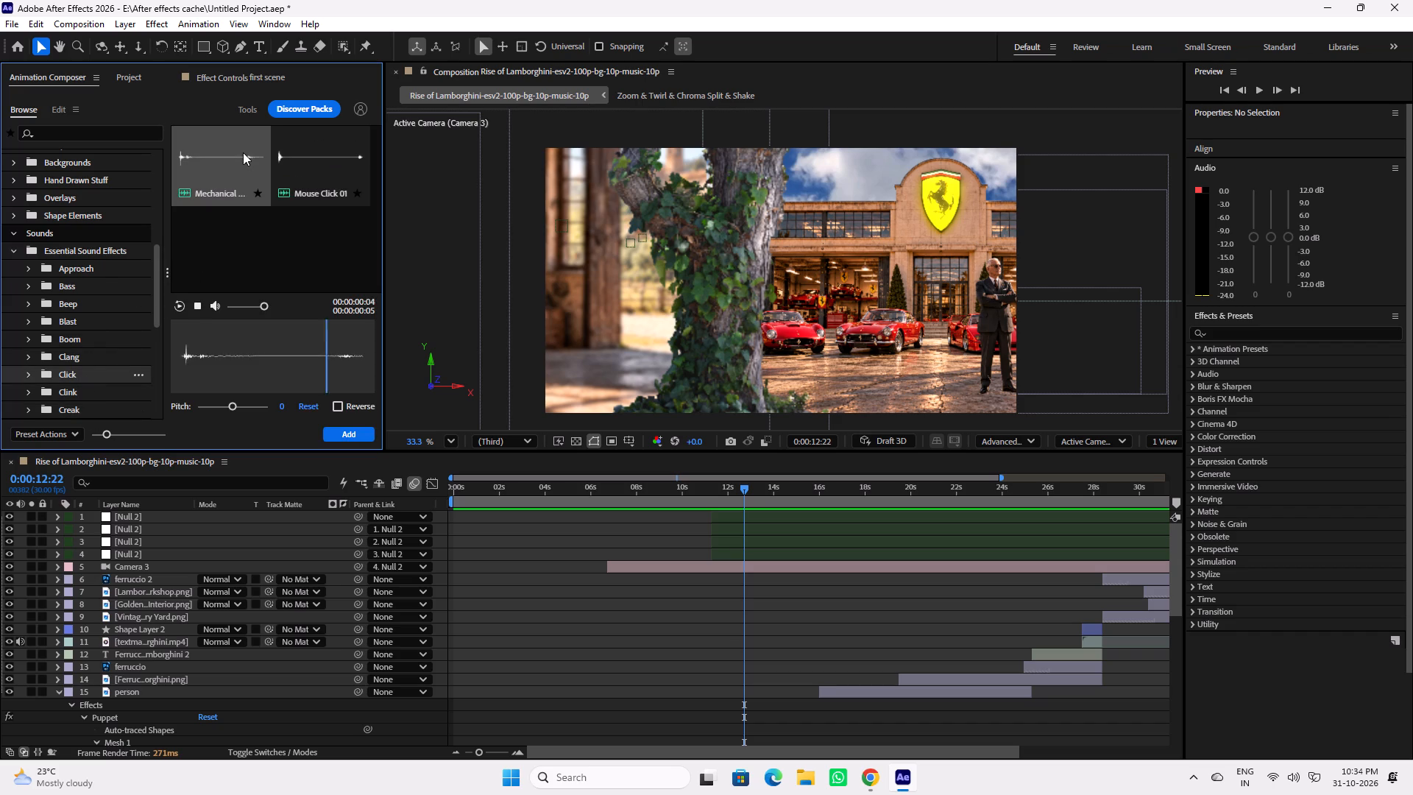
pyautogui.click(325, 155)
pyautogui.click(207, 166)
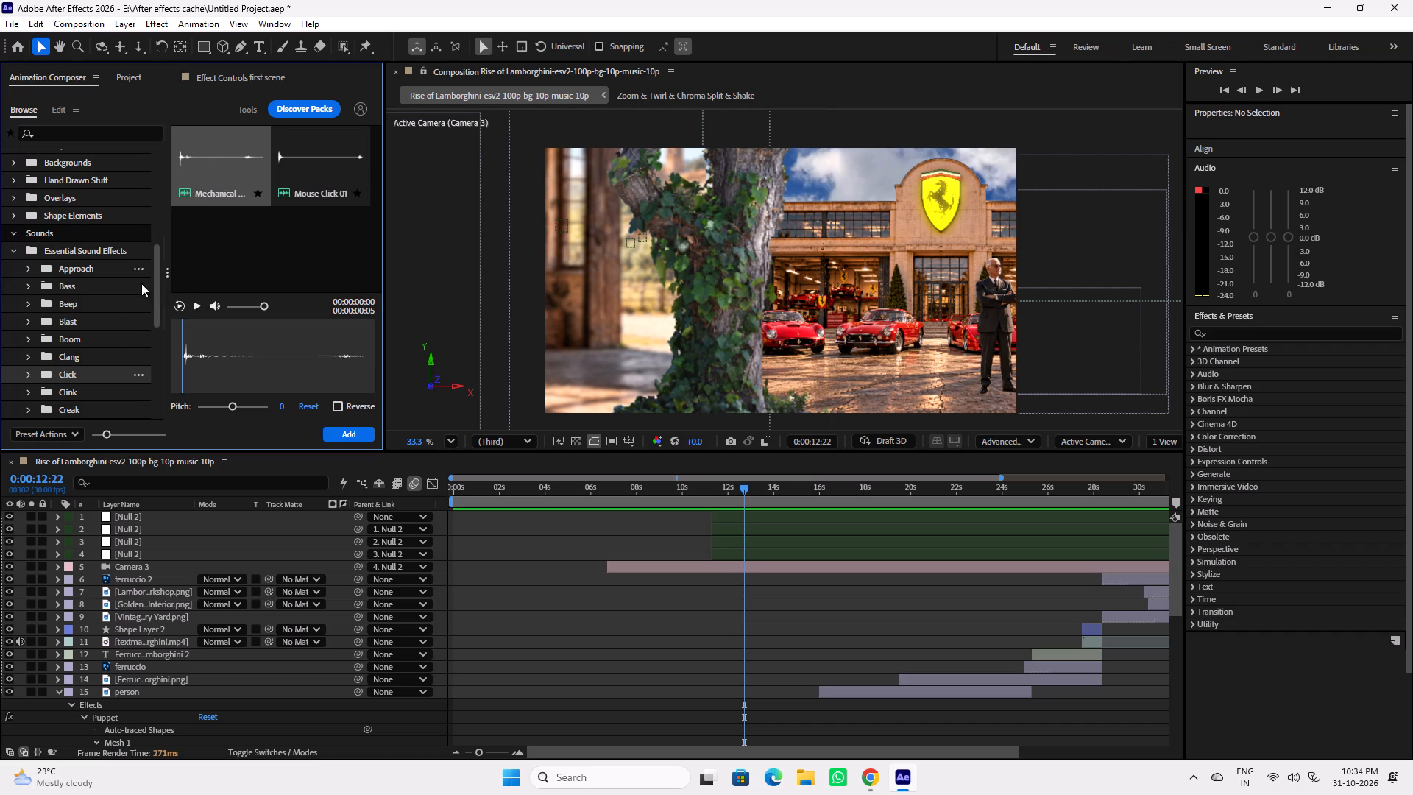
# Audition both sounds in each of the Creak, Drone and Pop categories.
pyautogui.scroll(-1, 102, 351)
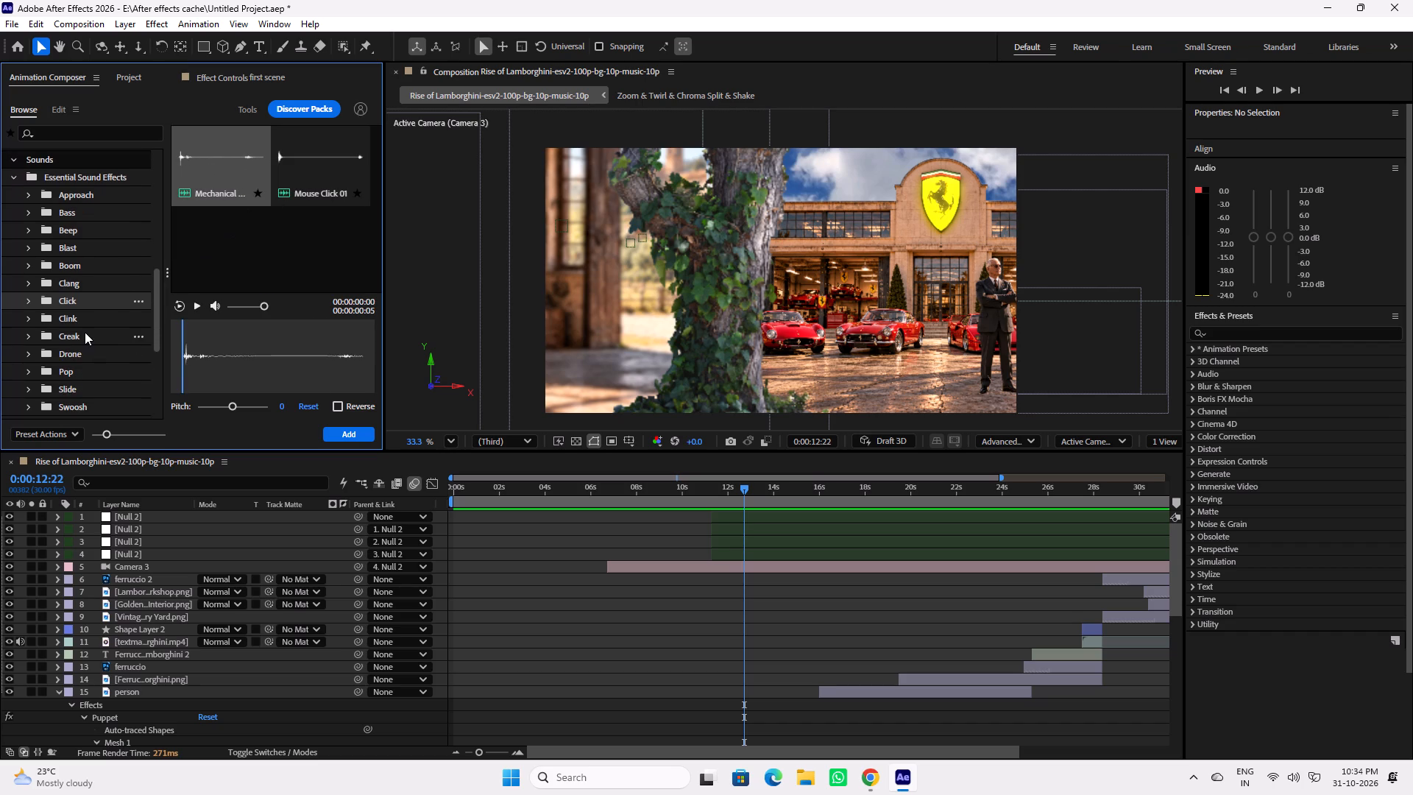
pyautogui.click(84, 330)
pyautogui.click(225, 157)
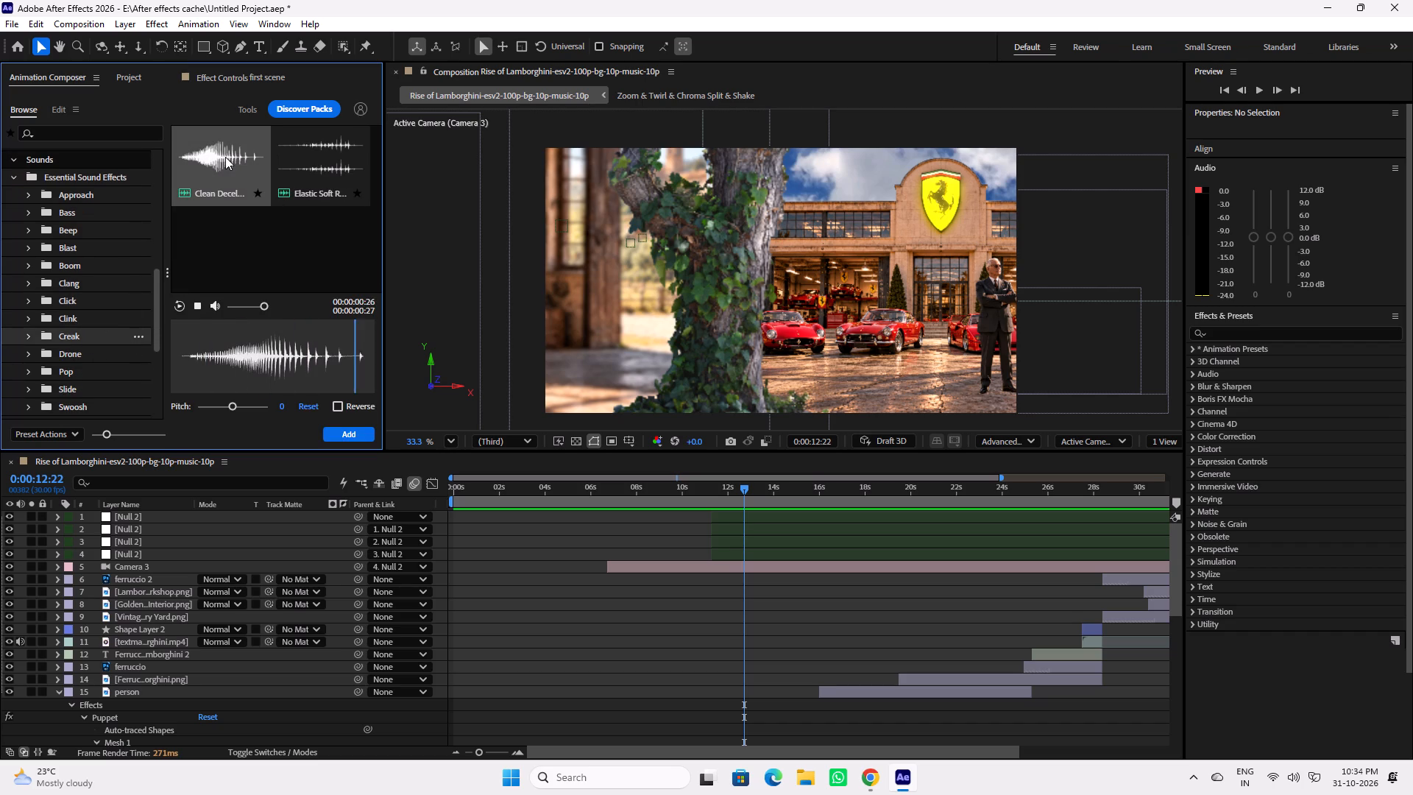
pyautogui.click(314, 158)
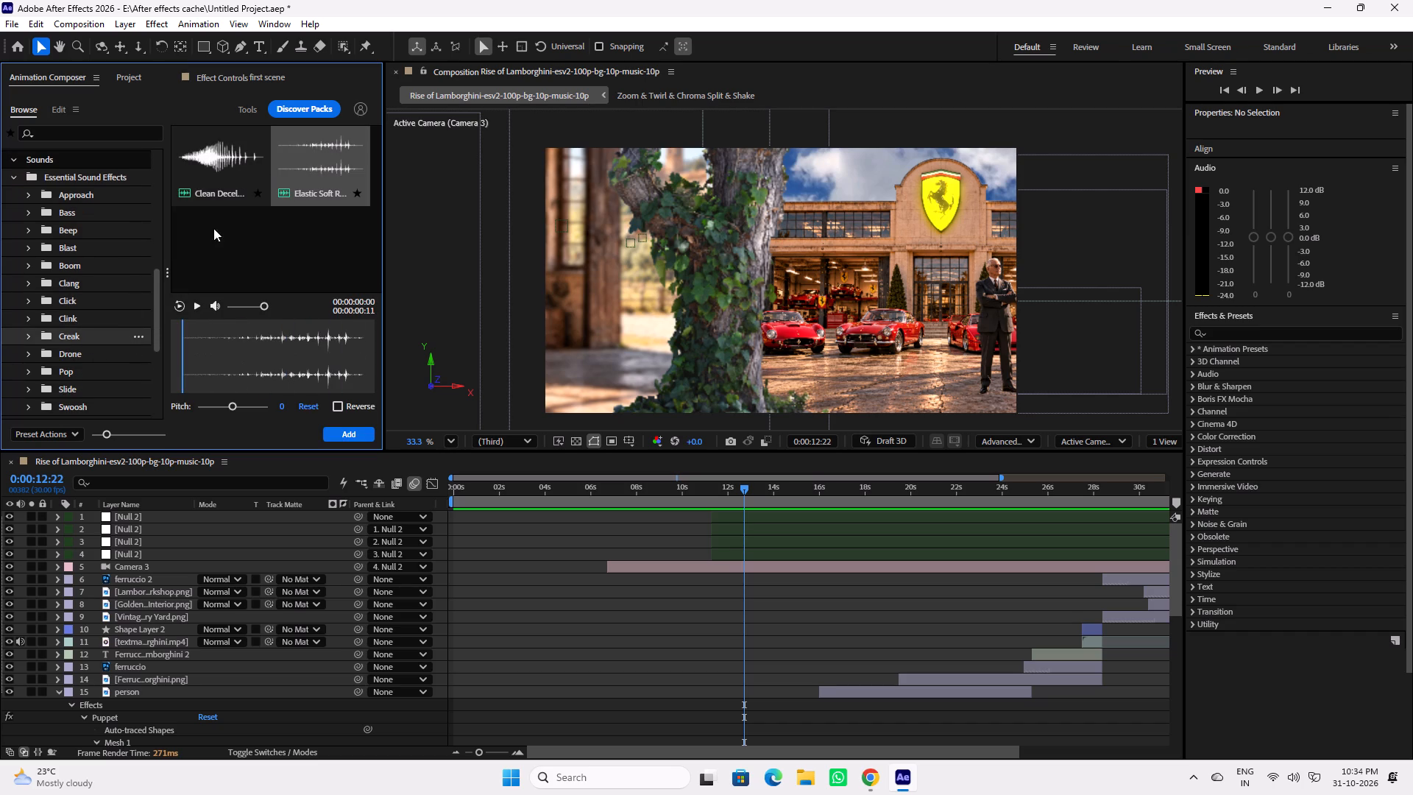
pyautogui.click(82, 356)
pyautogui.click(213, 152)
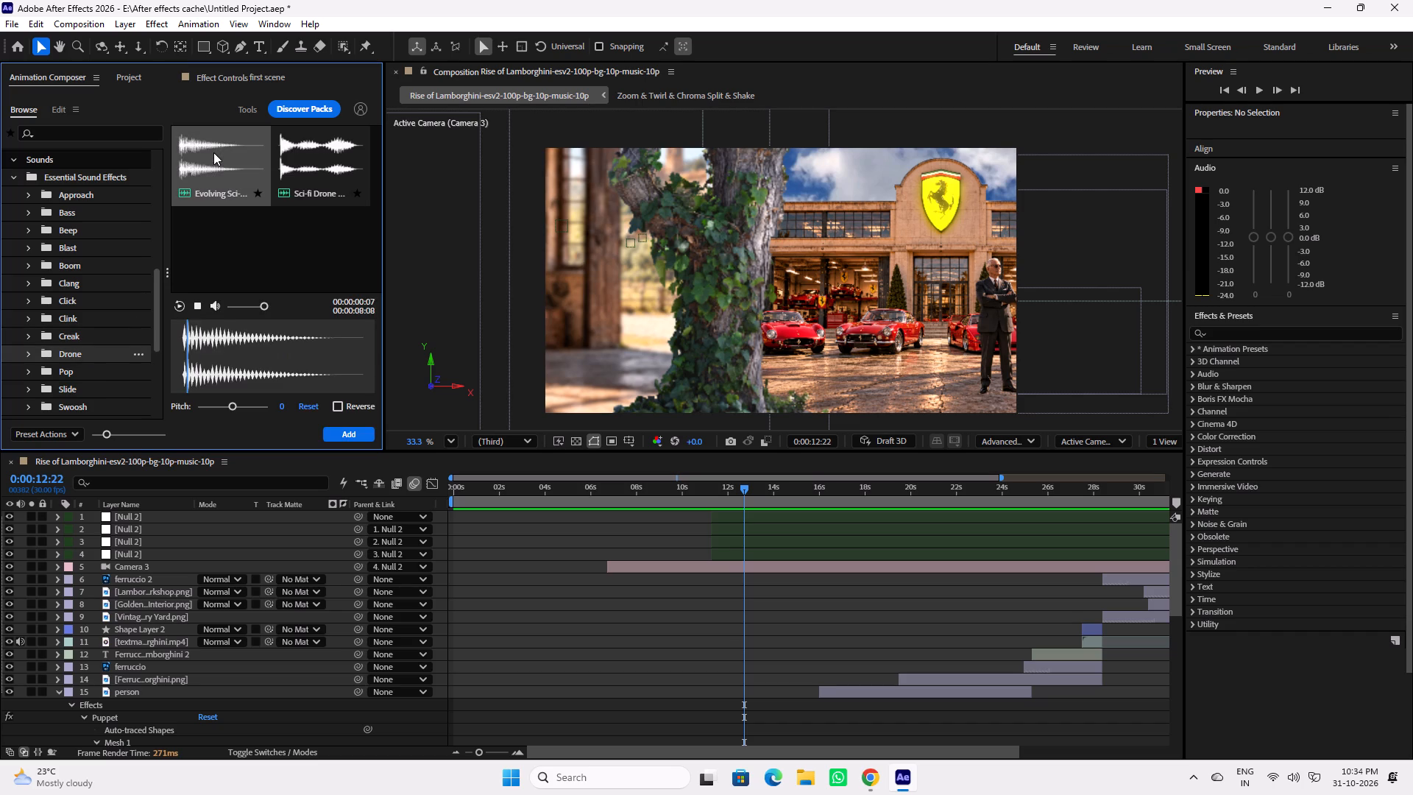
pyautogui.click(328, 155)
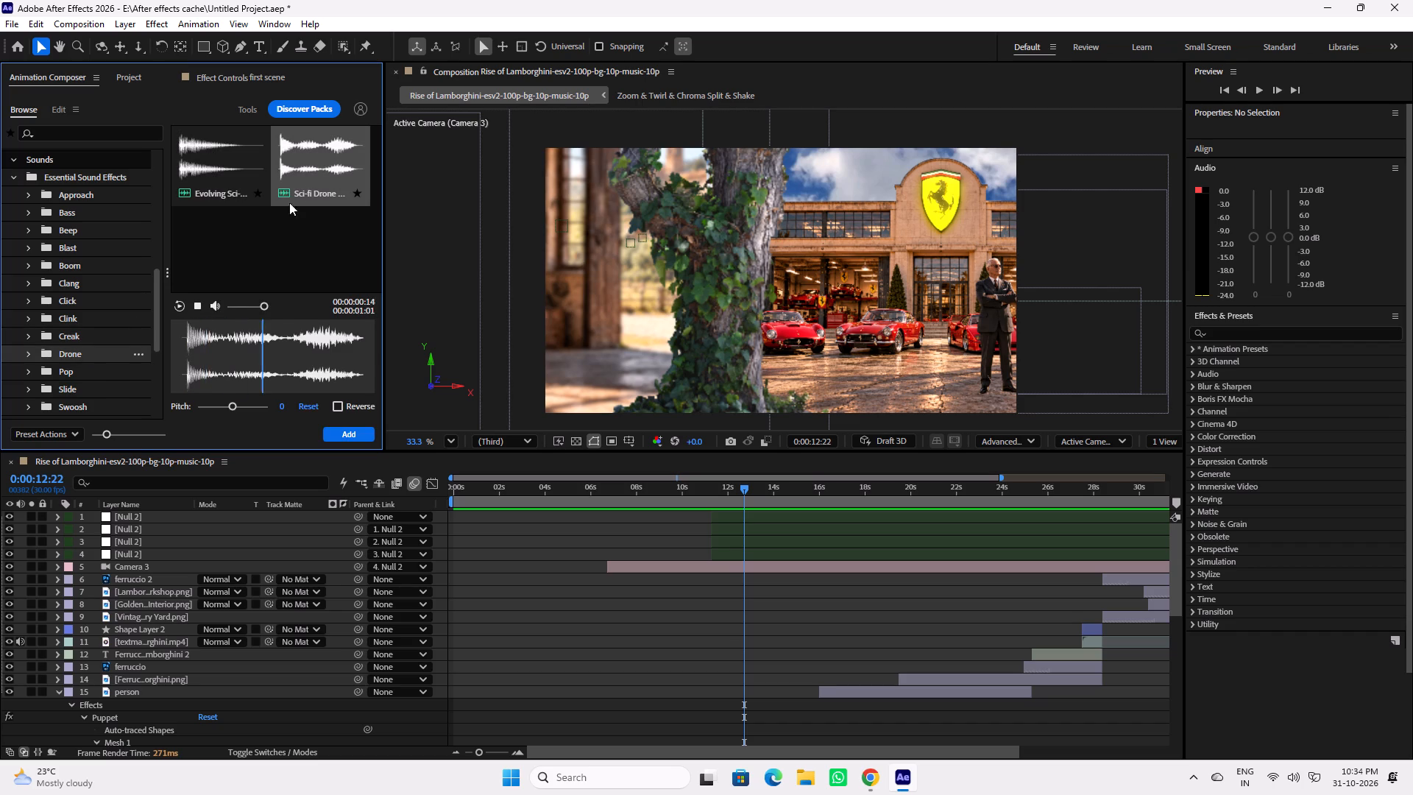
pyautogui.click(79, 373)
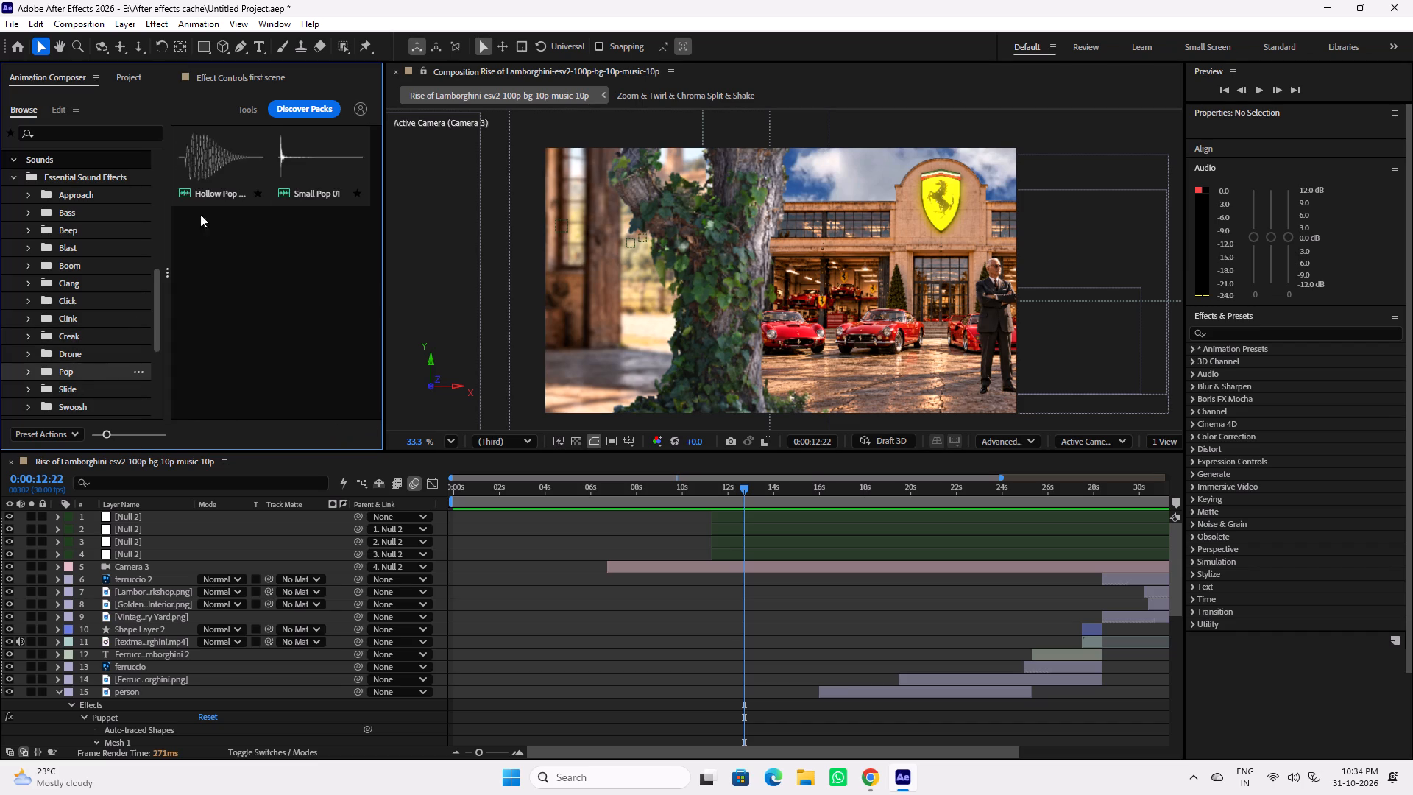
pyautogui.click(216, 150)
pyautogui.click(310, 150)
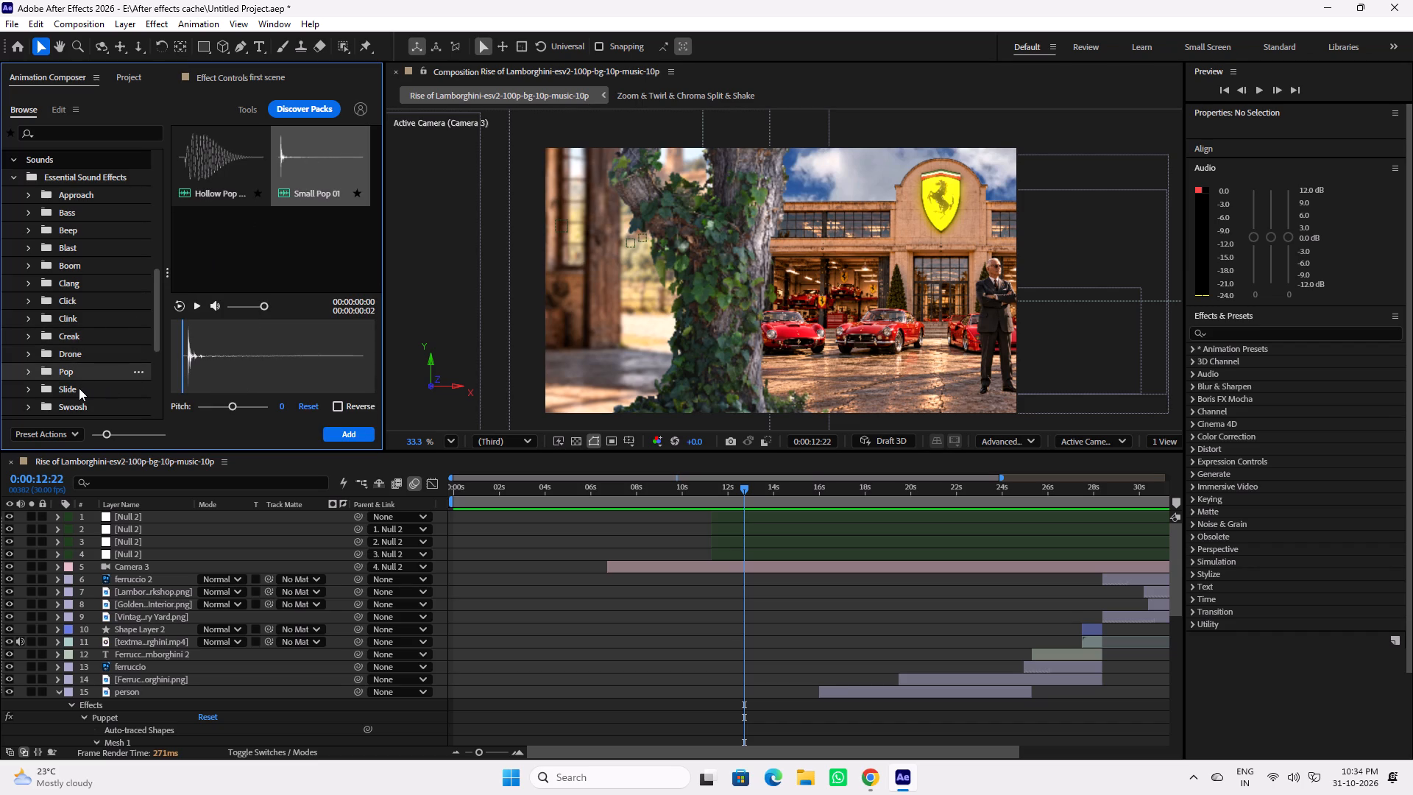
# Audition the hard and soft slide sounds and both Swoosh 01 sounds in the Slide and Swoosh categories.
pyautogui.click(79, 388)
pyautogui.click(221, 155)
pyautogui.click(305, 158)
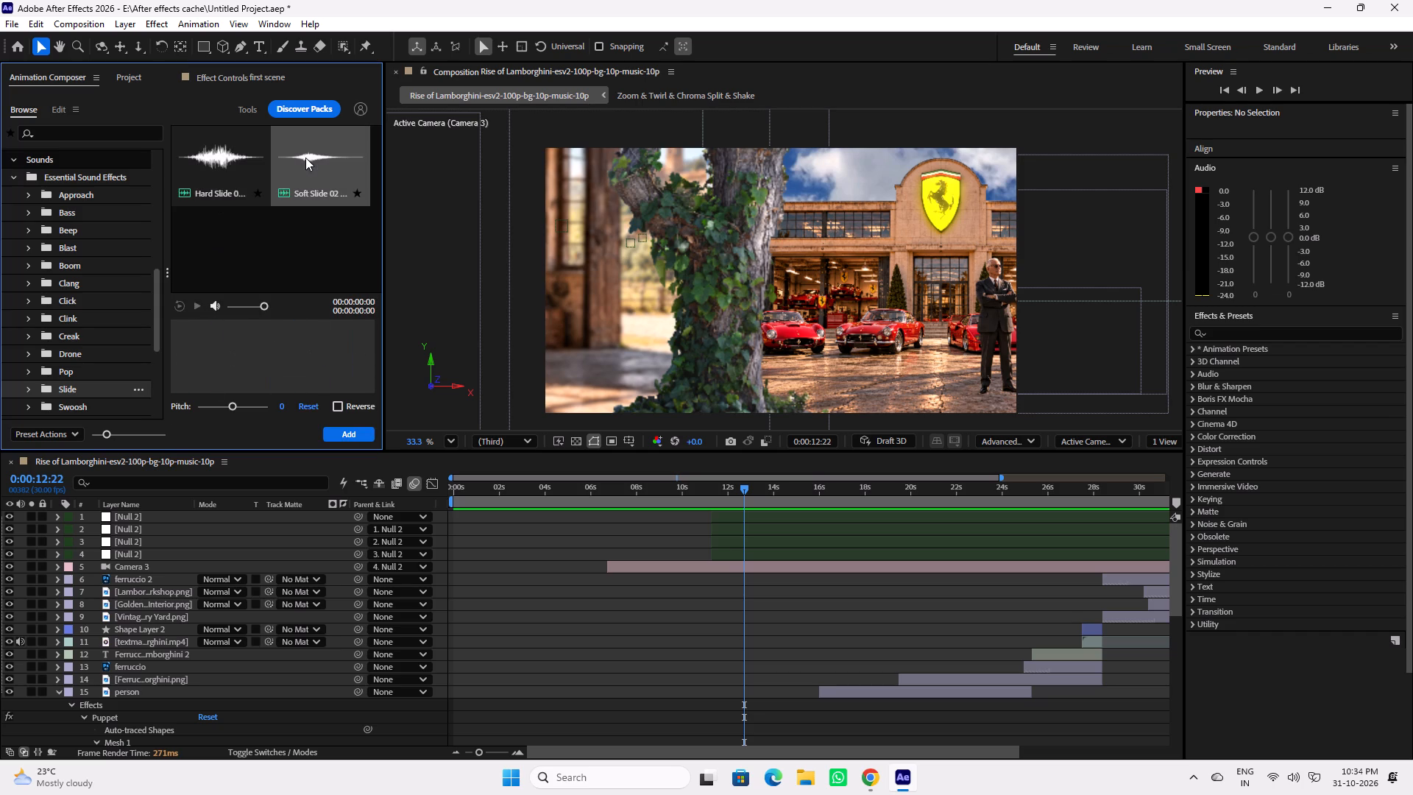
pyautogui.scroll(-2, 71, 385)
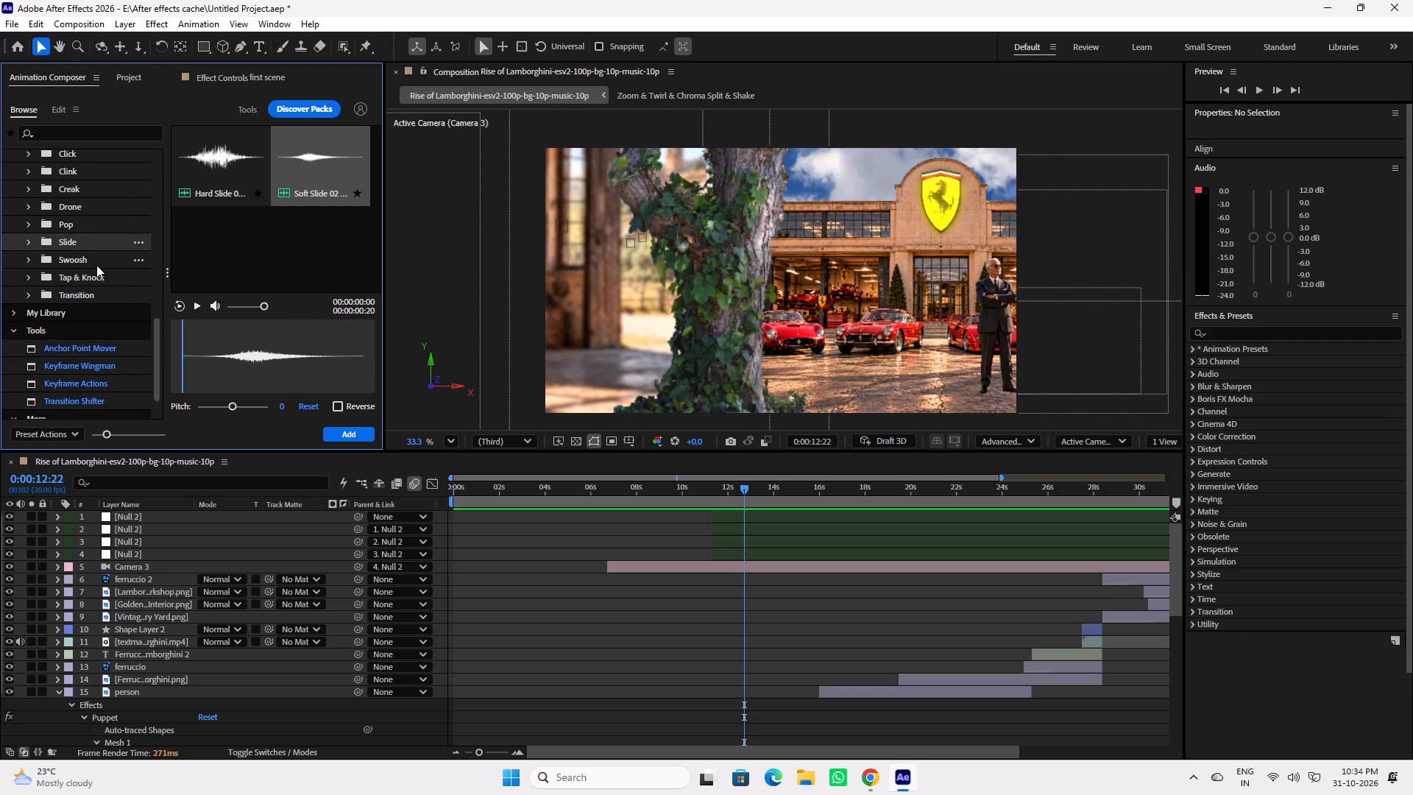
pyautogui.click(91, 262)
pyautogui.click(220, 159)
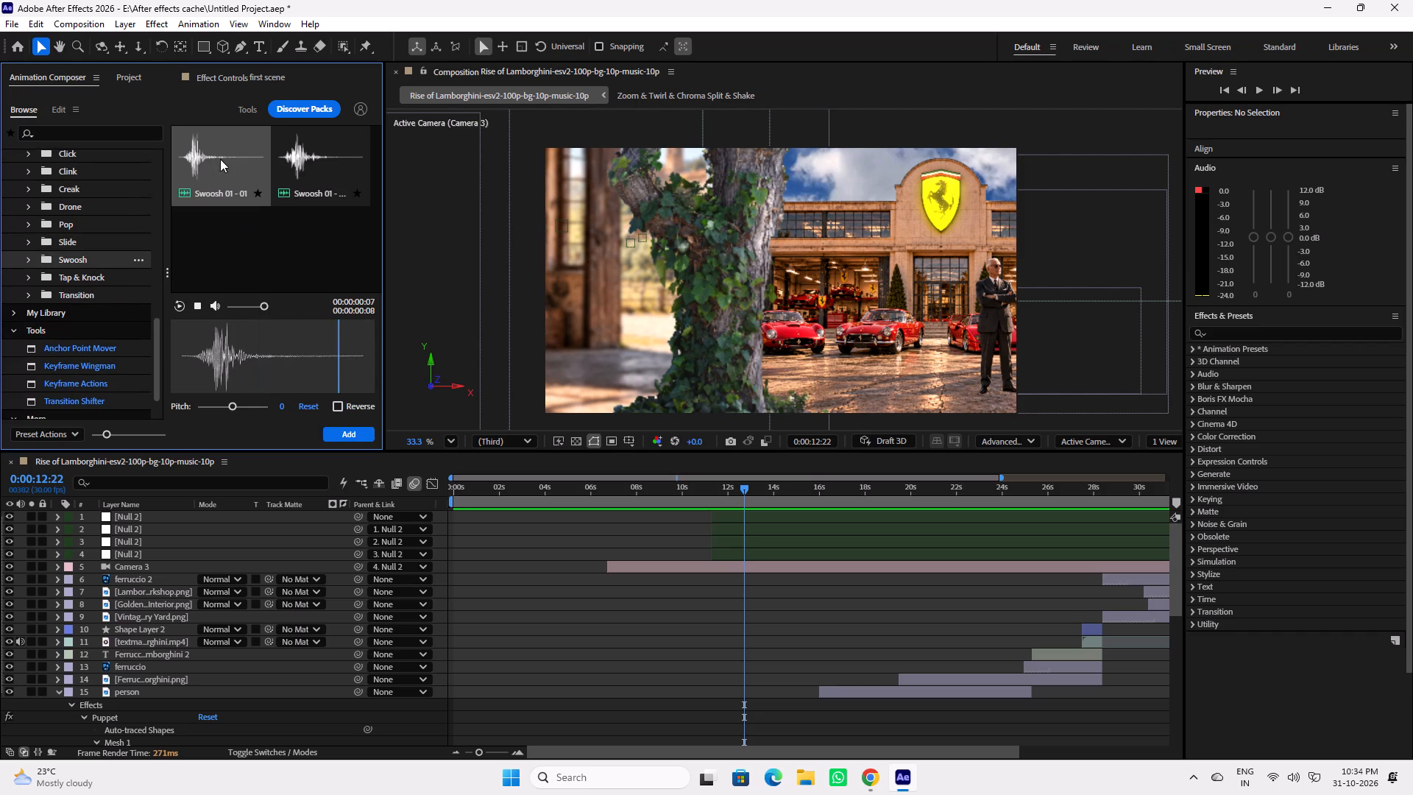
pyautogui.click(314, 148)
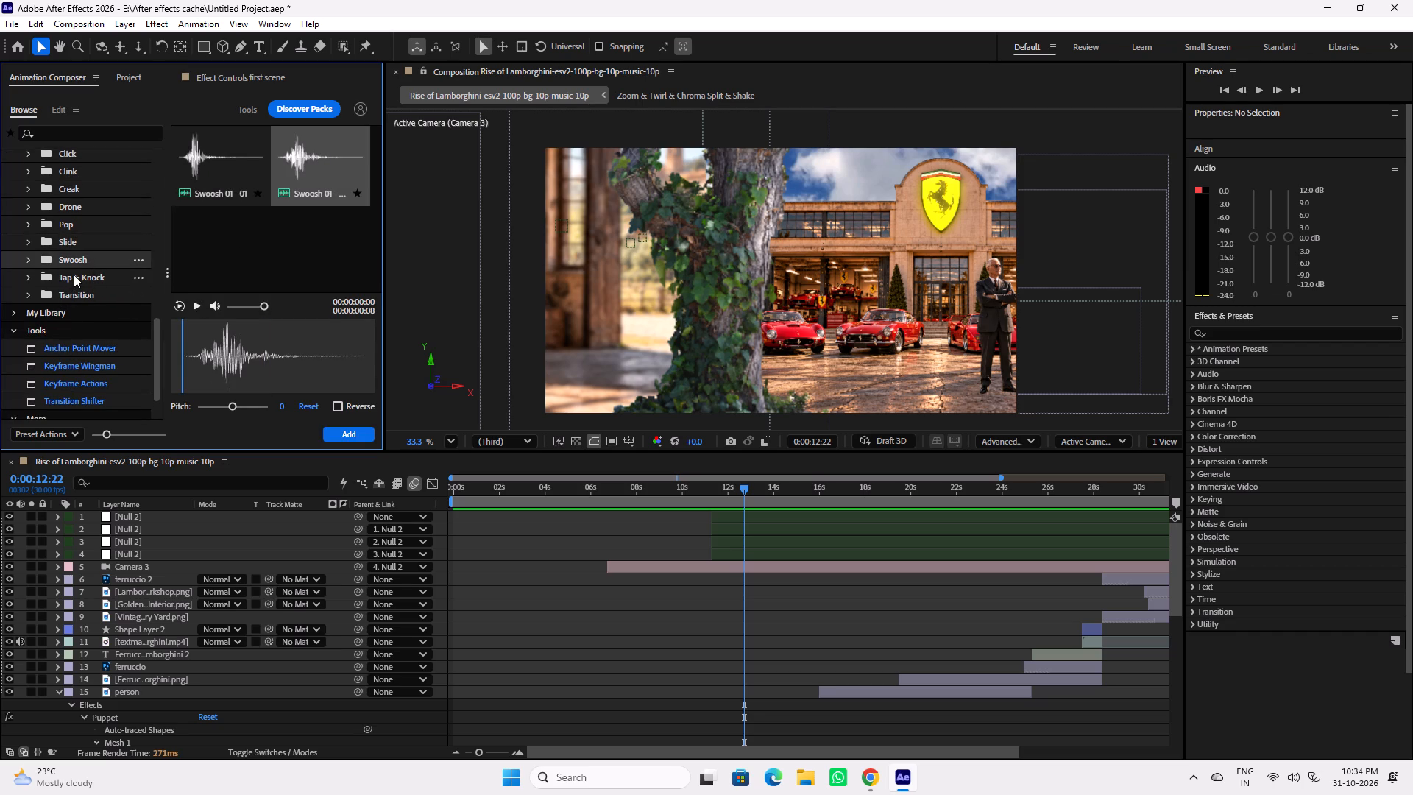
# Audition the knock and Single Tap 06 sounds in Tap & Knock, and the oscillating and swoosh sounds in Transition.
pyautogui.click(74, 275)
pyautogui.click(216, 170)
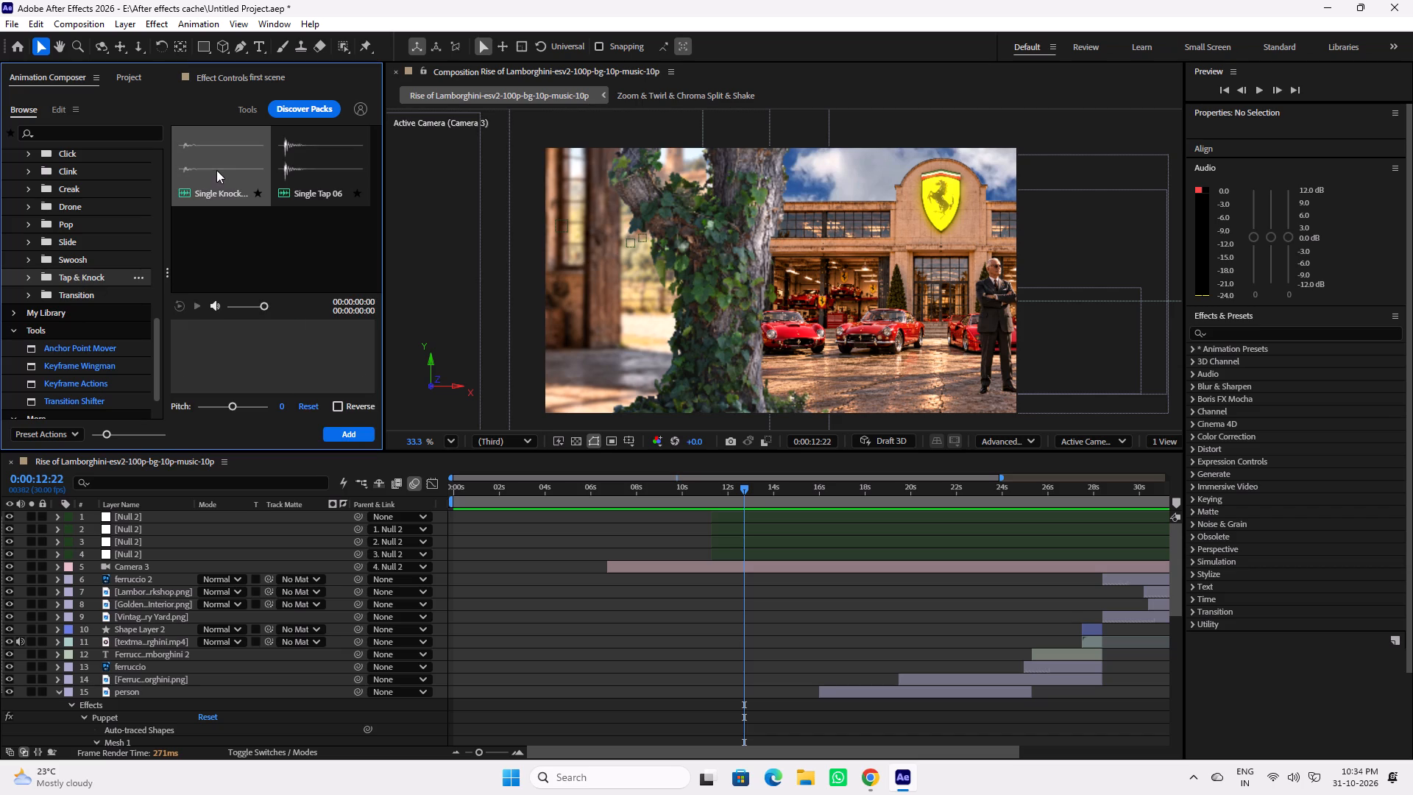
pyautogui.click(335, 167)
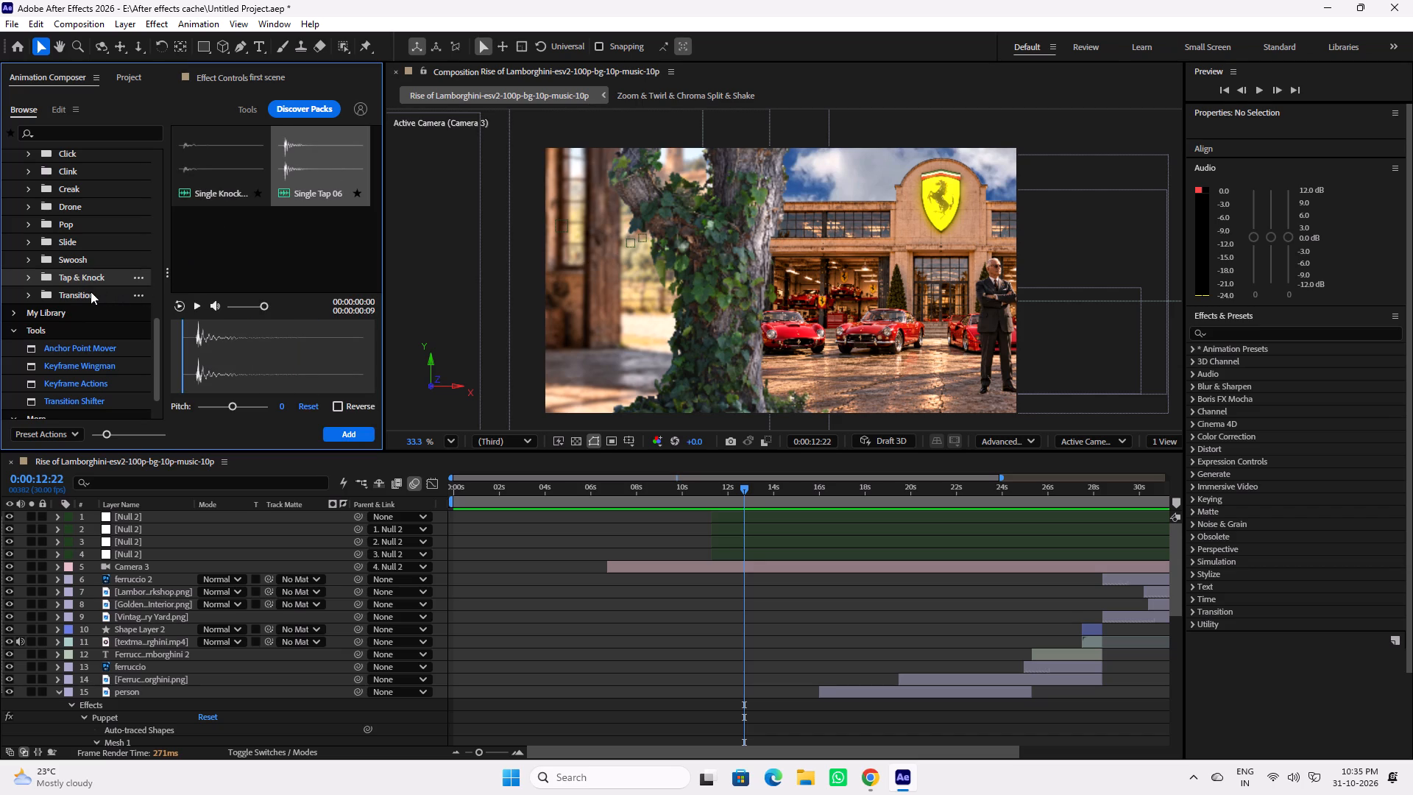
pyautogui.click(91, 291)
pyautogui.click(210, 167)
pyautogui.click(222, 238)
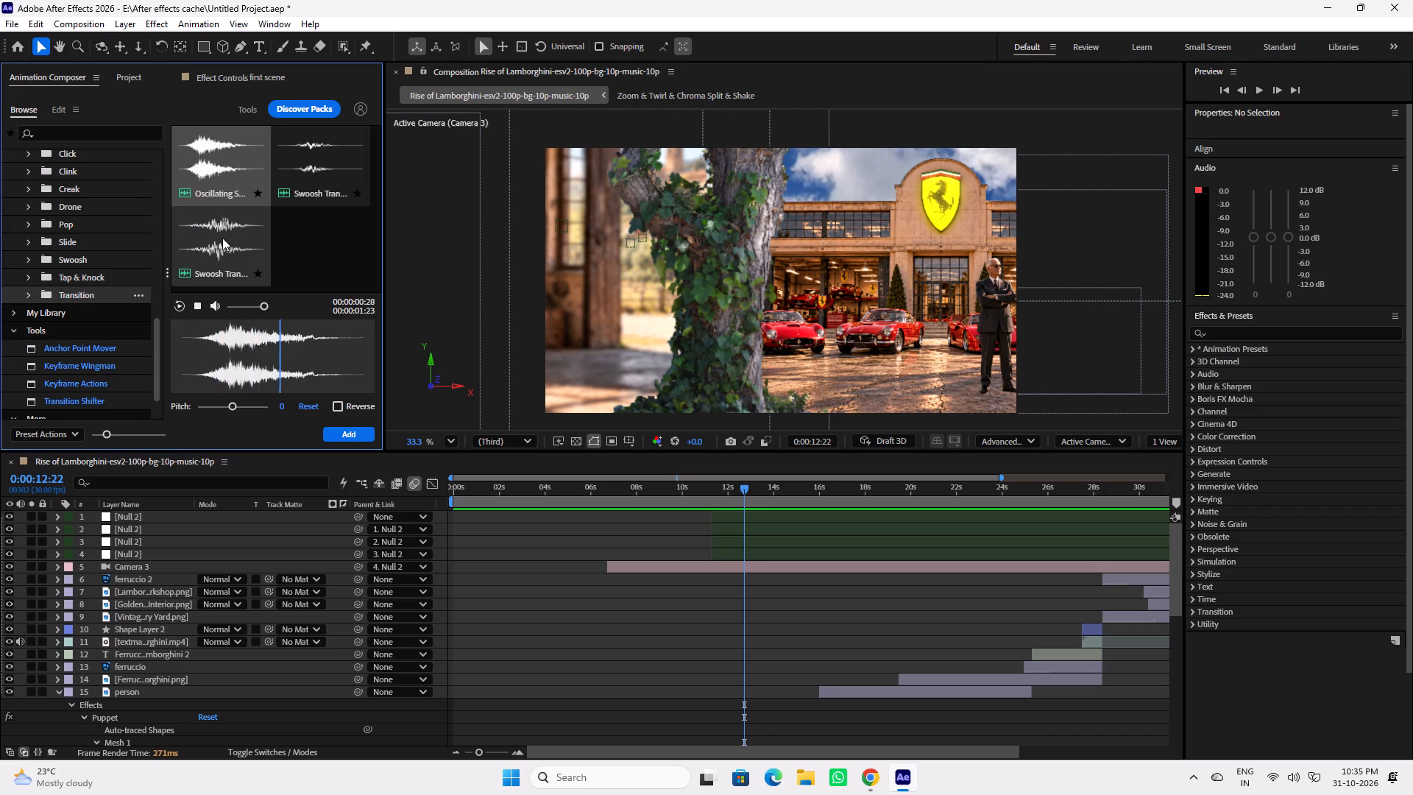
pyautogui.click(316, 159)
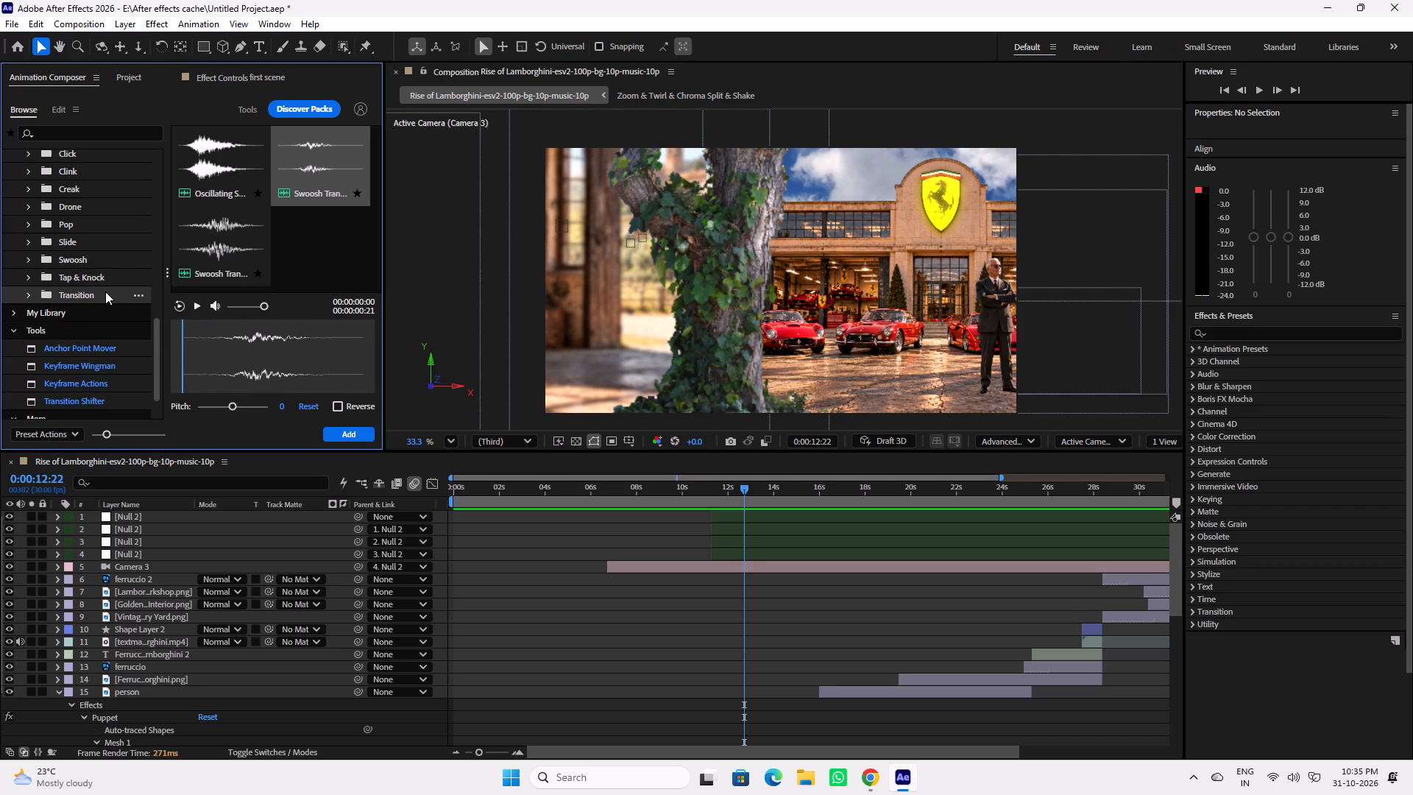
# Browse the Glitch transitions and the Cinematic Titles, Essential Typography, and Timers & Counters categories.
pyautogui.scroll(5, 99, 303)
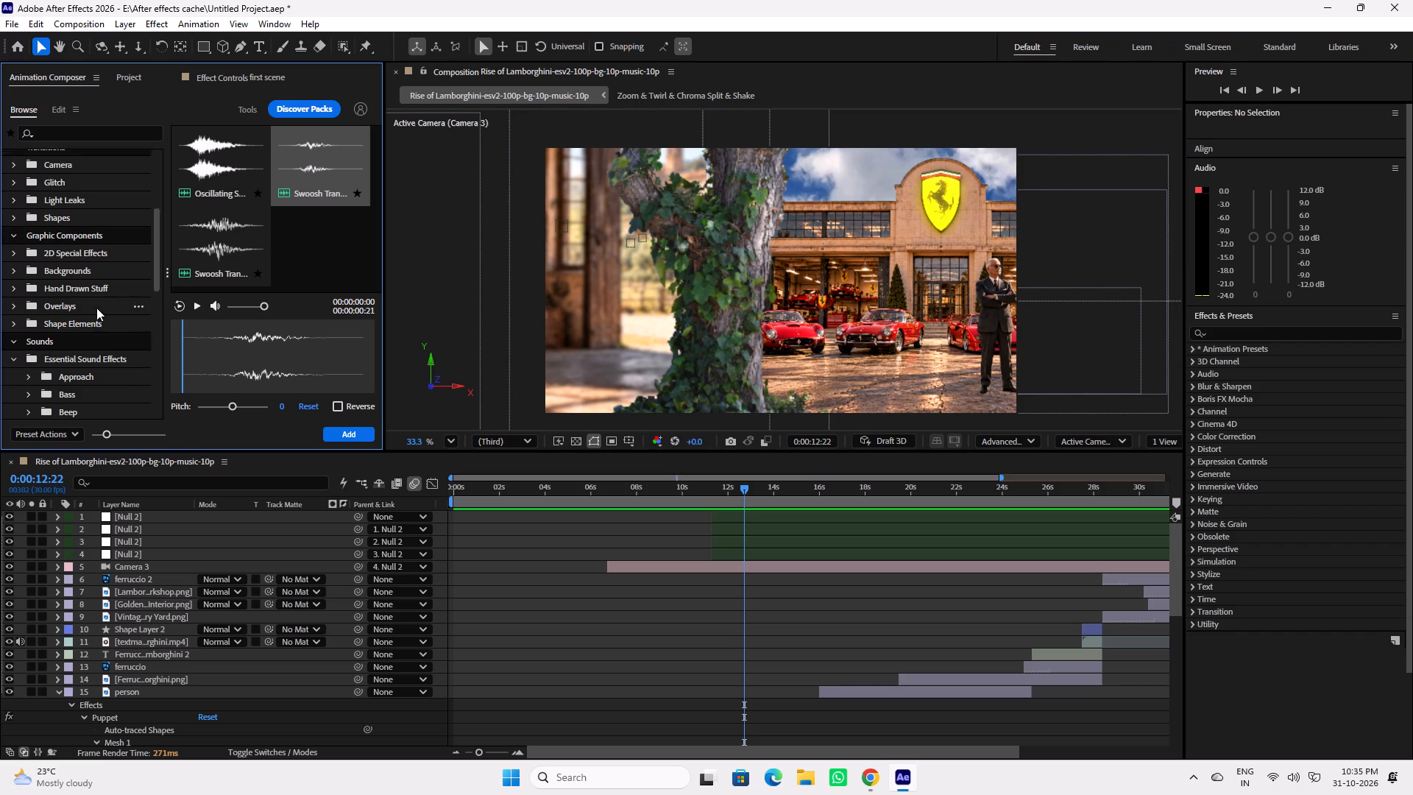
pyautogui.scroll(1, 96, 308)
pyautogui.click(74, 298)
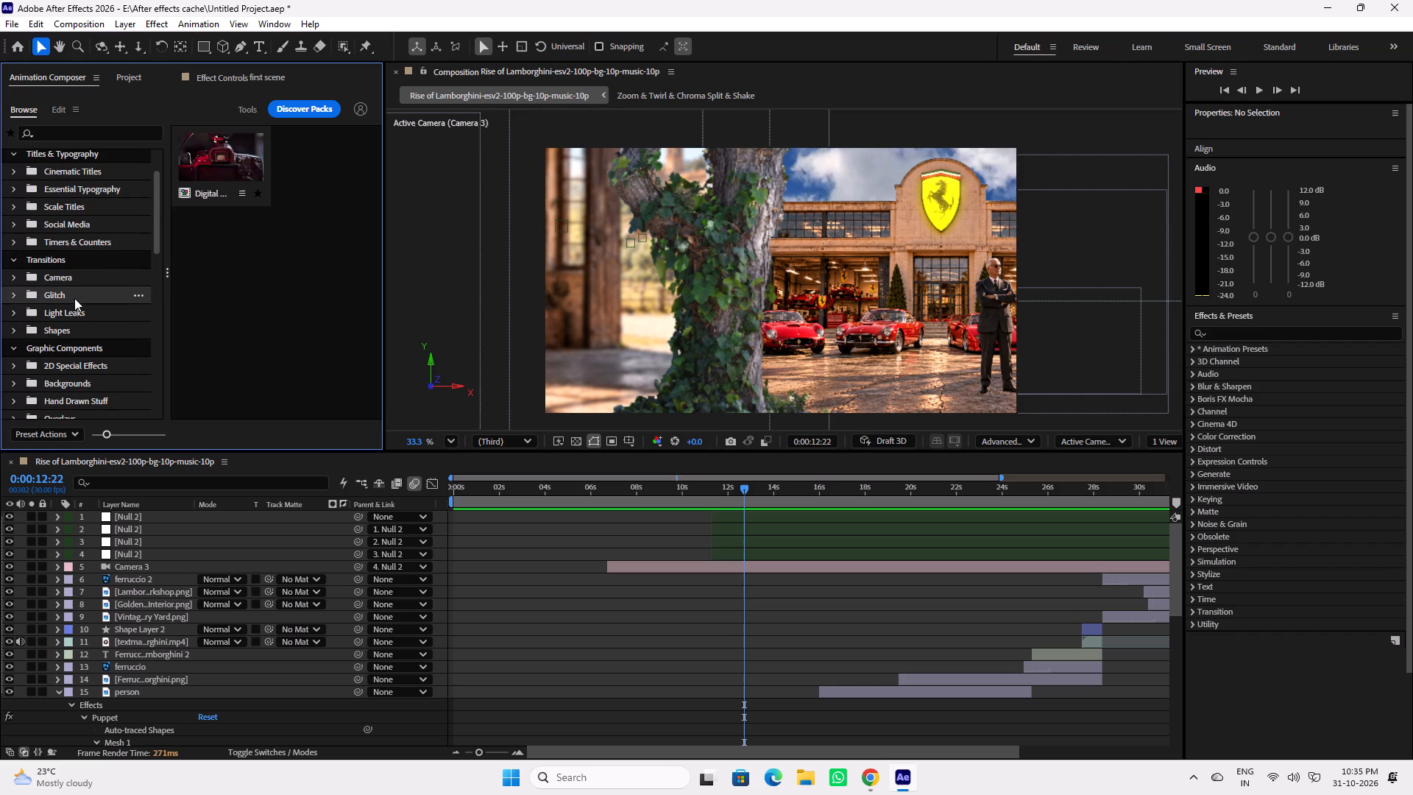
pyautogui.scroll(3, 81, 297)
pyautogui.click(82, 220)
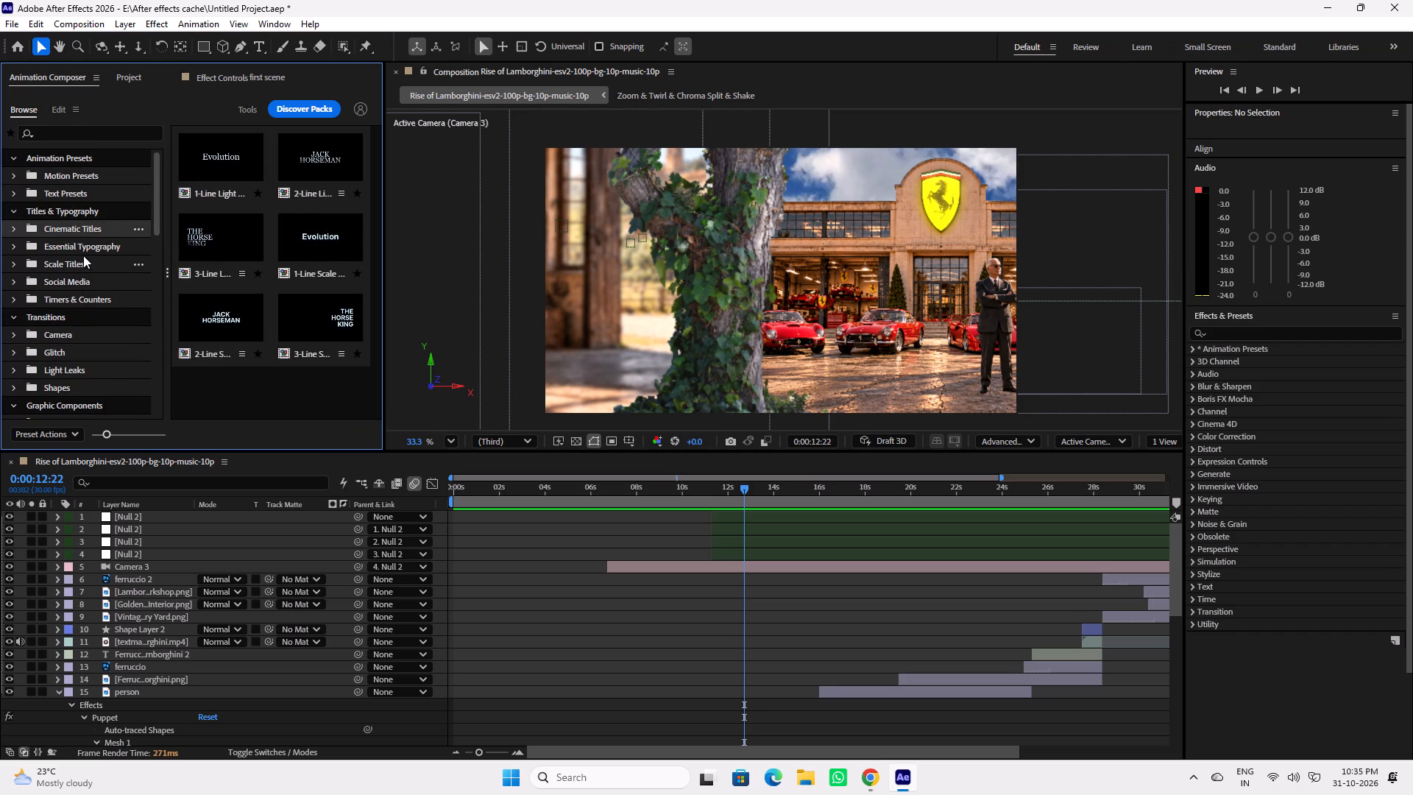
pyautogui.click(75, 247)
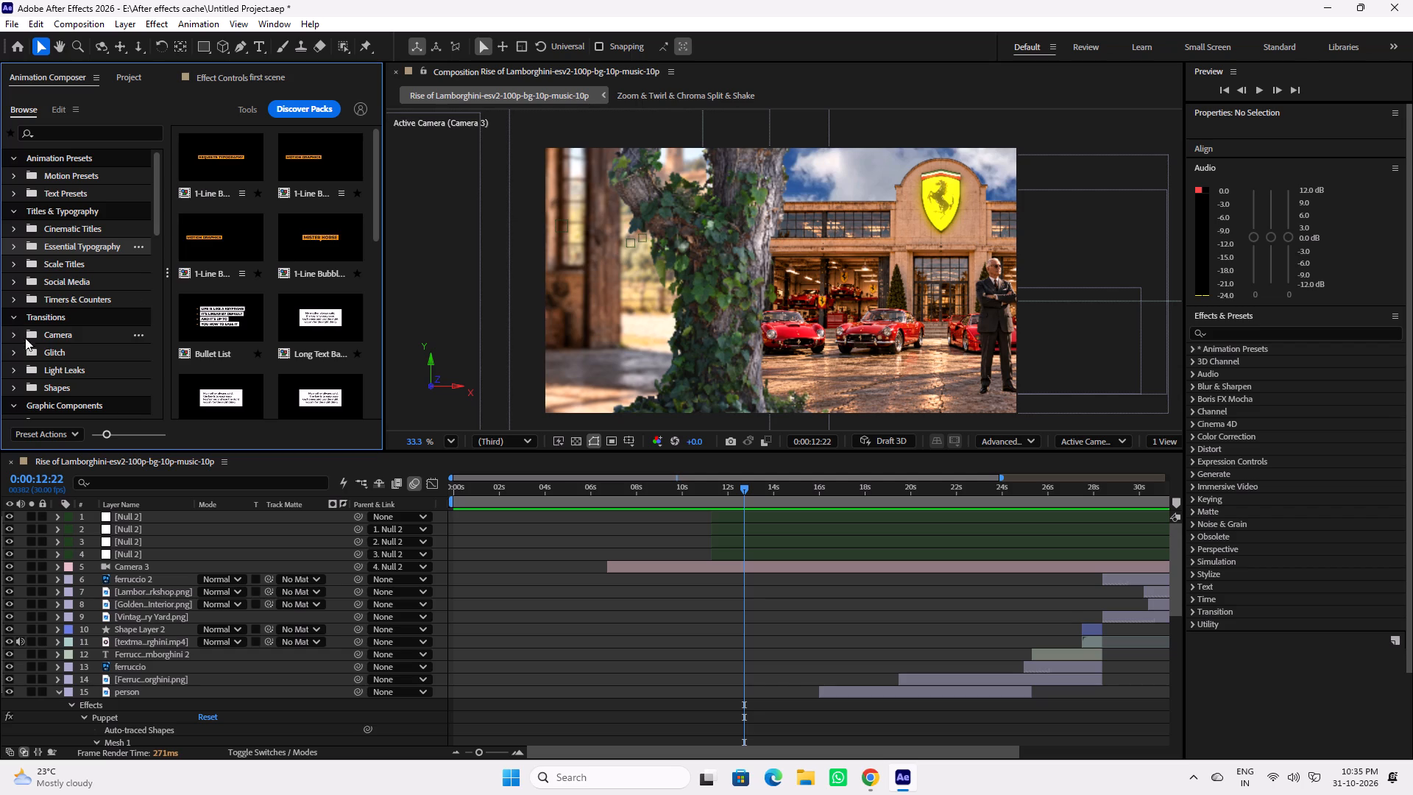
pyautogui.click(69, 305)
pyautogui.scroll(-3, 65, 333)
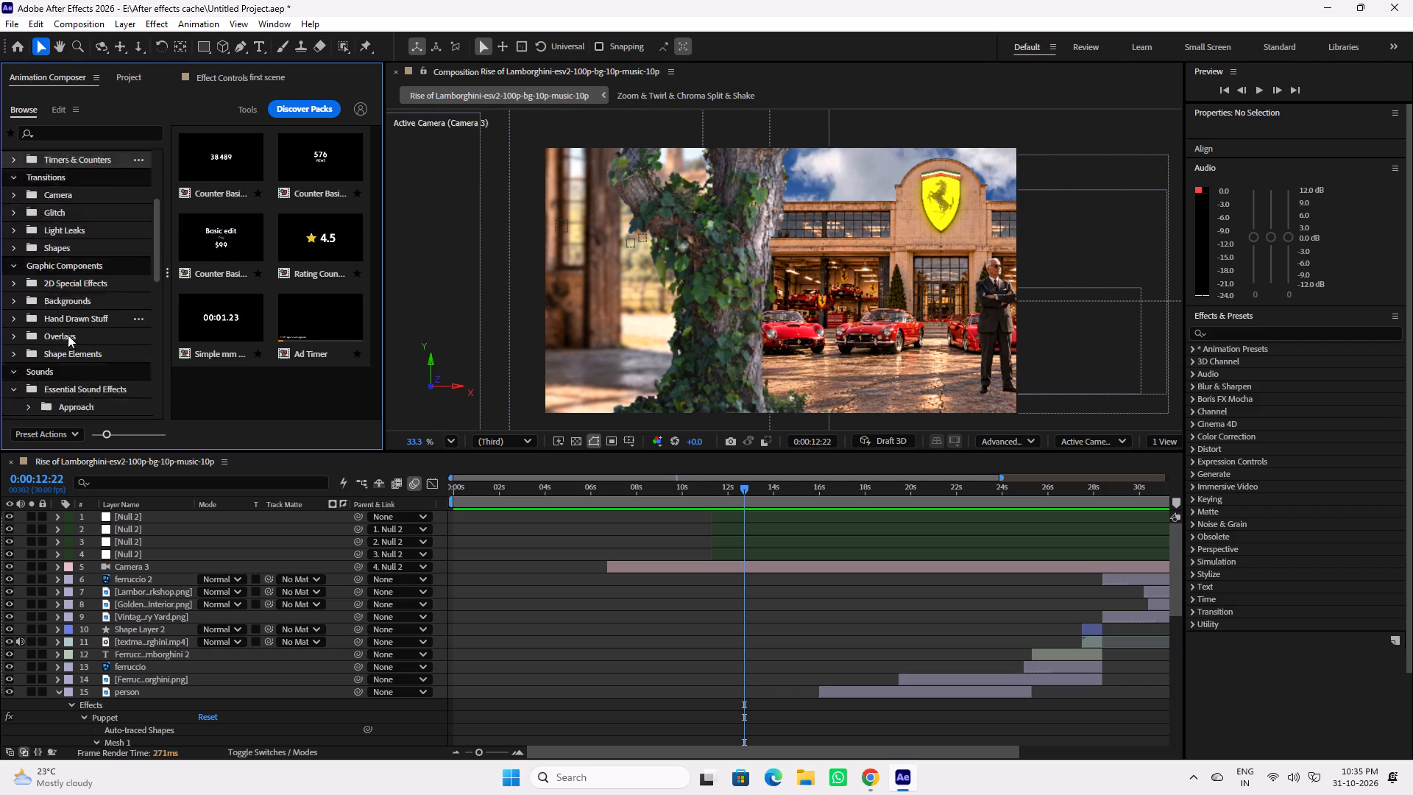
pyautogui.scroll(-4, 68, 335)
pyautogui.scroll(5, 68, 336)
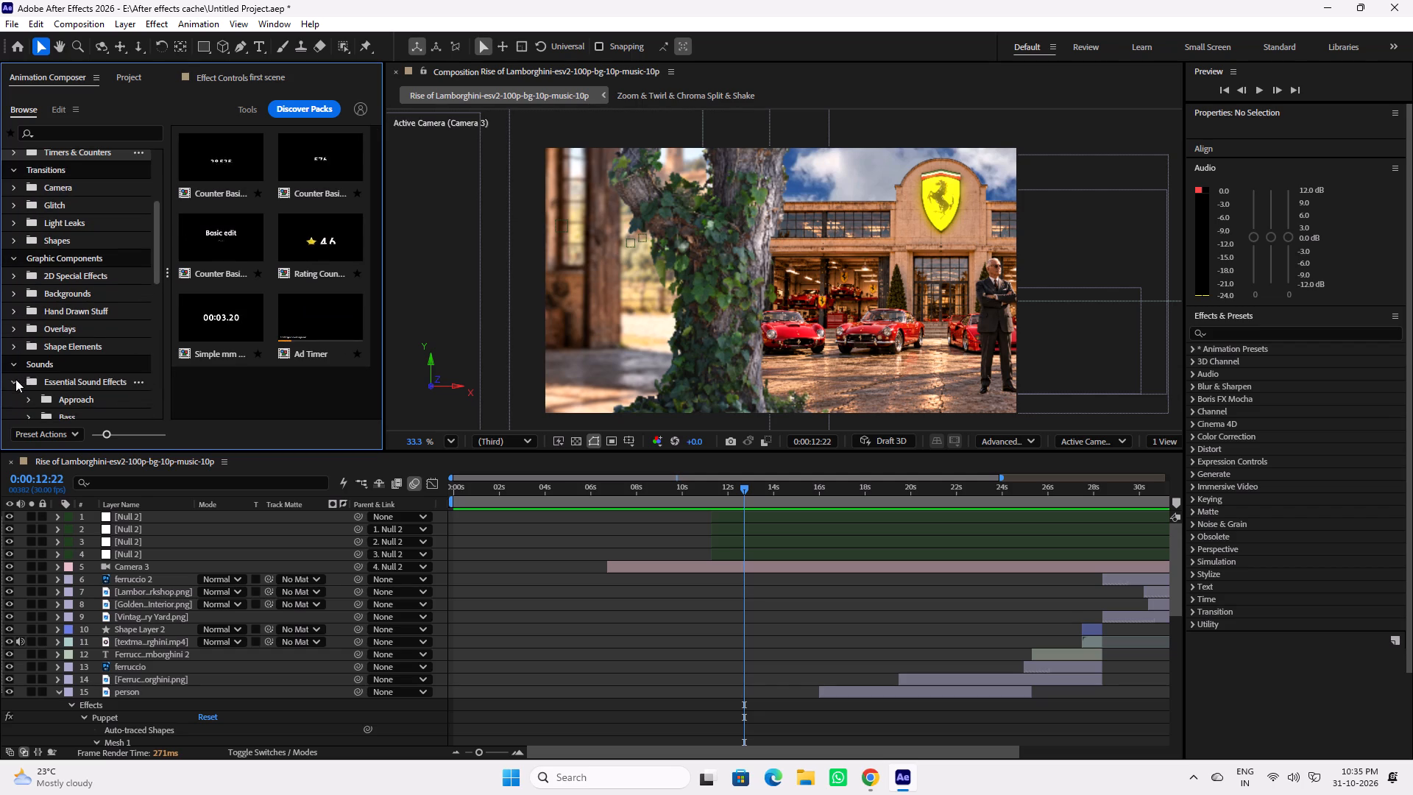
# Collapse the Essential Sound Effects group in the Animation Composer library.
pyautogui.click(10, 379)
pyautogui.scroll(7, 71, 306)
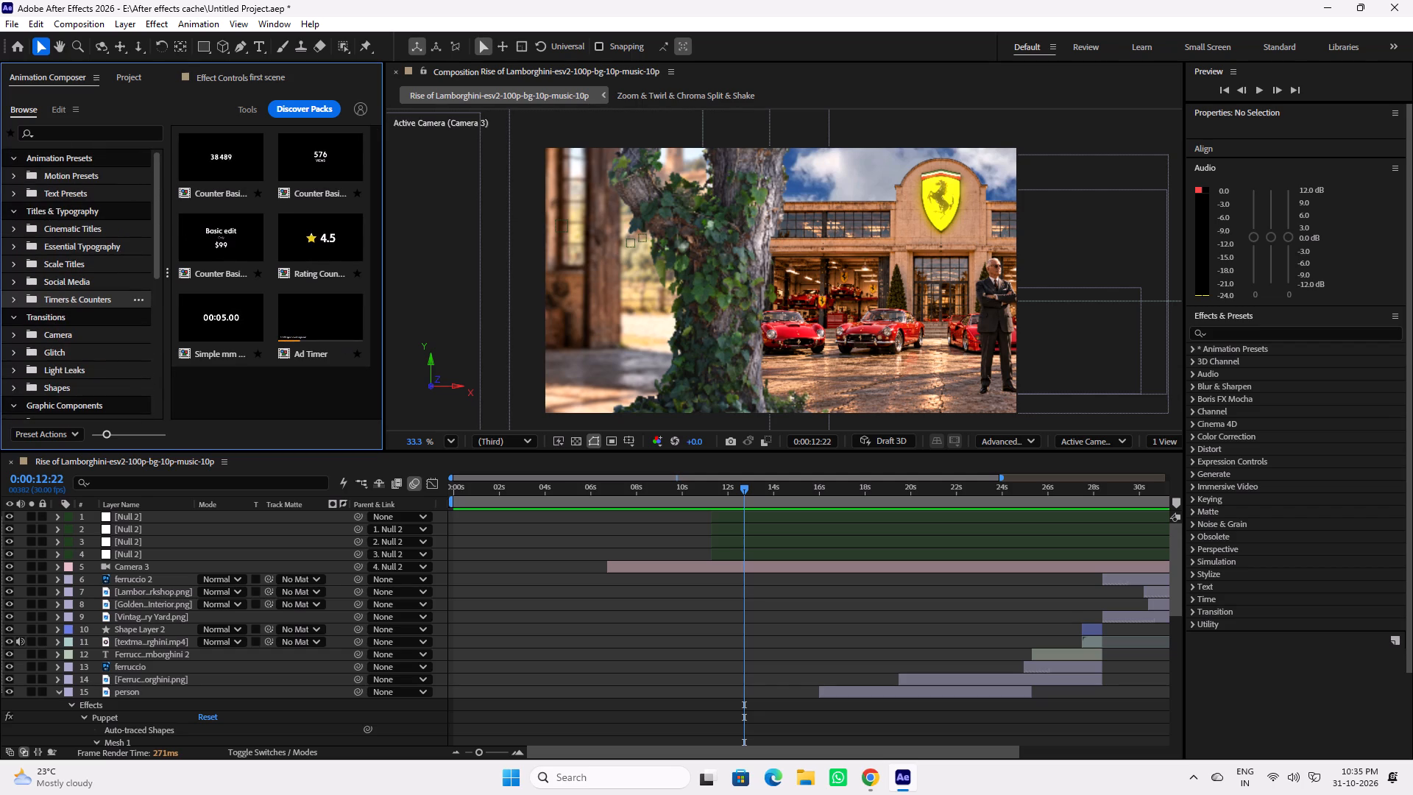
pyautogui.click(53, 110)
pyautogui.click(24, 113)
# Select the person layer and search the quick effects launcher for glow.
pyautogui.click(673, 570)
pyautogui.hotkey('ctrl', 'space')
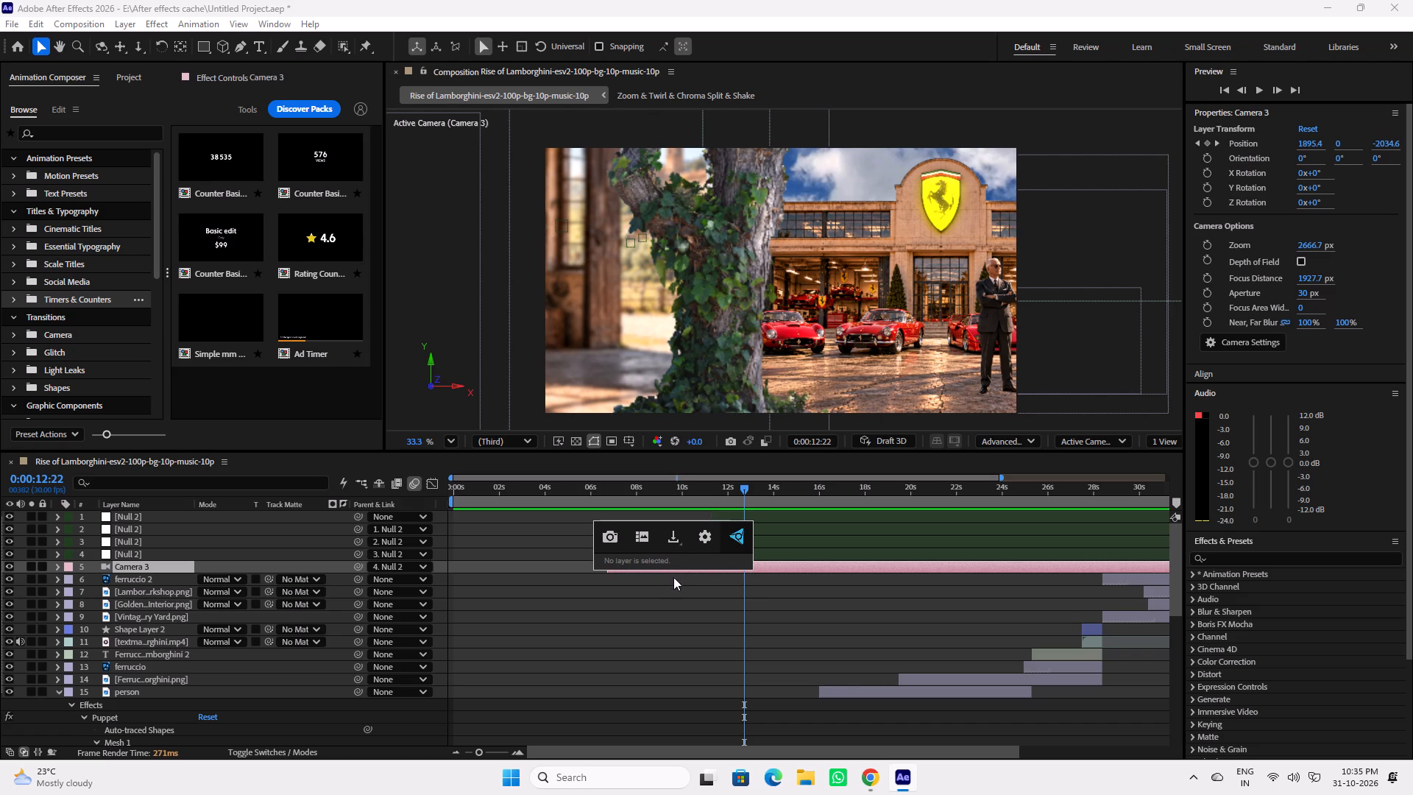
pyautogui.click(849, 693)
pyautogui.hotkey('ctrl', 'space')
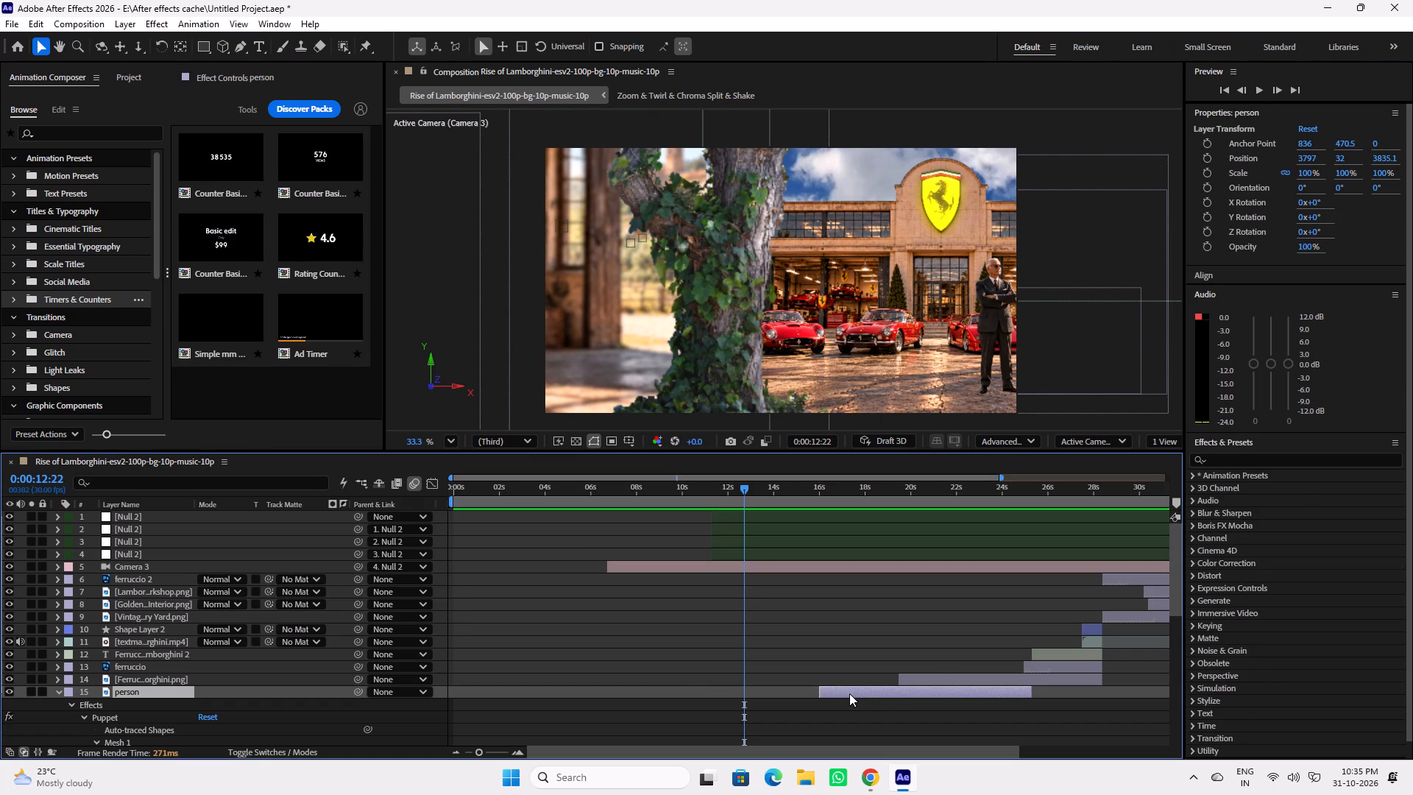
pyautogui.write('glow')
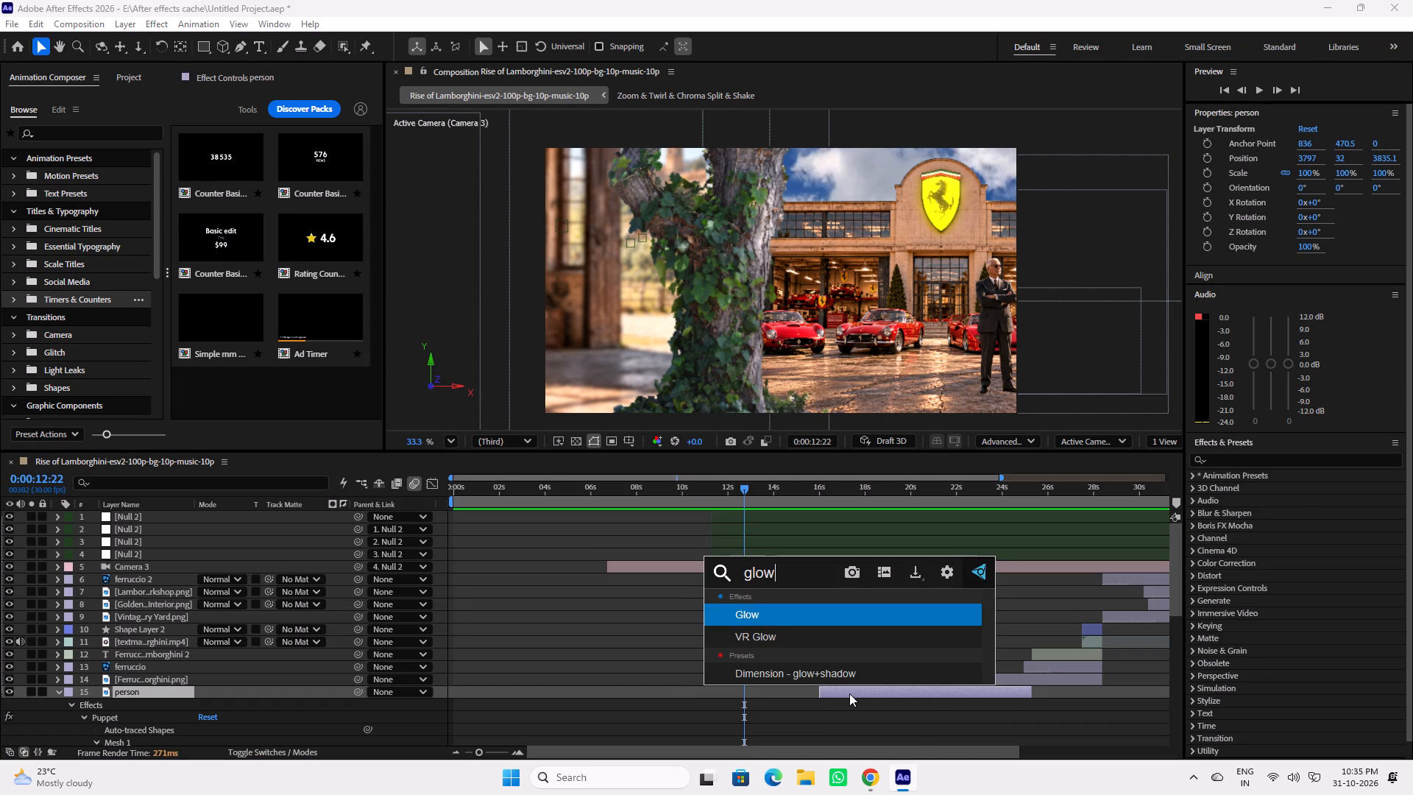
# Assign the Glow effect to the first shortcut slot in the effects launcher's settings, keeping its label Glo.
pyautogui.click(951, 568)
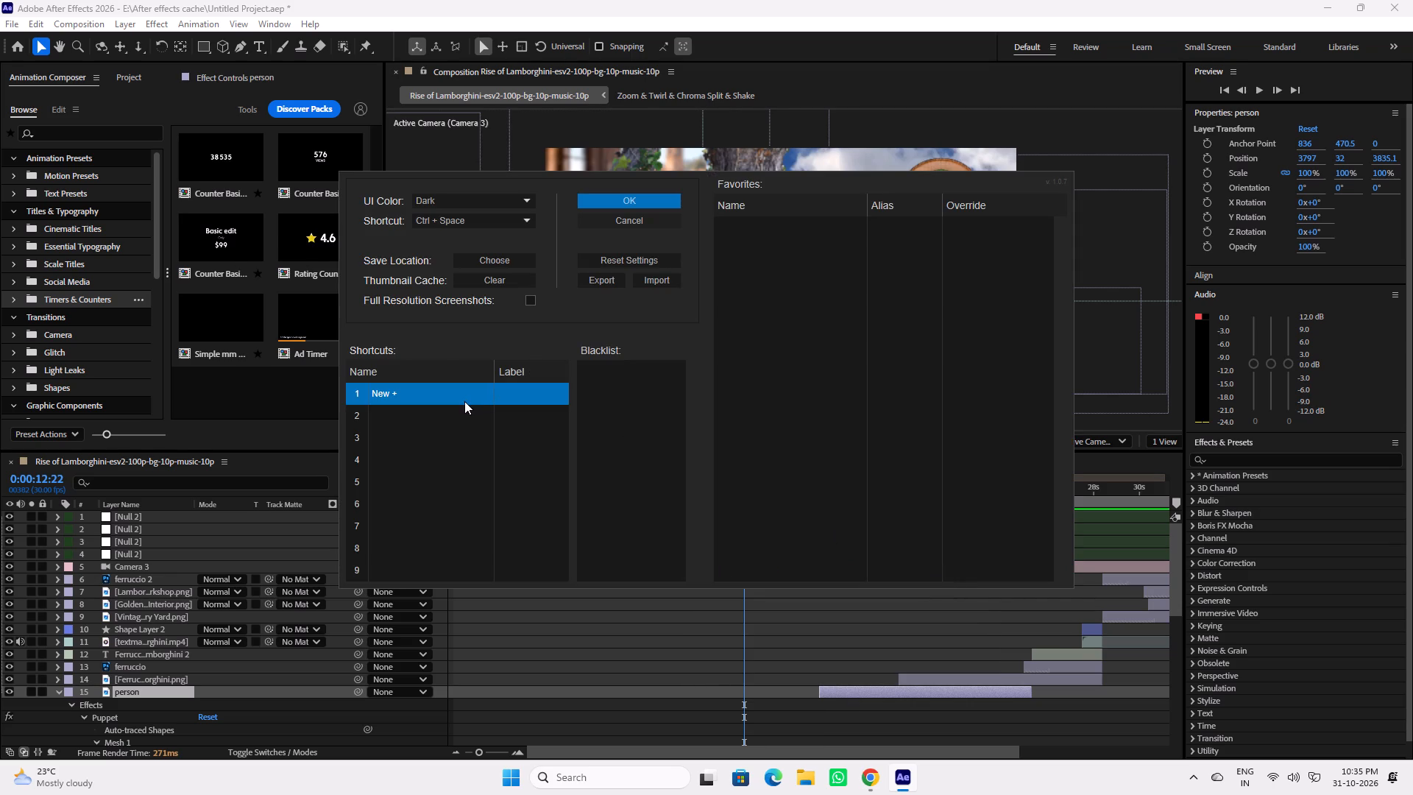
pyautogui.scroll(-1, 464, 402)
pyautogui.click(417, 395)
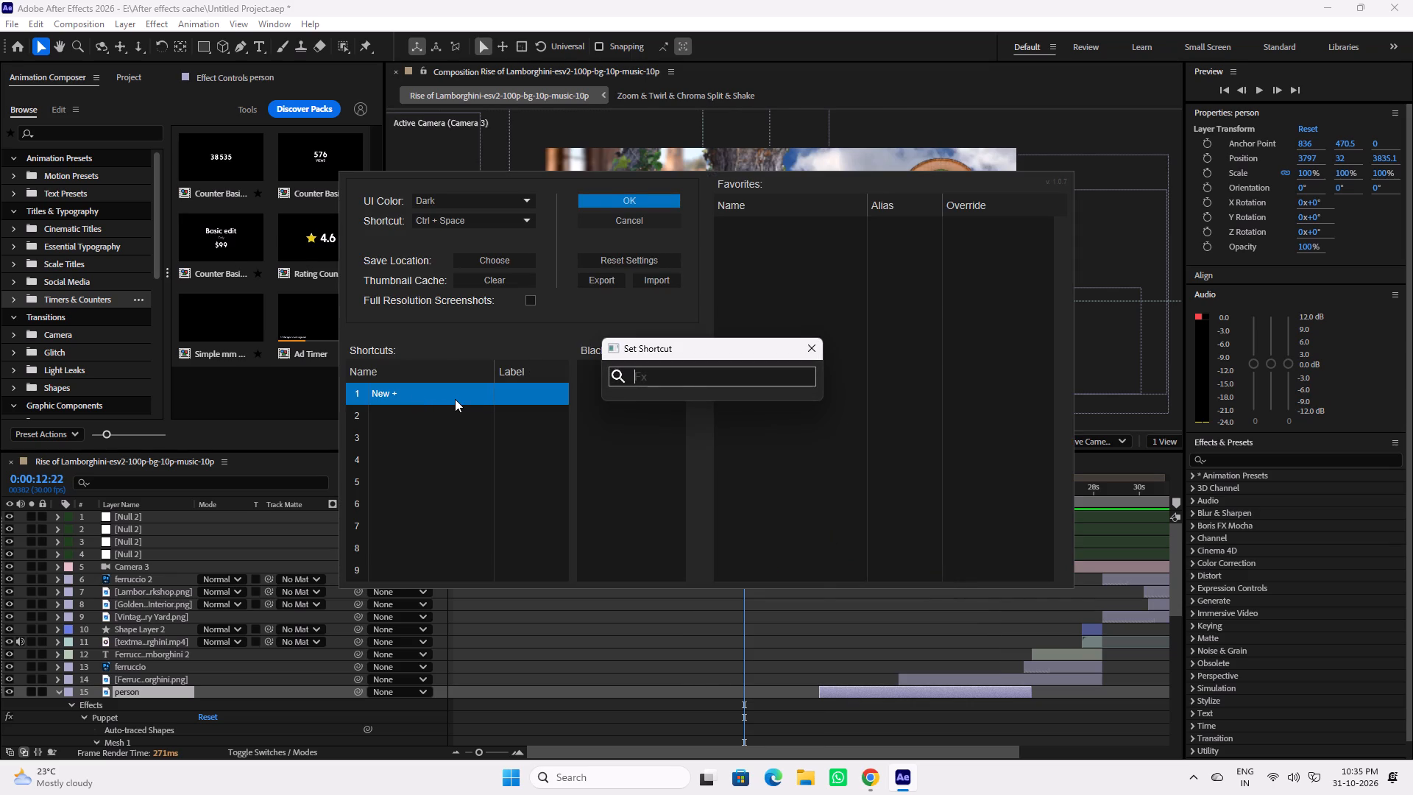
pyautogui.write('glow')
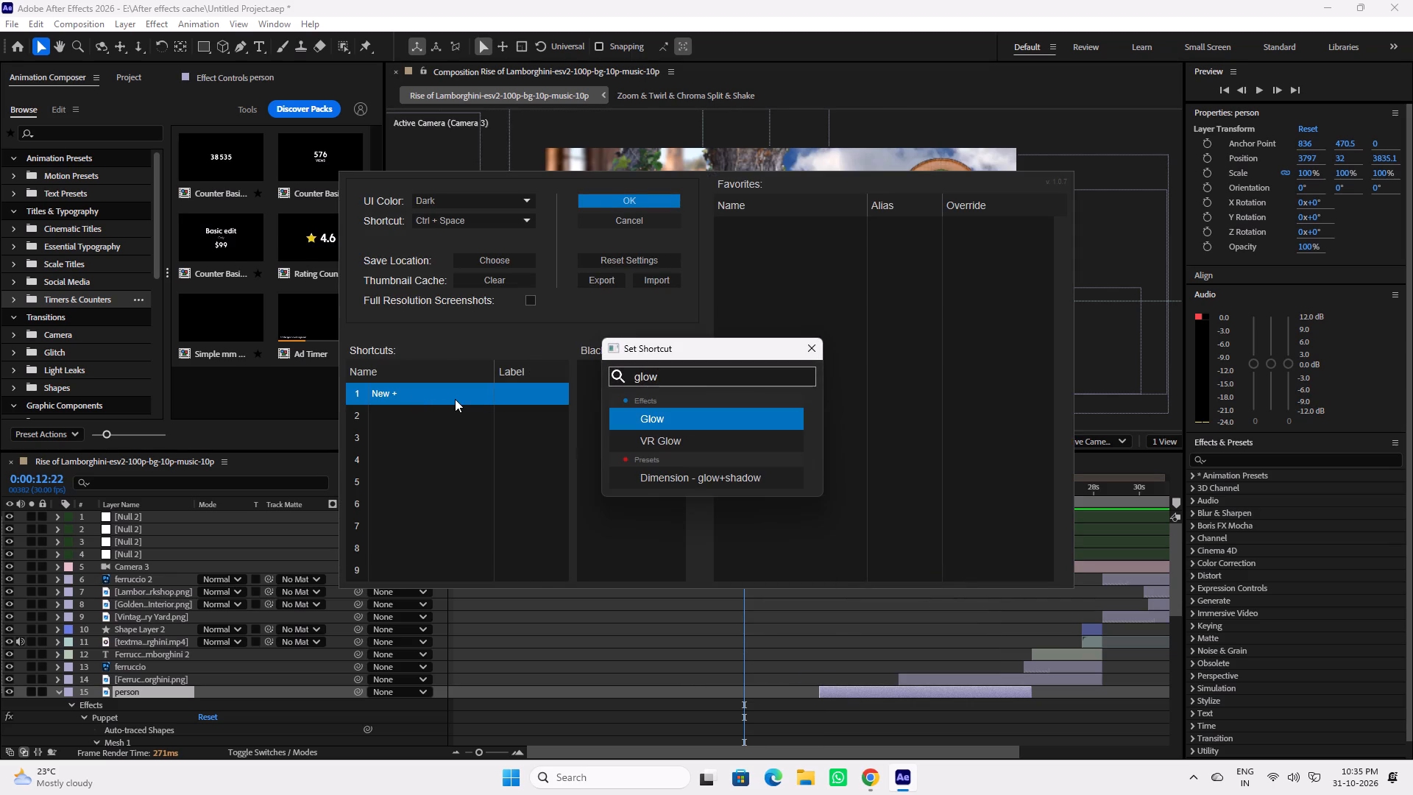
pyautogui.press('Return')
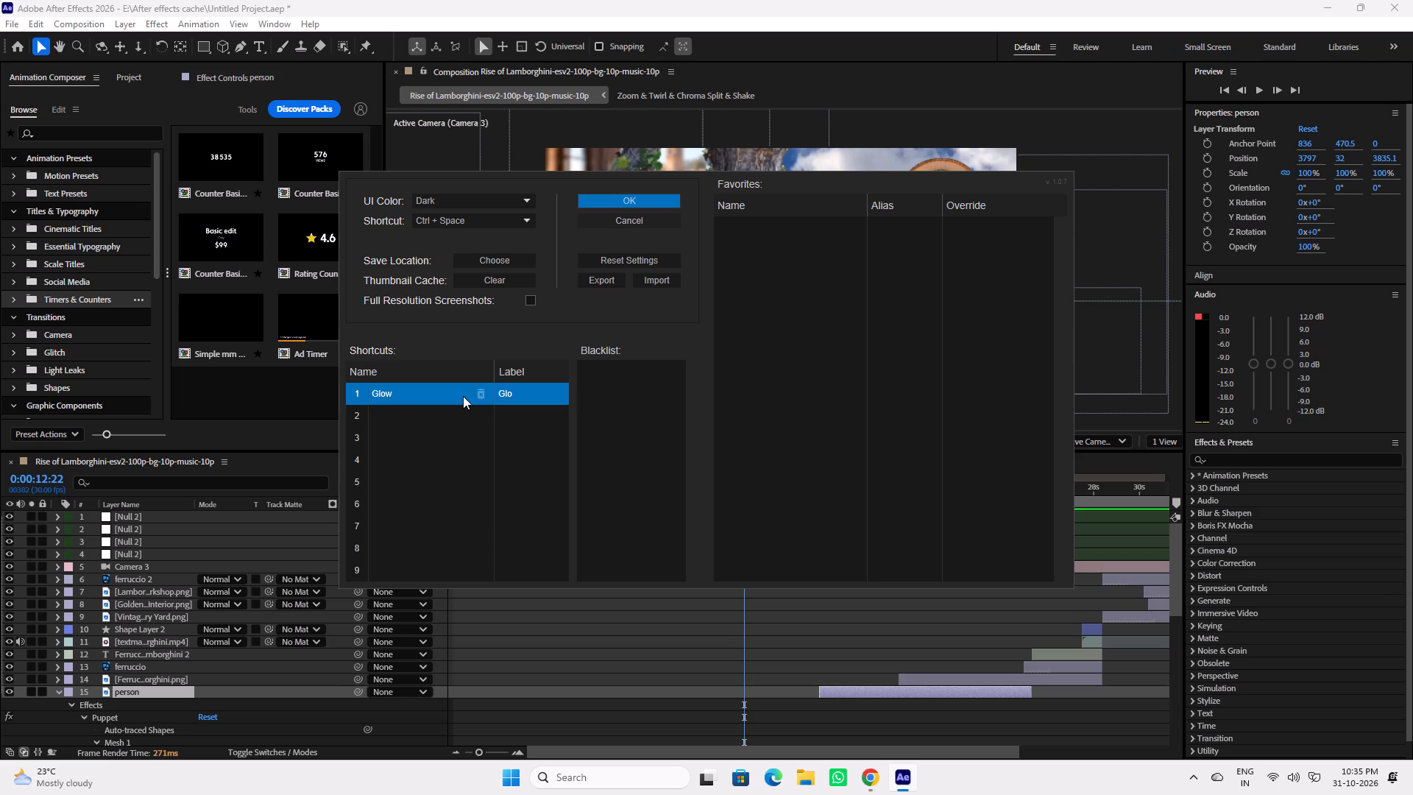
pyautogui.click(509, 395)
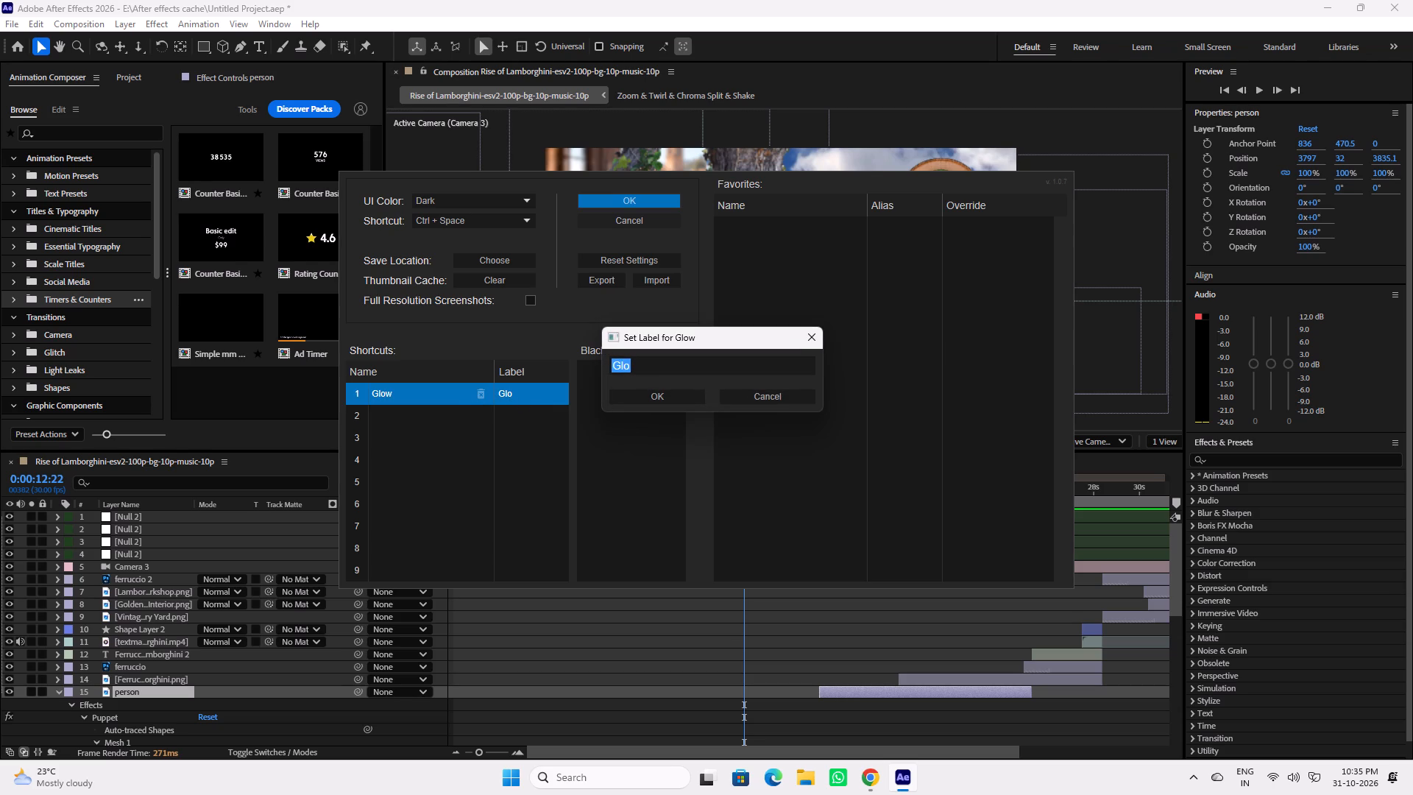
pyautogui.click(776, 397)
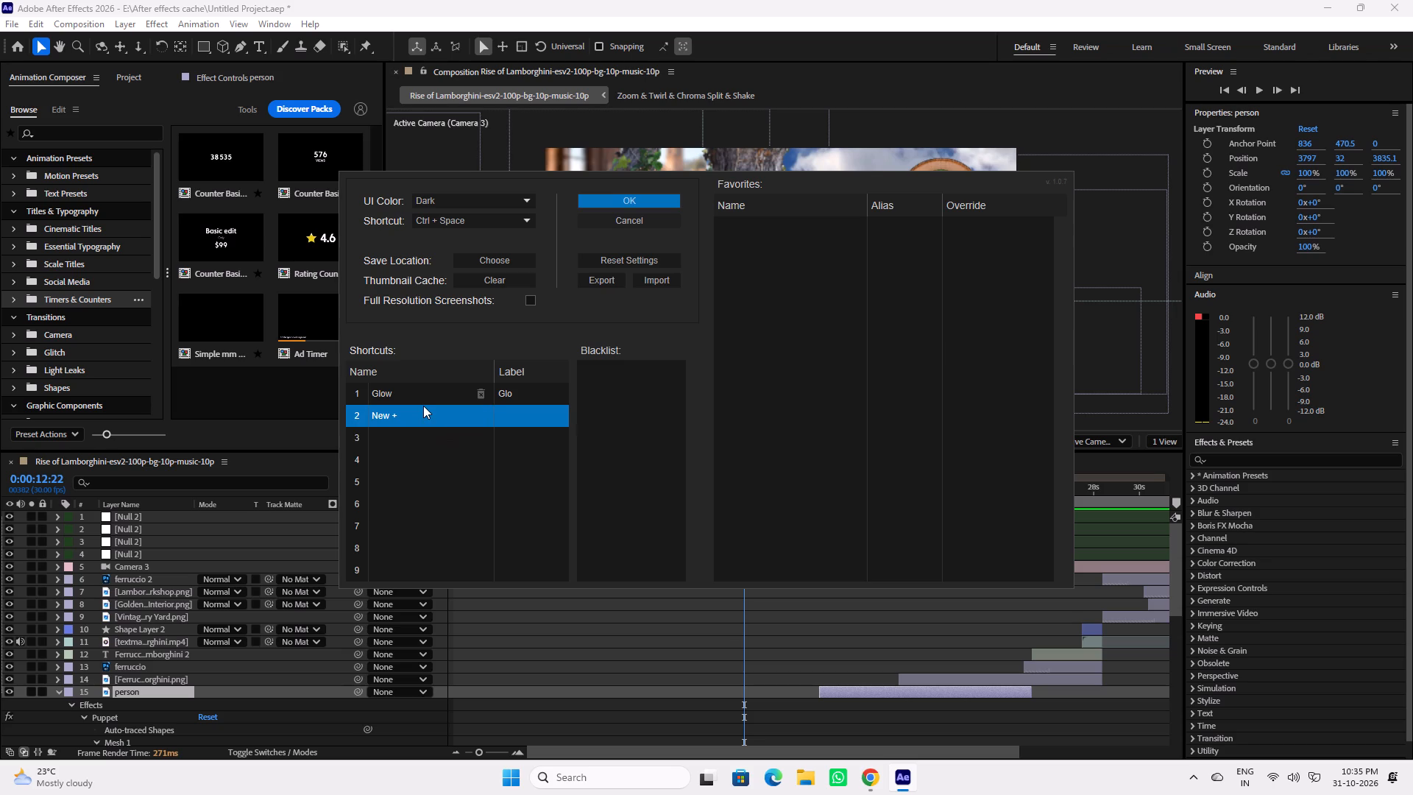
# Assign Drop Shadow to the second effect shortcut slot and Keylight (1.2) to the third.
pyautogui.click(423, 415)
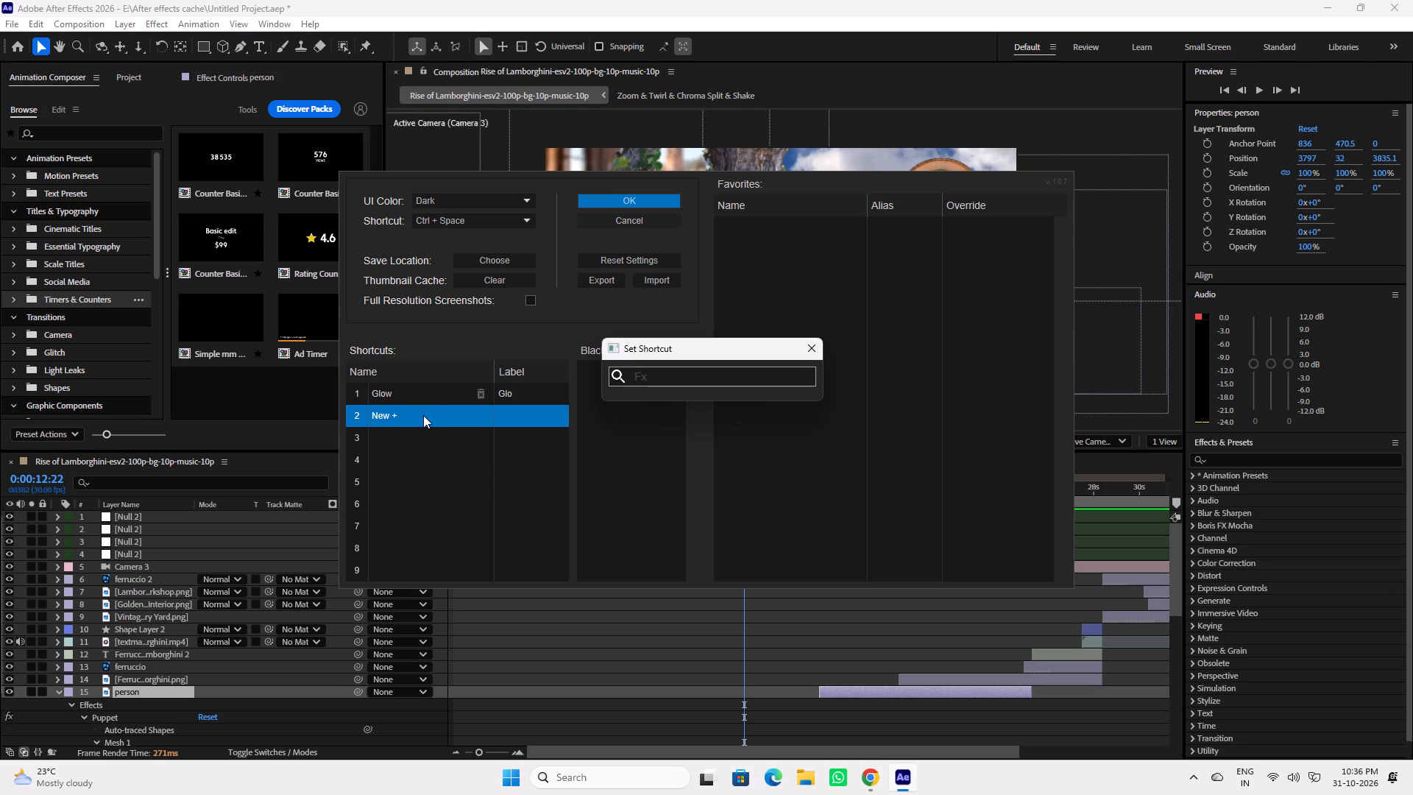
pyautogui.press('d')
pyautogui.write('rop')
pyautogui.press('Return')
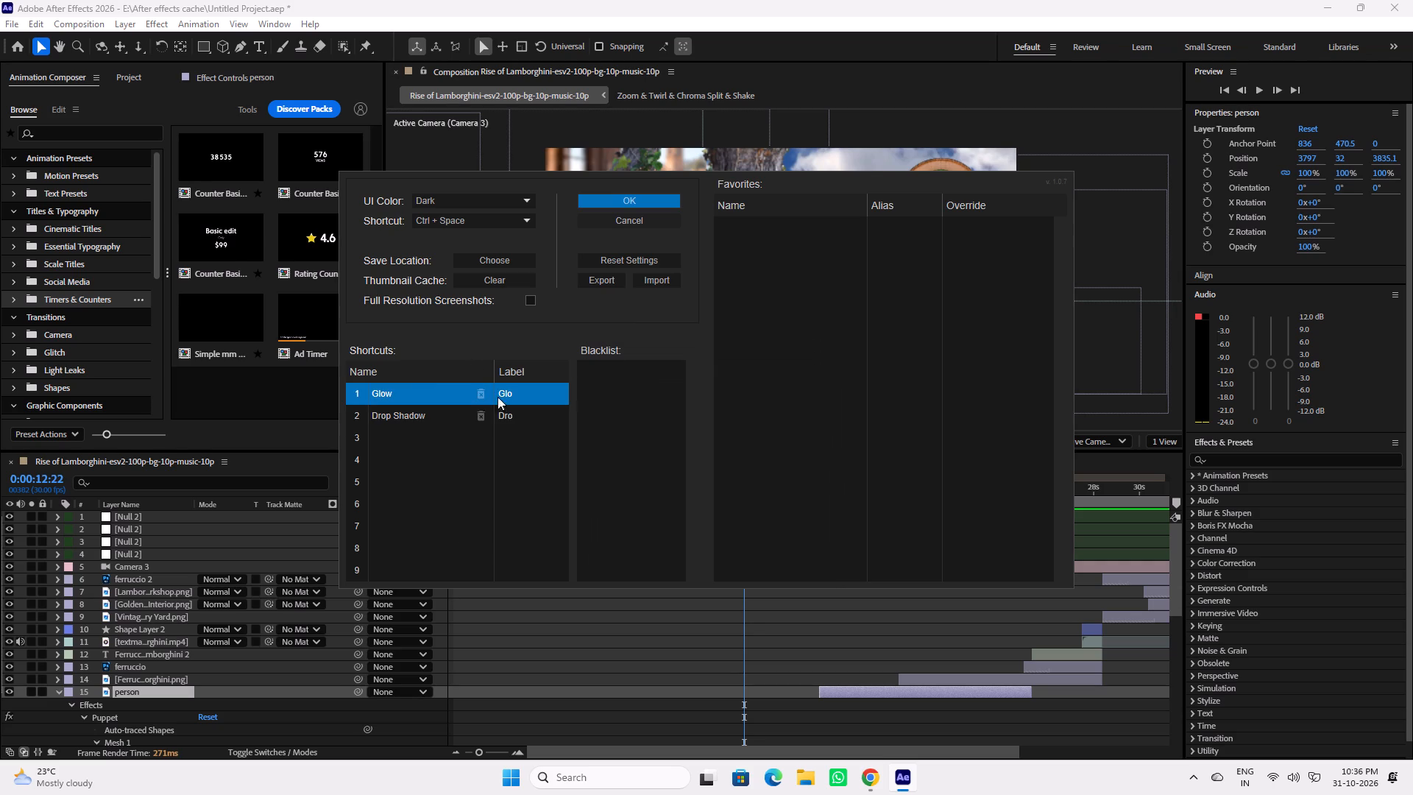
pyautogui.click(501, 439)
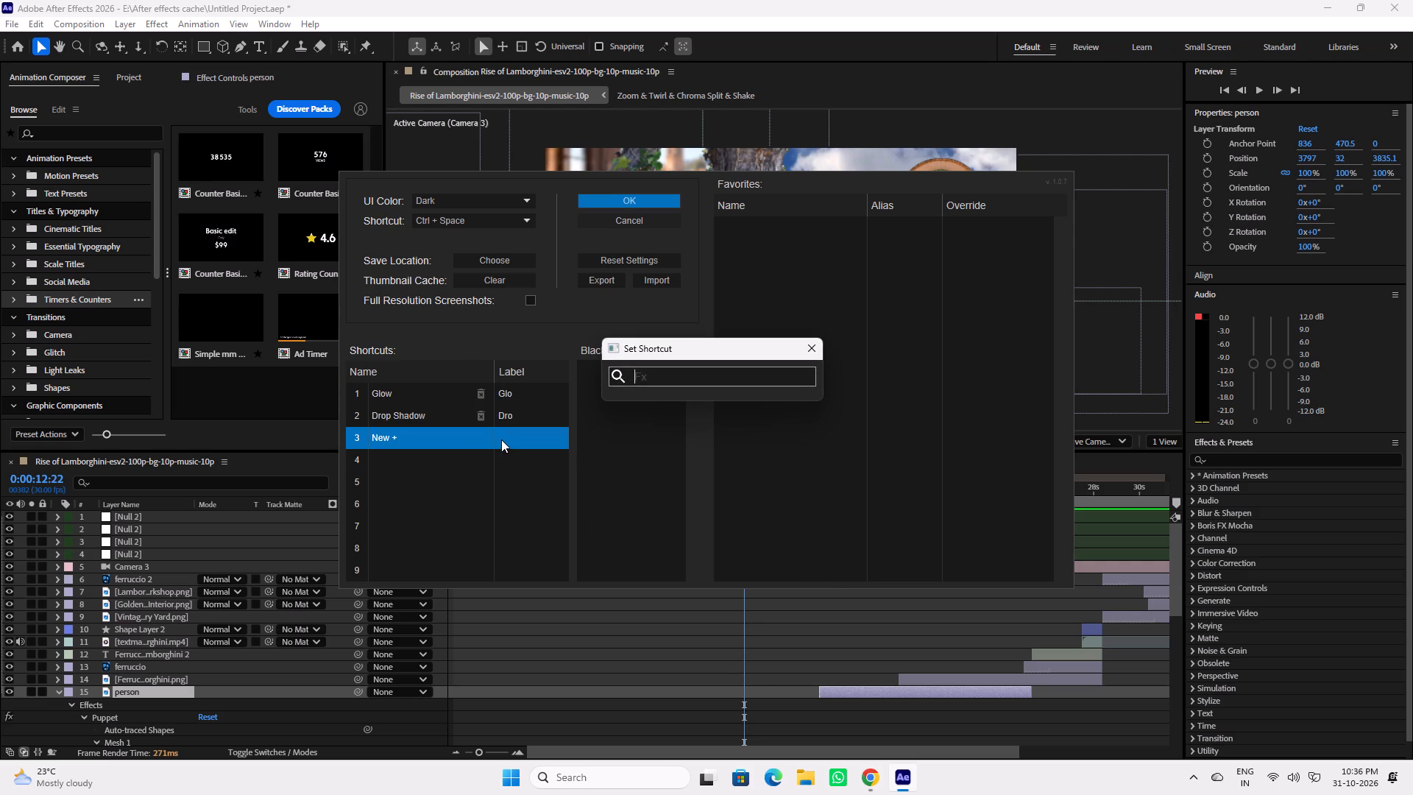
pyautogui.write('keyligh')
pyautogui.press('Return')
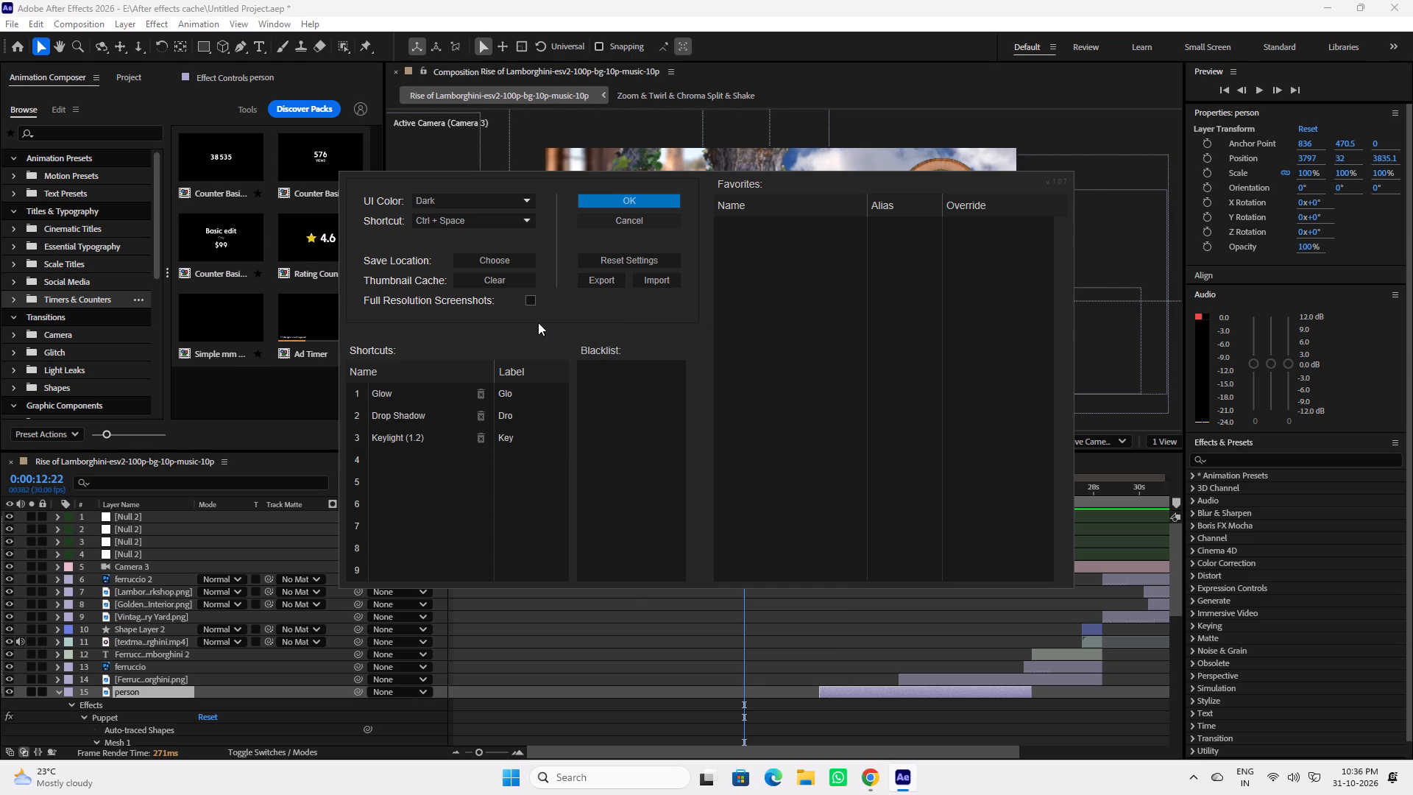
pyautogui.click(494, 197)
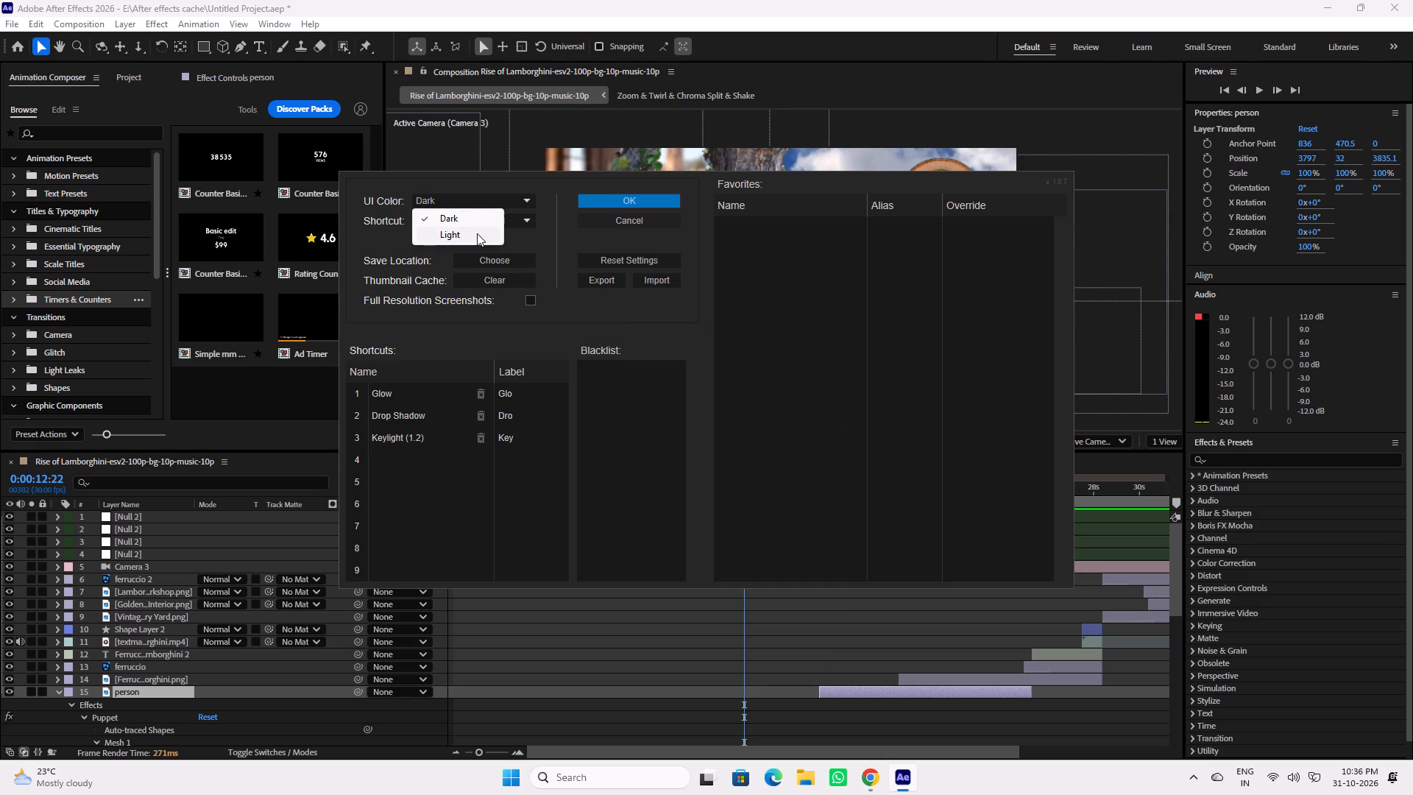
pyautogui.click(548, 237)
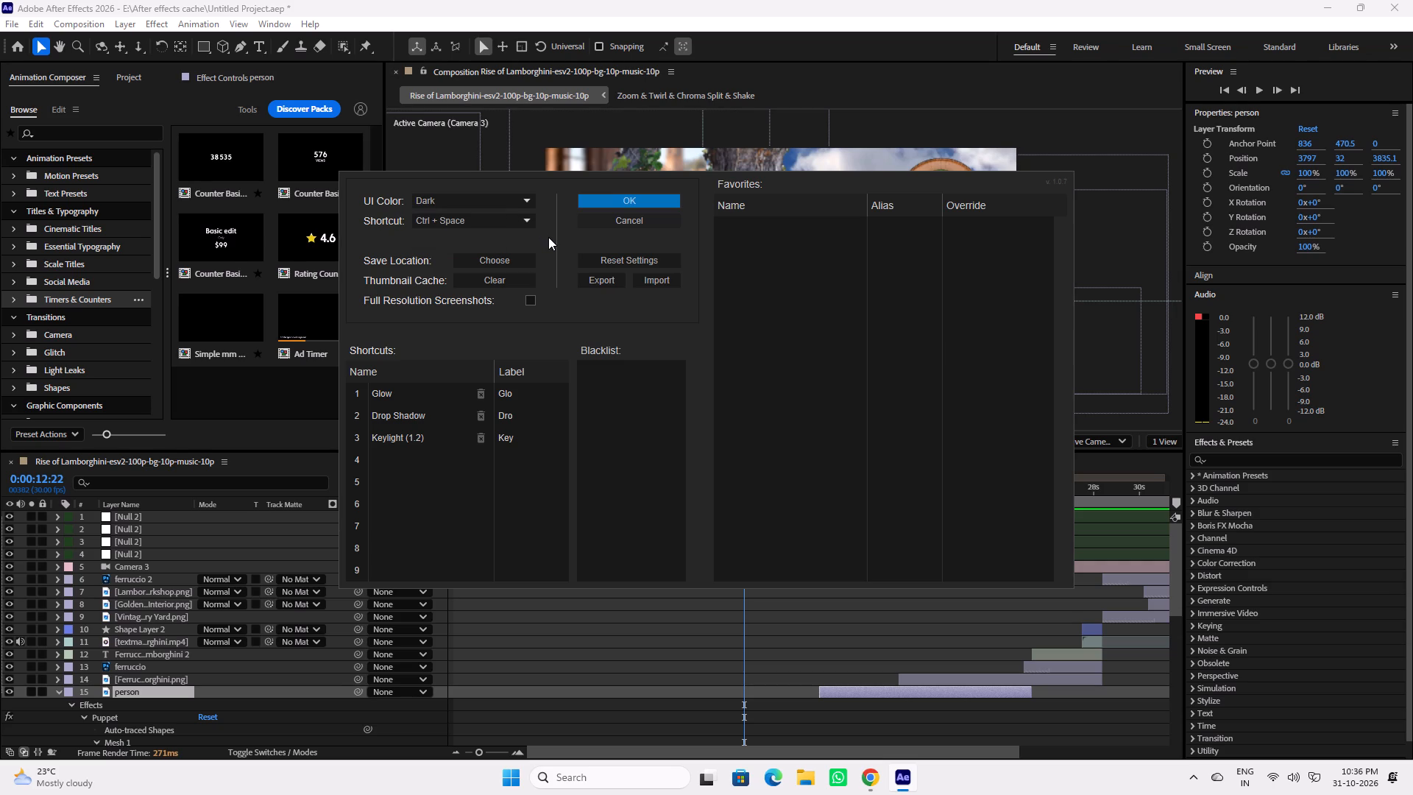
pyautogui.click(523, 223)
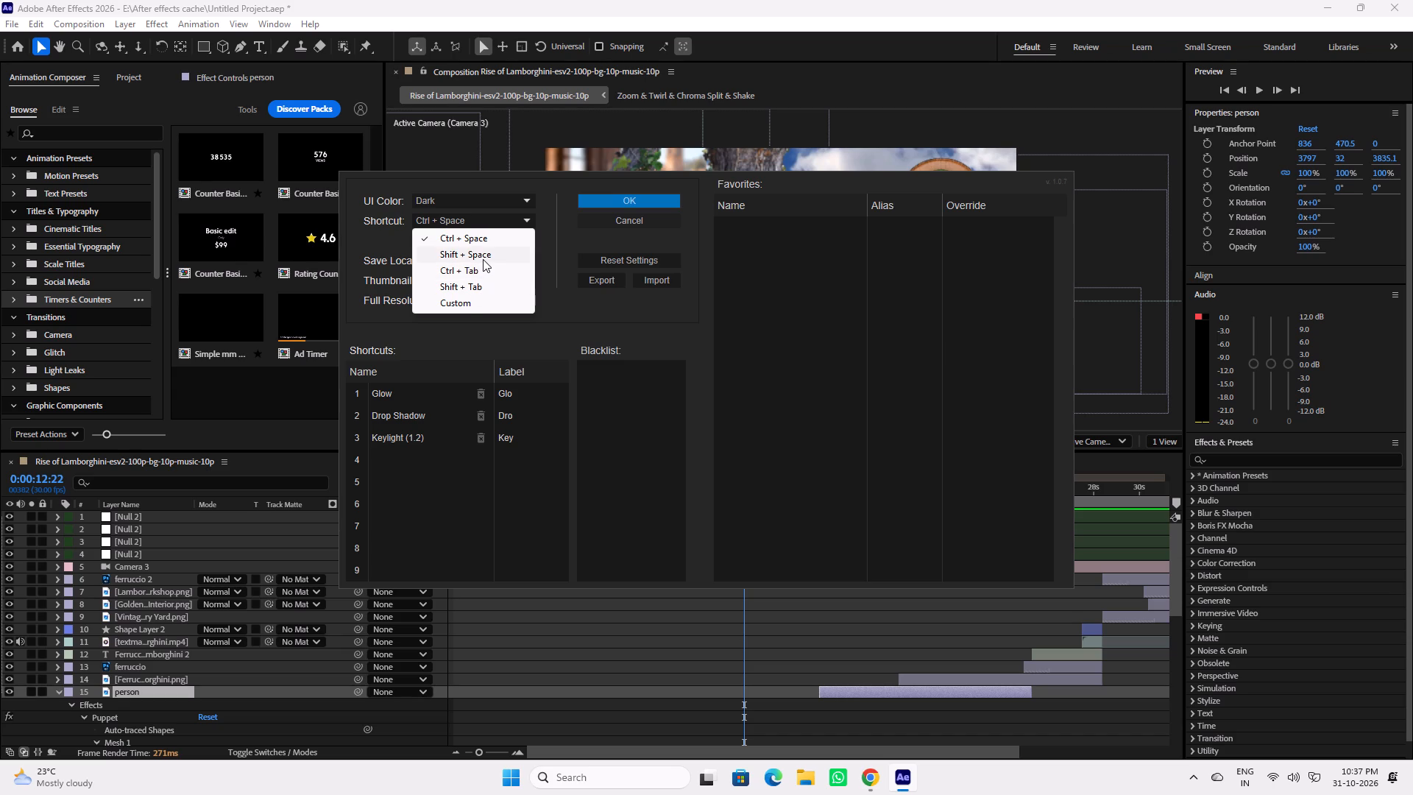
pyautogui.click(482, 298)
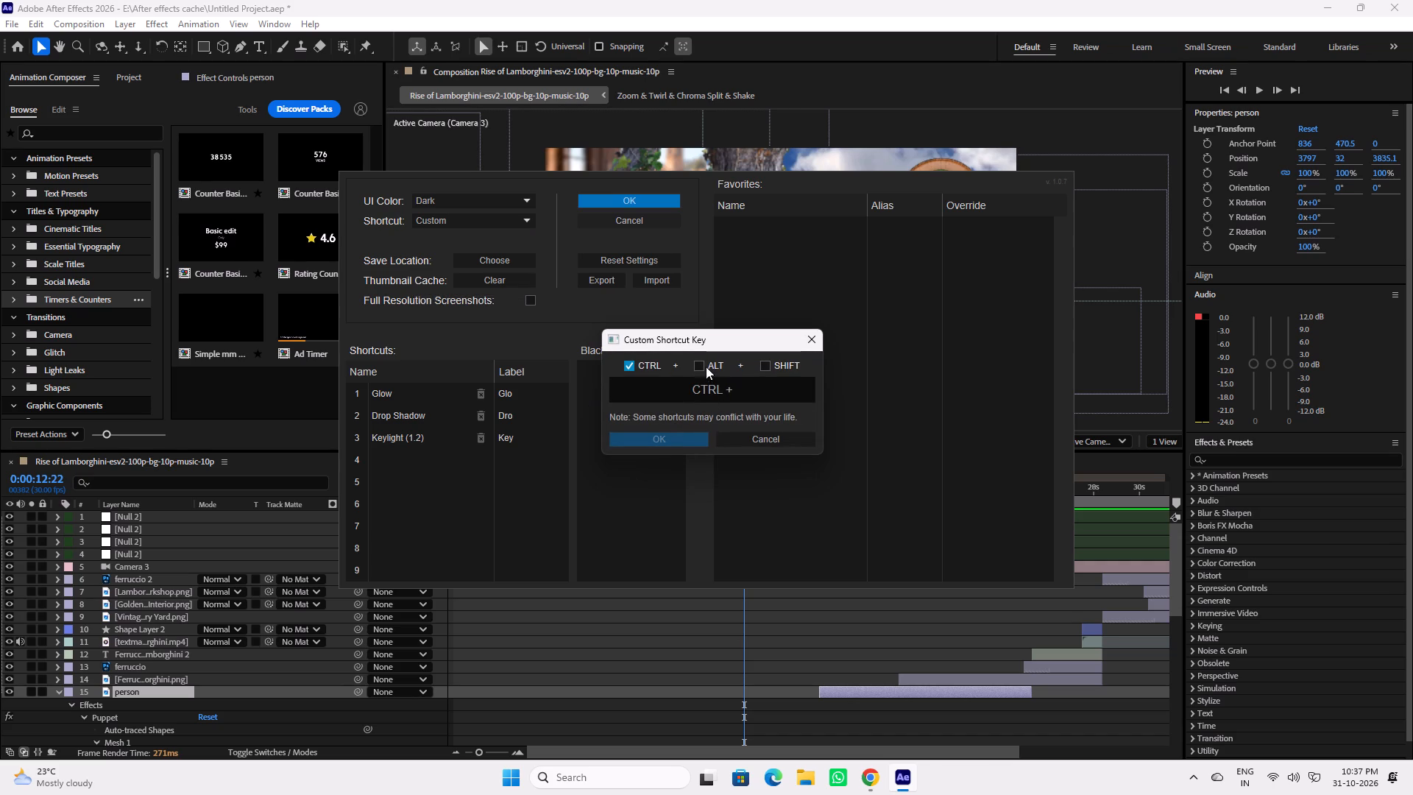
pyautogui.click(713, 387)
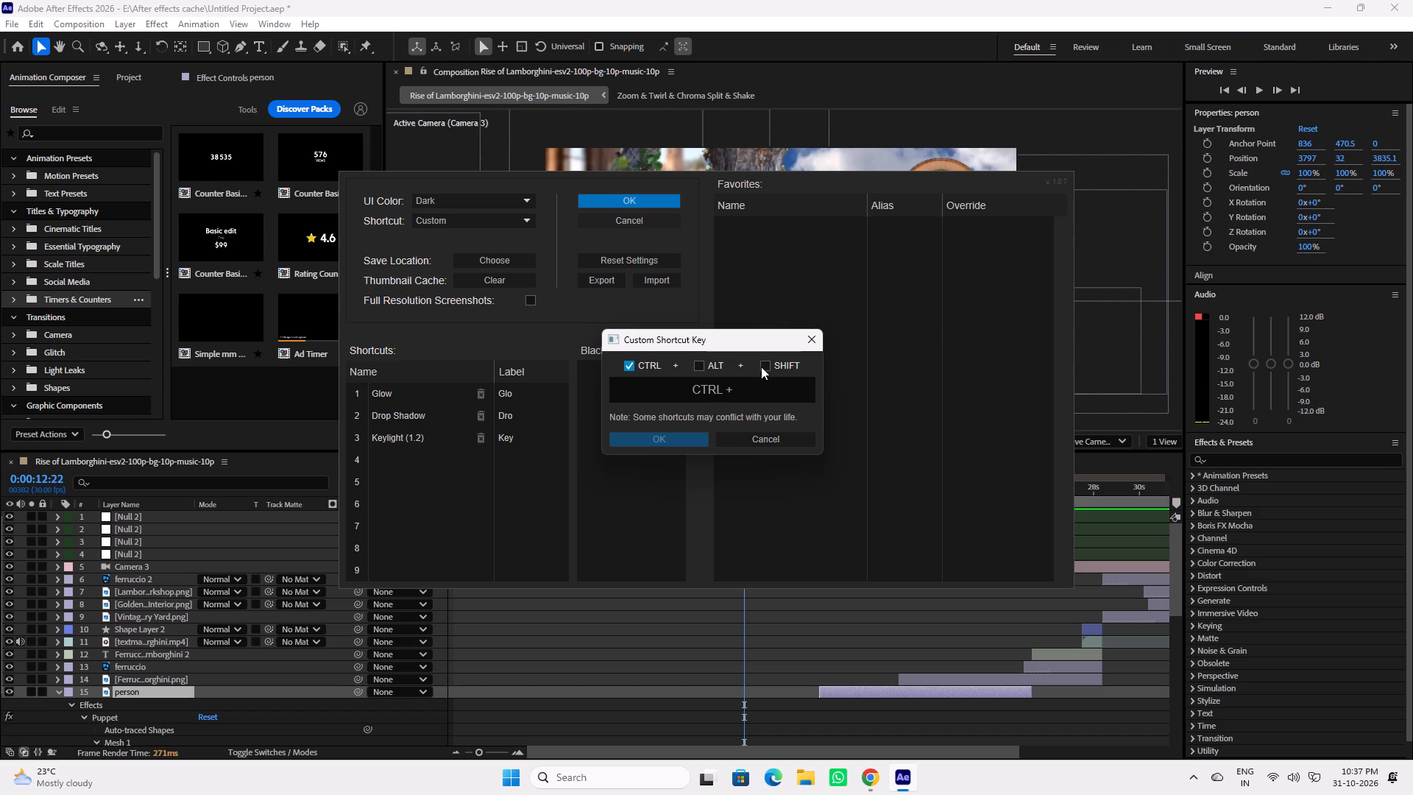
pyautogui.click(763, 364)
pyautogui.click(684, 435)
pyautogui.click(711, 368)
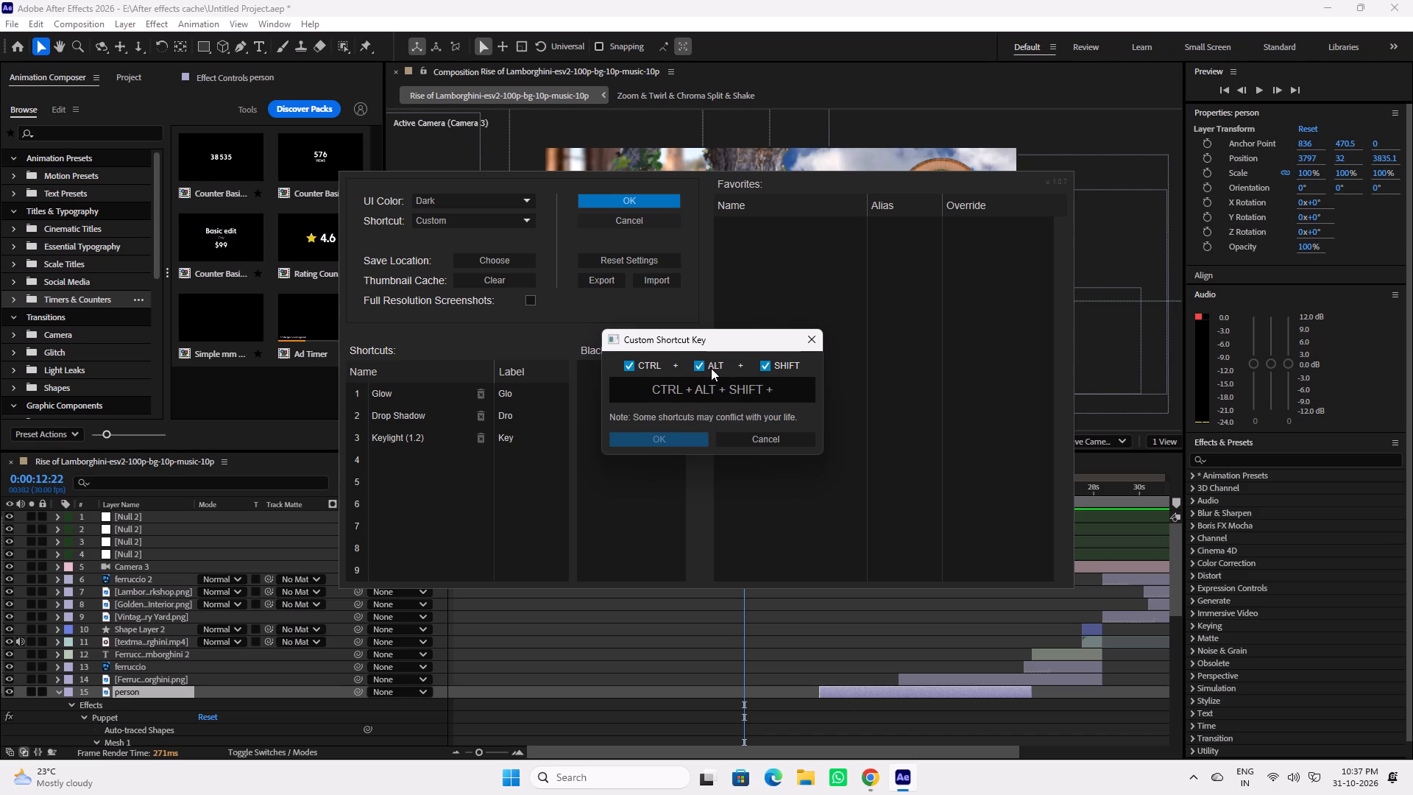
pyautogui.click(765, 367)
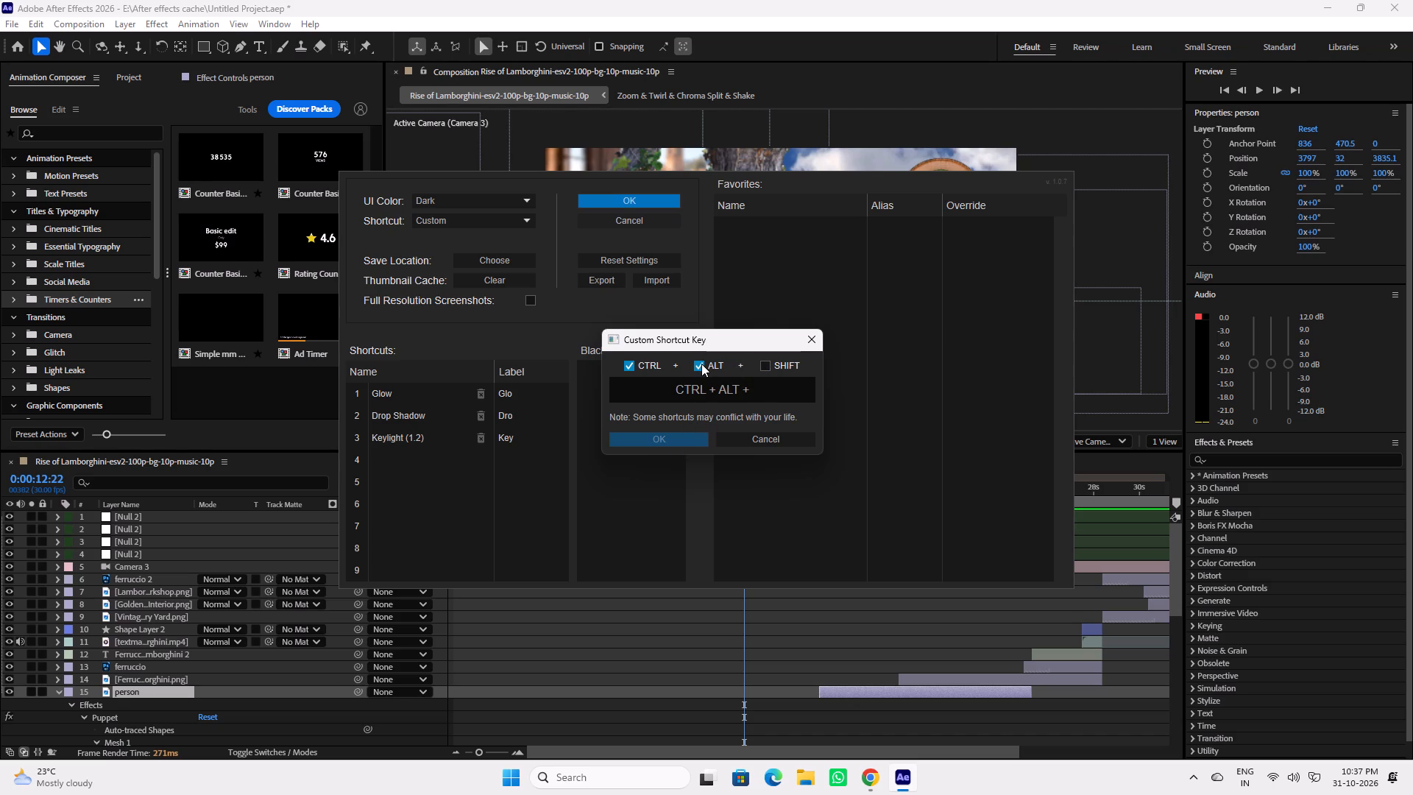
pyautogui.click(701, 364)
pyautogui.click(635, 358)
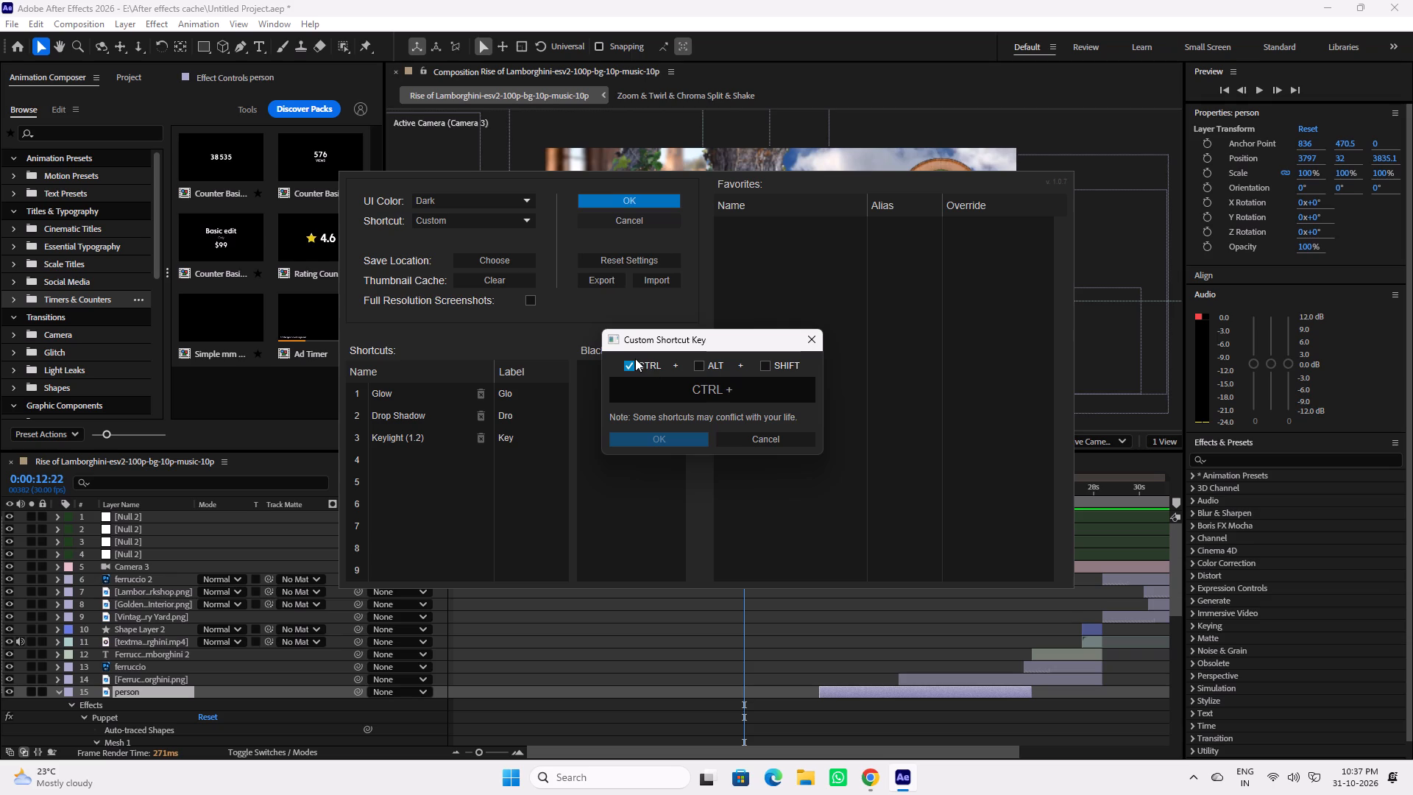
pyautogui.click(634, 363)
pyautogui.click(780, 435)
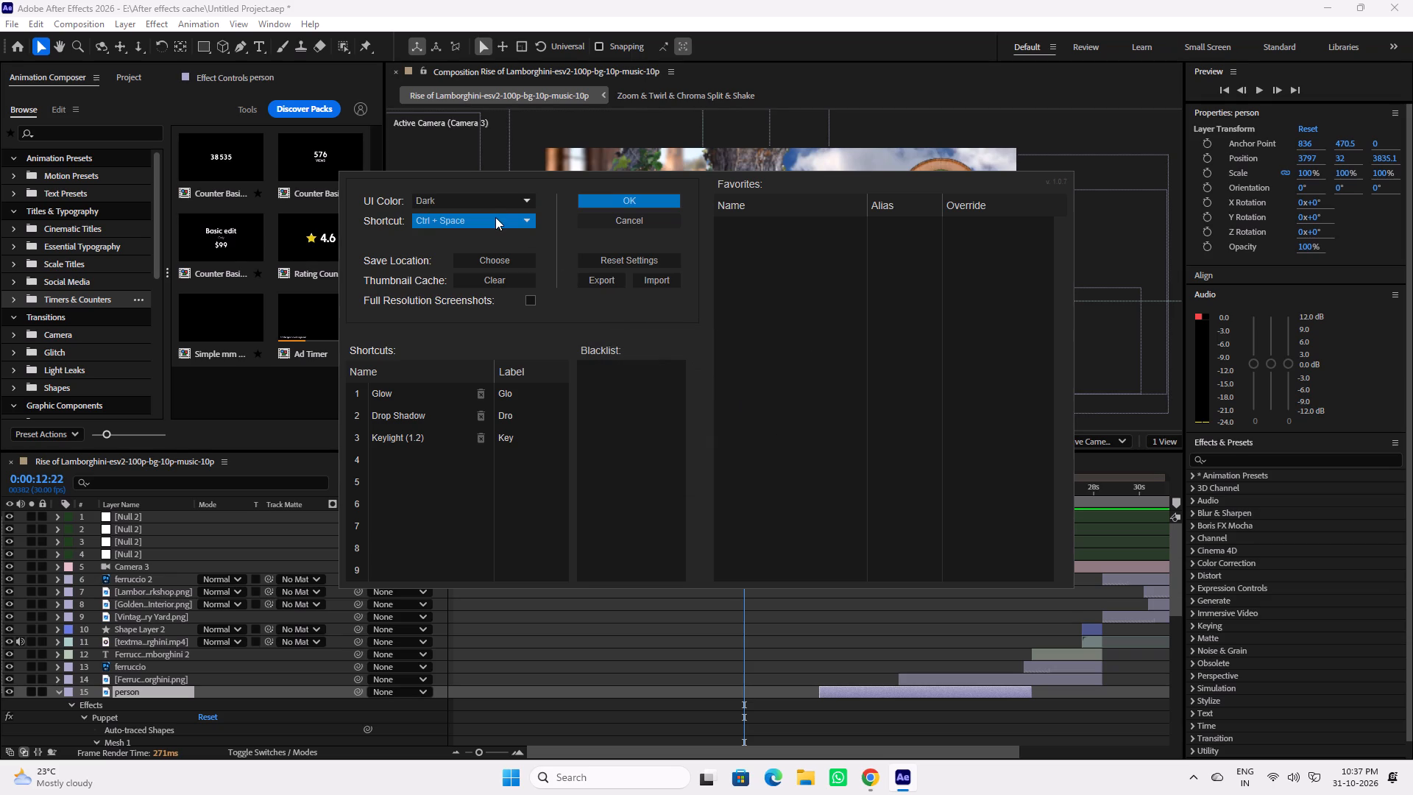
# Save the effects launcher's settings with the three assigned effect shortcuts.
pyautogui.click(637, 204)
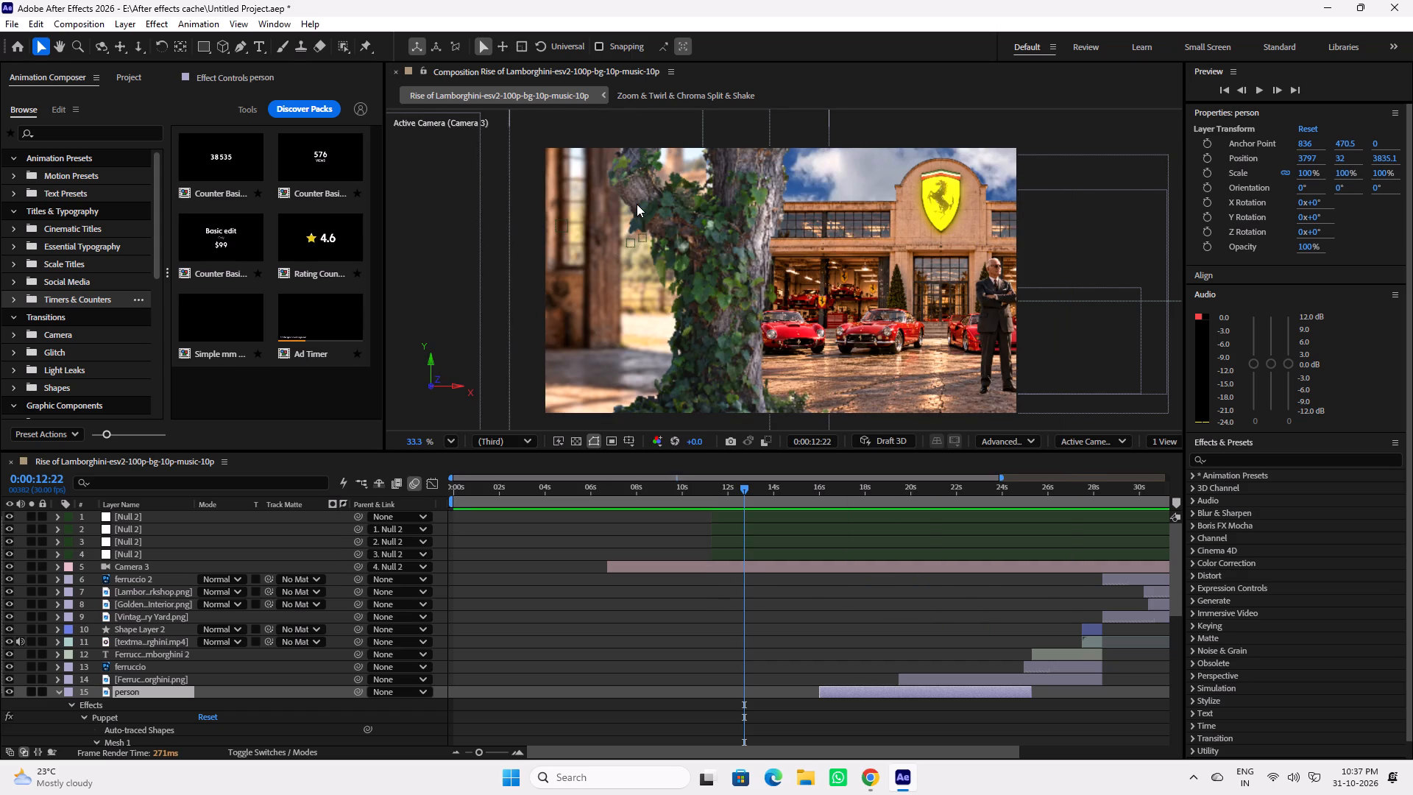
# Check the new effect shortcuts in the effects launcher, reopening it with the ferruccio 2 layer selected.
pyautogui.hotkey('ctrl', 'space')
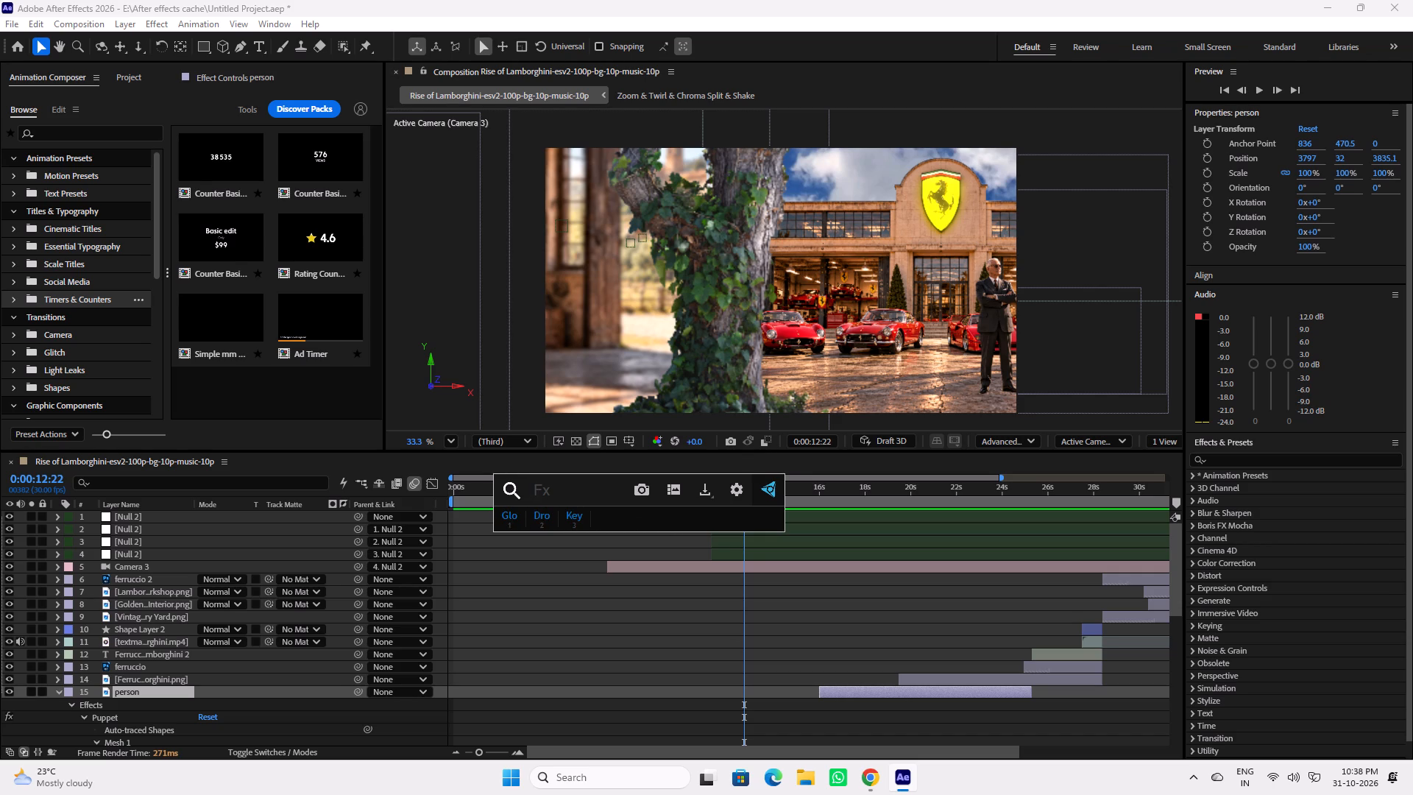
pyautogui.press('Right')
pyautogui.press('Down')
pyautogui.click(135, 582)
pyautogui.hotkey('ctrl', 'space')
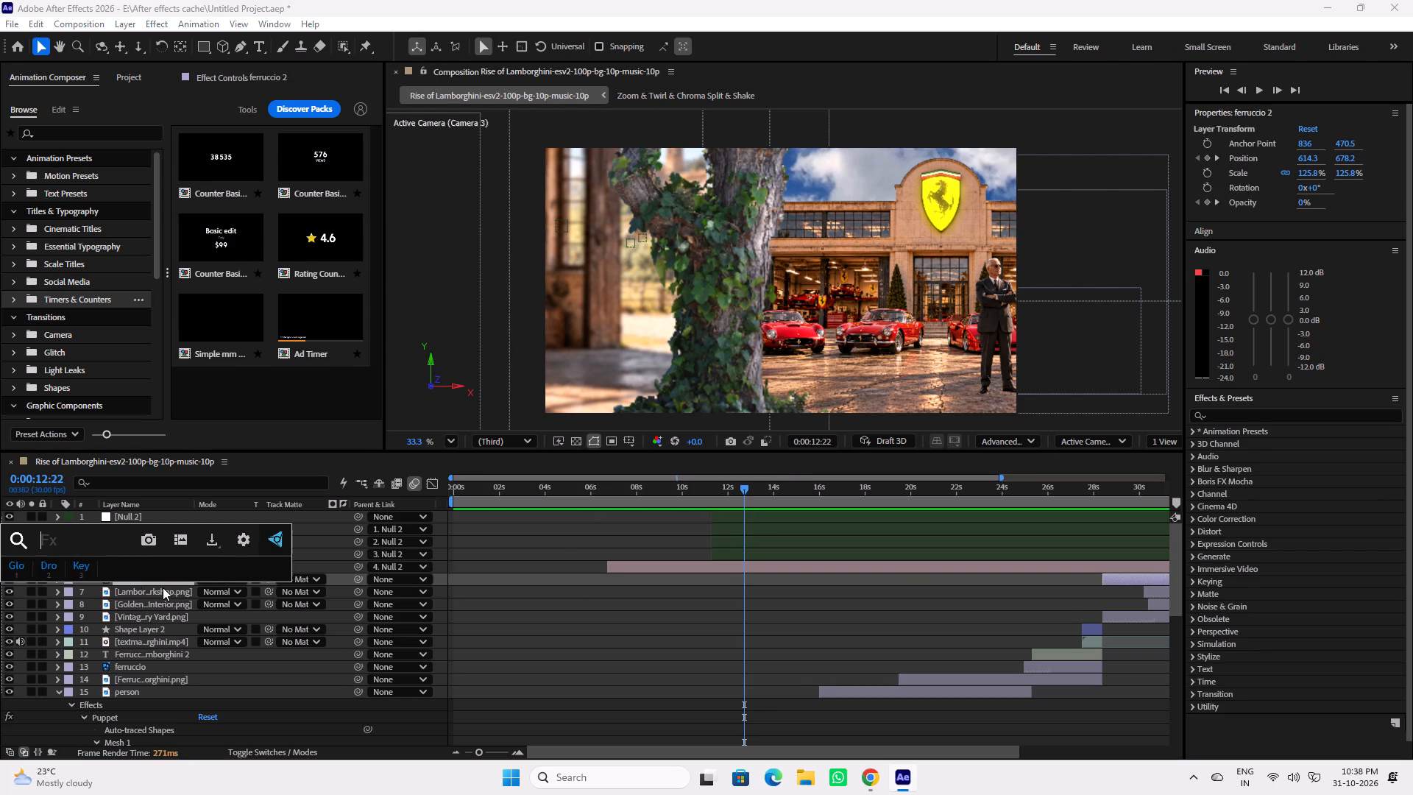
pyautogui.hotkey('ctrl', 'space')
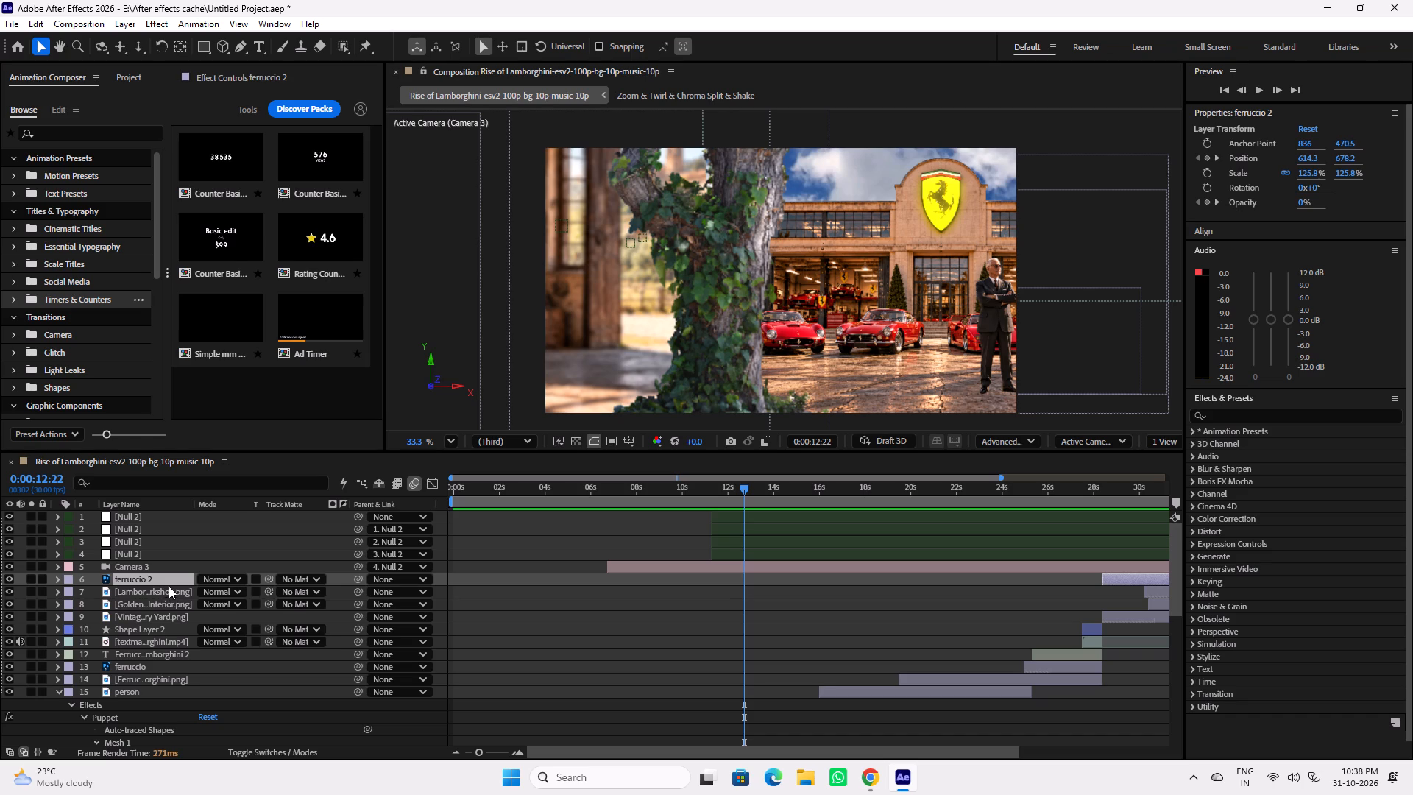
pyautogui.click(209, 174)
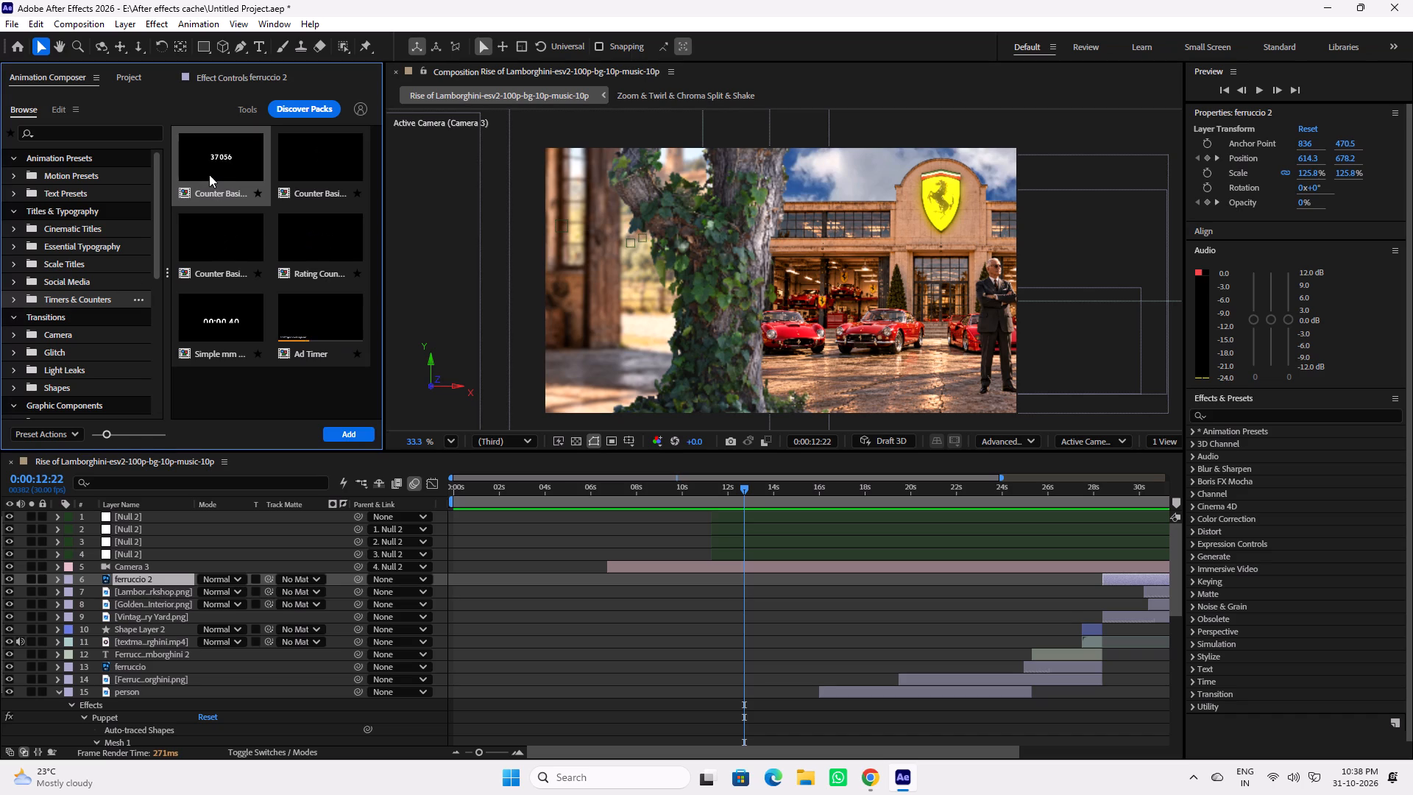
# Scrub the timeline and preview the composition from 0:00:03:27, and again from 0:00:07:18.
pyautogui.click(707, 491)
pyautogui.moveTo(722, 490); pyautogui.dragTo(738, 490)
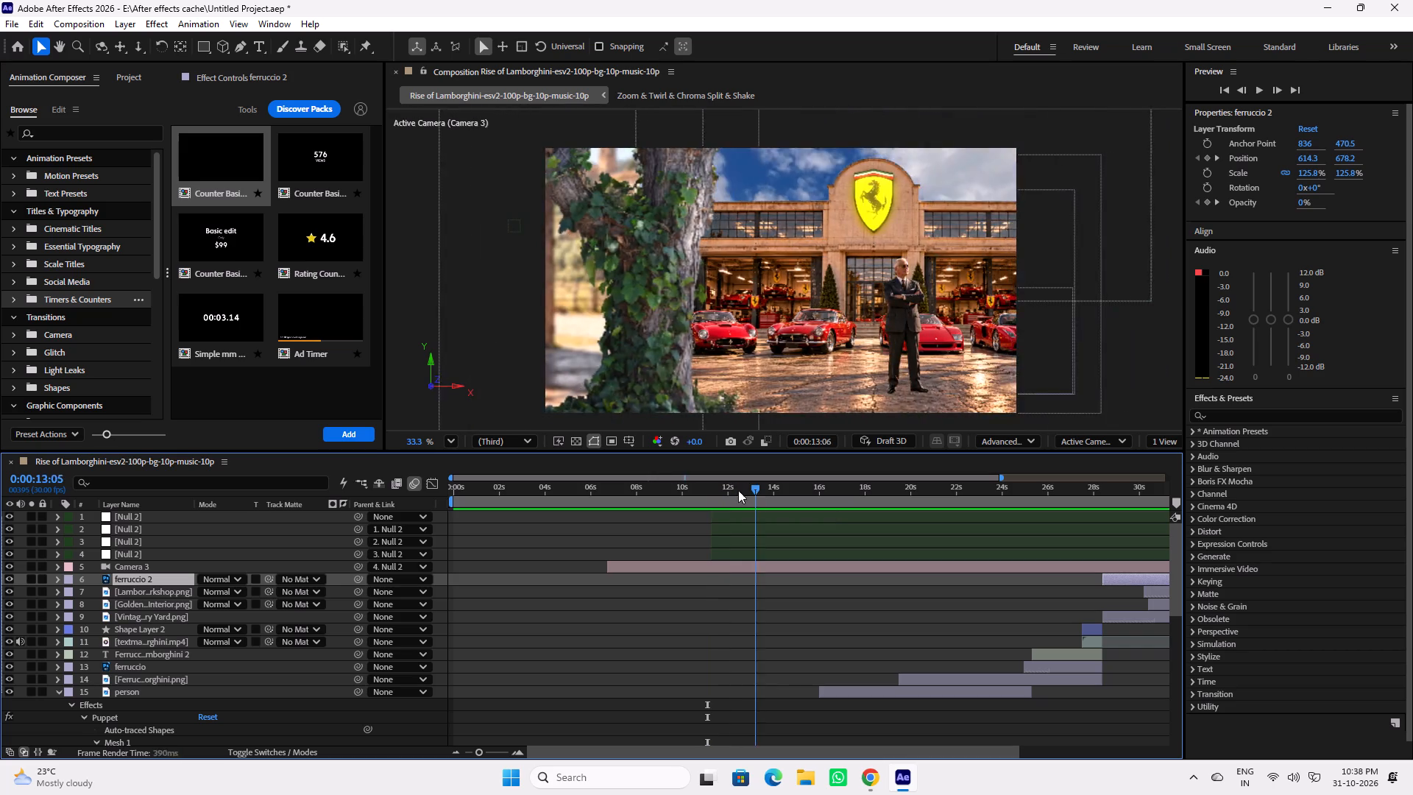
pyautogui.moveTo(738, 490); pyautogui.dragTo(542, 482)
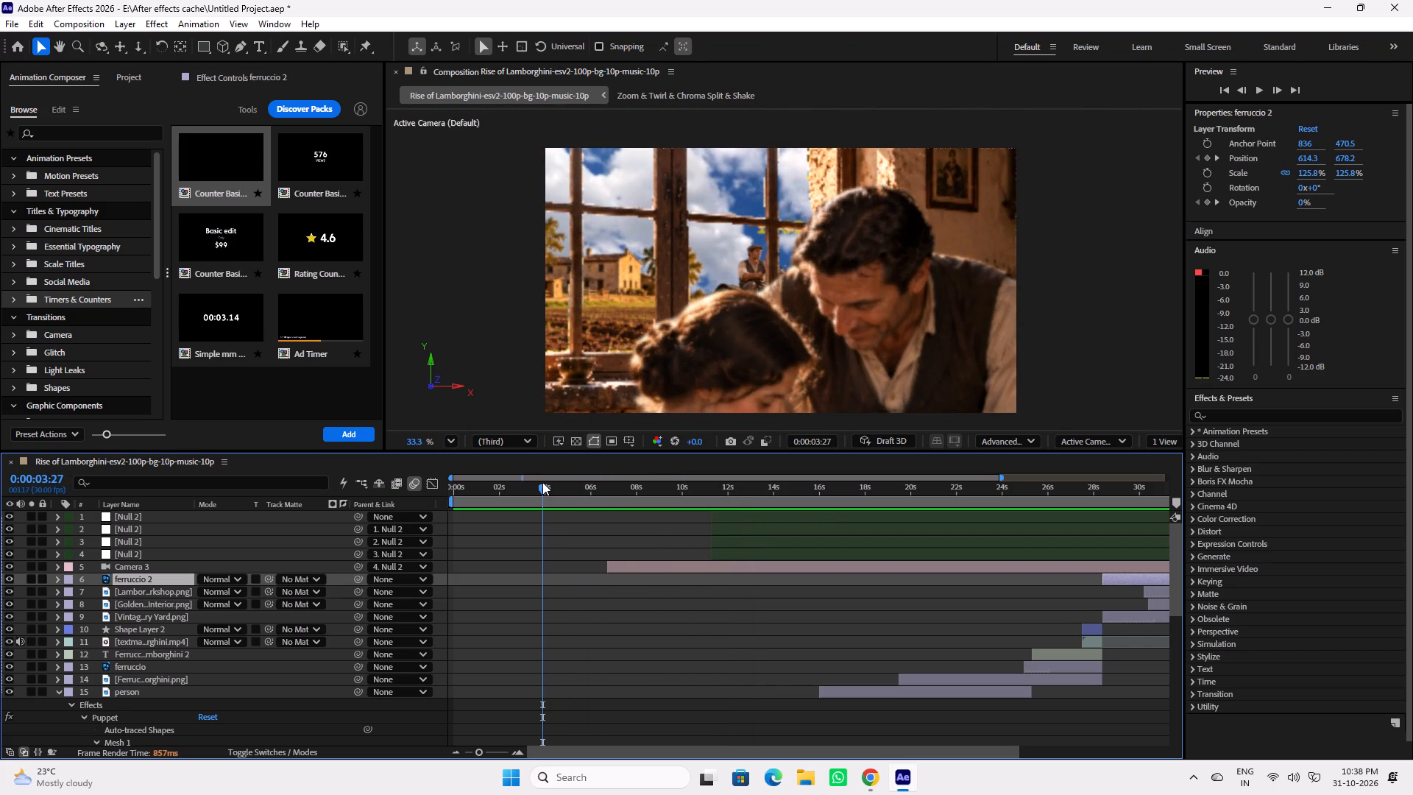
pyautogui.press('space')
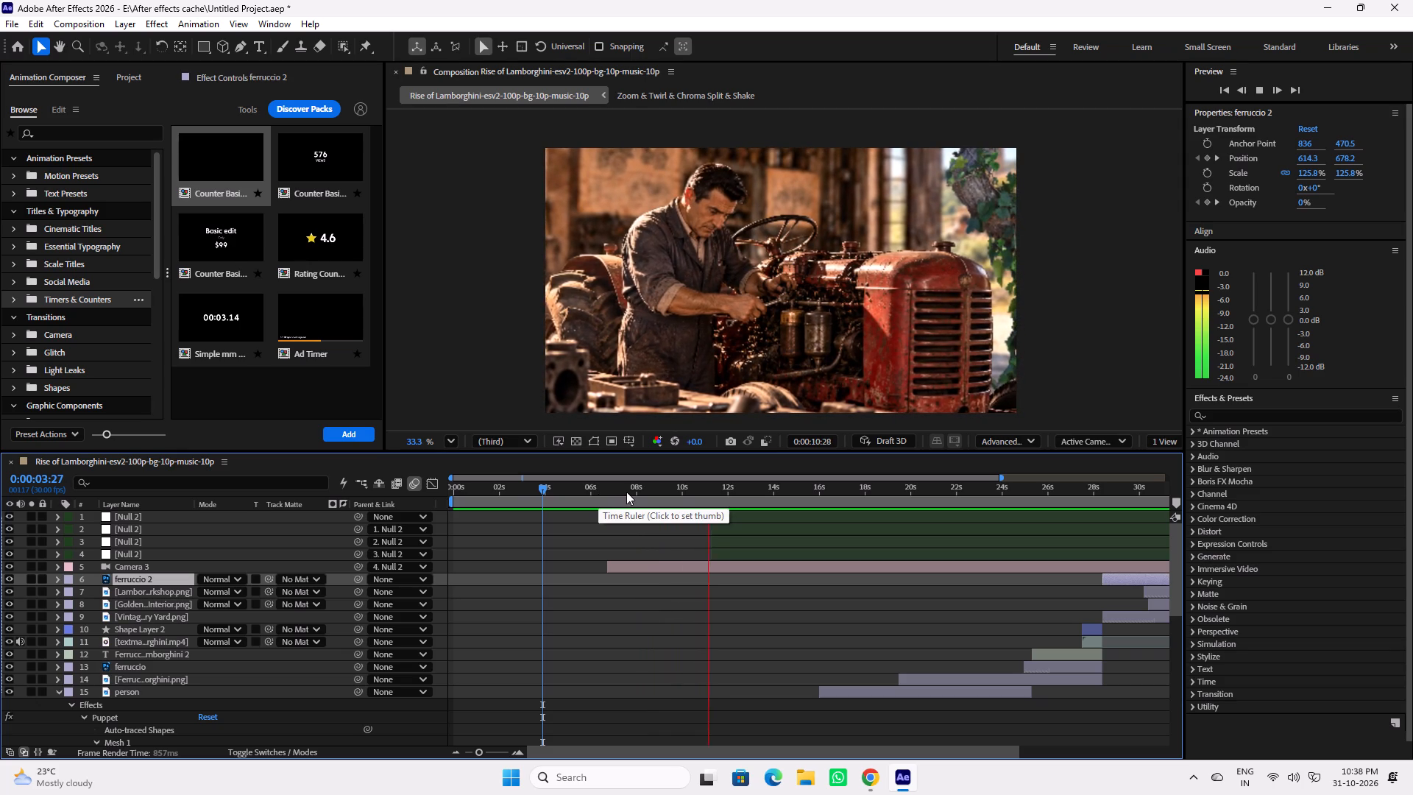
pyautogui.click(627, 492)
pyautogui.press('space')
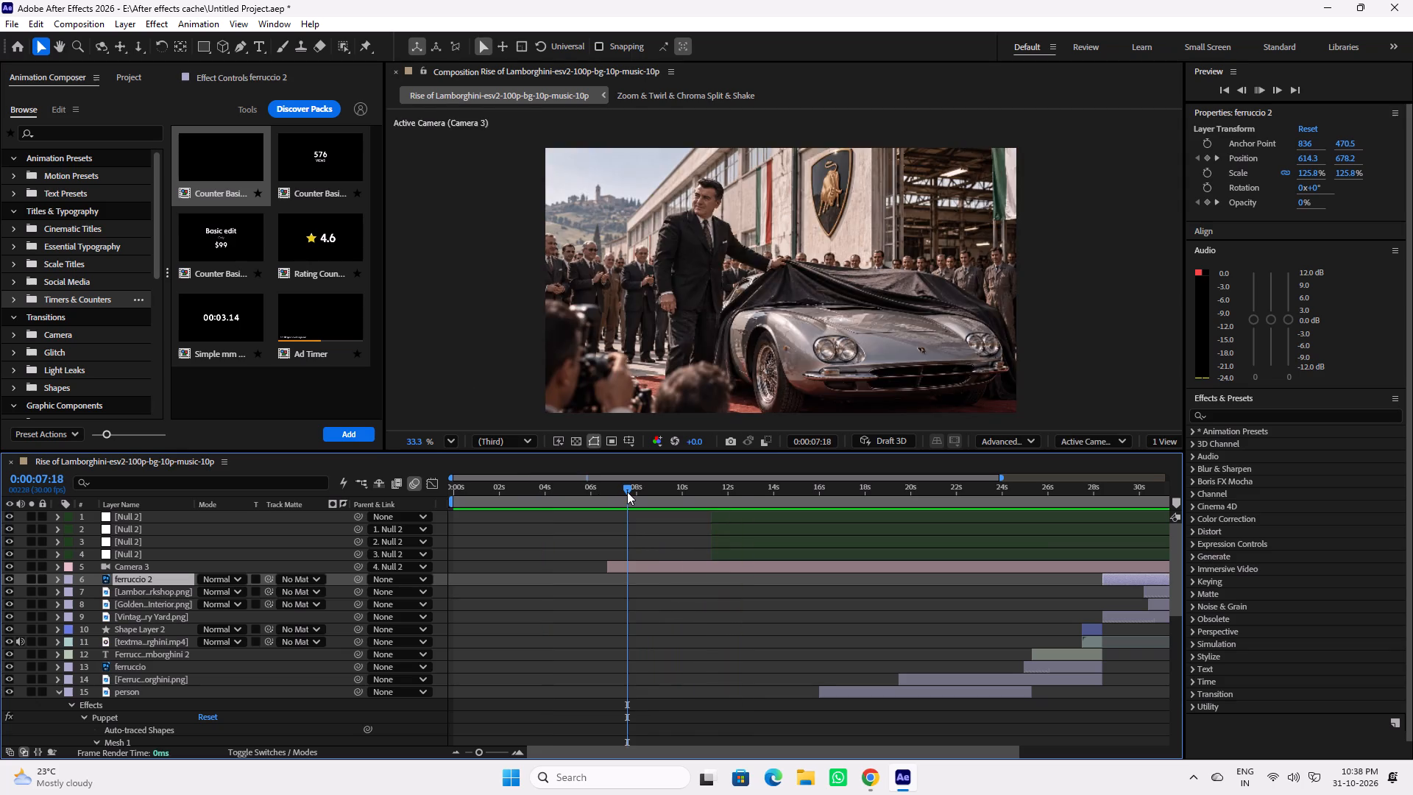
pyautogui.press('space')
# Save the After Effects project.
pyautogui.hotkey('ctrl', 's')
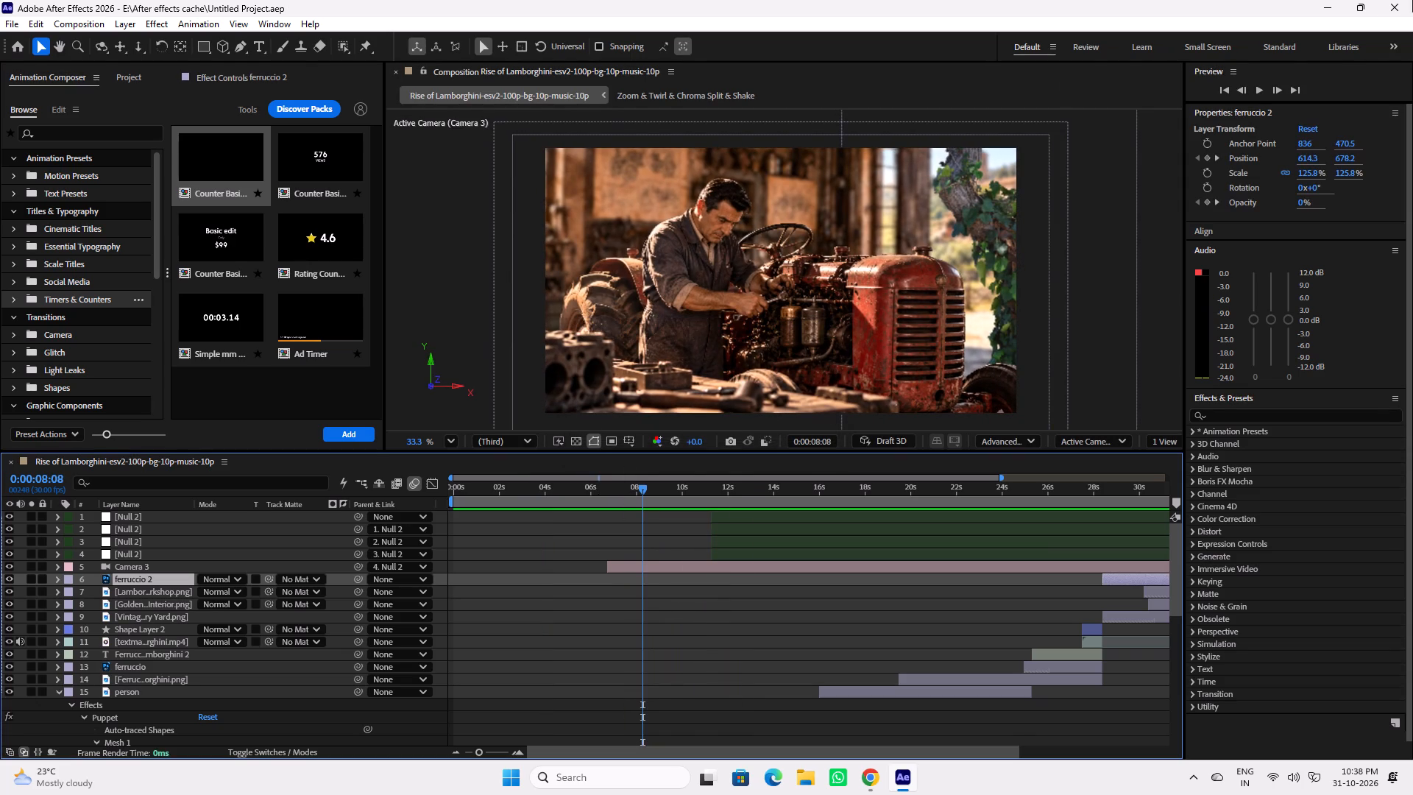
# Minimize After Effects and refresh the Windows desktop.
pyautogui.click(1334, 1)
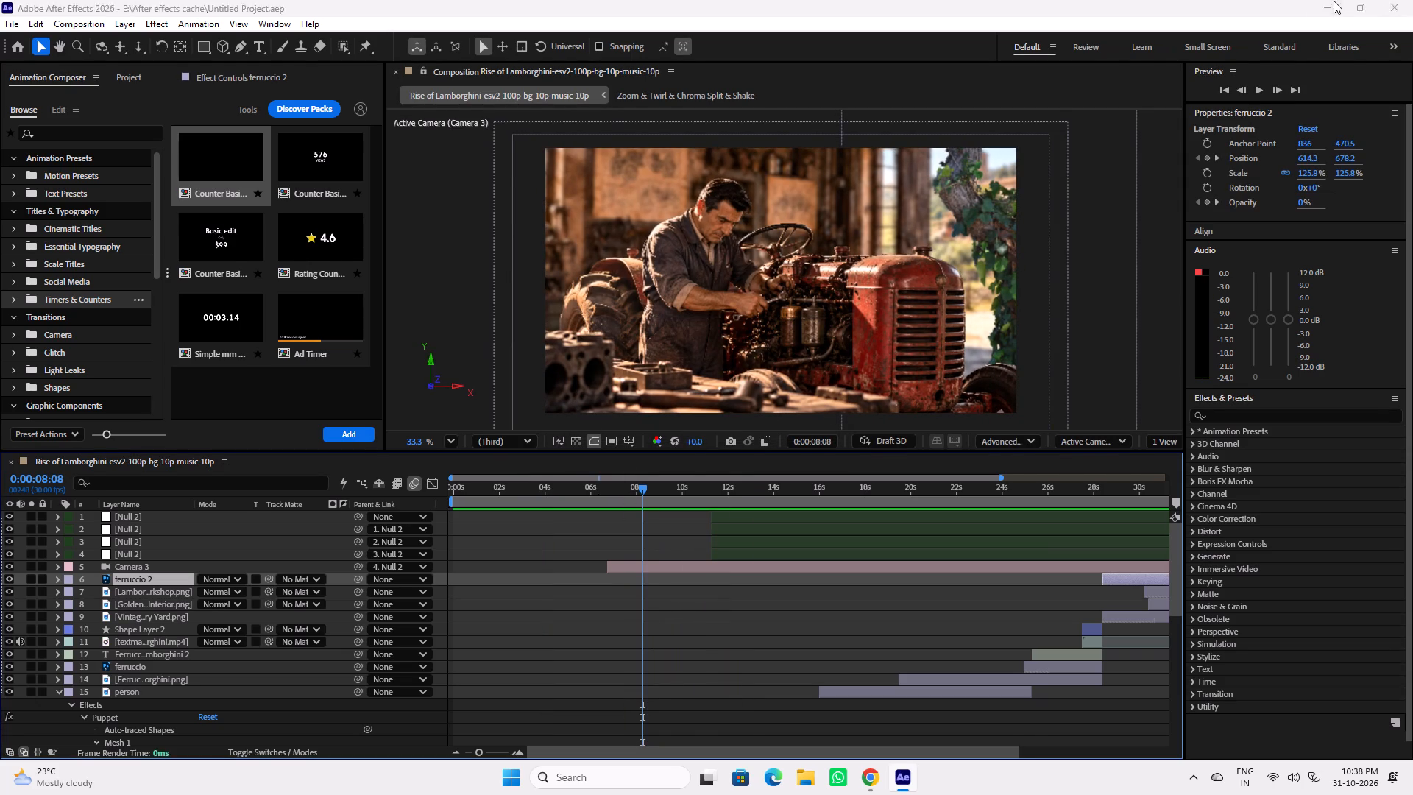
pyautogui.click(1335, 8)
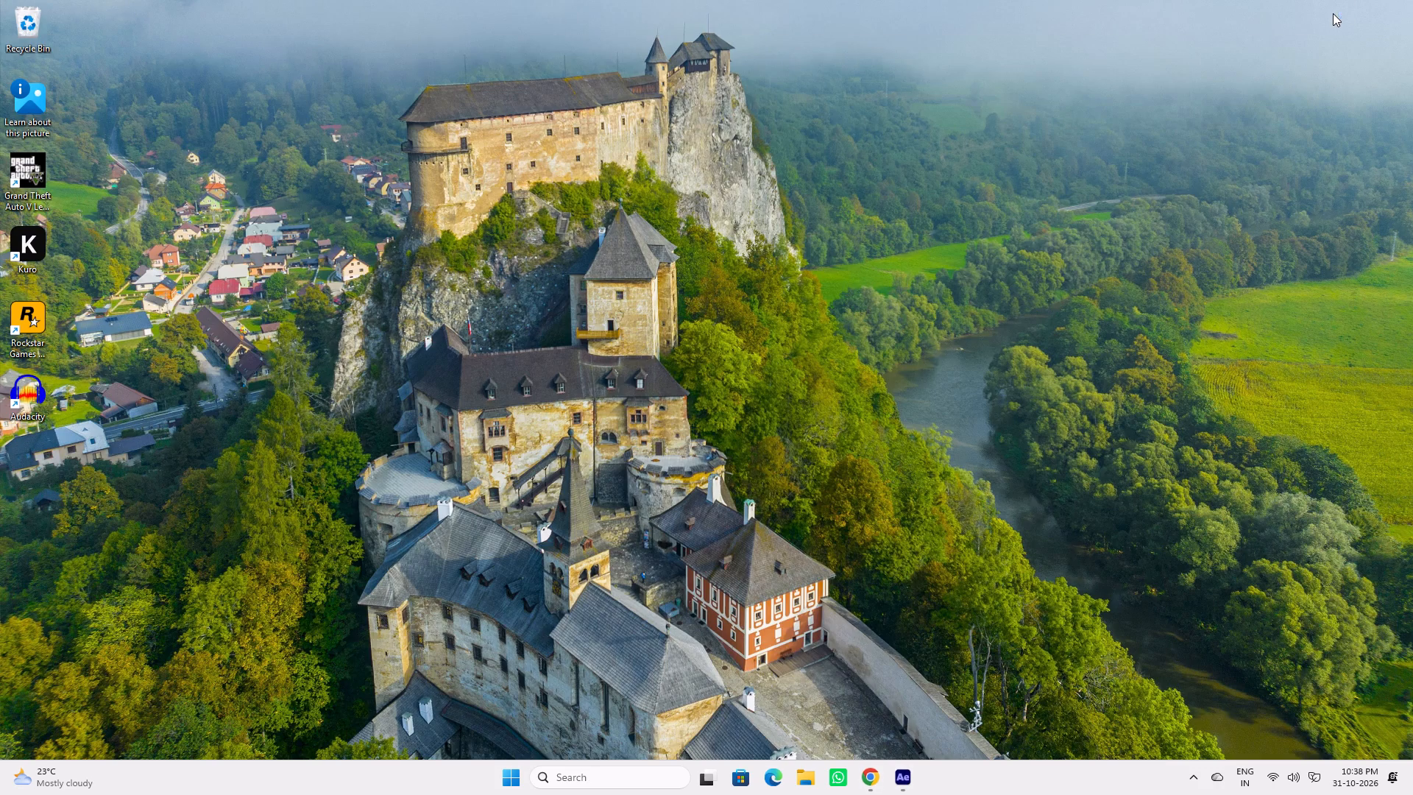
pyautogui.rightClick(1065, 247)
pyautogui.click(1105, 322)
pyautogui.click(1127, 311)
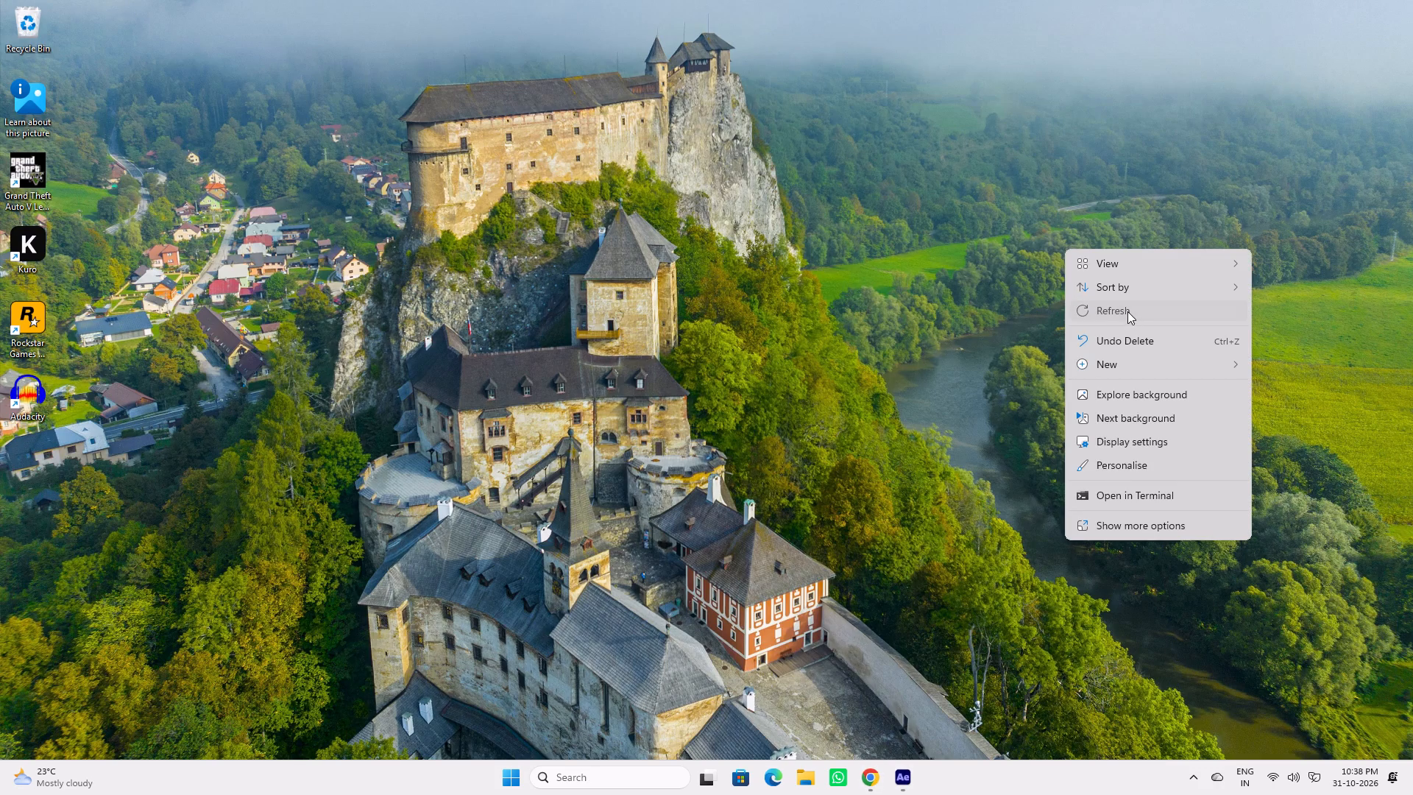